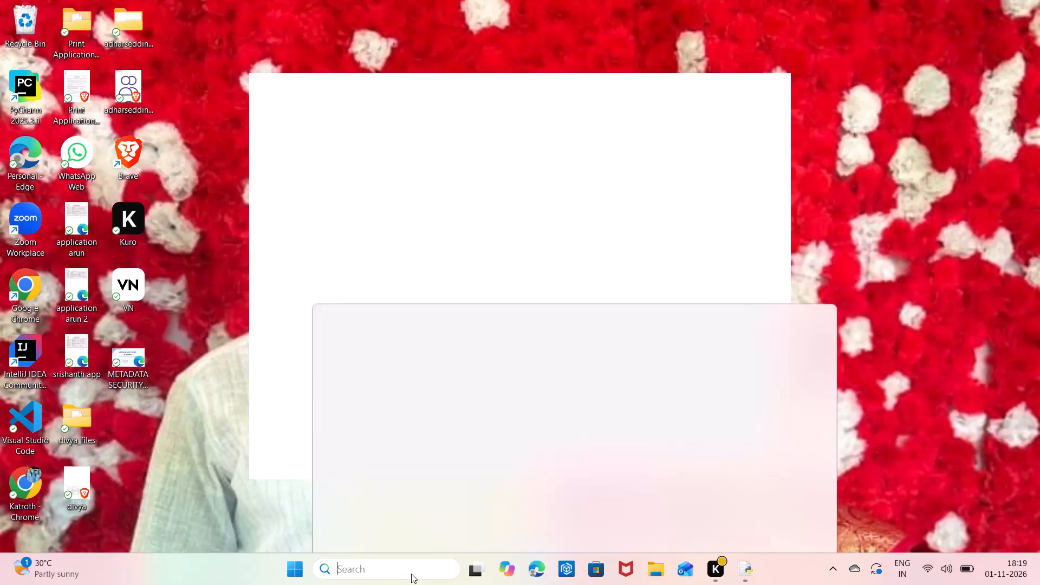
Search for Android Studio, launch it and maximize its window.
text(andr)
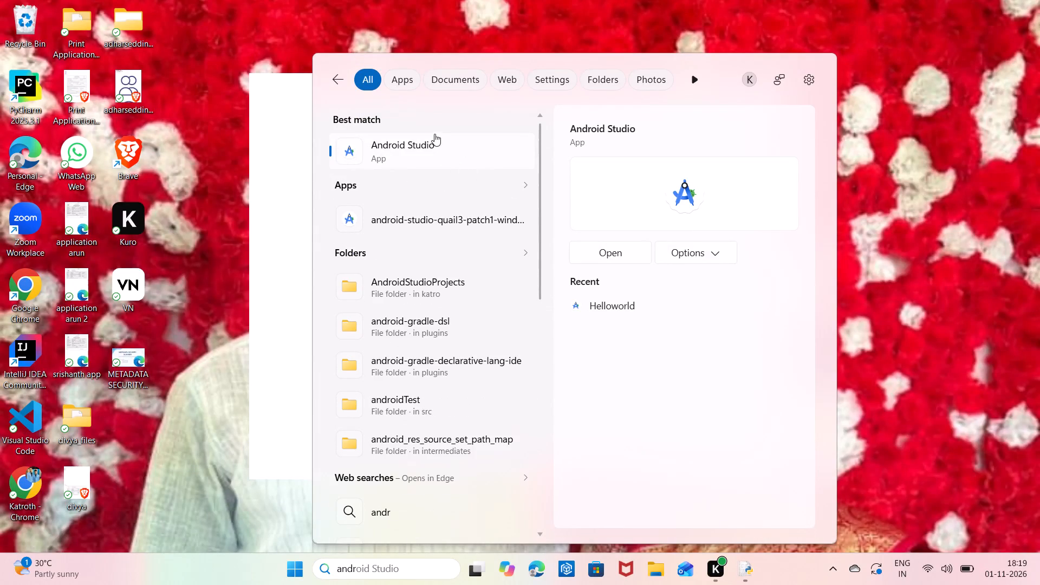
click(434, 160)
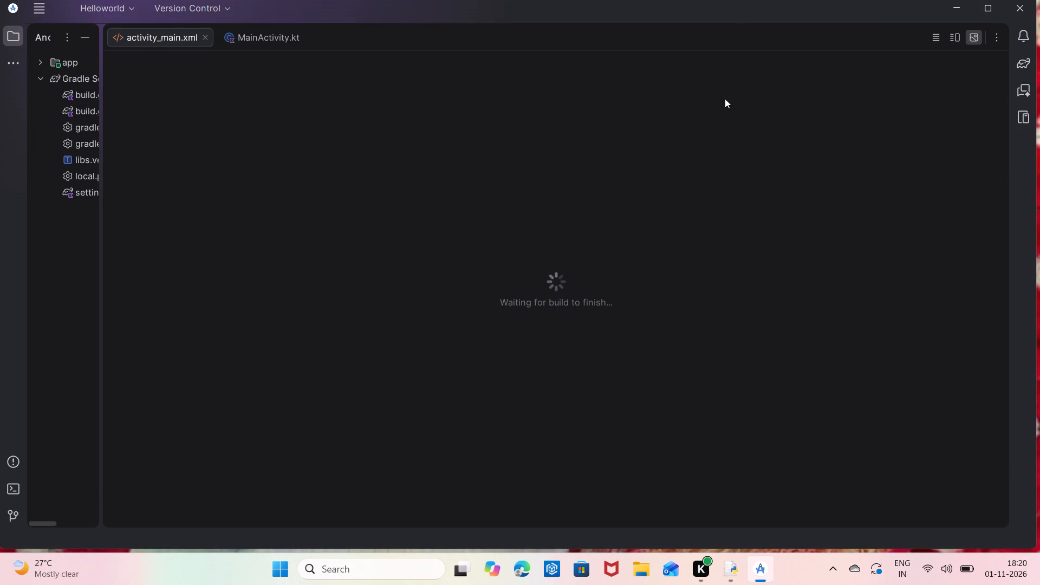
click(983, 8)
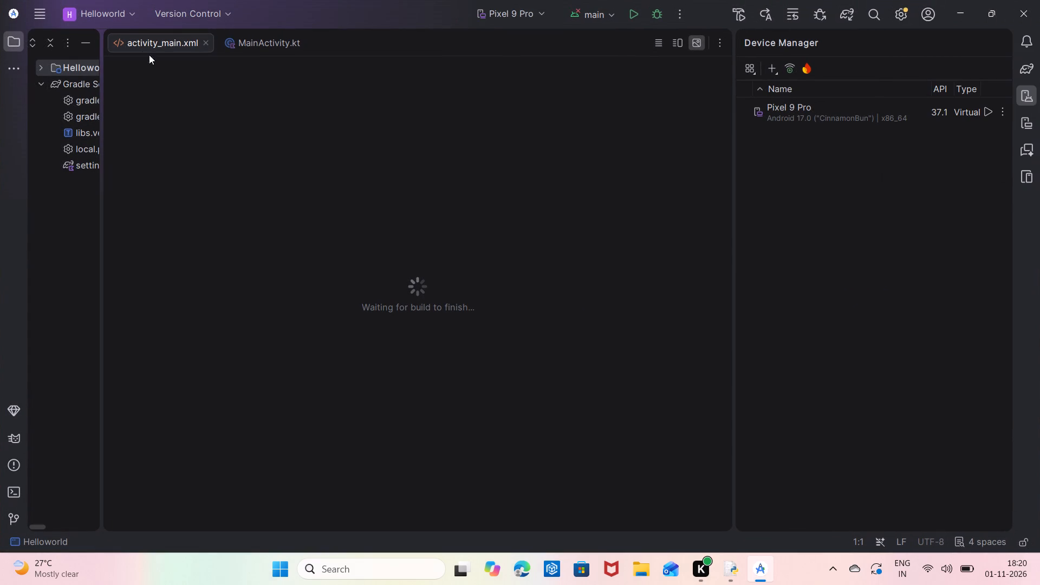
Start a new project based on the Empty Views Activity template.
click(38, 14)
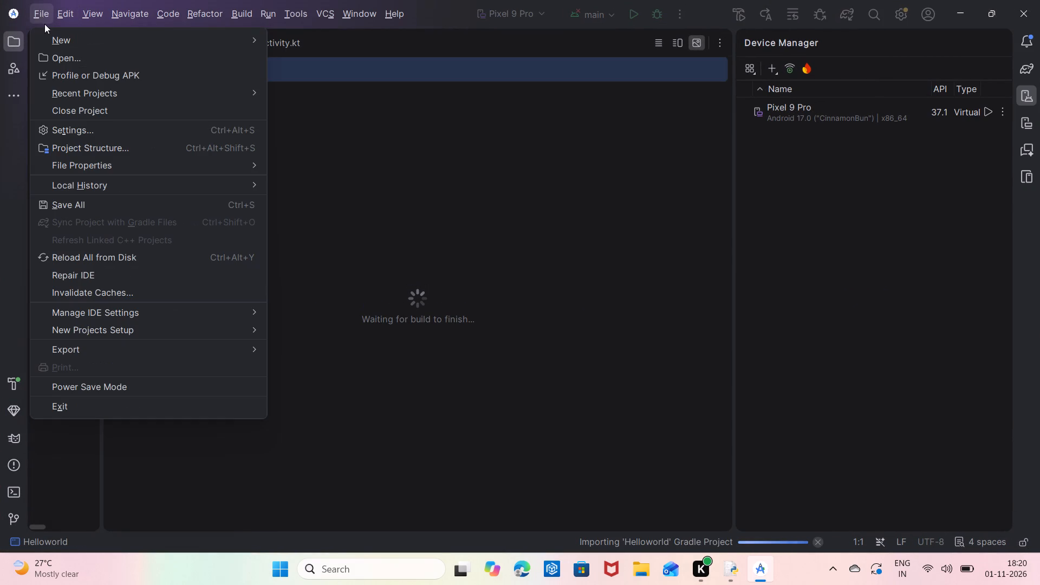
click(47, 37)
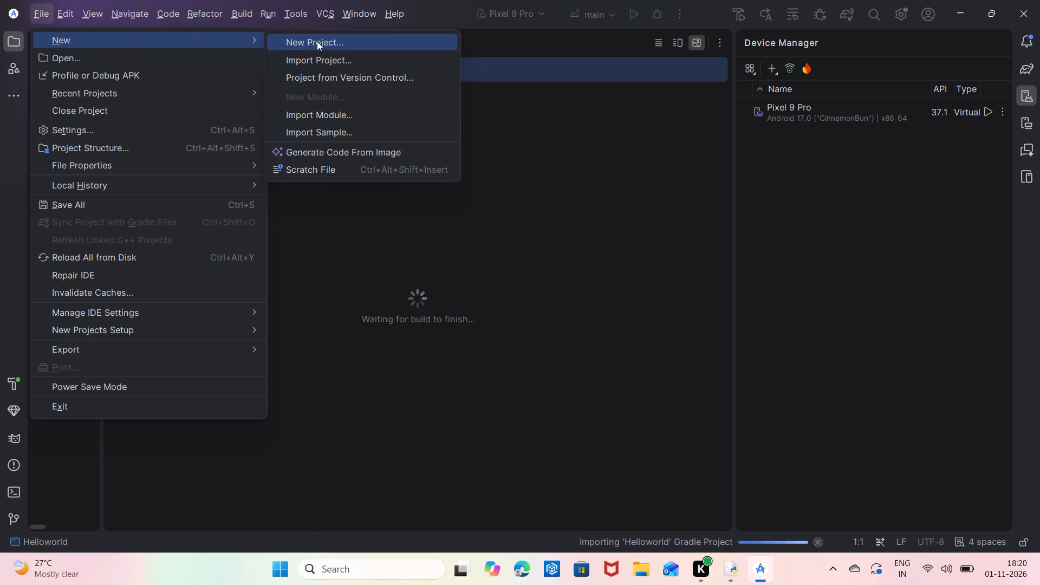
click(317, 41)
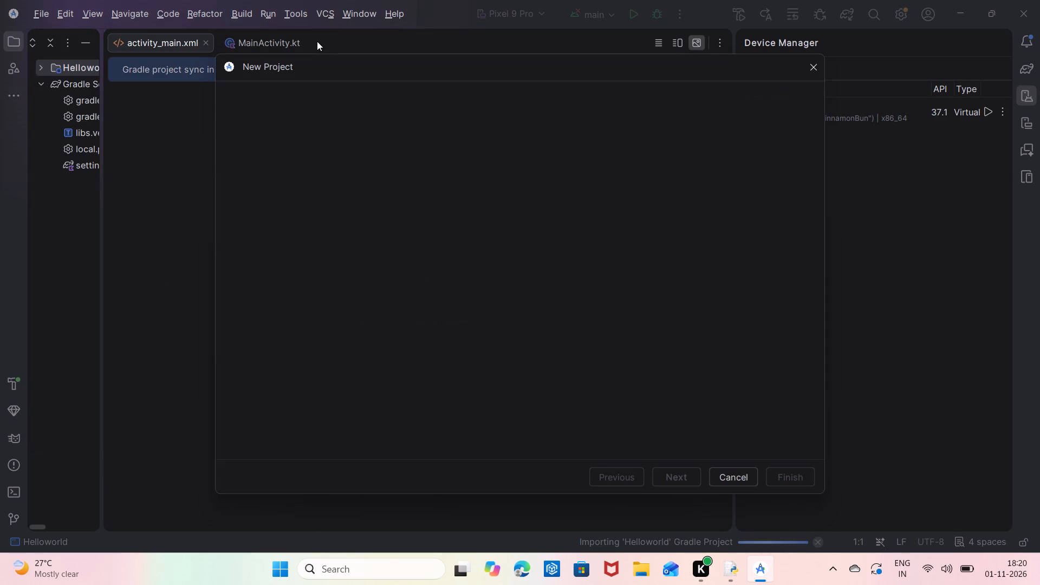
click(715, 291)
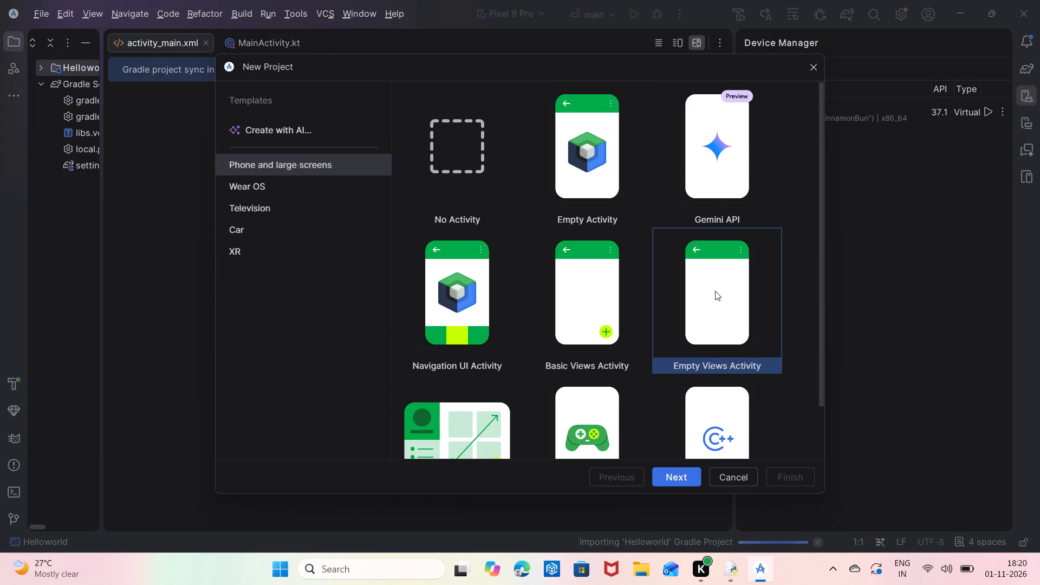
click(669, 476)
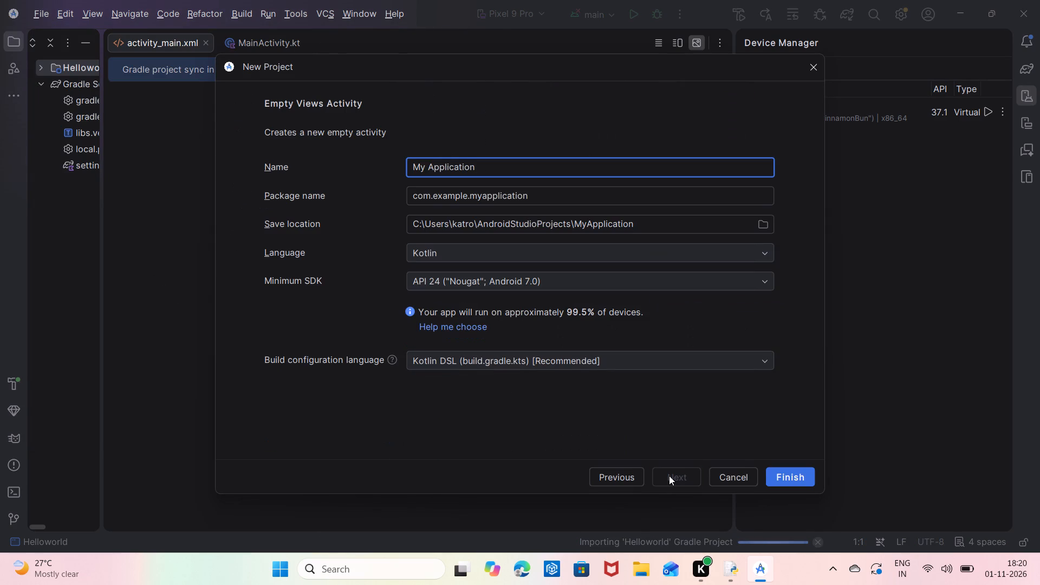
Name the new project IDcard and create it with the default Kotlin and SDK settings.
key(BackSpace)
key(BackSpace)
key(BackSpace)
key(BackSpace)
key(BackSpace)
key(BackSpace)
key(BackSpace)
key(BackSpace)
key(BackSpace)
key(BackSpace)
key(BackSpace)
key(BackSpace)
key(BackSpace)
key(BackSpace)
key(BackSpace)
key(BackSpace)
key(BackSpace)
key(BackSpace)
key(BackSpace)
key(BackSpace)
text(Id)
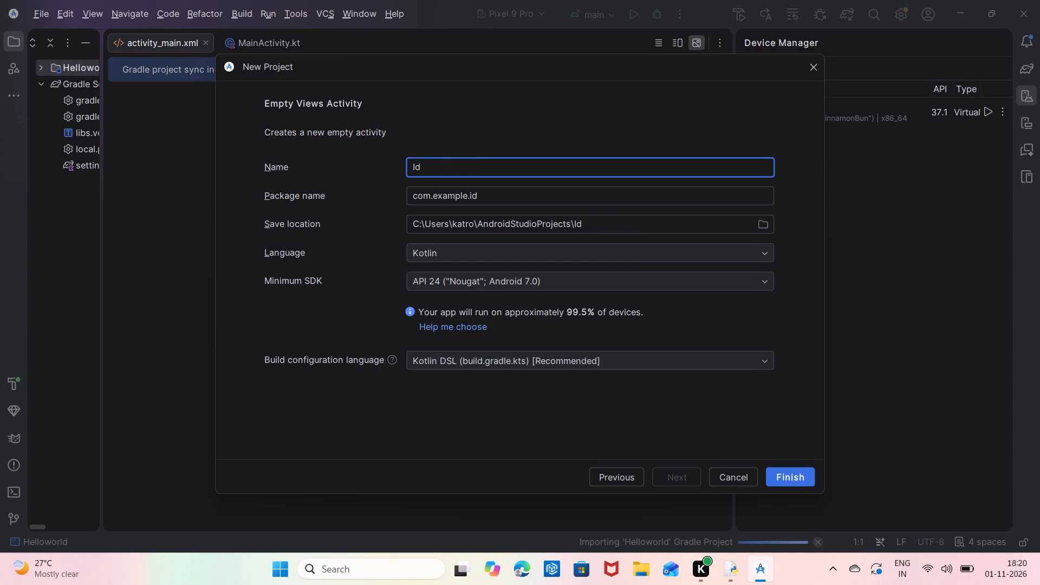
text(card)
click(420, 165)
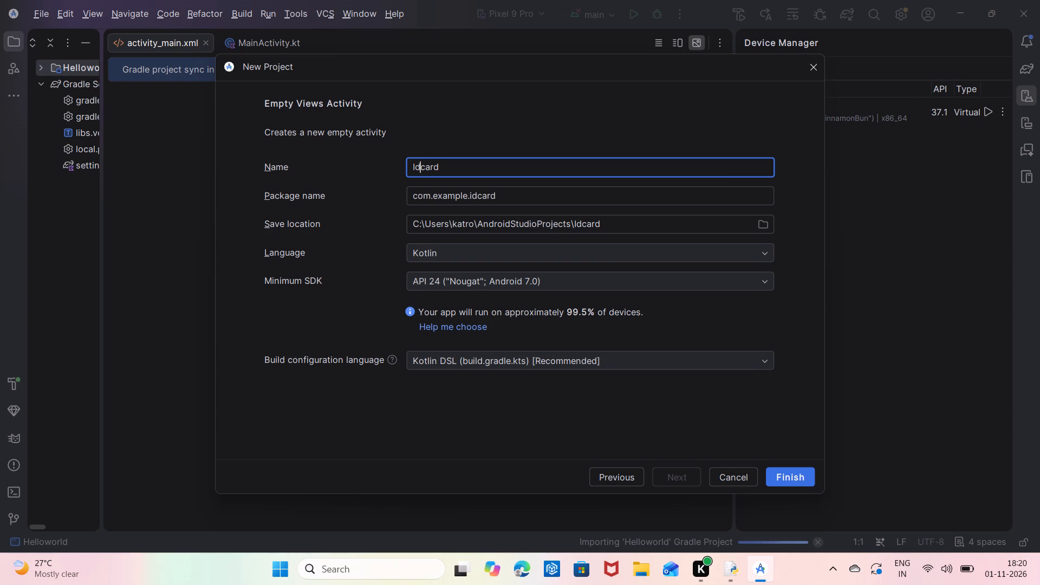
key(BackSpace)
key(shift+d)
click(794, 479)
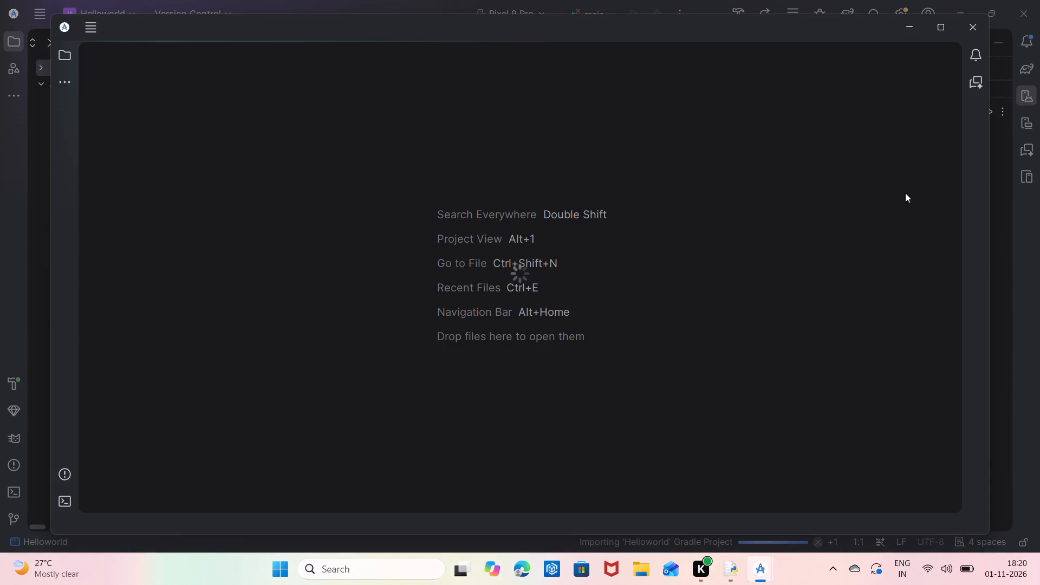
Maximize the IDcard project window, view activity_main.xml and MainActivity.kt, and narrow the project tree for more editor space.
click(950, 32)
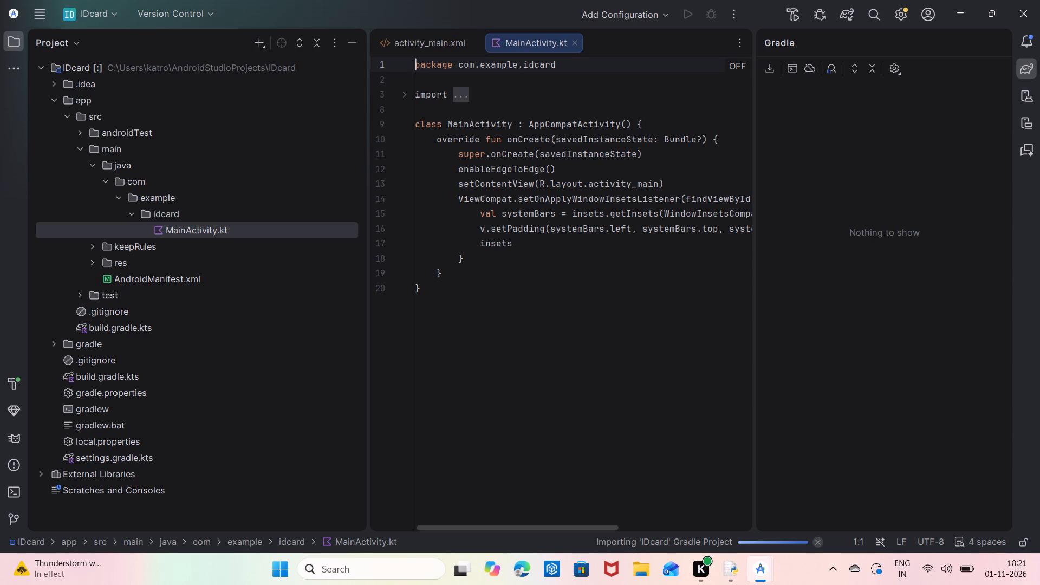
click(433, 49)
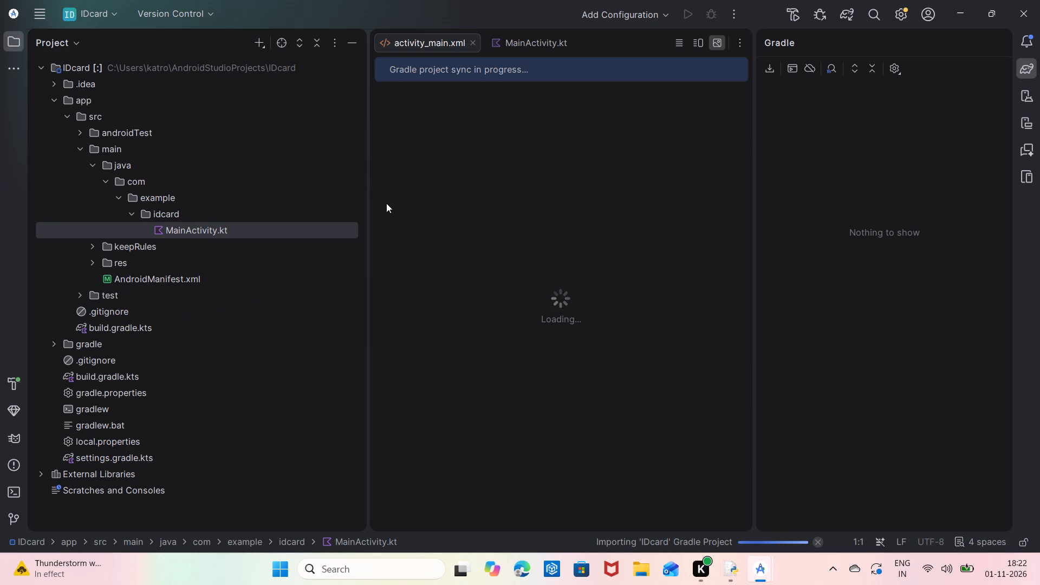
click(524, 43)
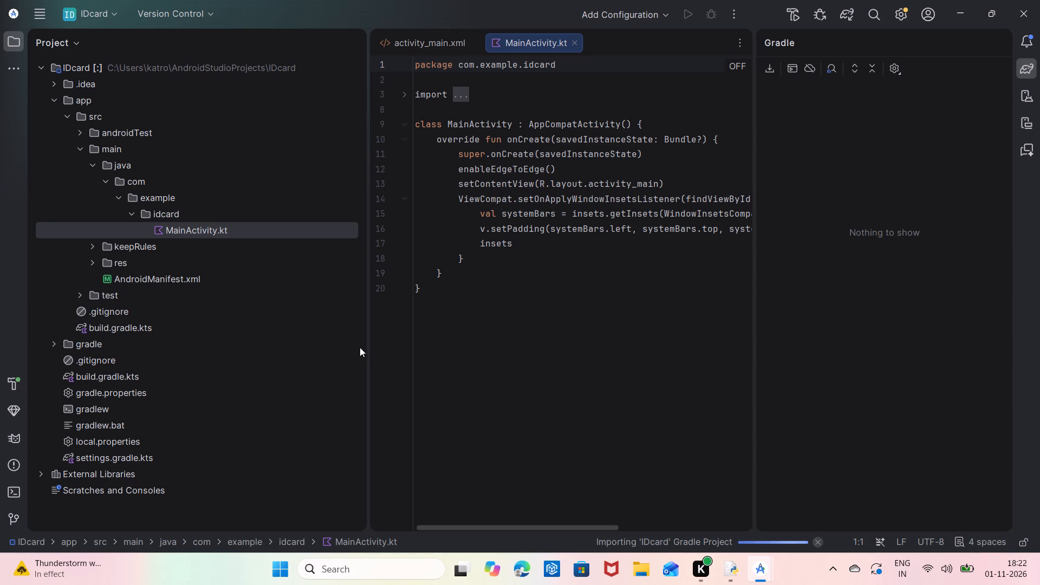
drag(368, 350, 257, 348)
click(327, 34)
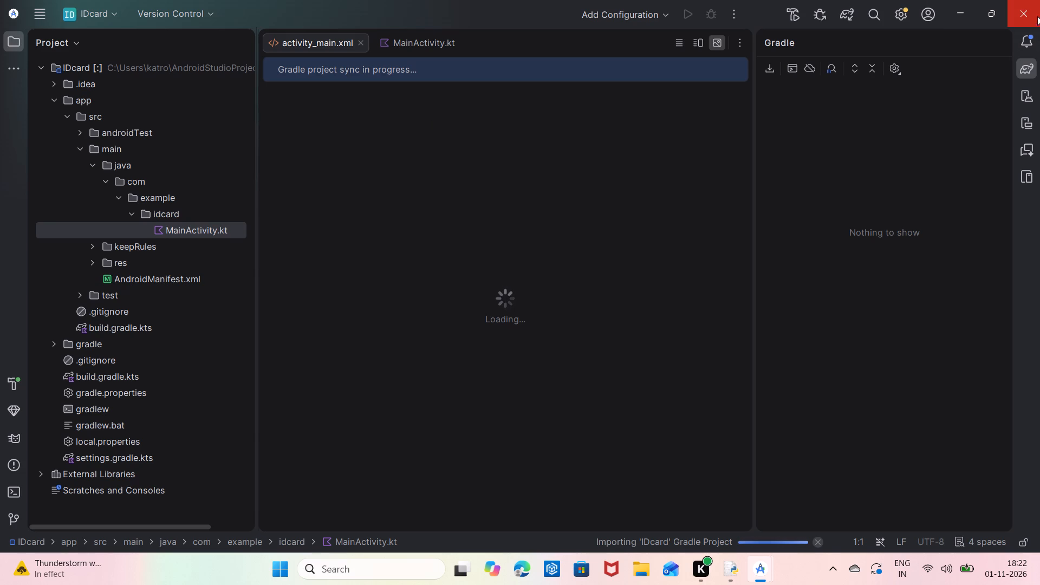
Close the IDcard project window and terminate its running import process.
click(1028, 2)
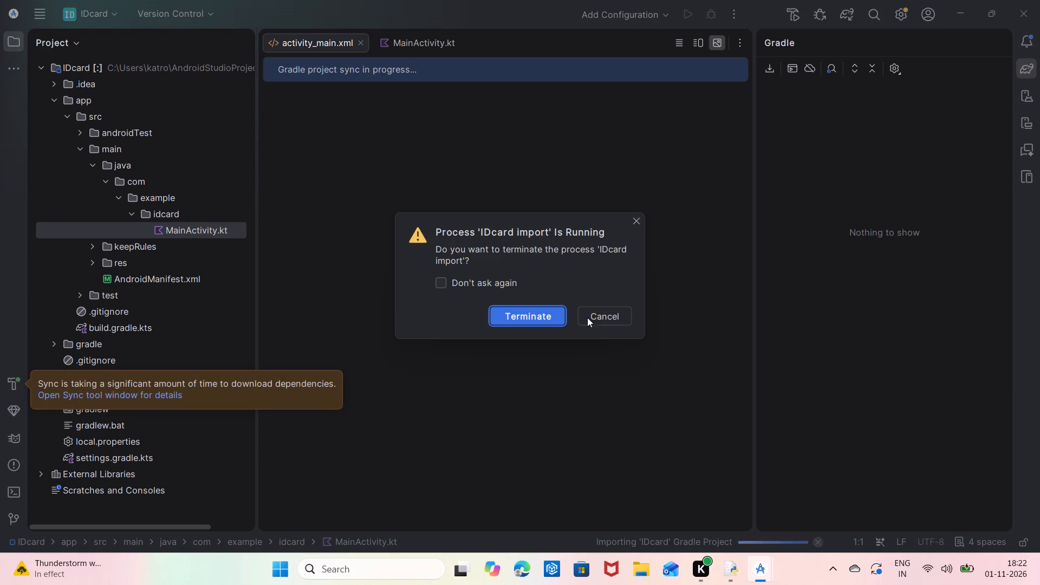
click(530, 321)
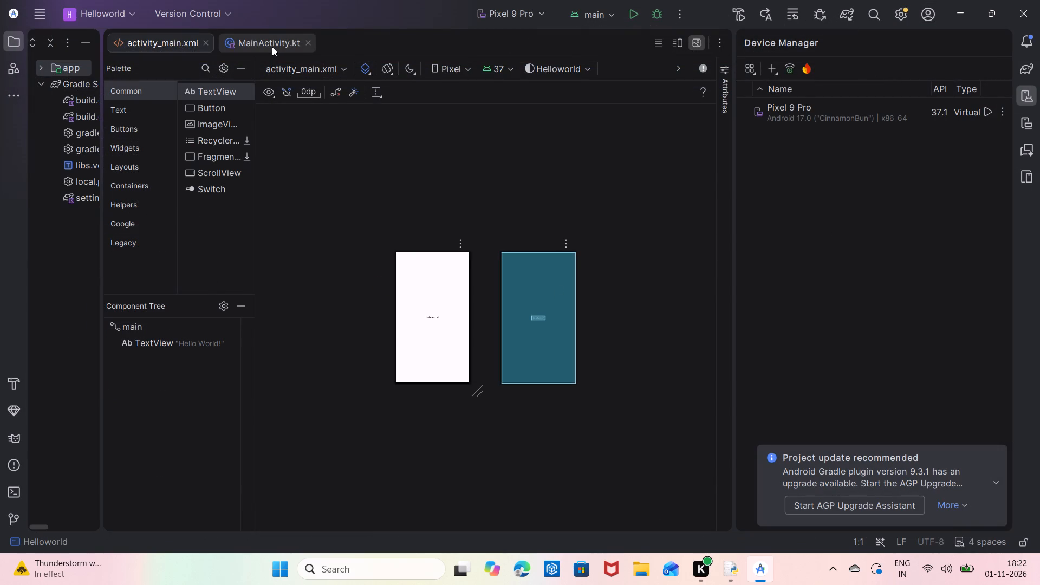
View the Helloworld project's MainActivity.kt code, then return to its activity_main.xml layout.
click(305, 76)
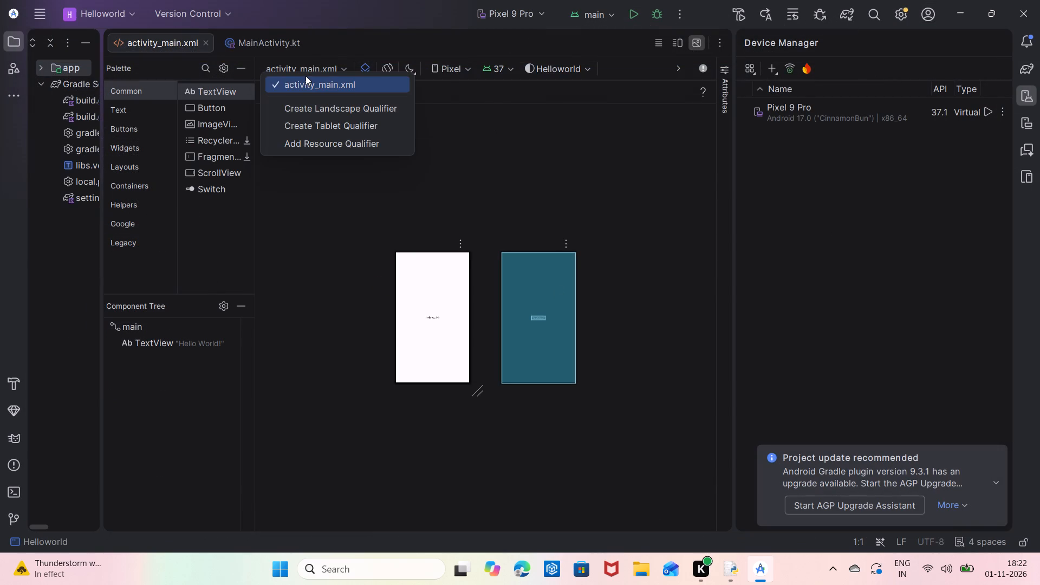
click(240, 41)
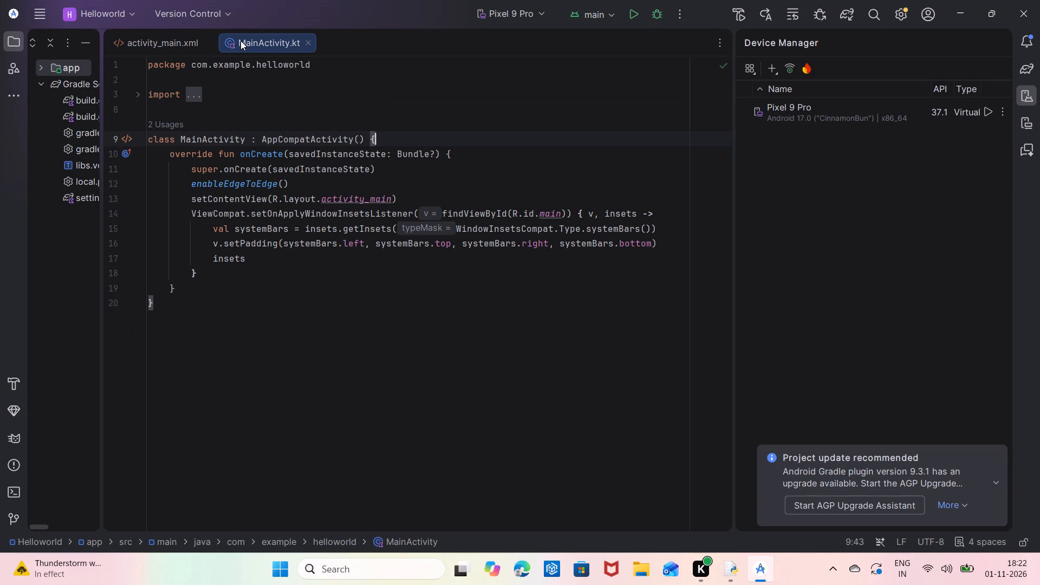
click(135, 47)
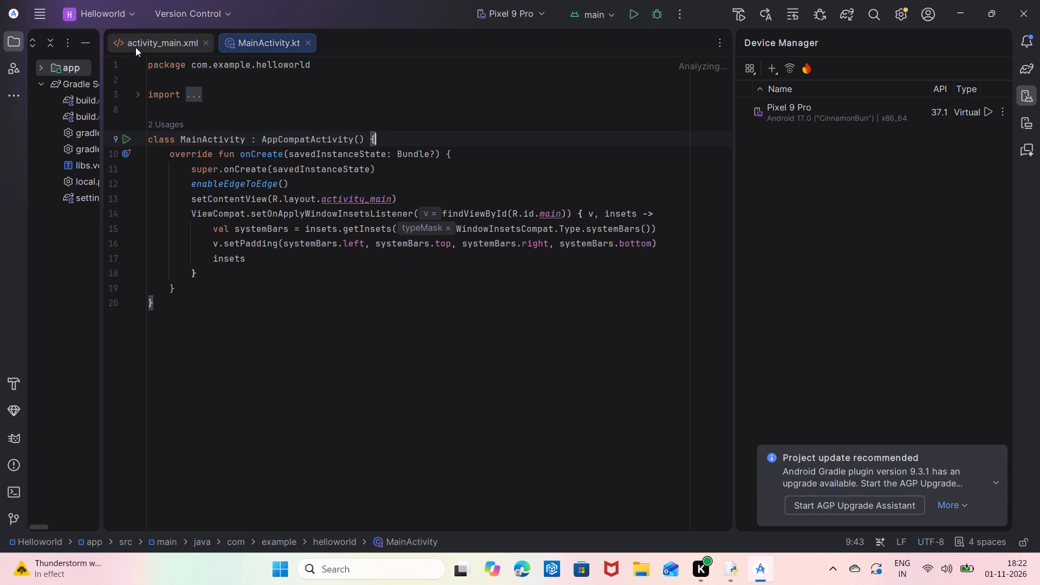
Minimize Android Studio and launch Word from the recent searches.
click(954, 15)
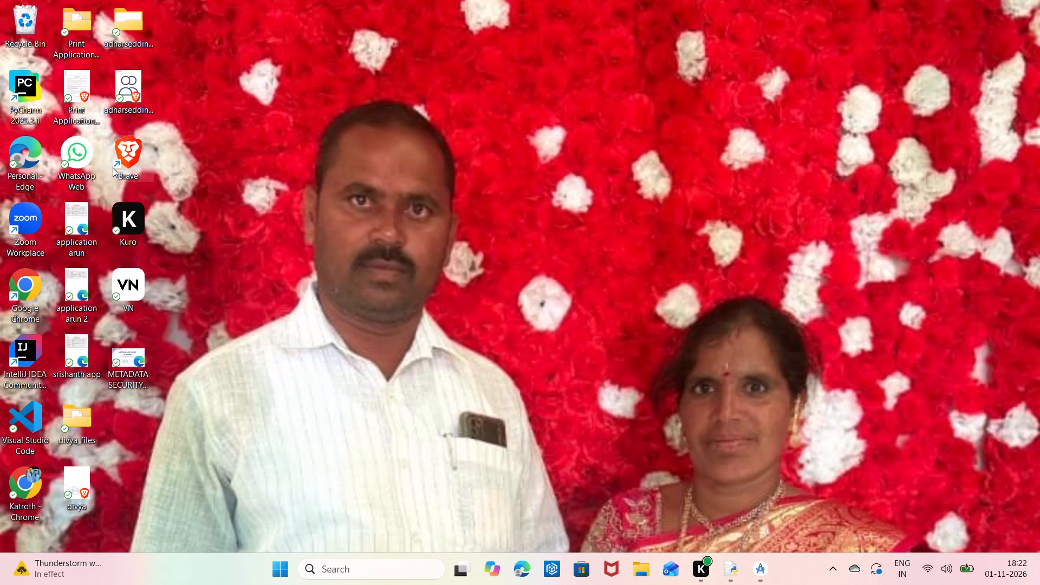
click(419, 566)
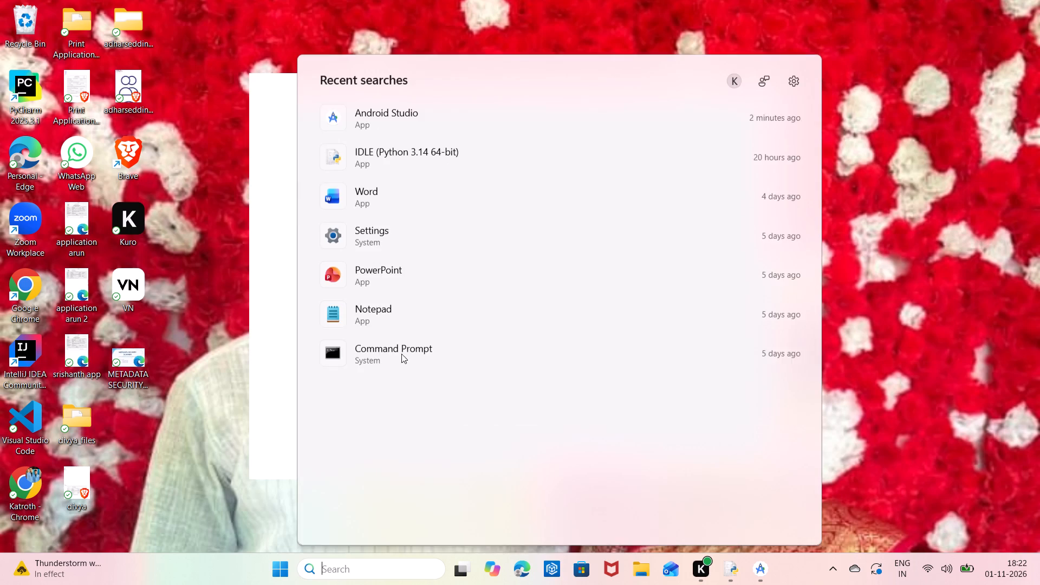
double_click(372, 186)
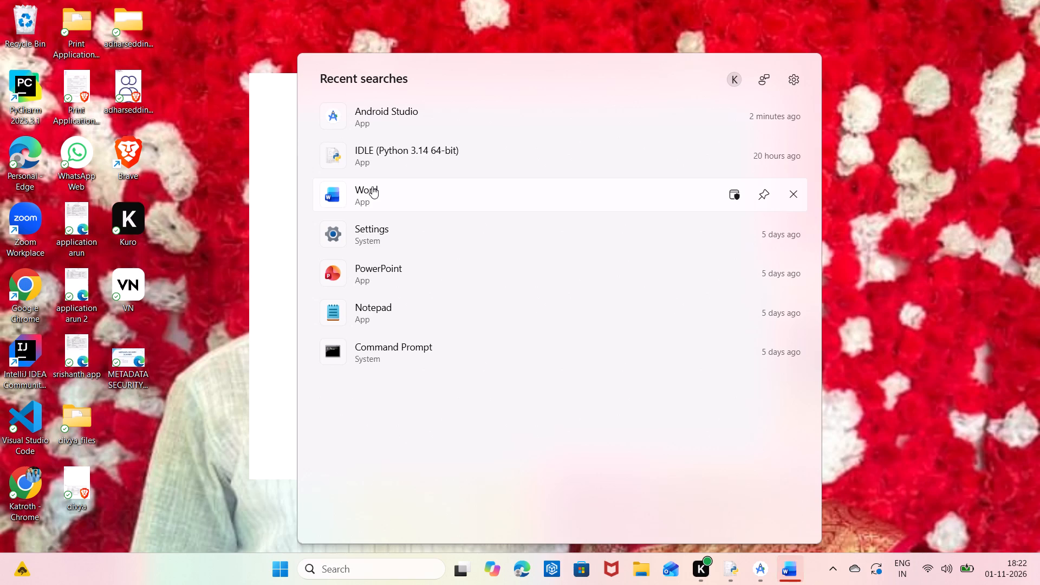
Launch PowerPoint from the recent searches and close the extra Presentation1 start window.
double_click(426, 264)
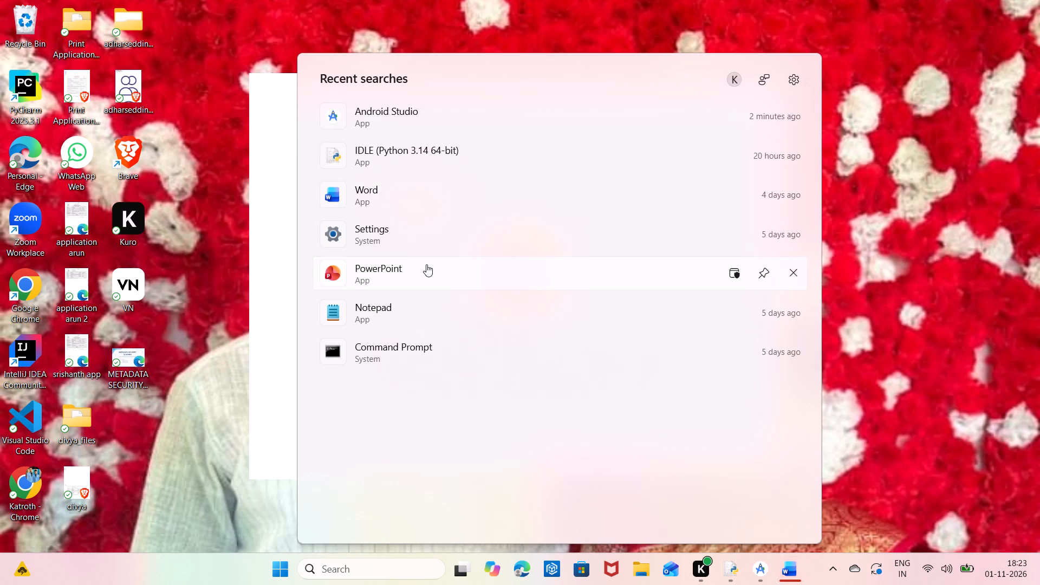
double_click(426, 264)
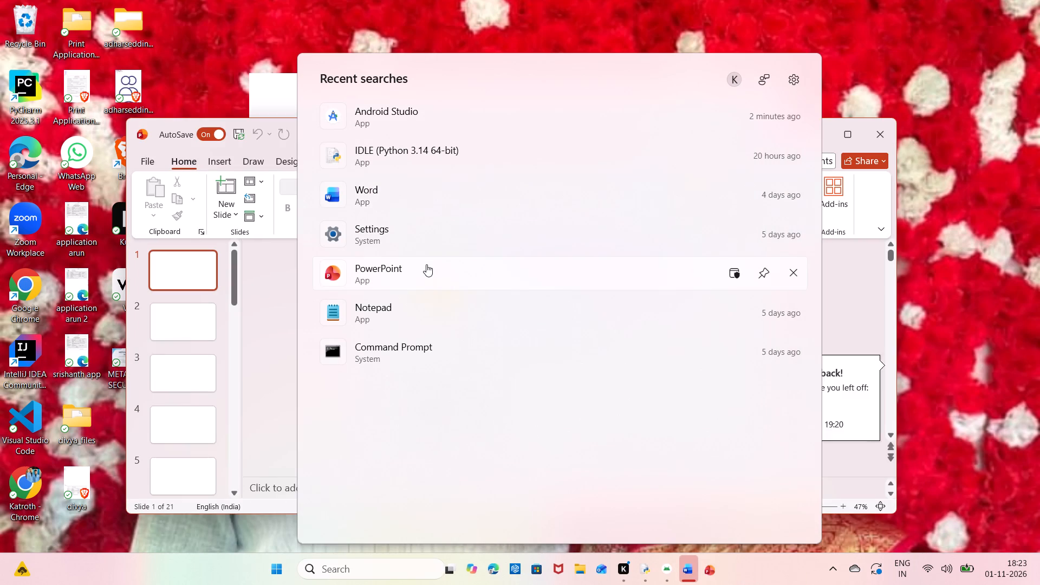
click(901, 131)
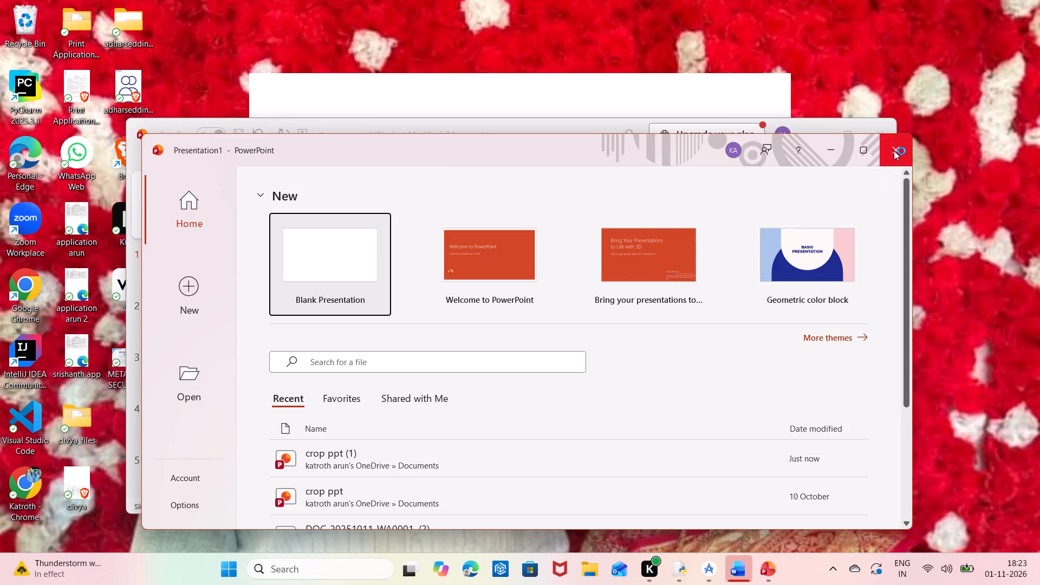
click(894, 151)
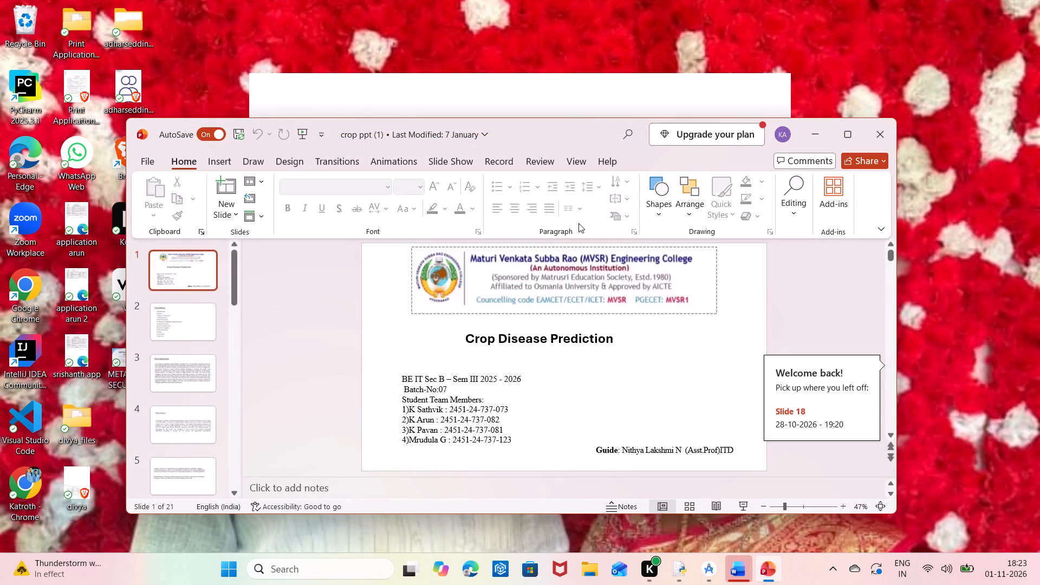
Create a new blank presentation and maximize its window.
click(148, 155)
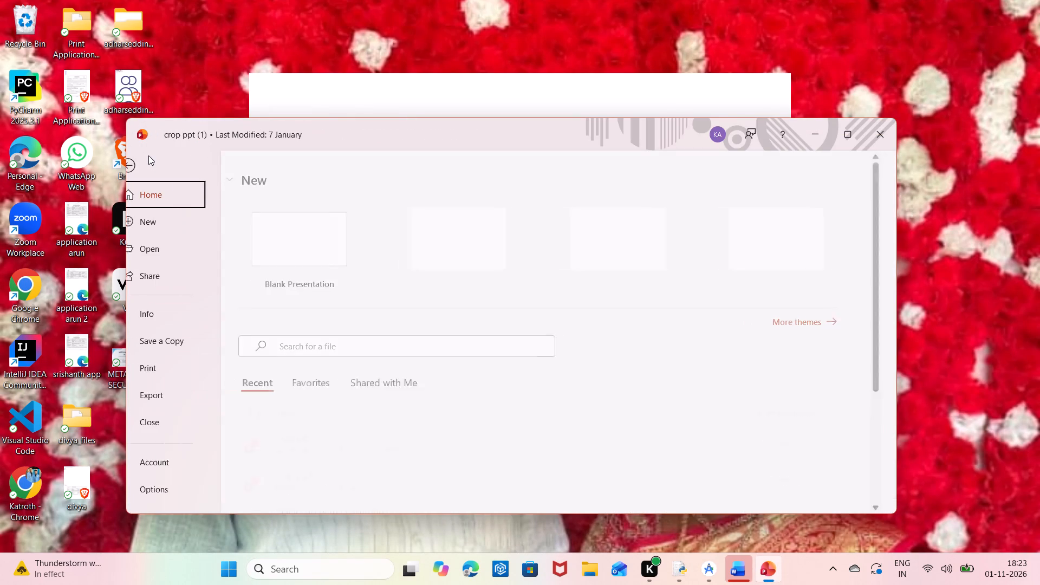
click(180, 221)
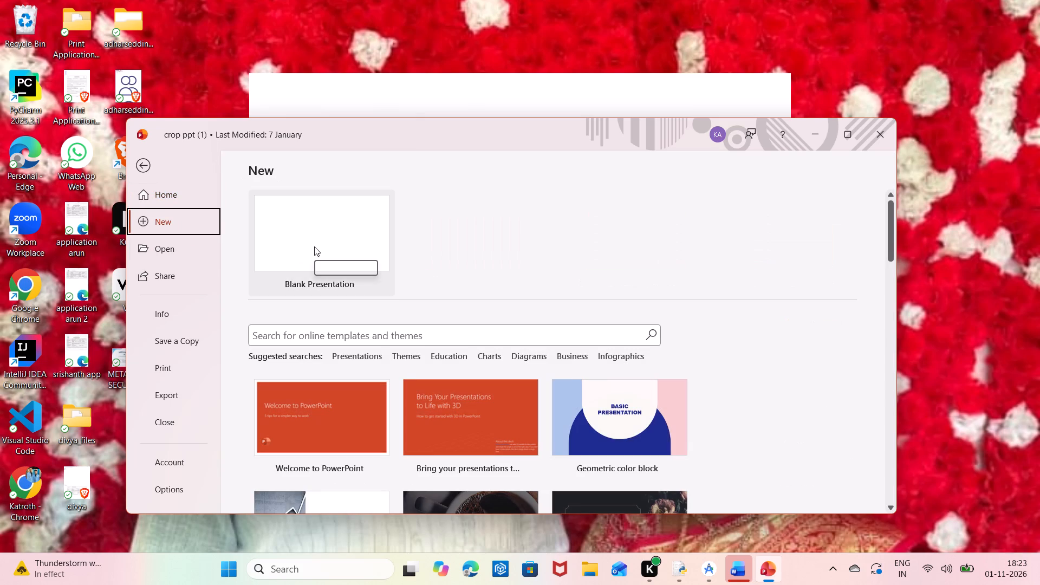
click(314, 246)
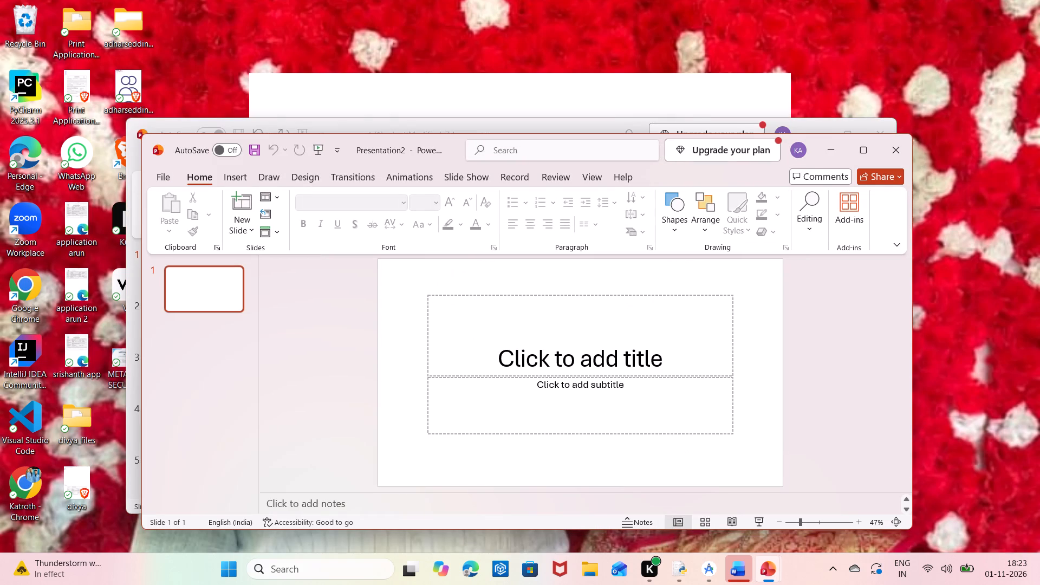
scroll(589, 412, down, 1)
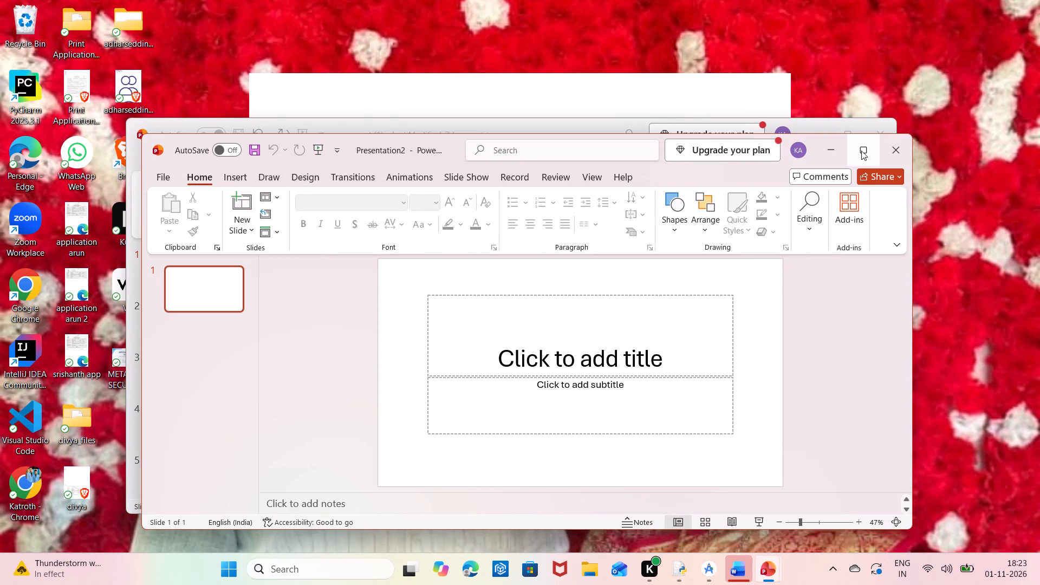
click(861, 152)
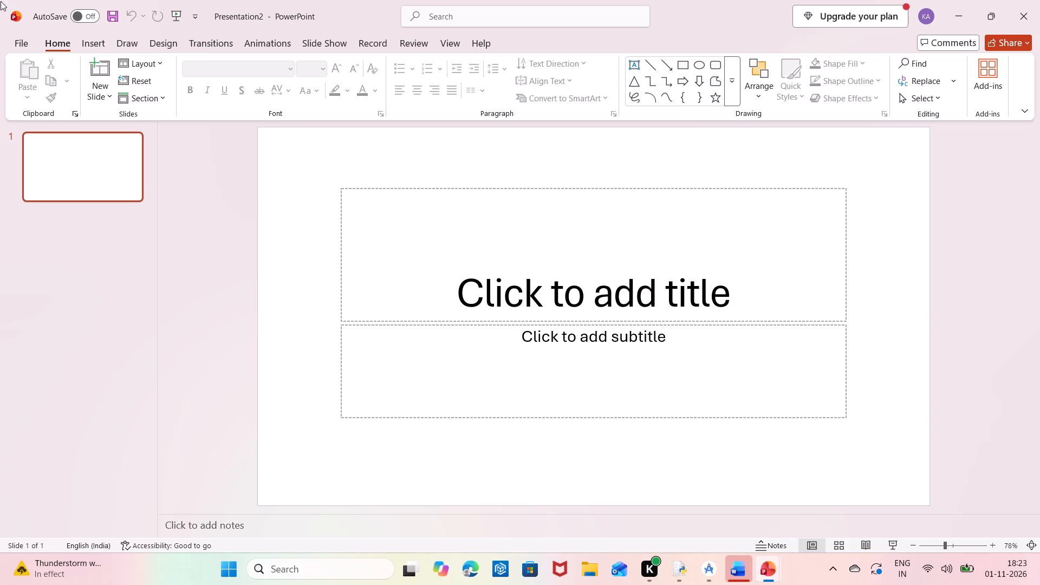
Minimize the blank presentation and maximize the window of the crop ppt (1) presentation.
click(951, 3)
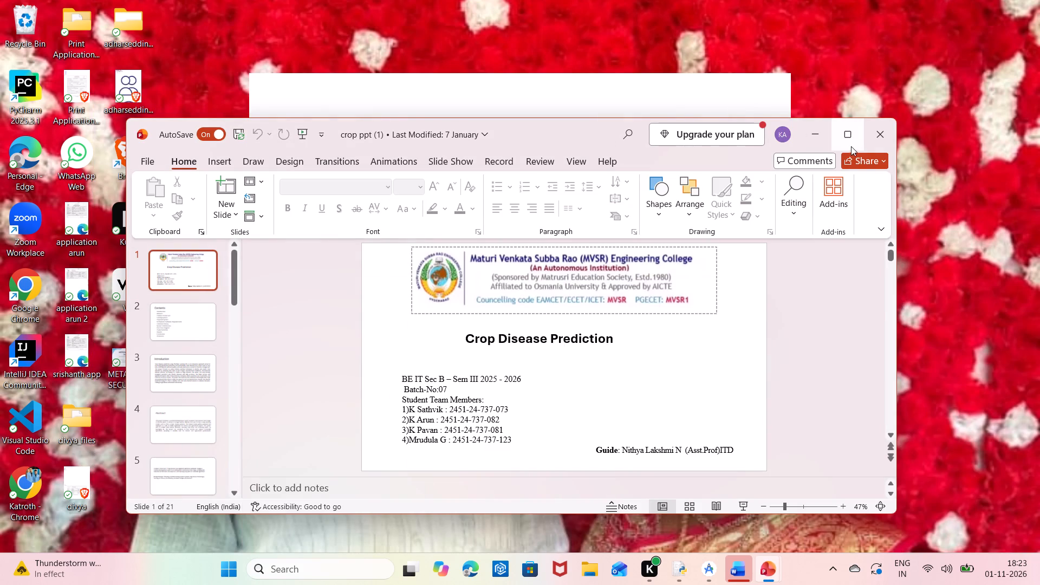
click(847, 140)
click(844, 132)
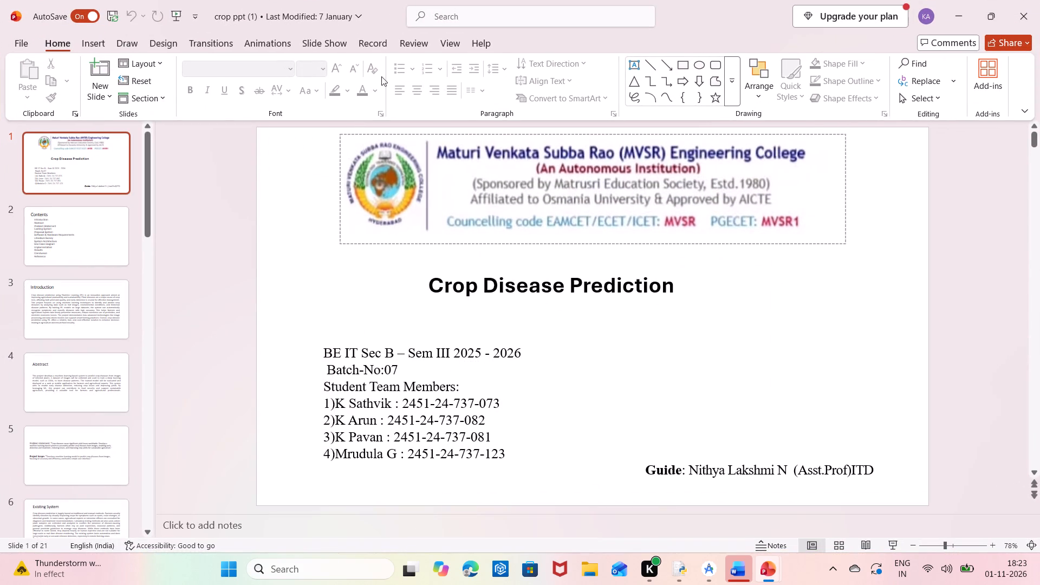
Browse the full set of presentation templates and create a new presentation from the Circuit template.
click(14, 40)
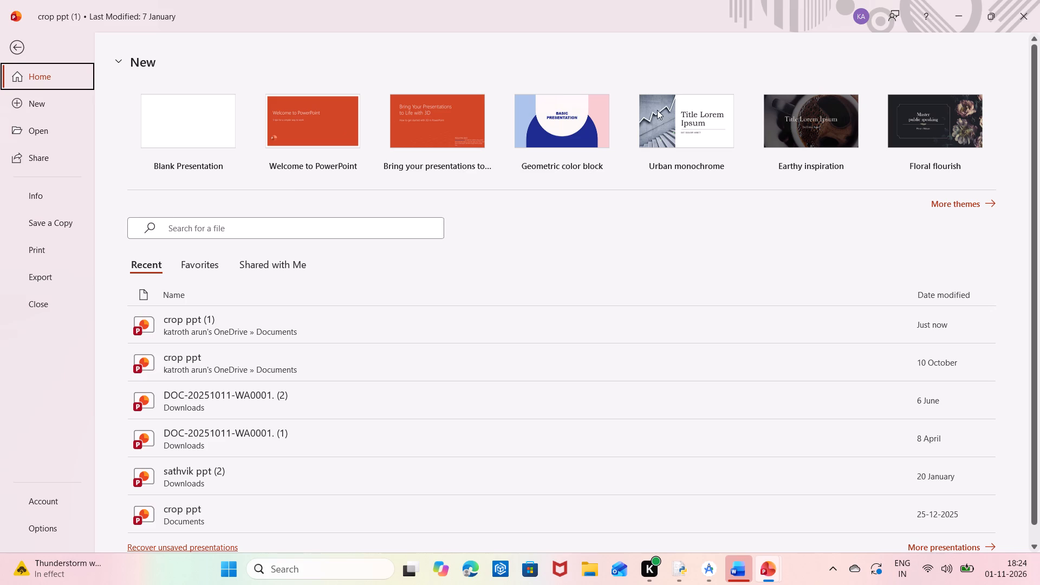
scroll(720, 118, left, 2)
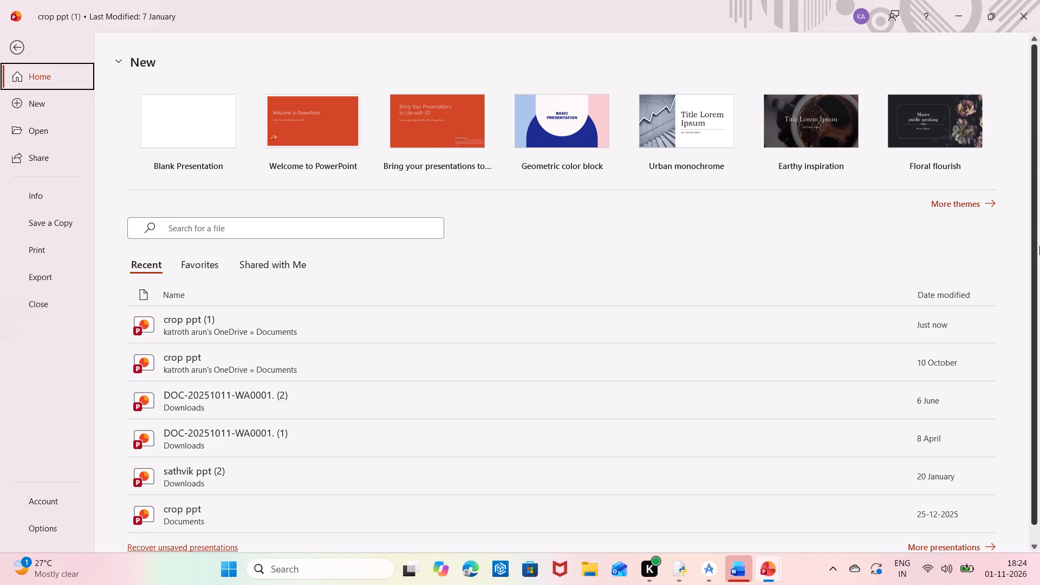
click(973, 203)
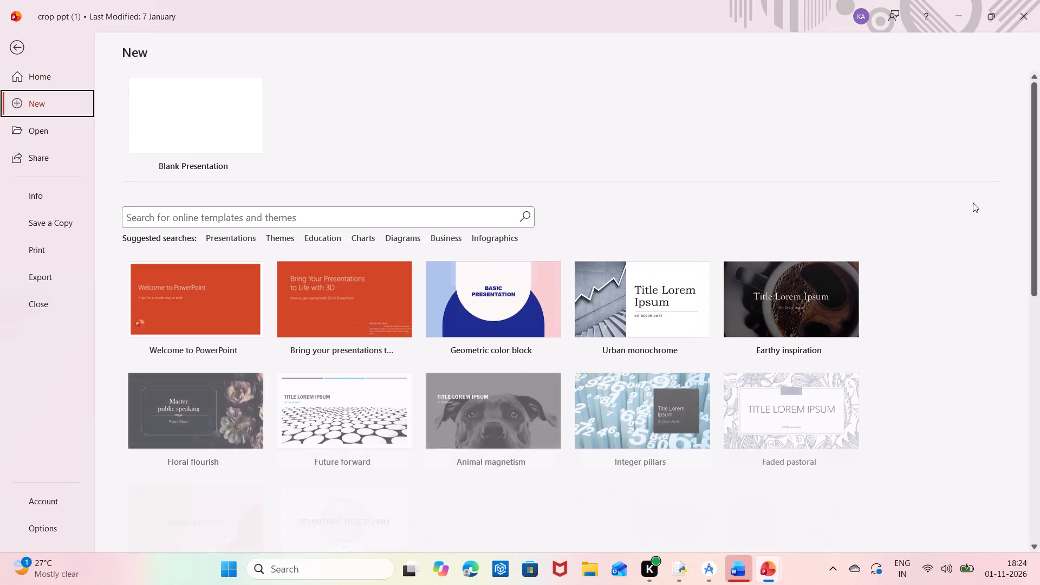
scroll(600, 338, down, 1)
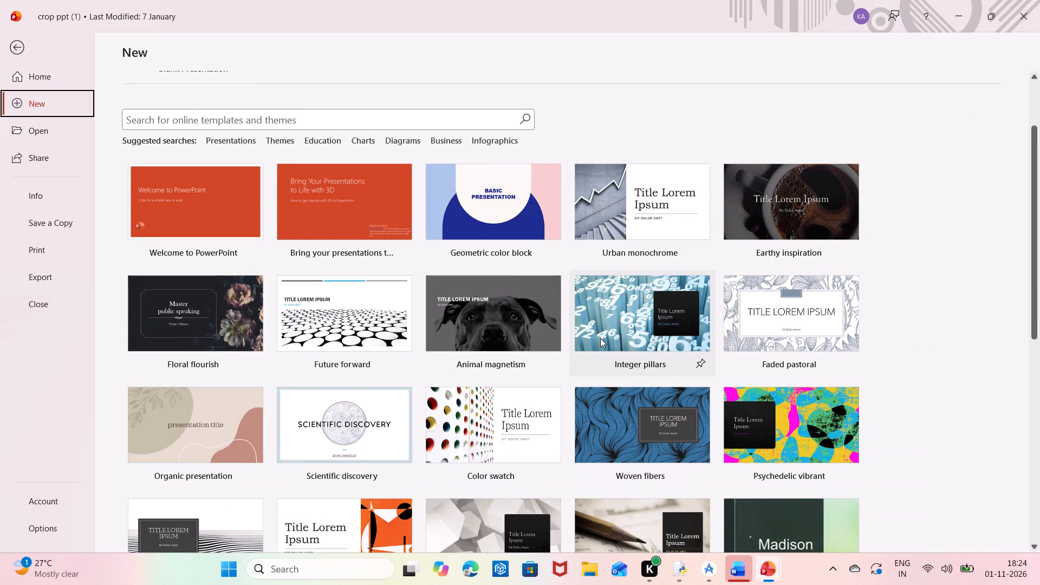
scroll(600, 338, down, 2)
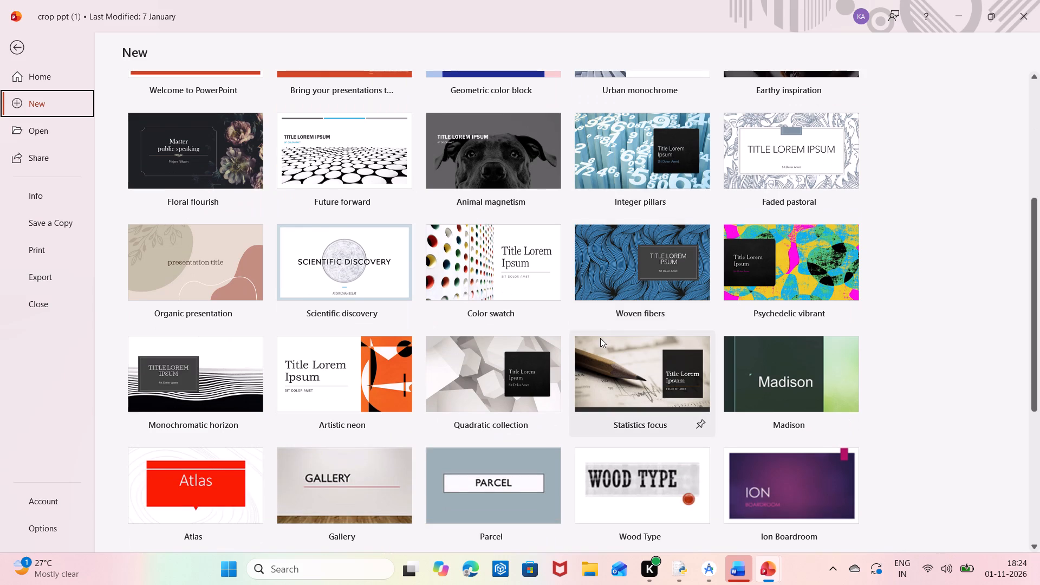
scroll(600, 338, right, 3)
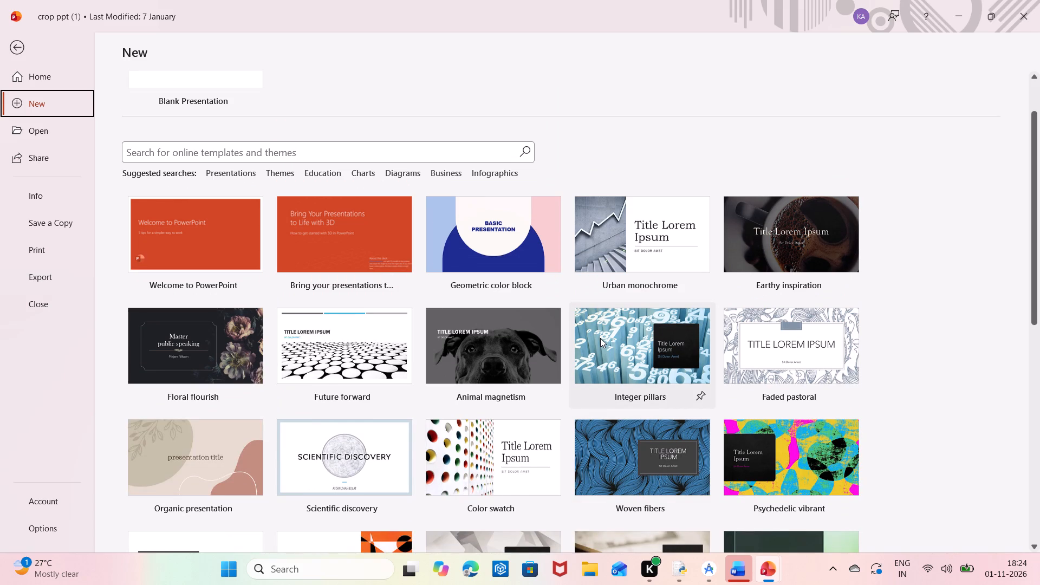
scroll(600, 338, right, 1)
scroll(600, 338, down, 3)
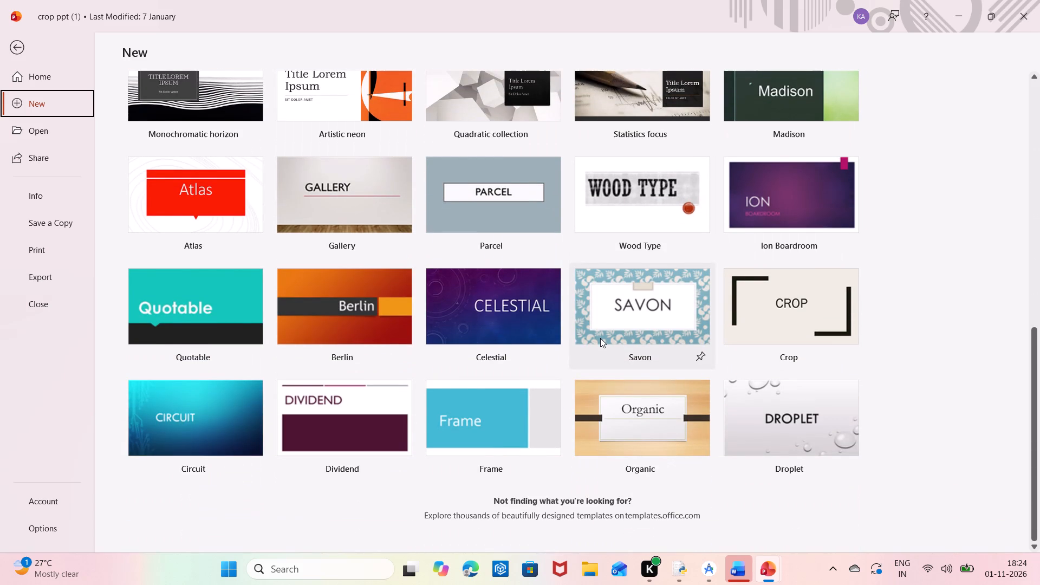
double_click(190, 432)
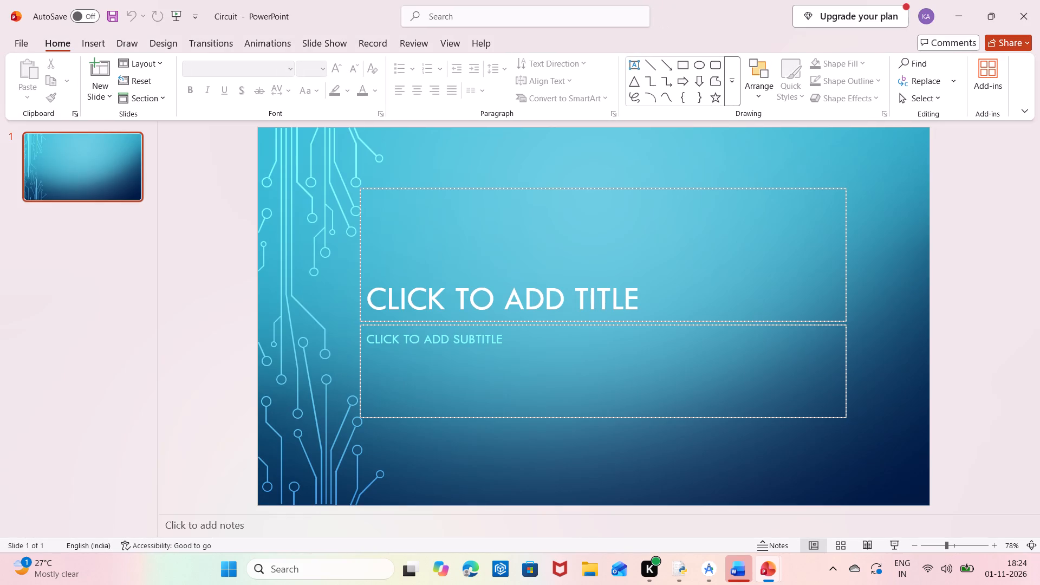
Enter "METADATA SECURITY SCANNER" as the title on the title slide.
click(414, 299)
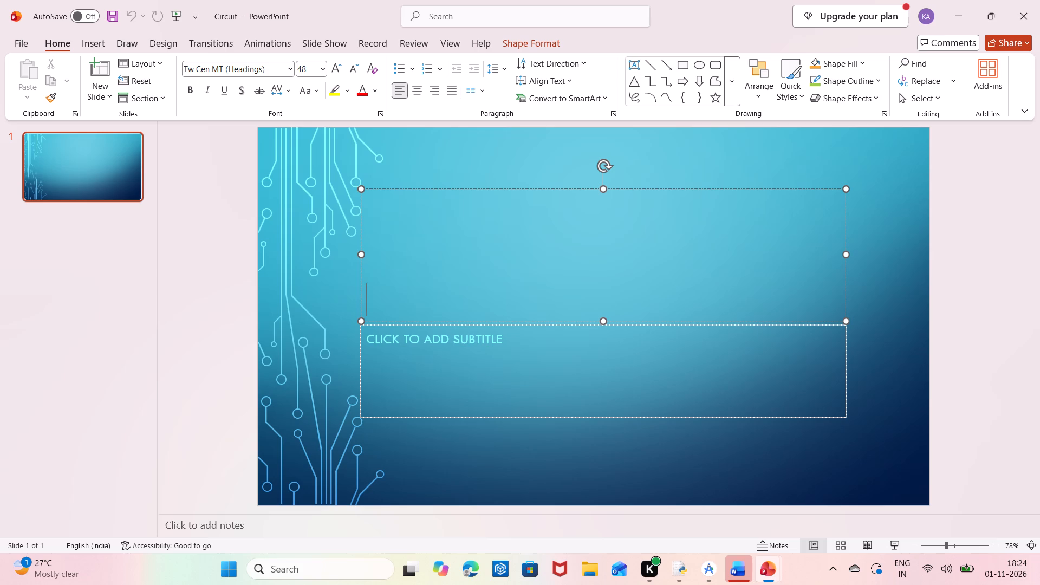
text(ME)
text(TA)
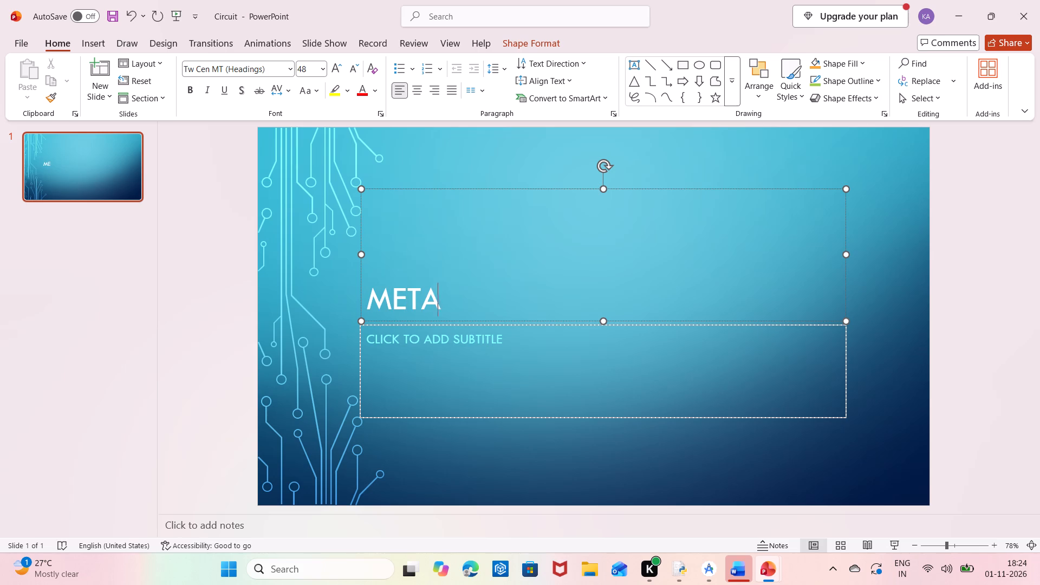
key(space)
key(BackSpace)
key(d)
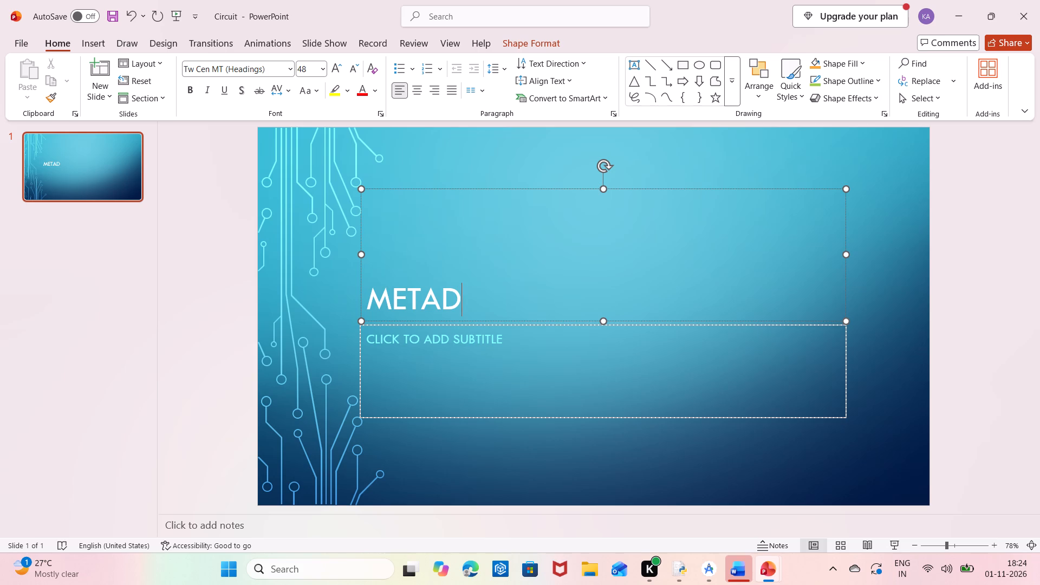
text(ATA)
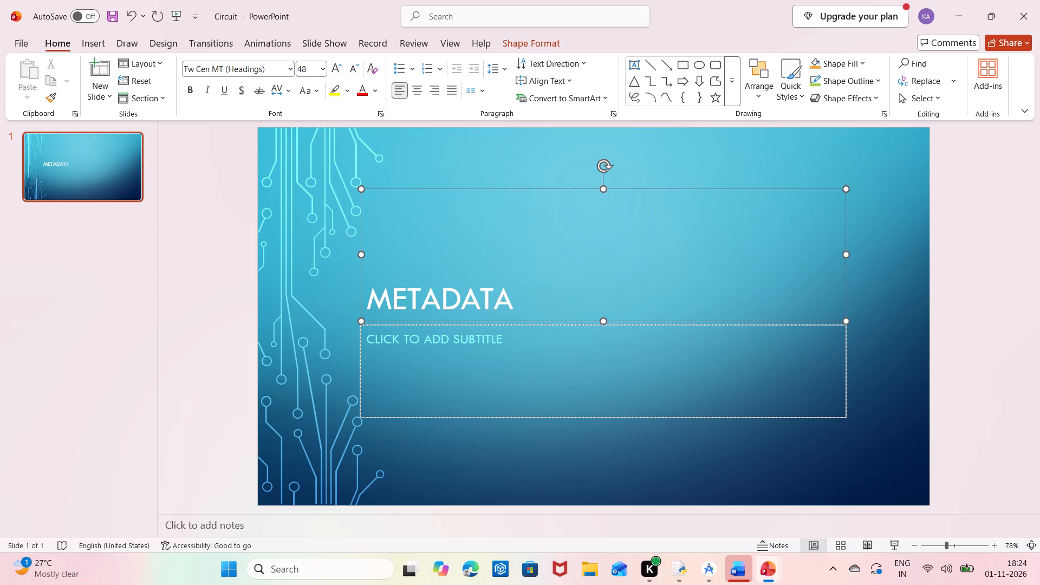
key(space)
text(SECURITY)
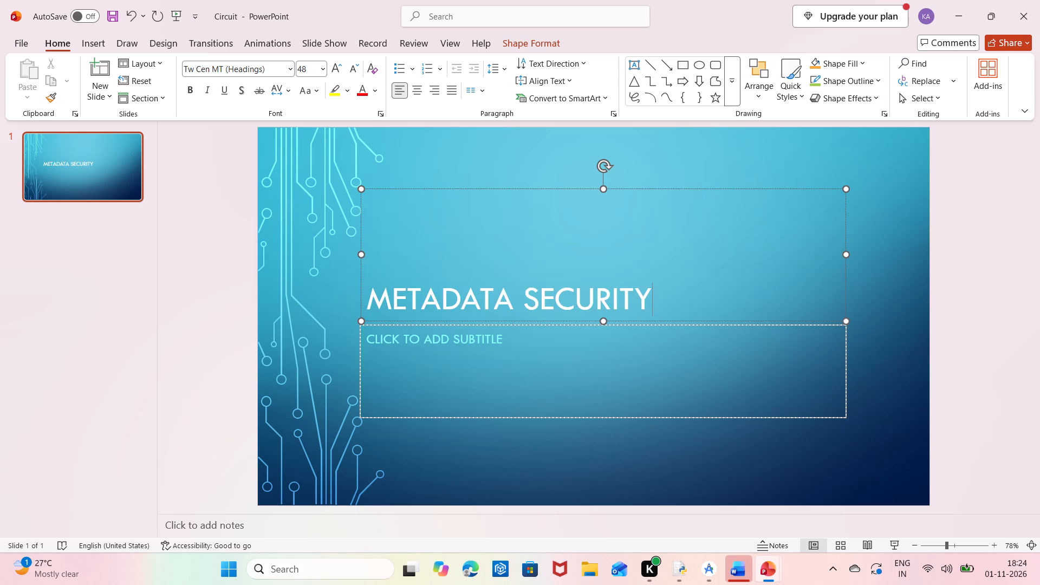
key(space)
text(SCANNER)
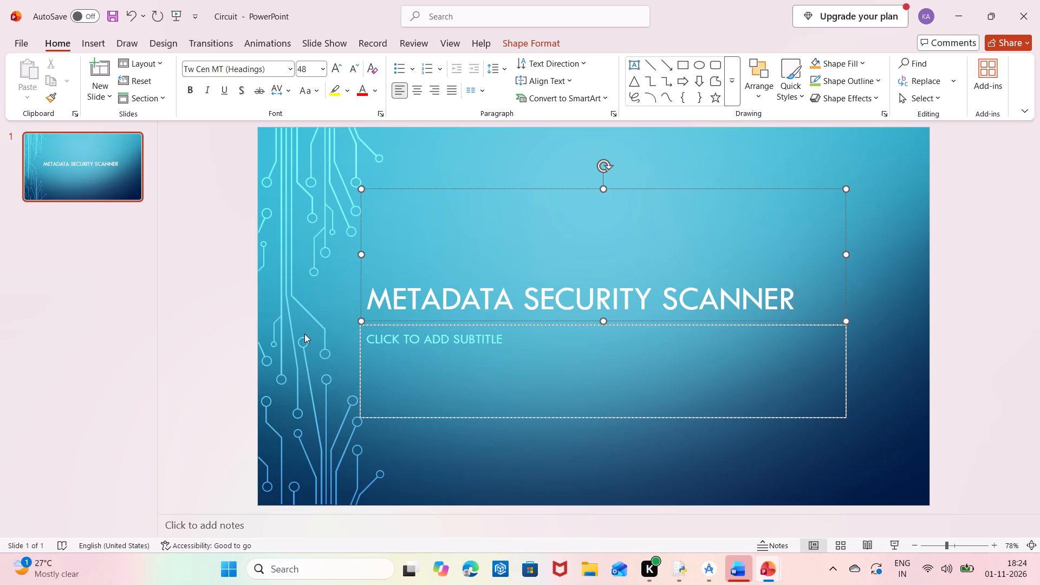
Enter "A tool detecting sensitive information in digital file metadata" as the title slide's subtitle, followed by a new line.
click(440, 332)
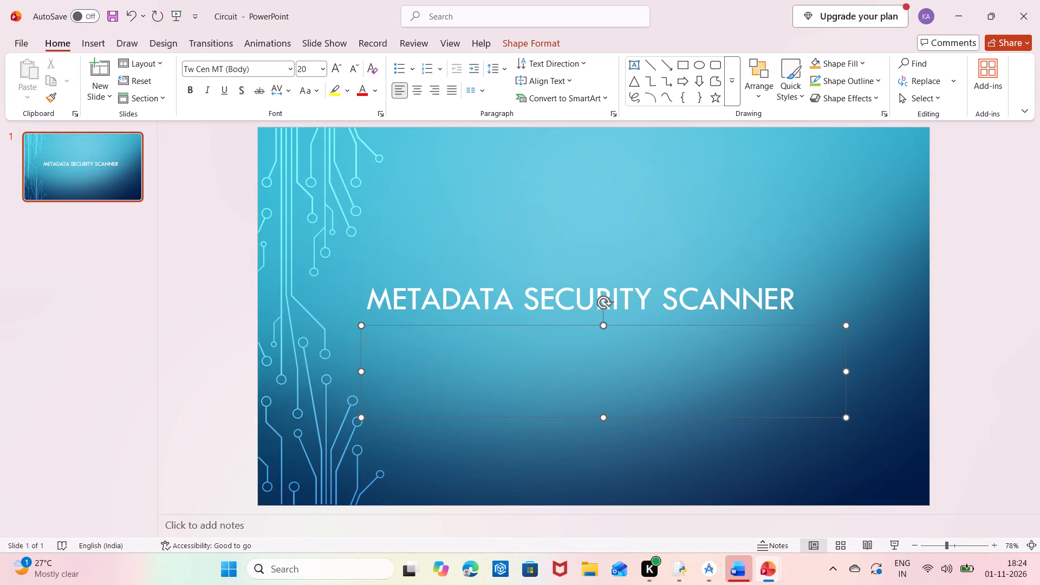
key(shift+a)
key(space)
text(t)
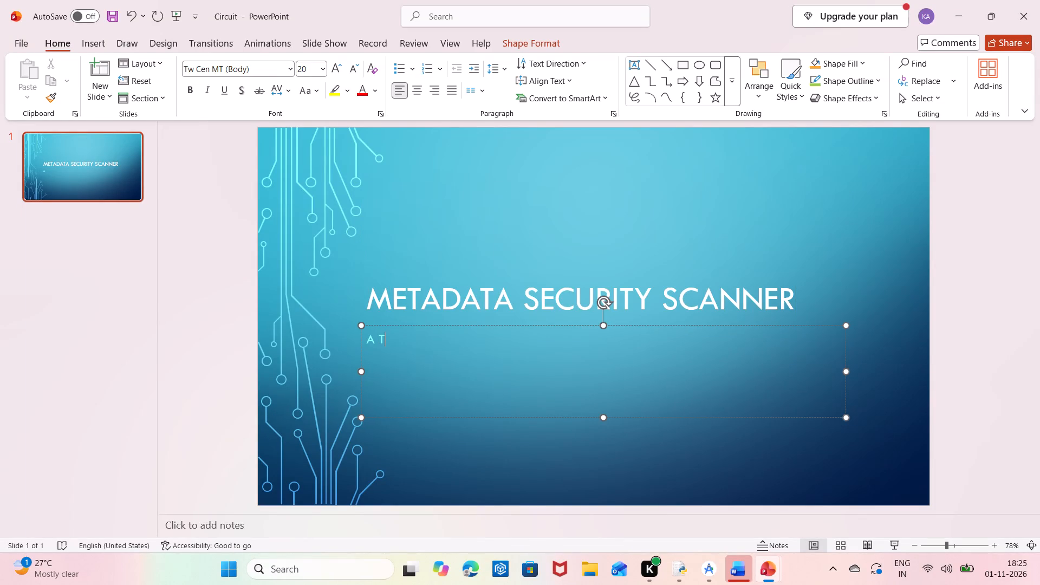
text(ool)
key(space)
text(dnjcdj)
key(BackSpace)
key(BackSpace)
key(BackSpace)
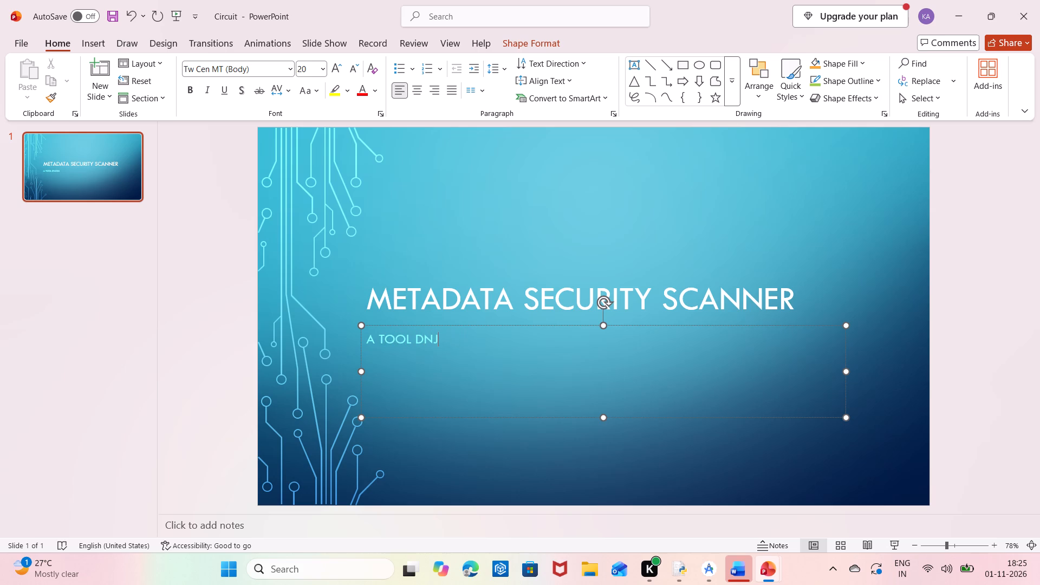
key(BackSpace)
key(BackSpace)
text(etecy)
key(BackSpace)
text(ting)
key(space)
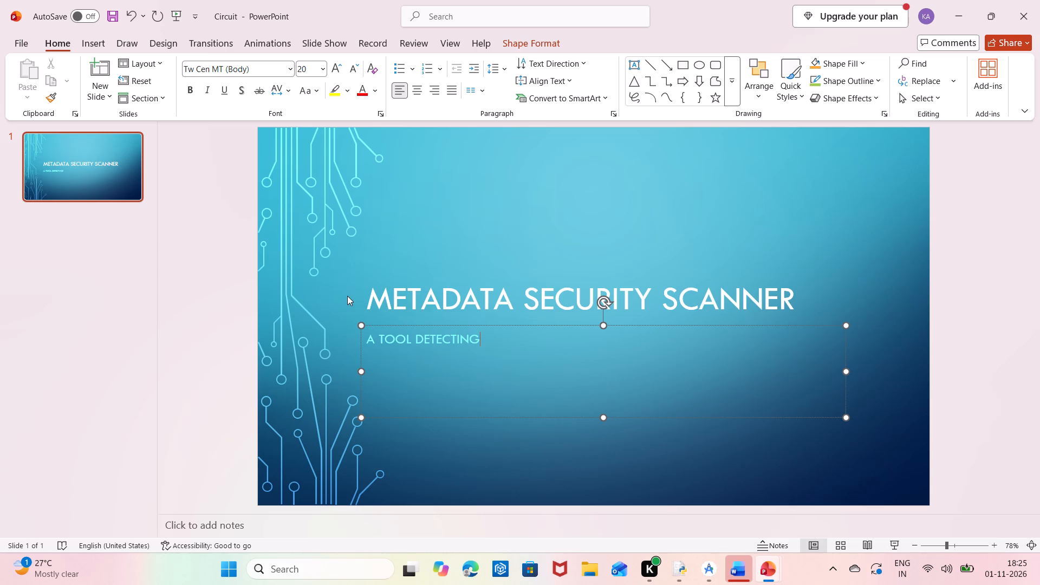
text(sensetive)
key(space)
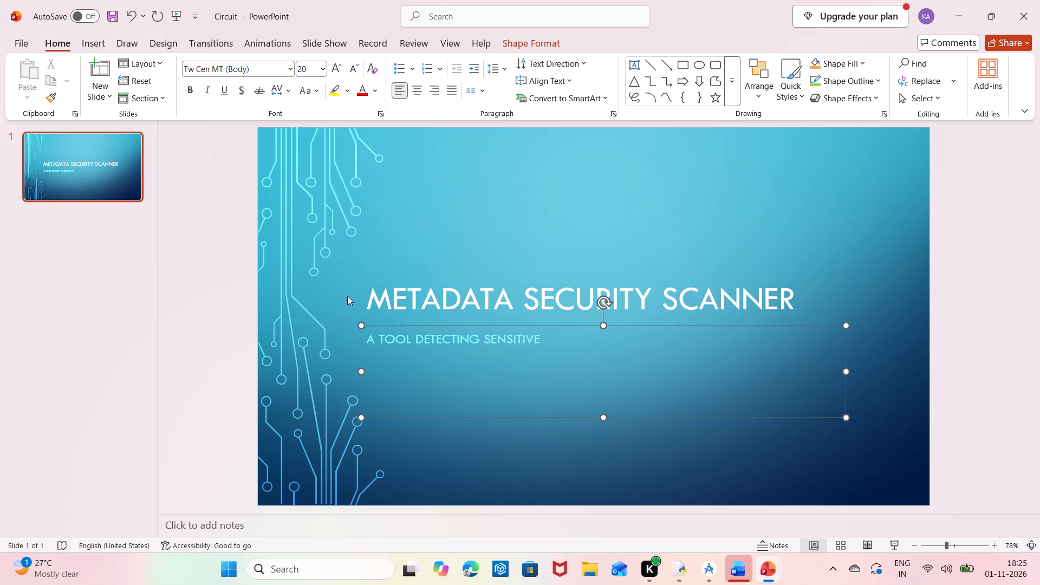
text(inform)
text(ation)
key(space)
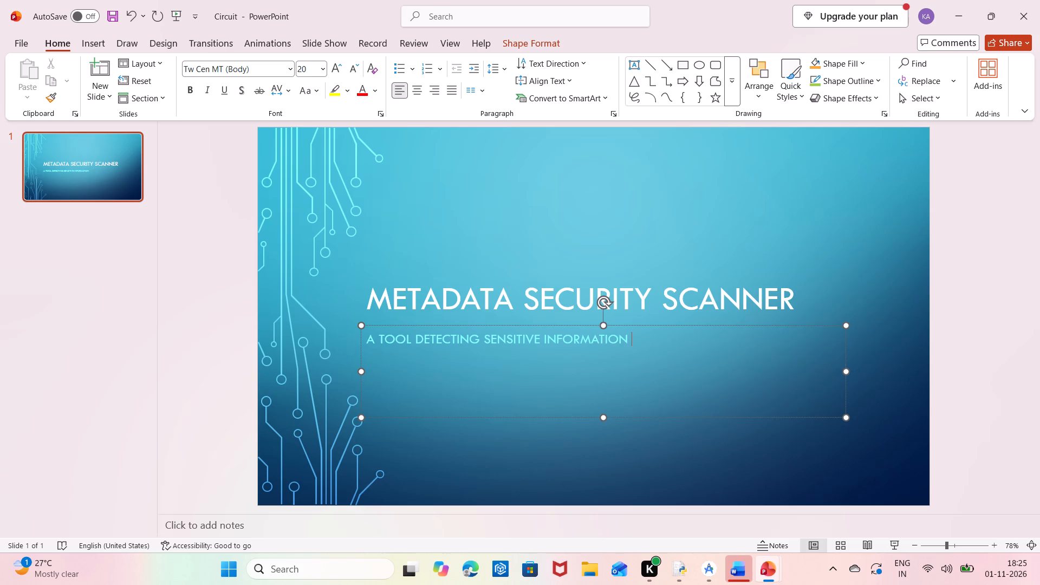
text(in)
key(space)
text(di)
text(gital)
key(space)
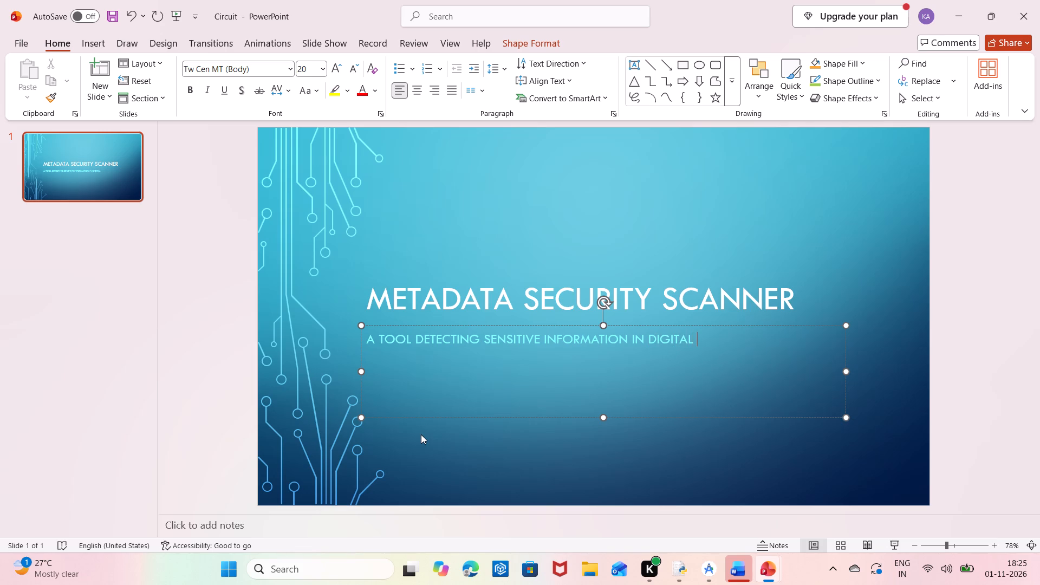
key(f)
key(i)
key(l)
key(e)
key(space)
text(meta)
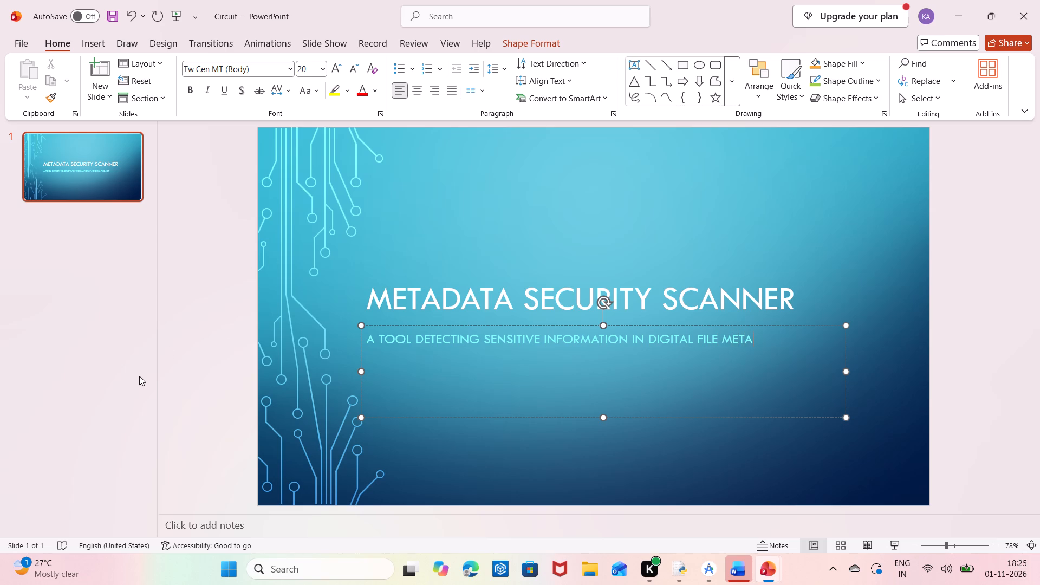
key(d)
key(a)
key(t)
key(a)
key(Return)
Resize the title box past its own upper edge so the title lies in a shallow box near the slide's top.
click(506, 293)
drag(506, 293, 502, 242)
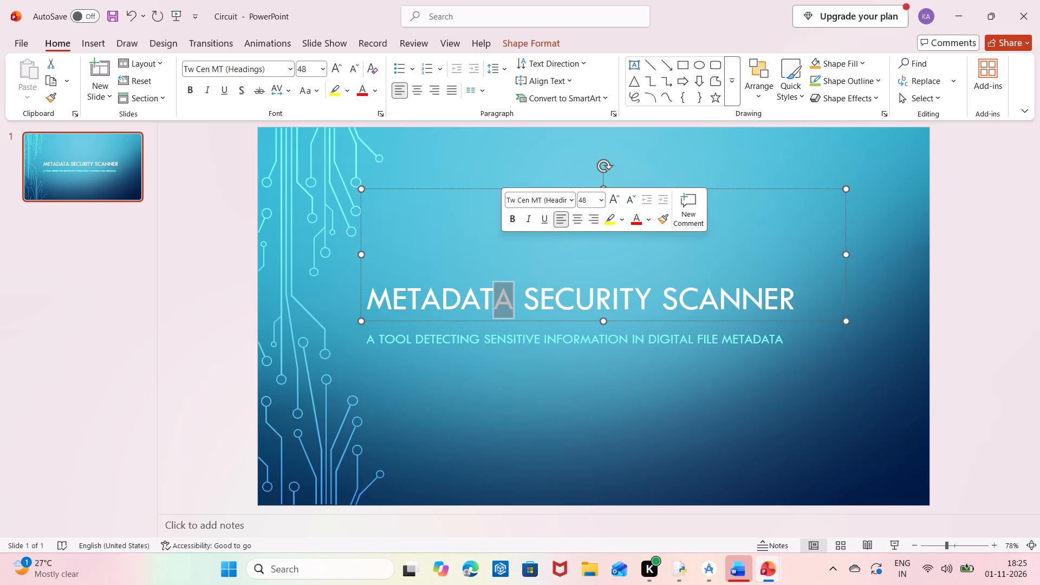
click(445, 235)
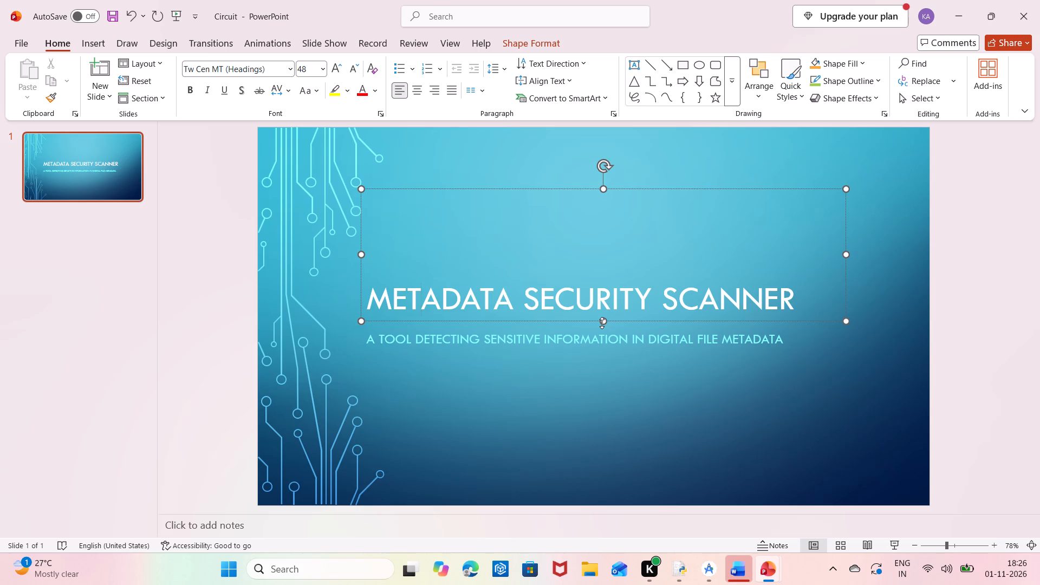
drag(602, 323, 586, 174)
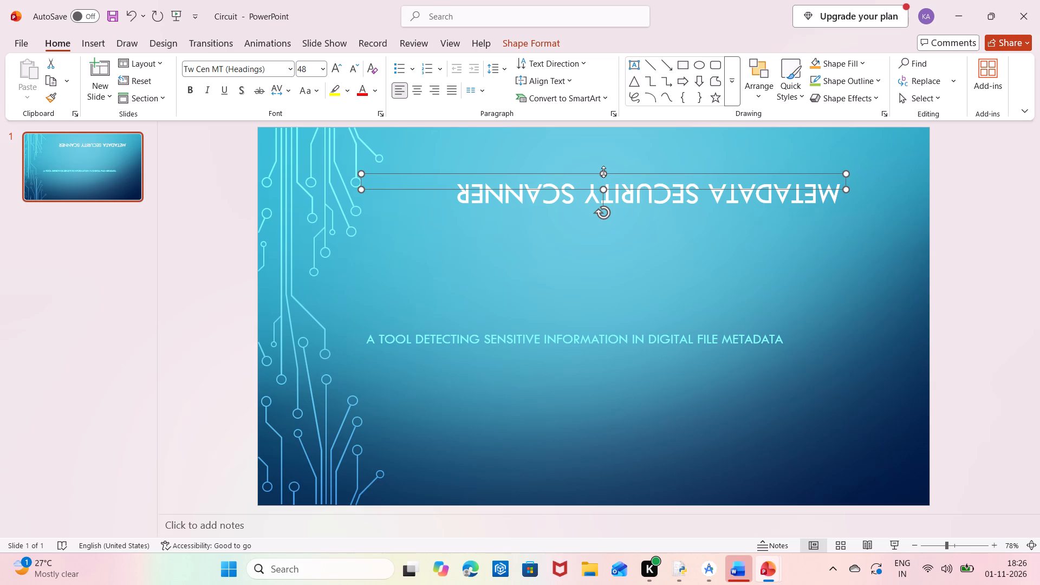
drag(603, 172, 599, 141)
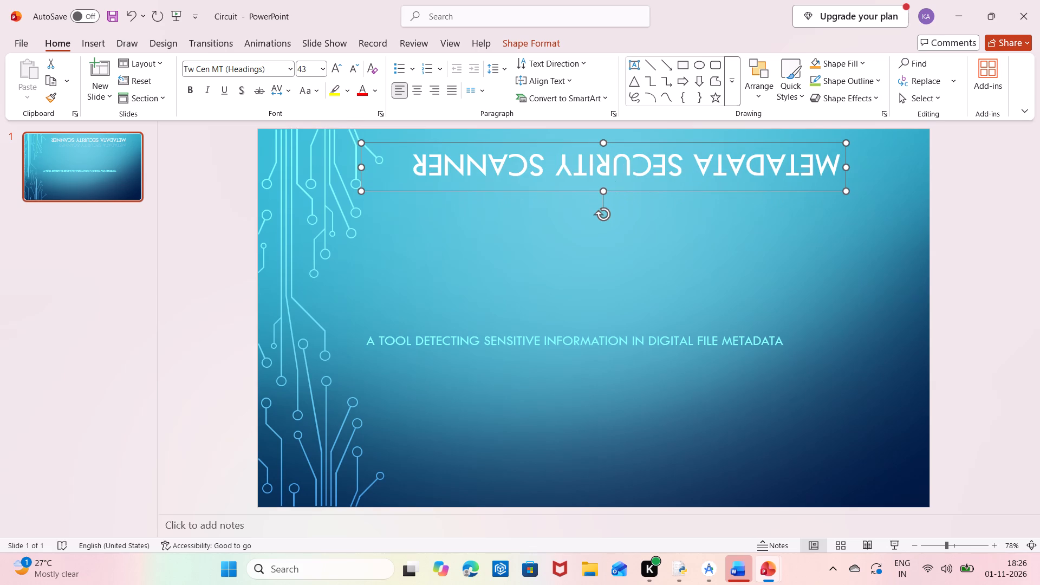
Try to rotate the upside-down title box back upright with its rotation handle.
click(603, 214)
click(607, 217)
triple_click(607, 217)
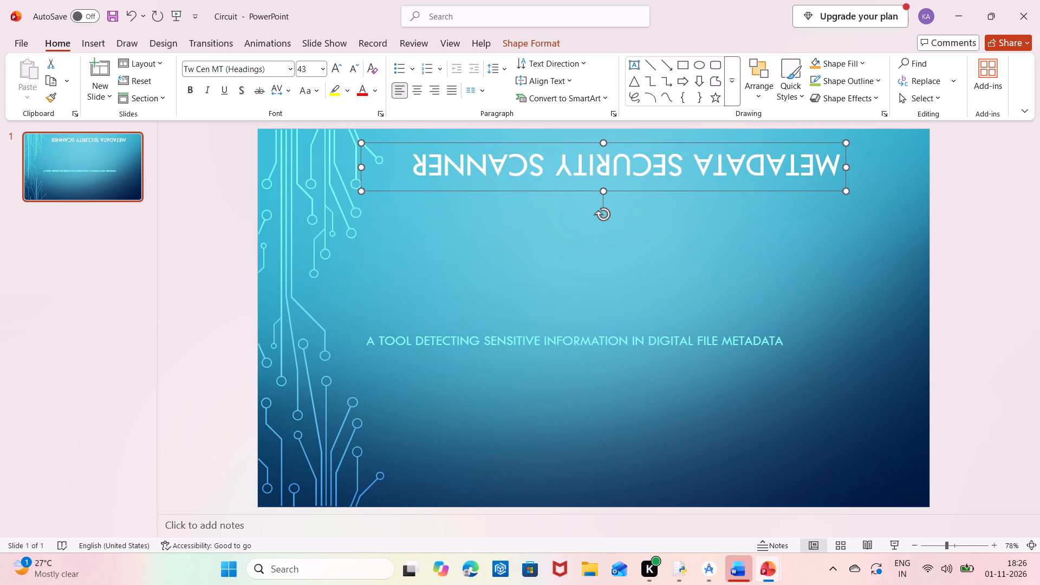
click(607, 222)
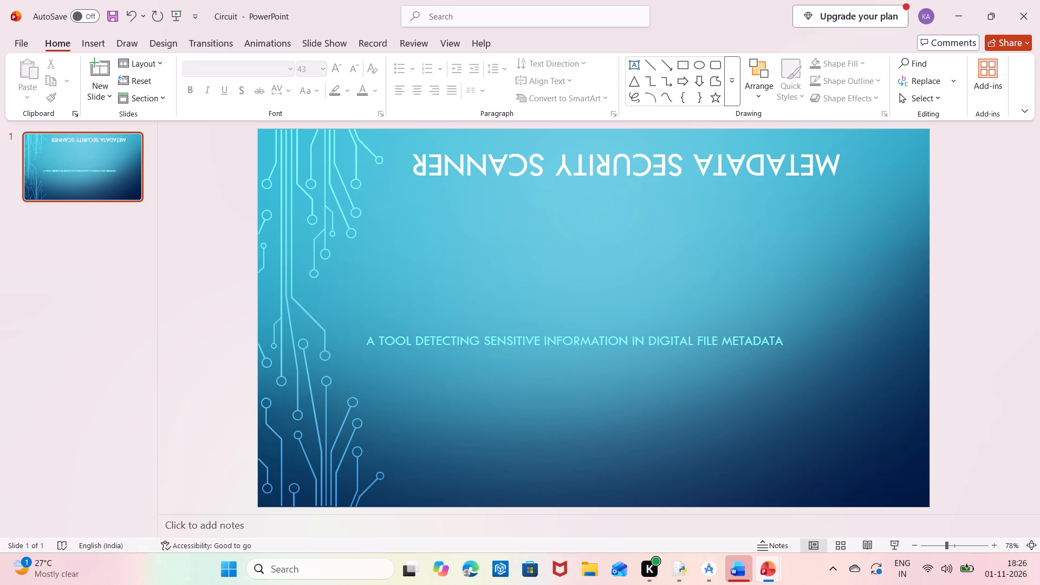
Move the title box slightly down, away from the slide's upper edge.
click(567, 172)
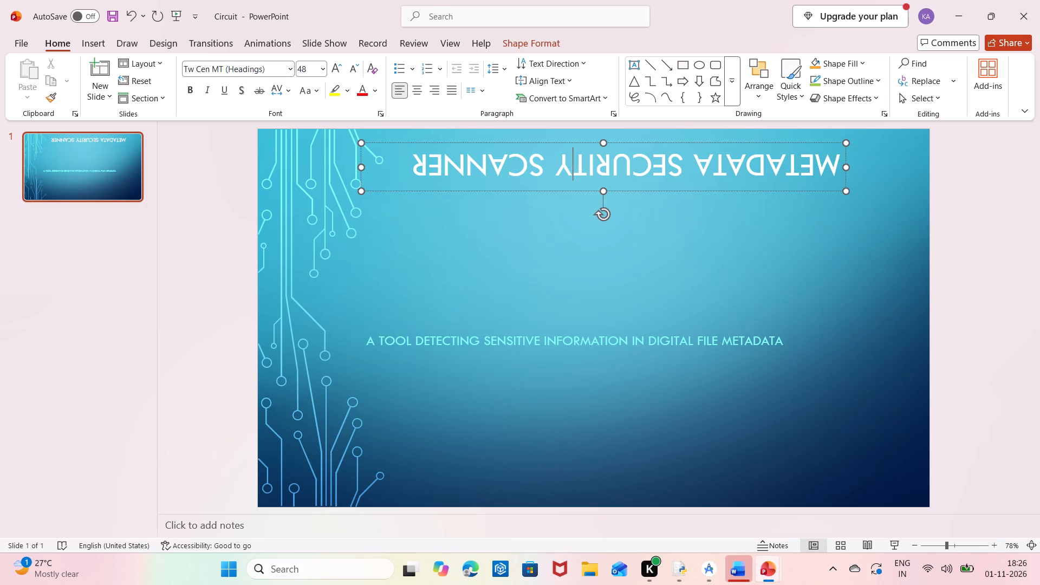
click(635, 189)
drag(633, 189, 639, 225)
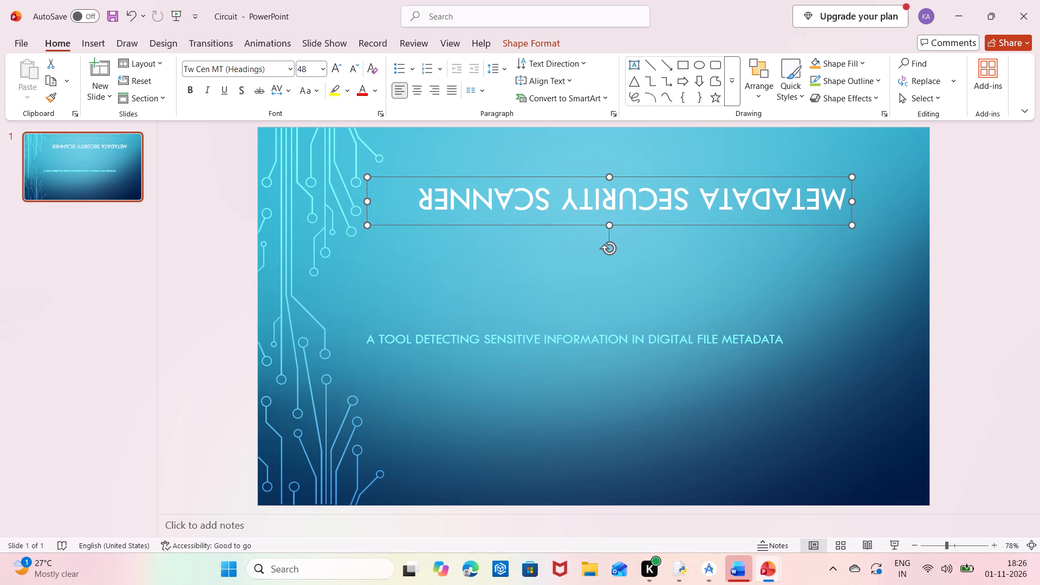
Resize the upside-down title box past its lower edge so the title reads upright on a single line.
triple_click(608, 252)
triple_click(608, 252)
drag(365, 176, 478, 163)
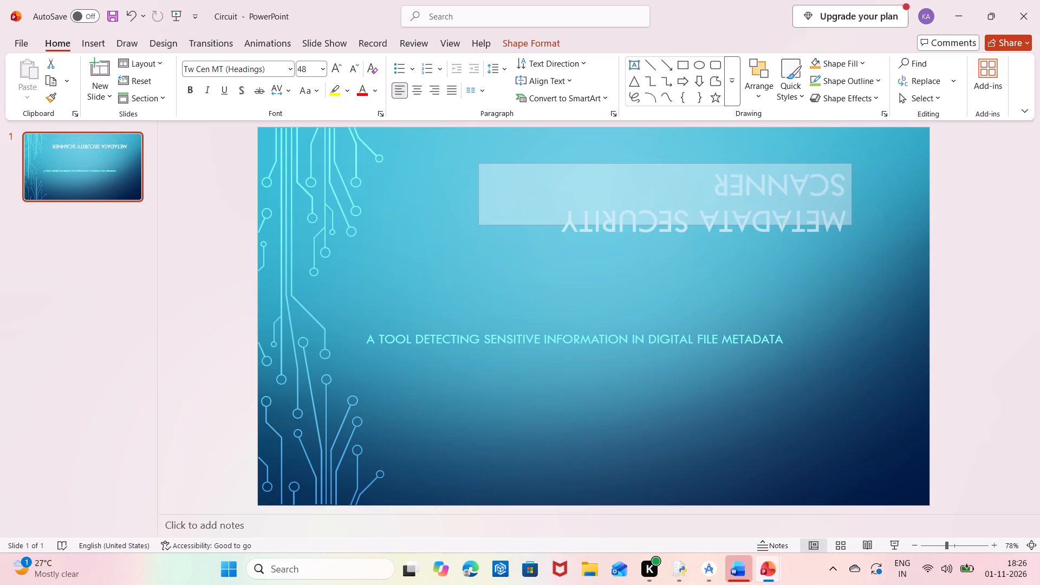
drag(478, 163, 413, 209)
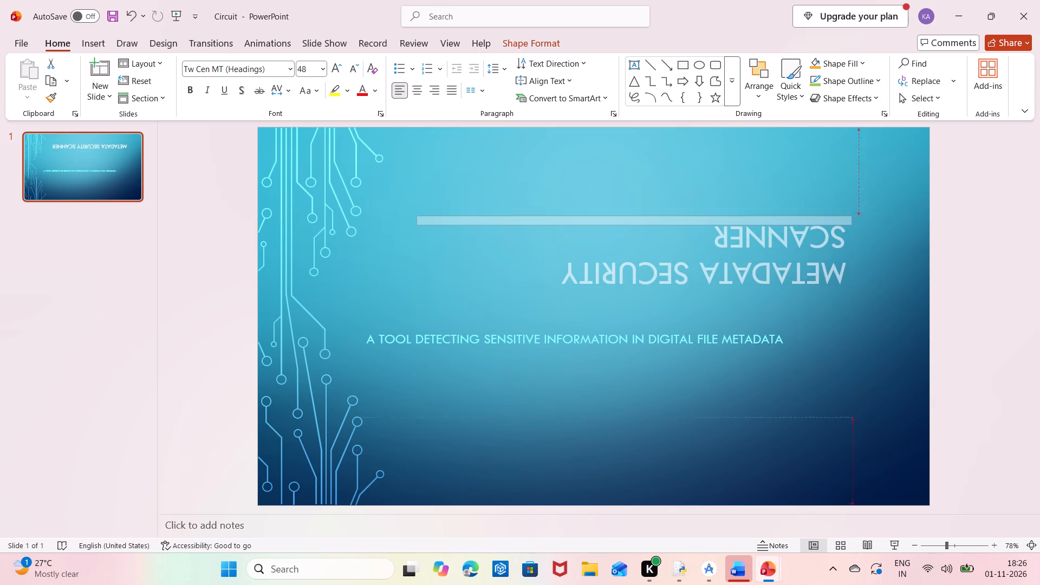
drag(413, 209, 404, 283)
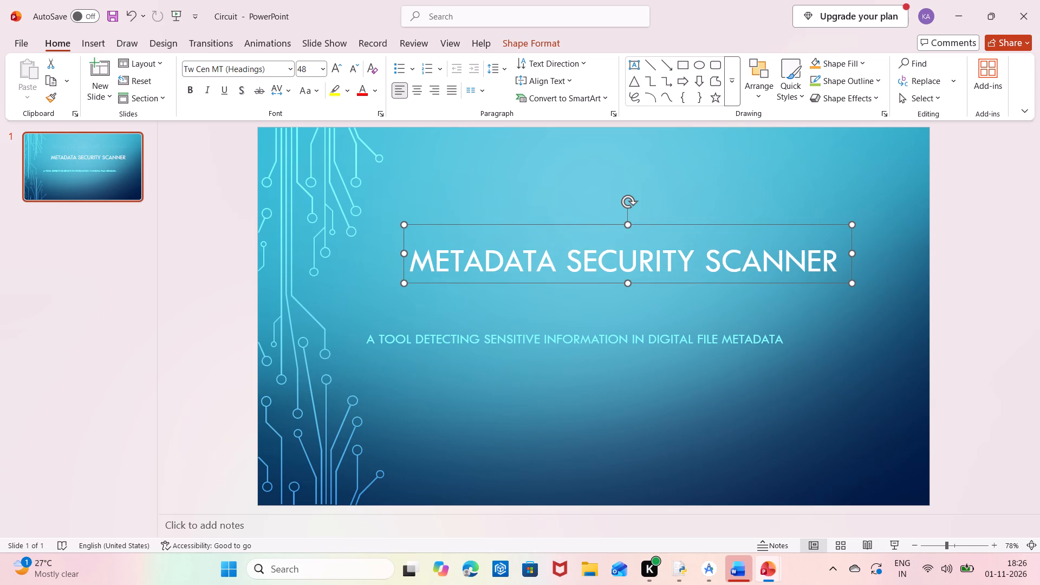
Move the upright title box up and slightly left, near the slide's upper edge.
drag(553, 222, 518, 139)
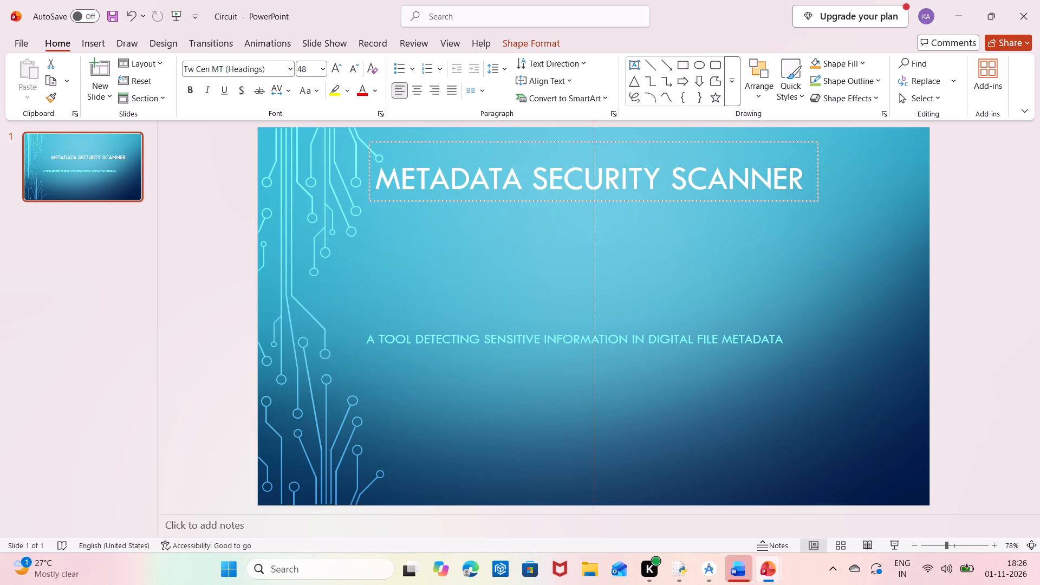
drag(518, 139, 513, 139)
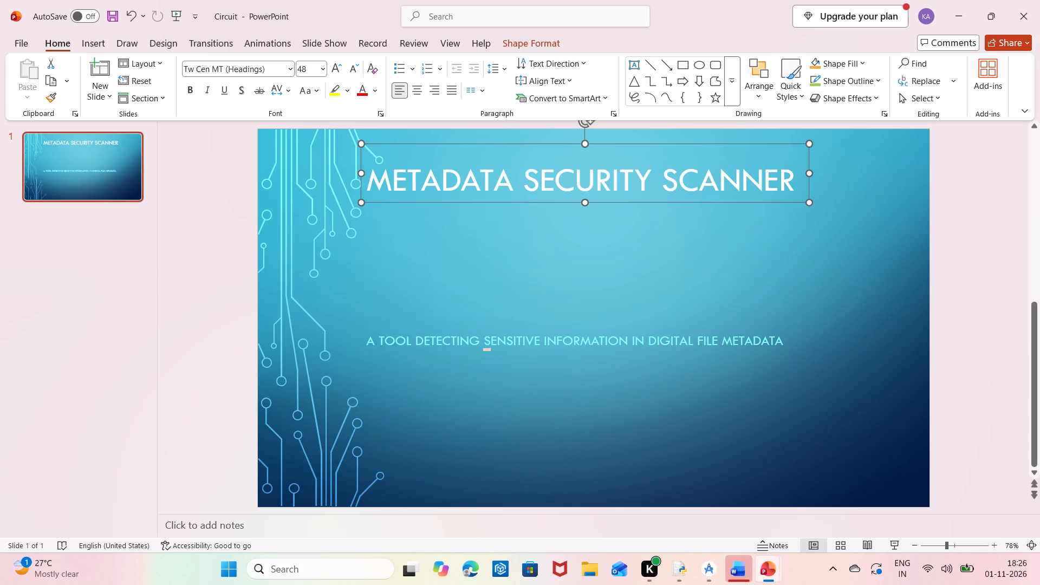
Move the subtitle box up the slide so it sits beneath the Metadata Security Scanner title.
drag(534, 339, 524, 212)
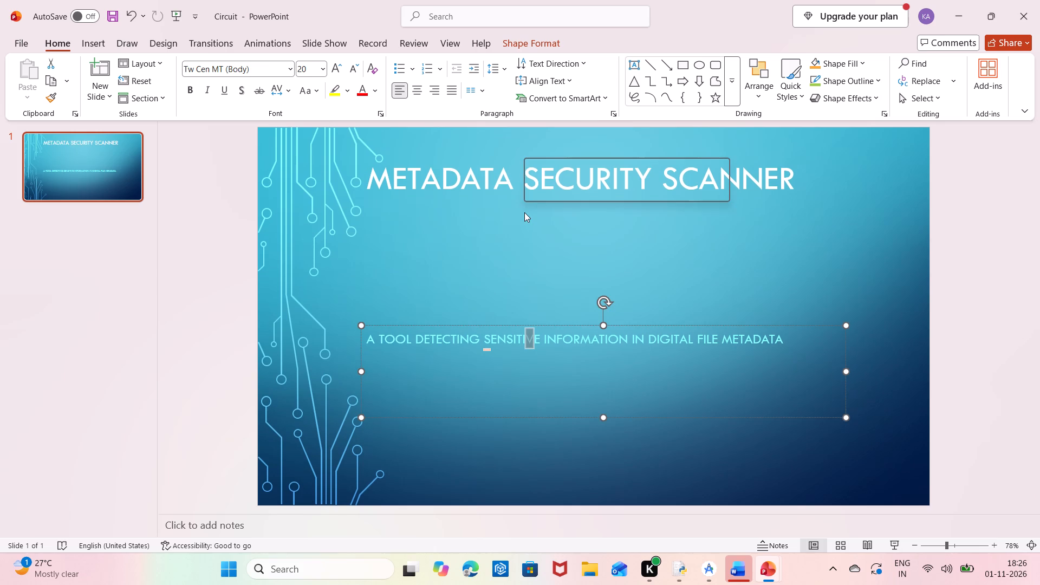
click(508, 230)
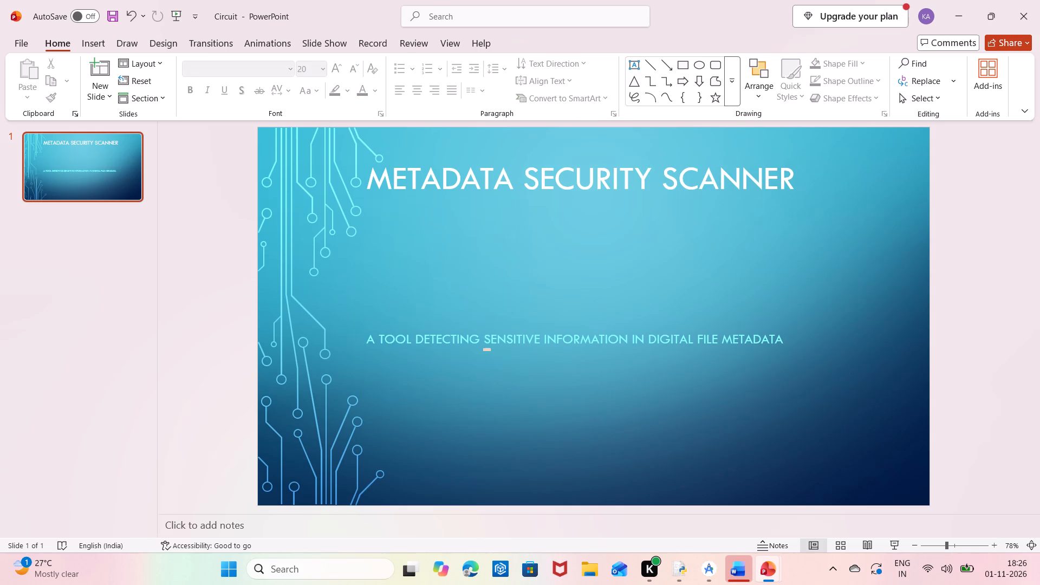
click(525, 341)
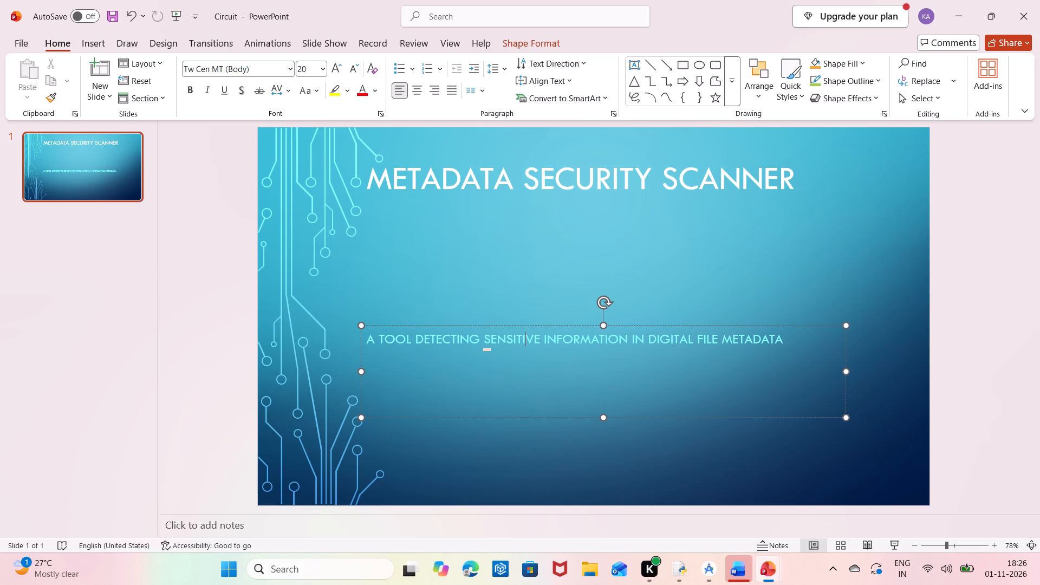
drag(536, 323, 522, 228)
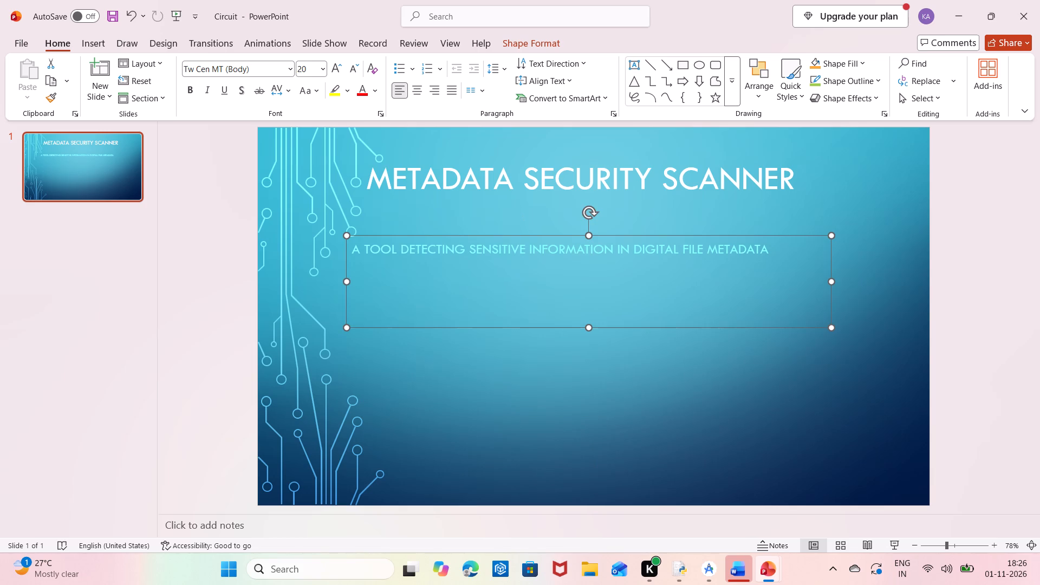
Highlight the entire subtitle line in bright green.
click(535, 245)
right_click(535, 245)
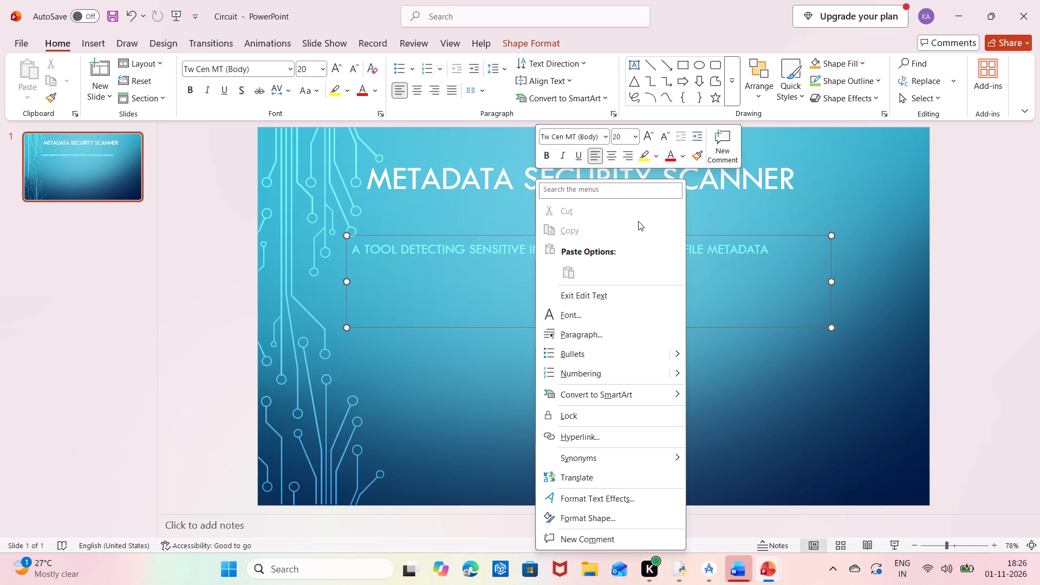
click(654, 157)
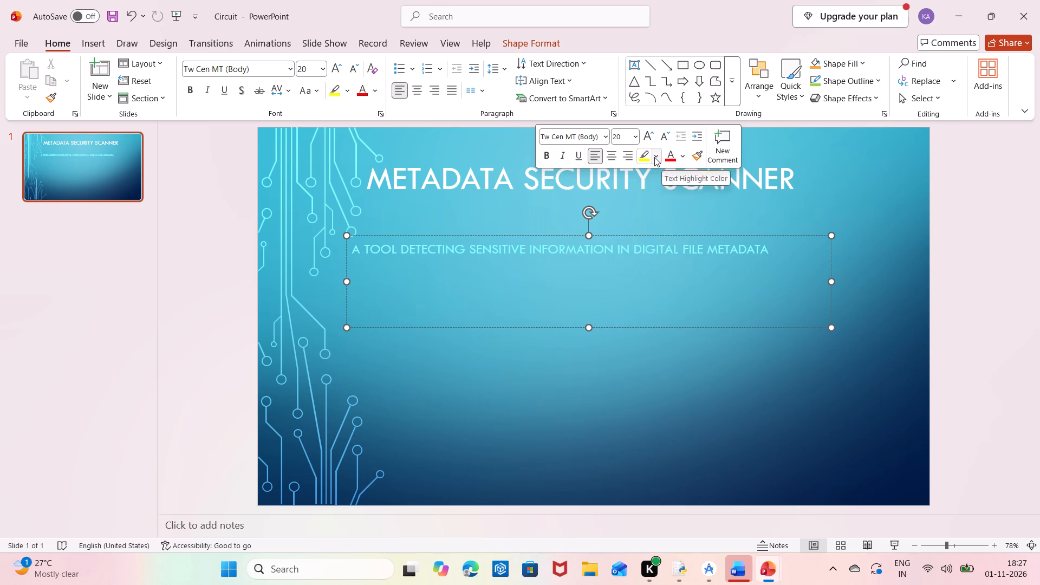
click(666, 199)
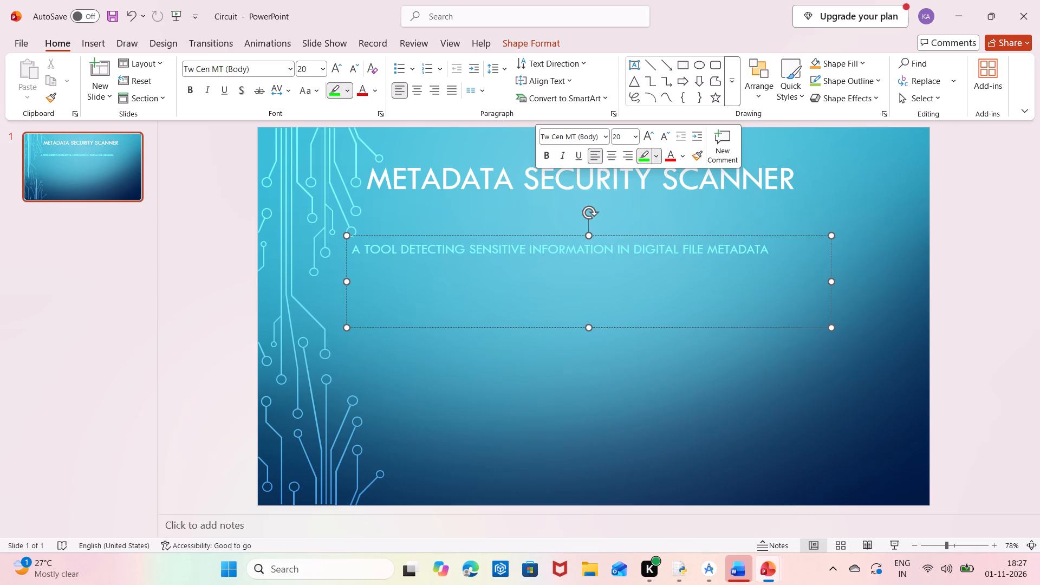
click(357, 253)
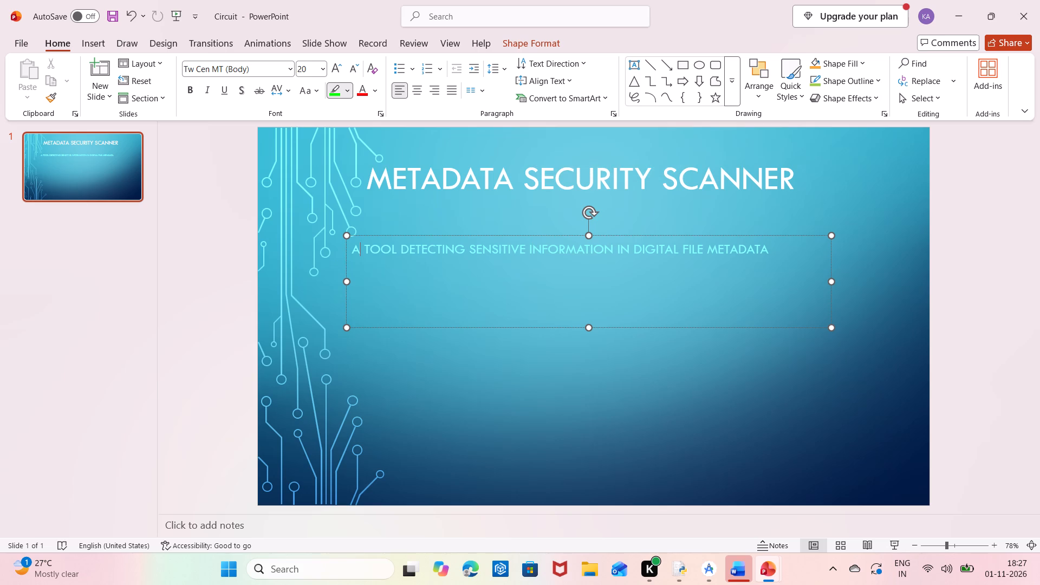
click(355, 249)
drag(355, 249, 785, 247)
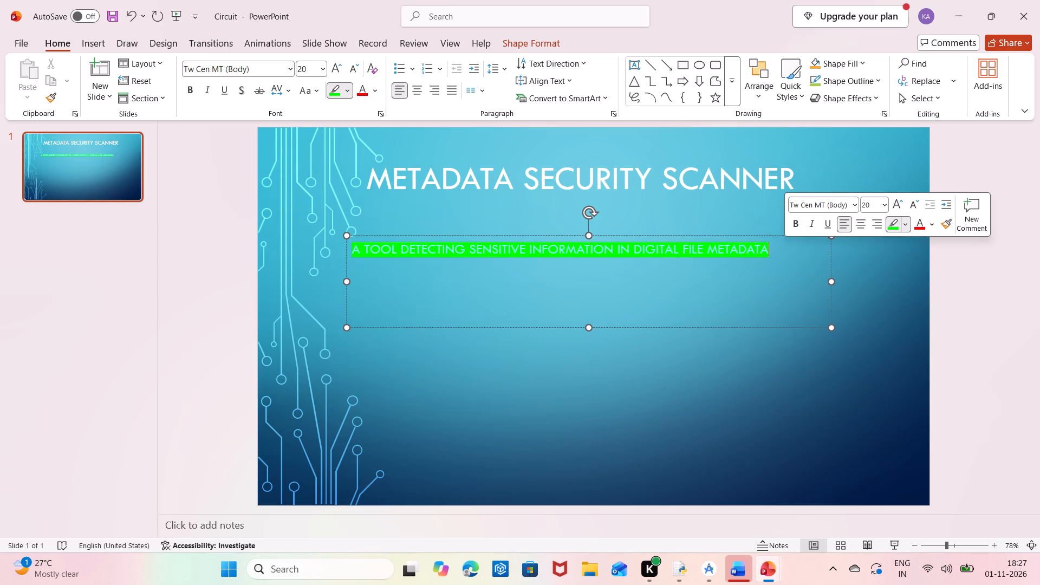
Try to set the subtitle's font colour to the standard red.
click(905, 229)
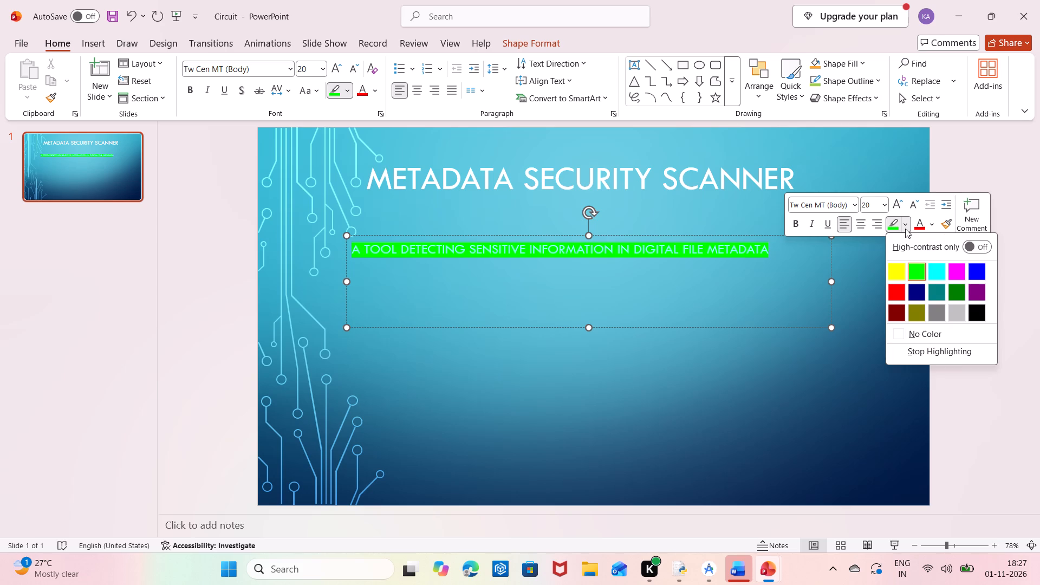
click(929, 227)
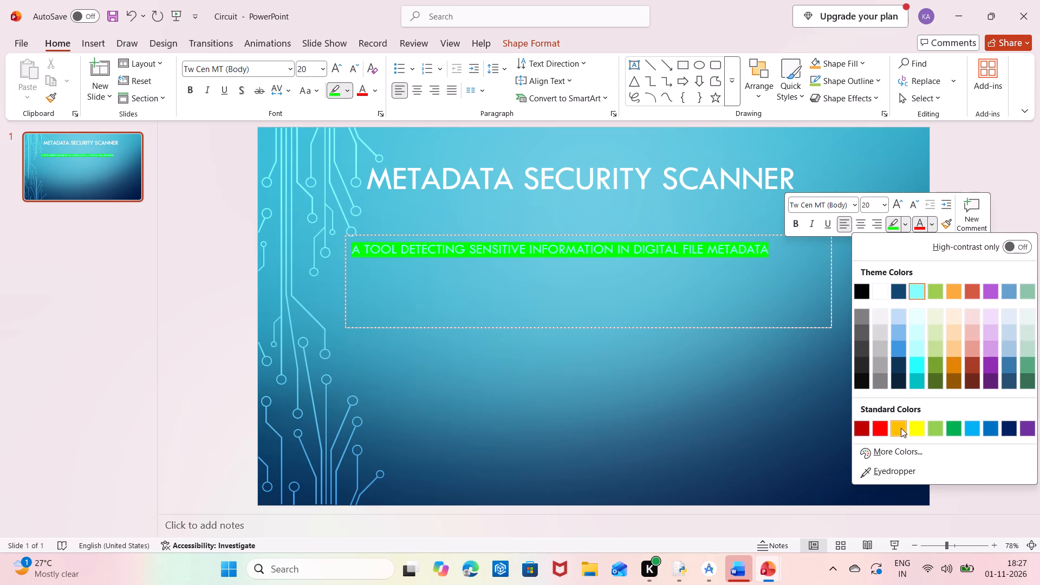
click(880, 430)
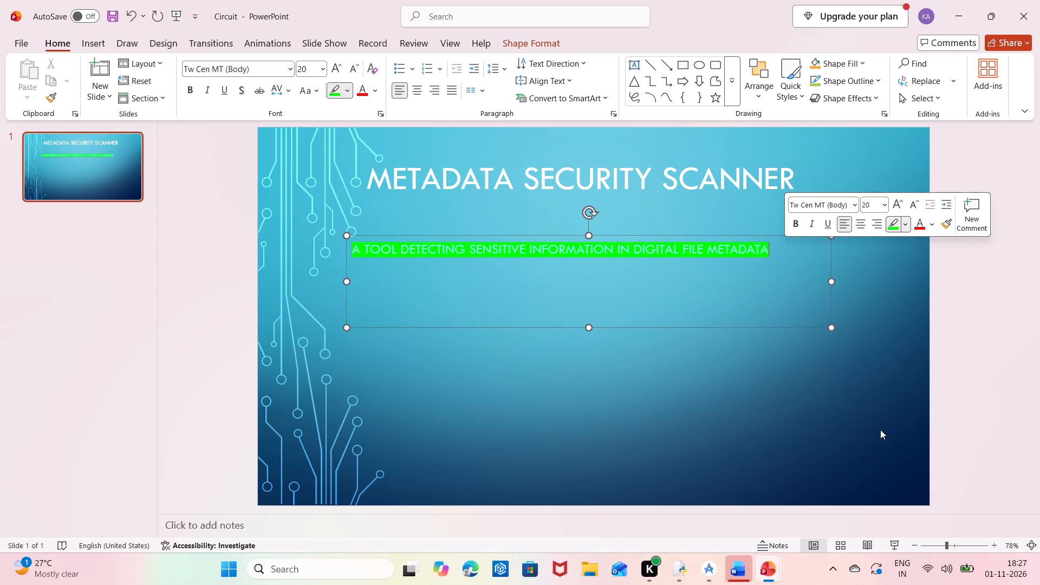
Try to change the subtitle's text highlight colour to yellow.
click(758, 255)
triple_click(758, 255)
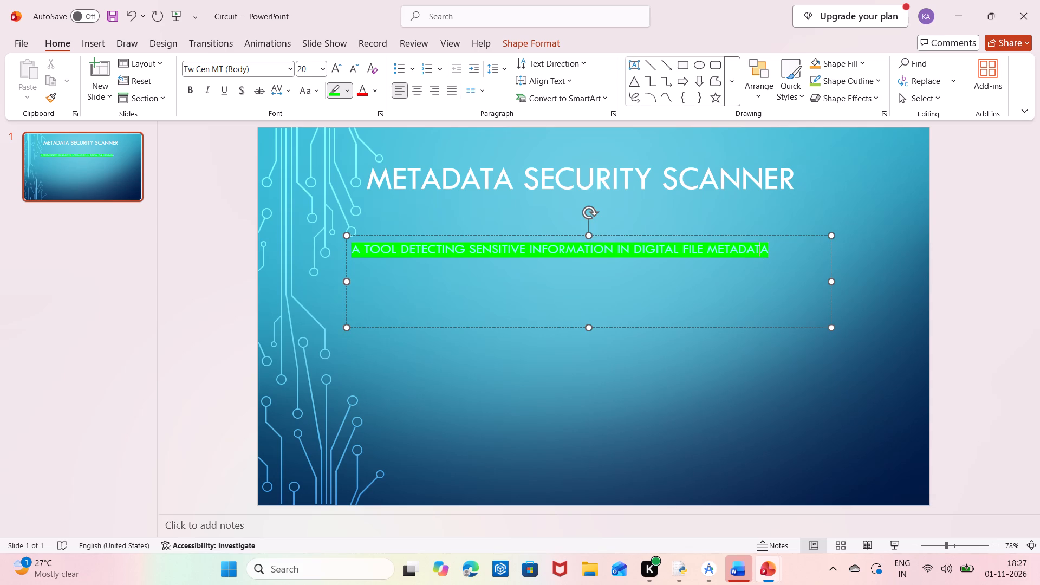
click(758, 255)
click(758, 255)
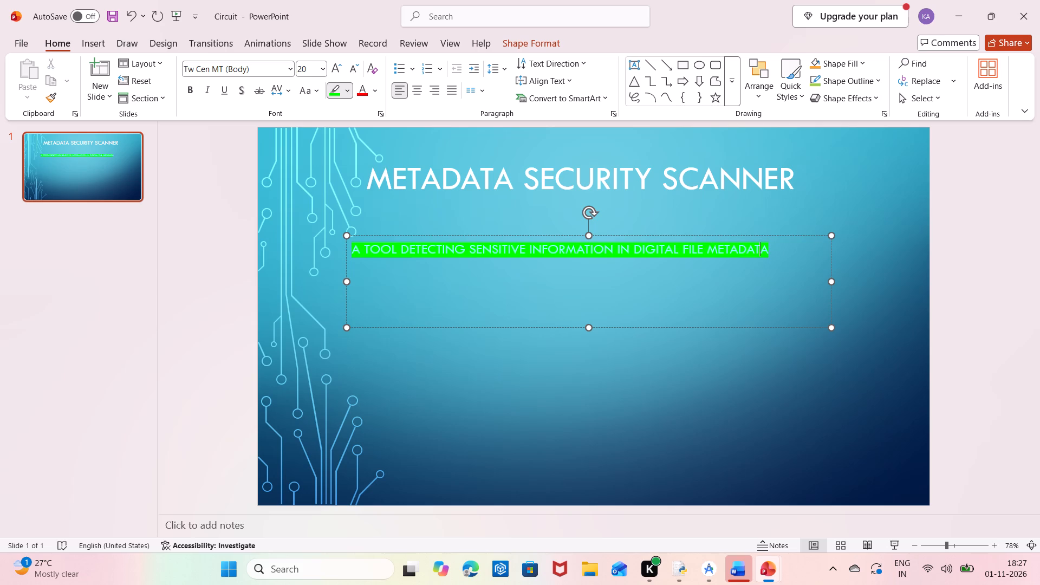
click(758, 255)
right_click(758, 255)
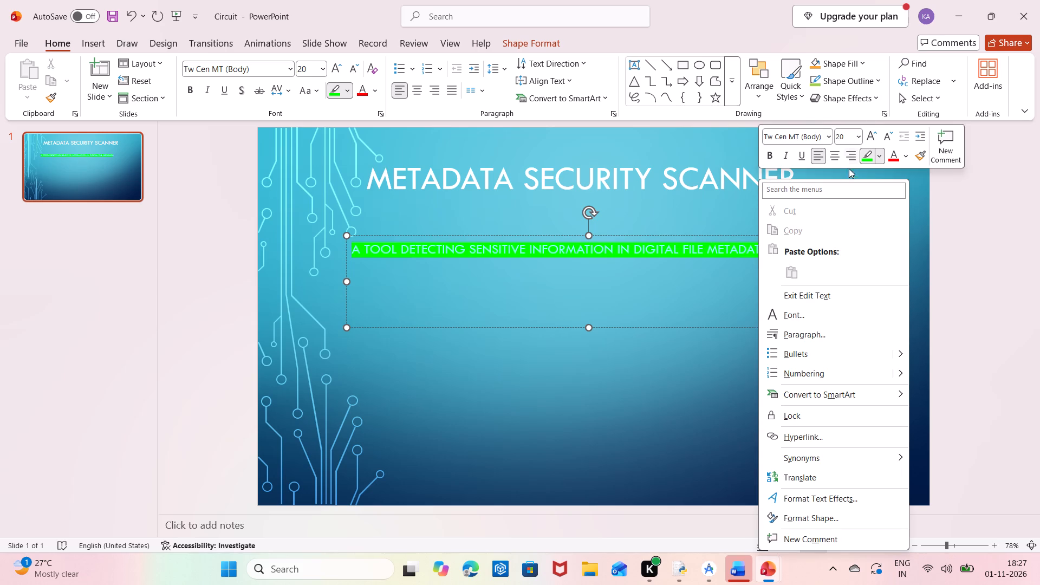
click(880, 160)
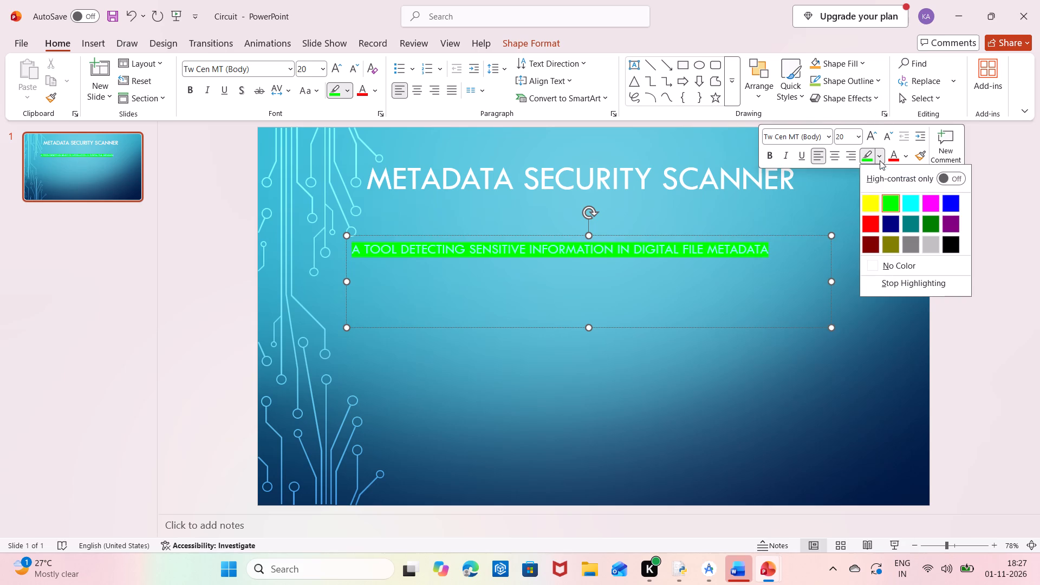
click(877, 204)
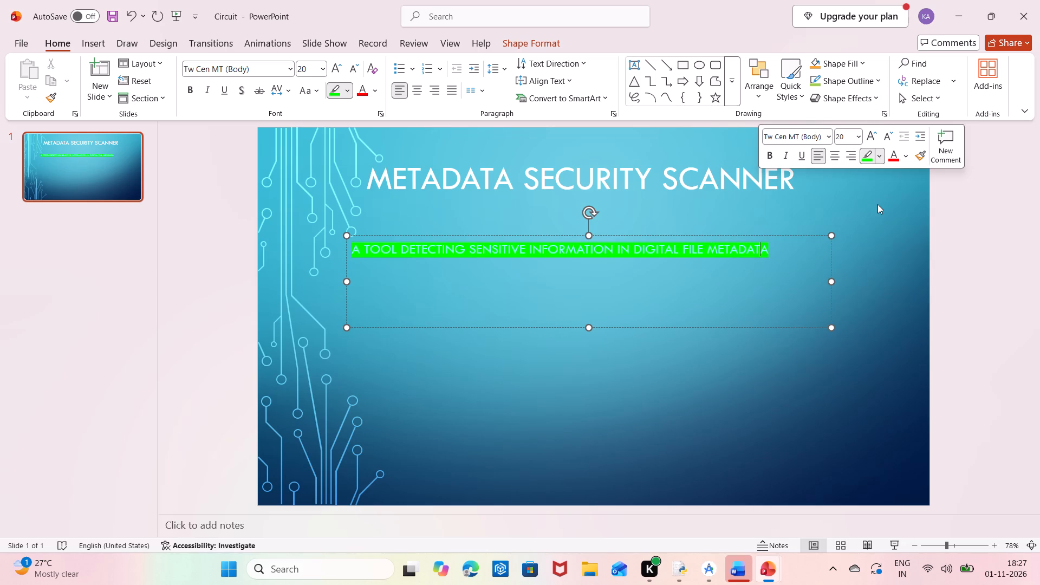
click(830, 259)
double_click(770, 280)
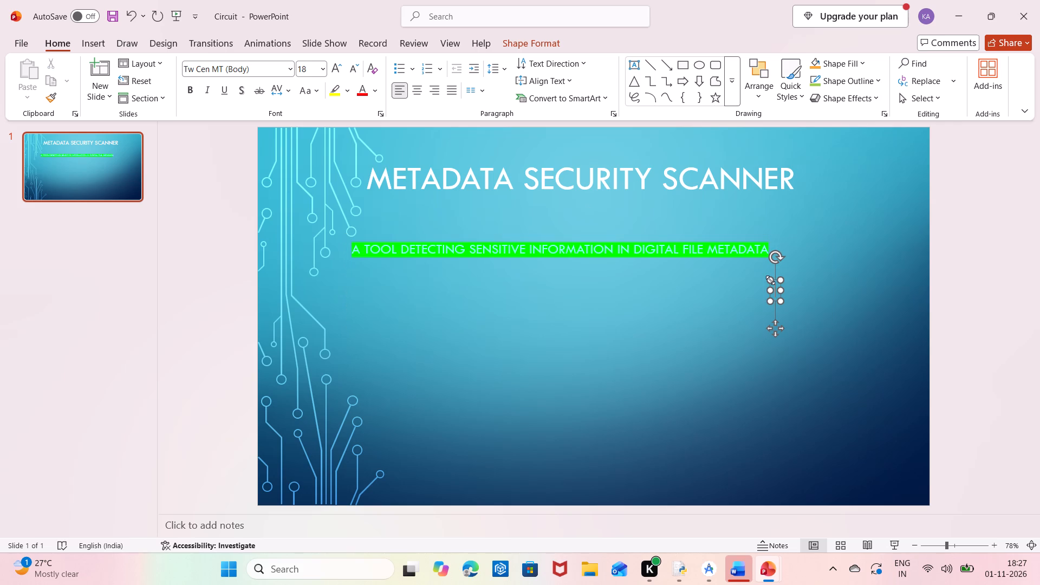
Nudge the subtitle box up and slightly right, closer beneath the title.
drag(654, 247, 692, 200)
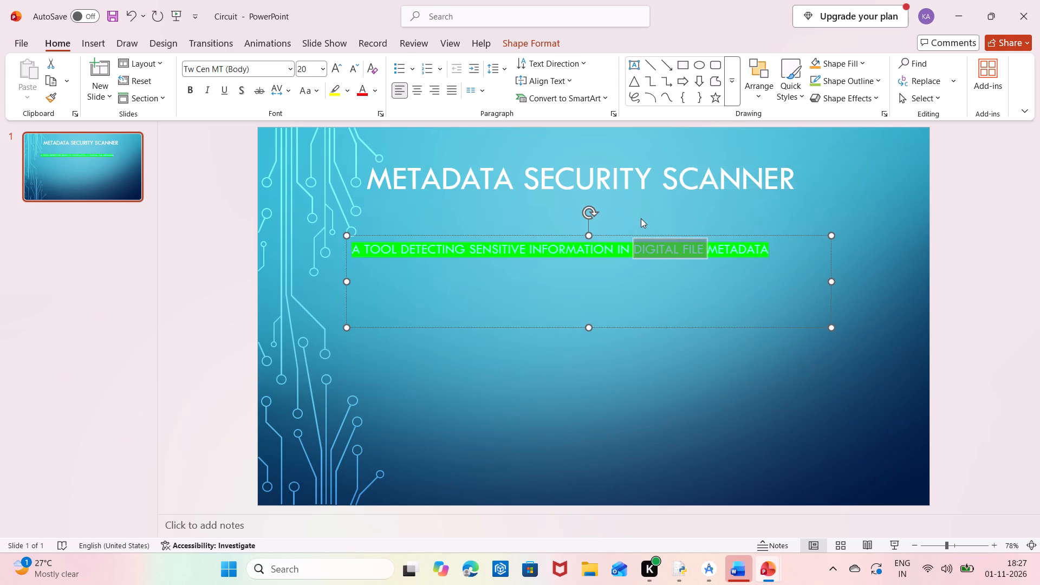
click(641, 218)
click(592, 256)
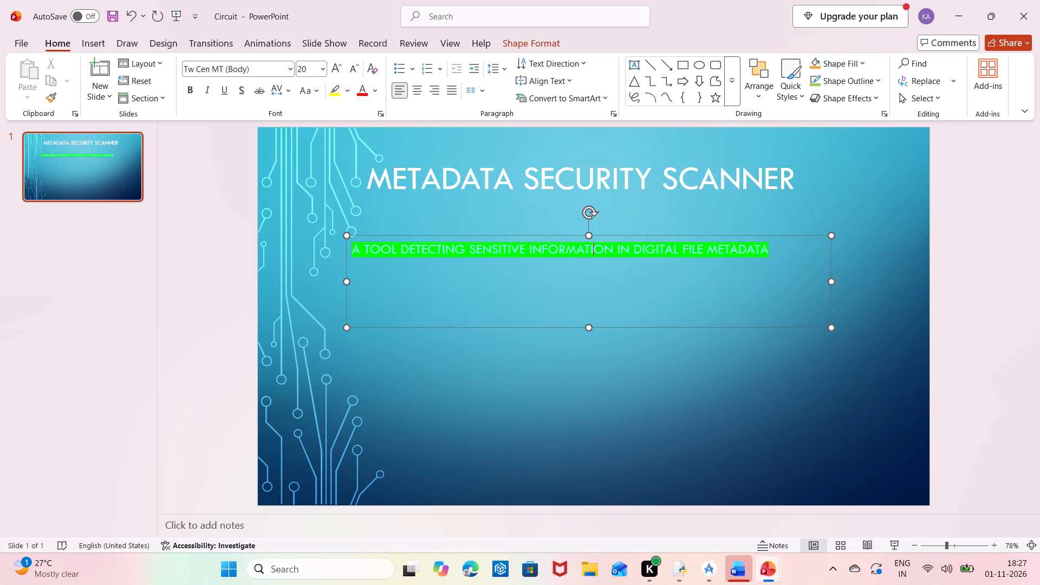
drag(531, 232, 532, 216)
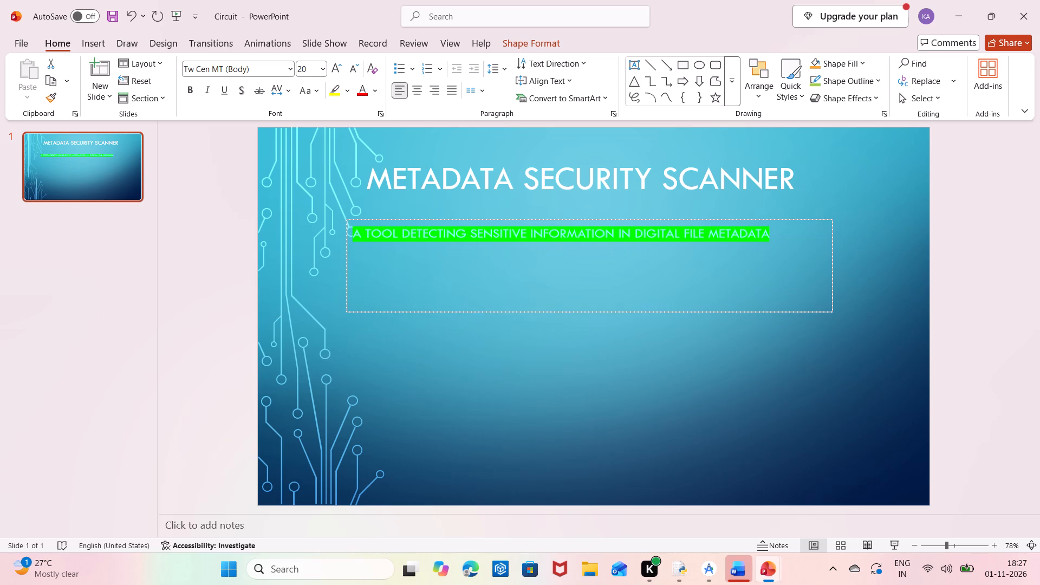
drag(532, 216, 534, 216)
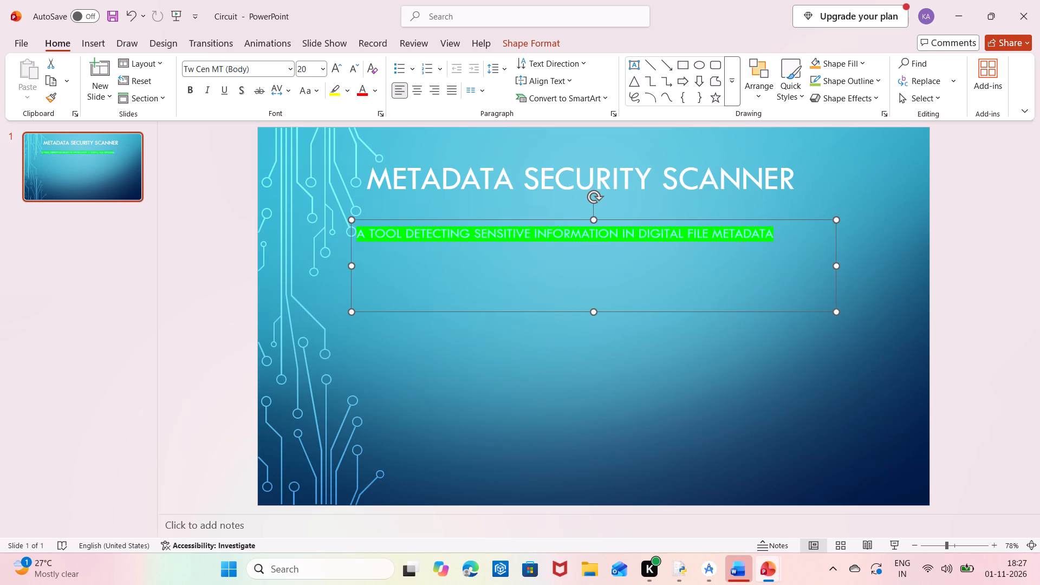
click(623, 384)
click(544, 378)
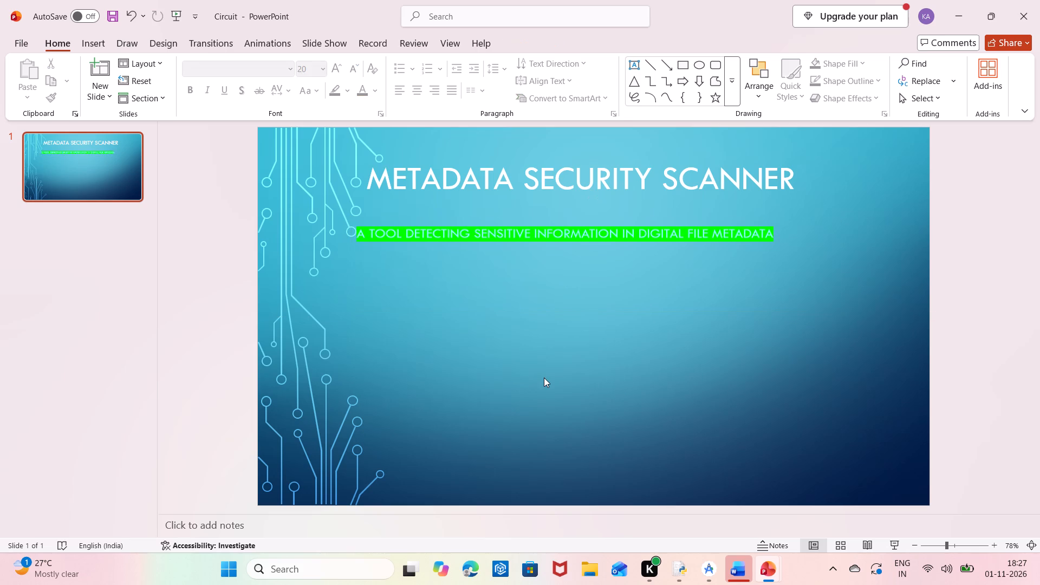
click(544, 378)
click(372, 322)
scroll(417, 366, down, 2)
Add a second slide with the Title and Content layout after the title slide.
click(91, 48)
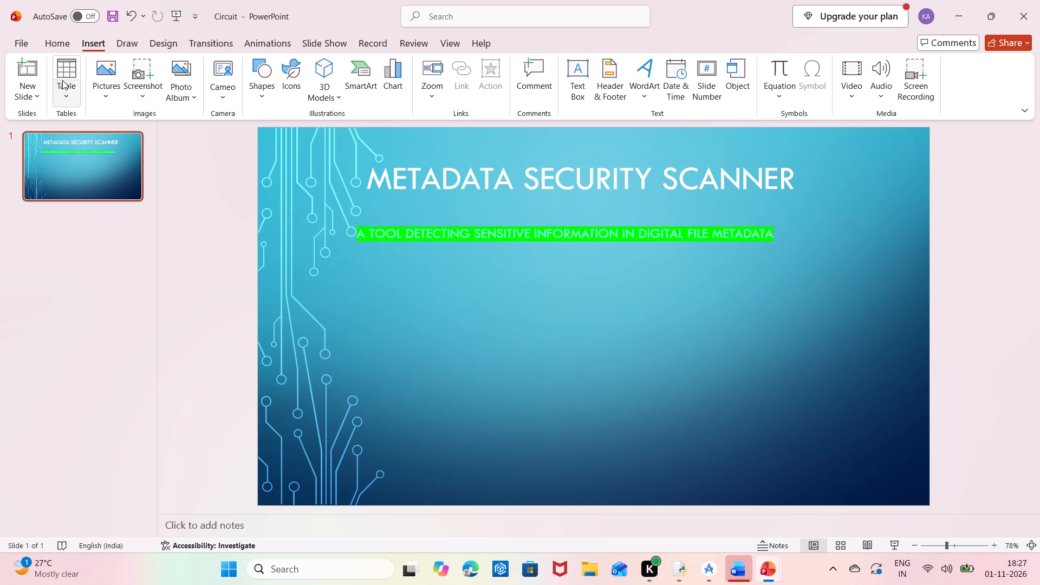
click(37, 92)
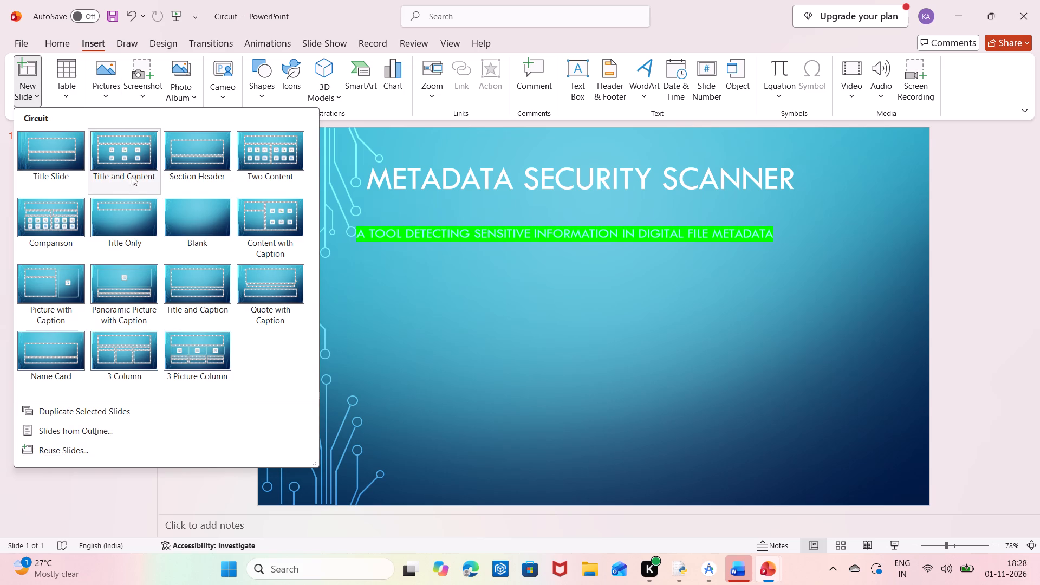
click(118, 152)
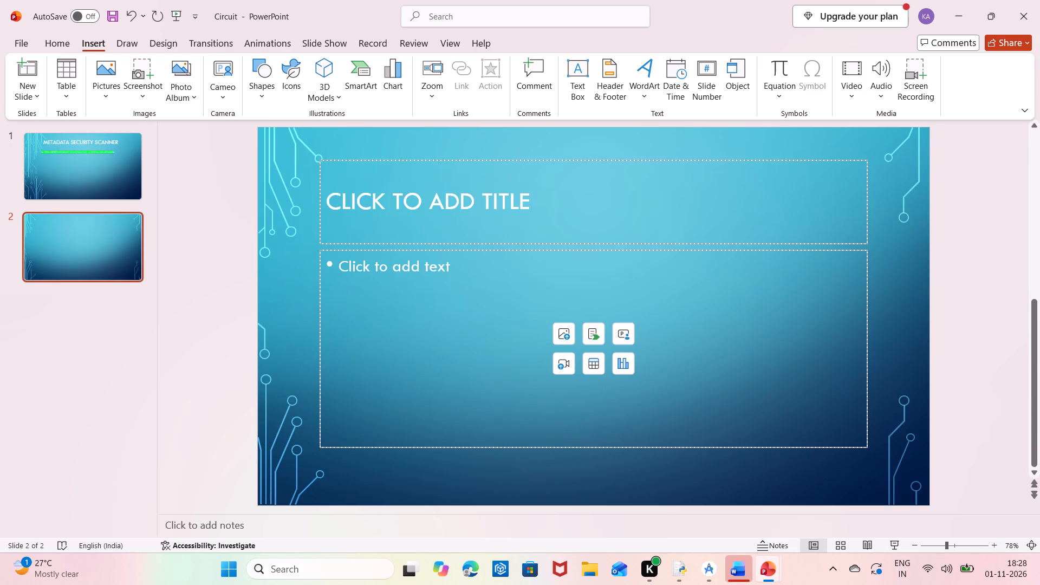
Enter "Presented by" as the title text on slide 2.
click(384, 224)
key(p)
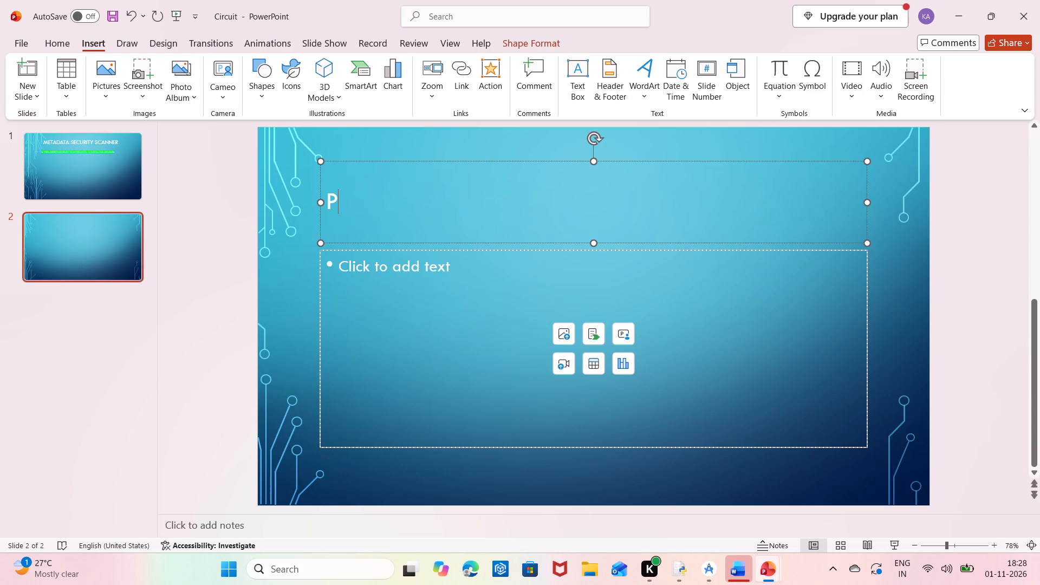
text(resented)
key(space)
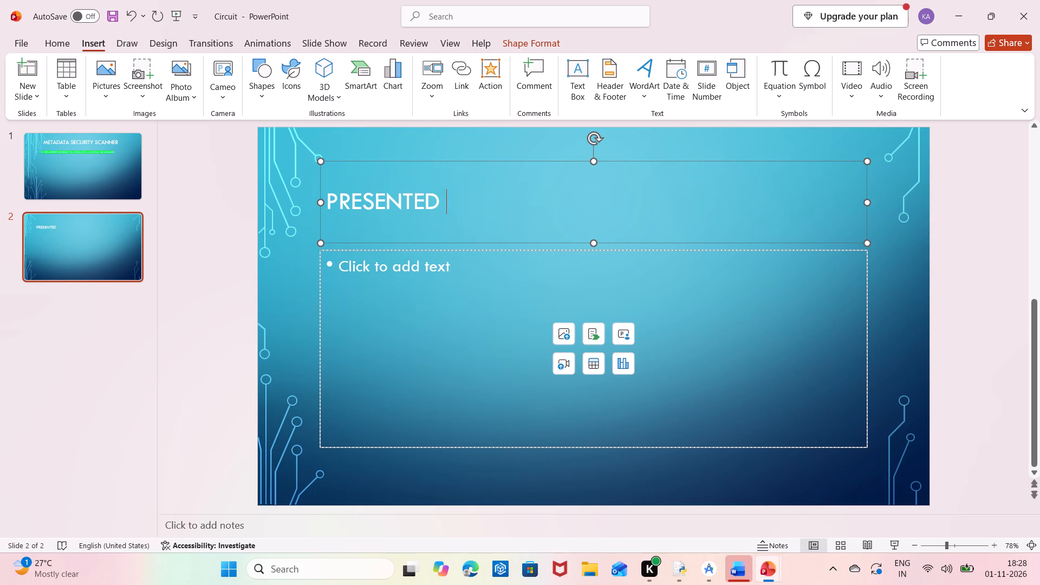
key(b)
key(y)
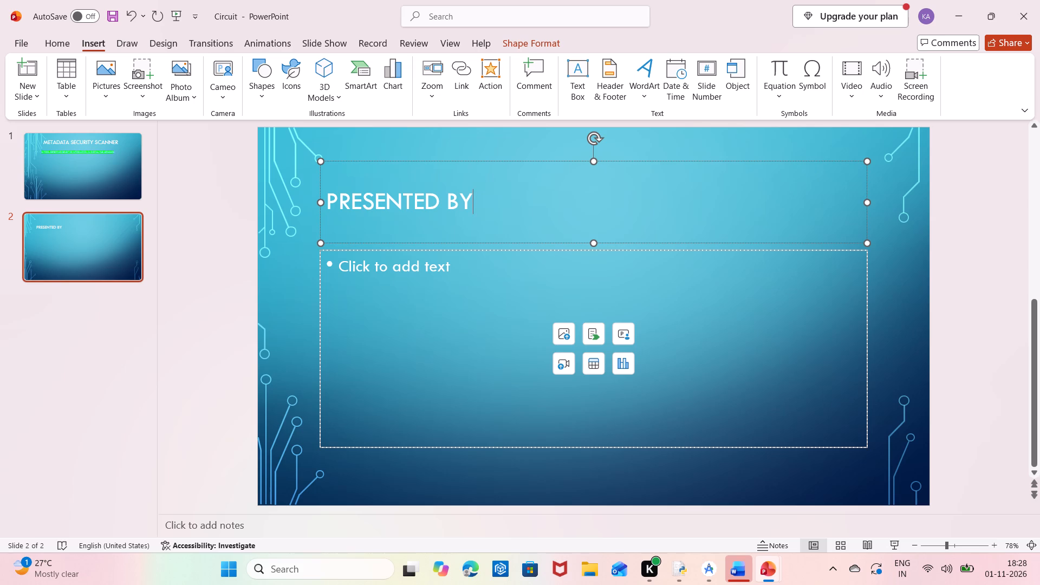
List the three presenters' names beneath "Presented by" in slide 2's title box, one name per line.
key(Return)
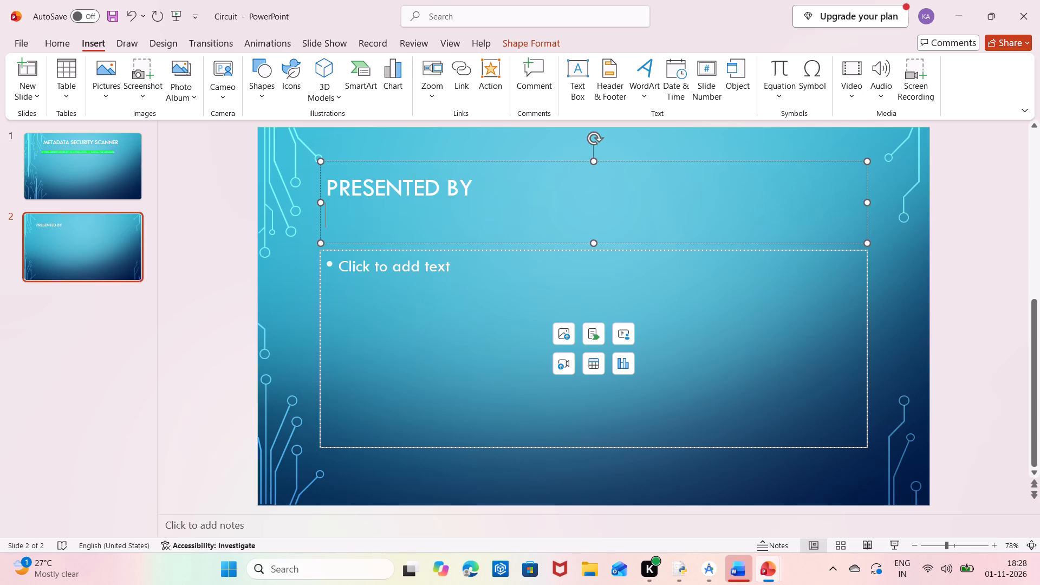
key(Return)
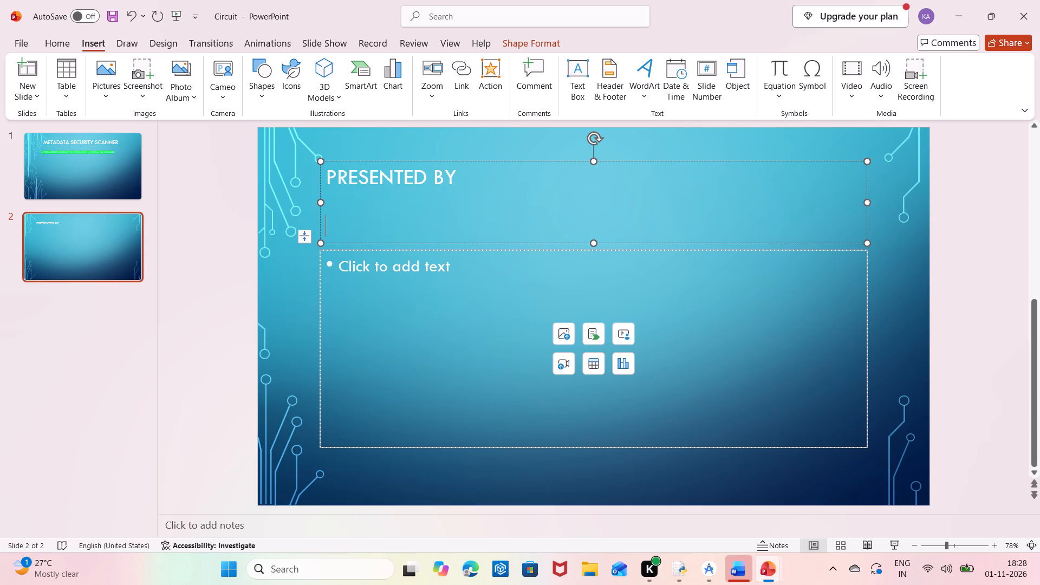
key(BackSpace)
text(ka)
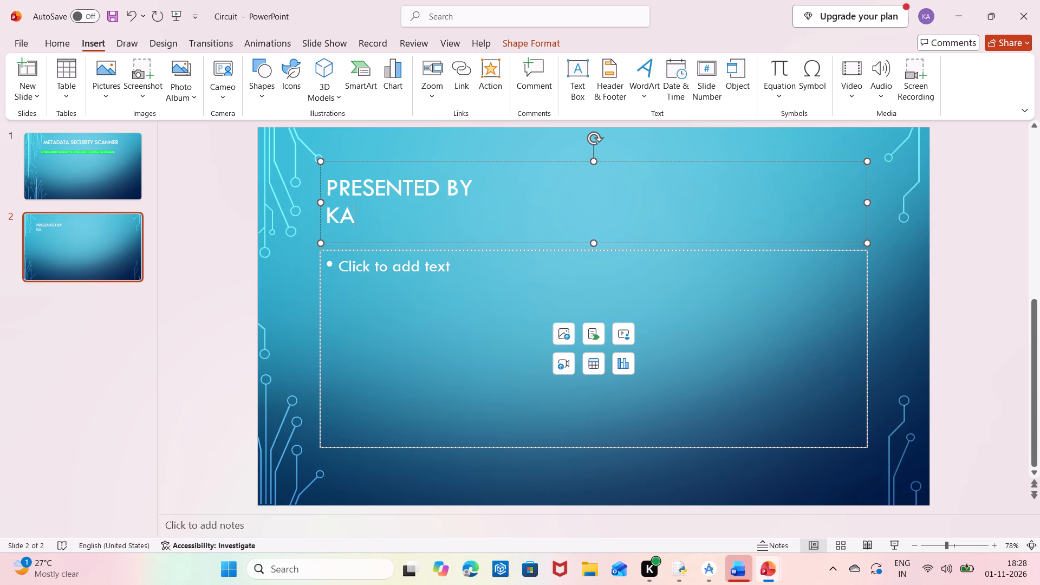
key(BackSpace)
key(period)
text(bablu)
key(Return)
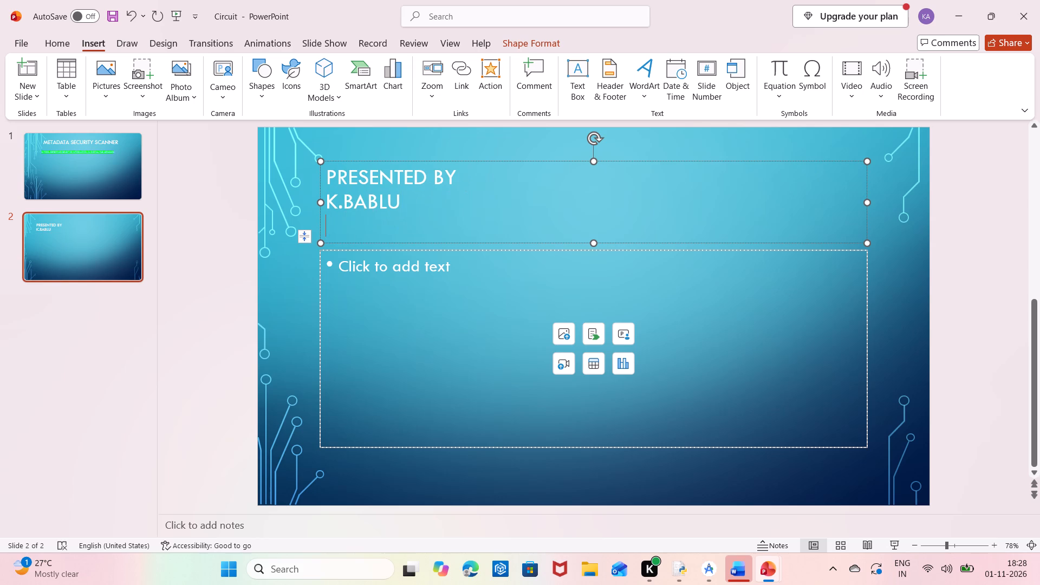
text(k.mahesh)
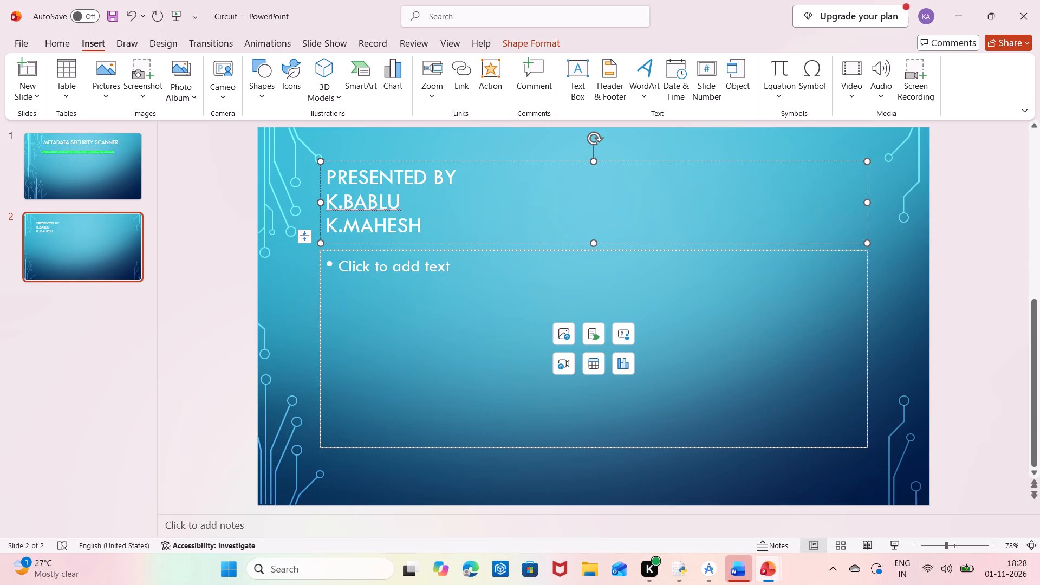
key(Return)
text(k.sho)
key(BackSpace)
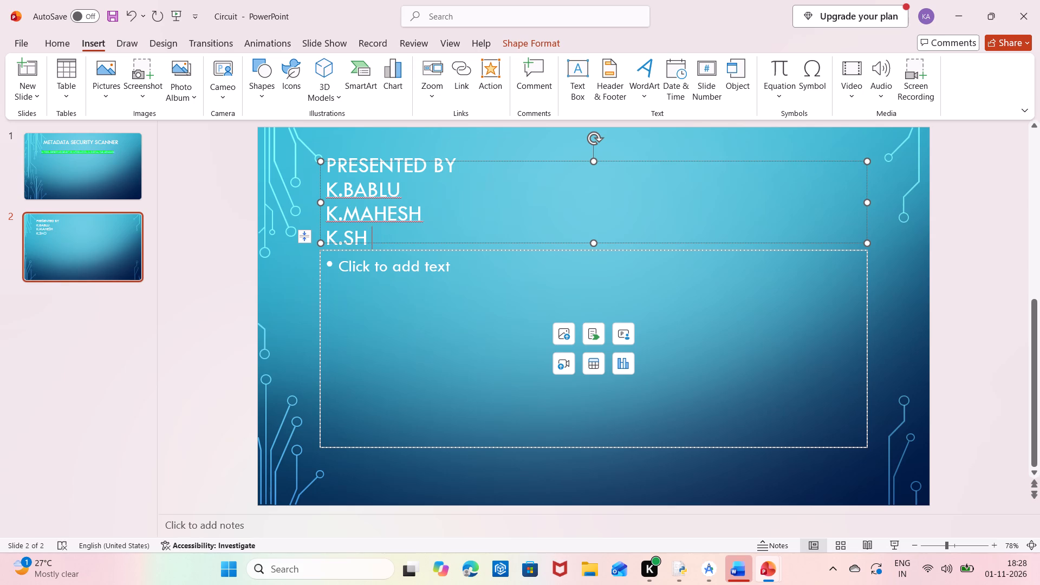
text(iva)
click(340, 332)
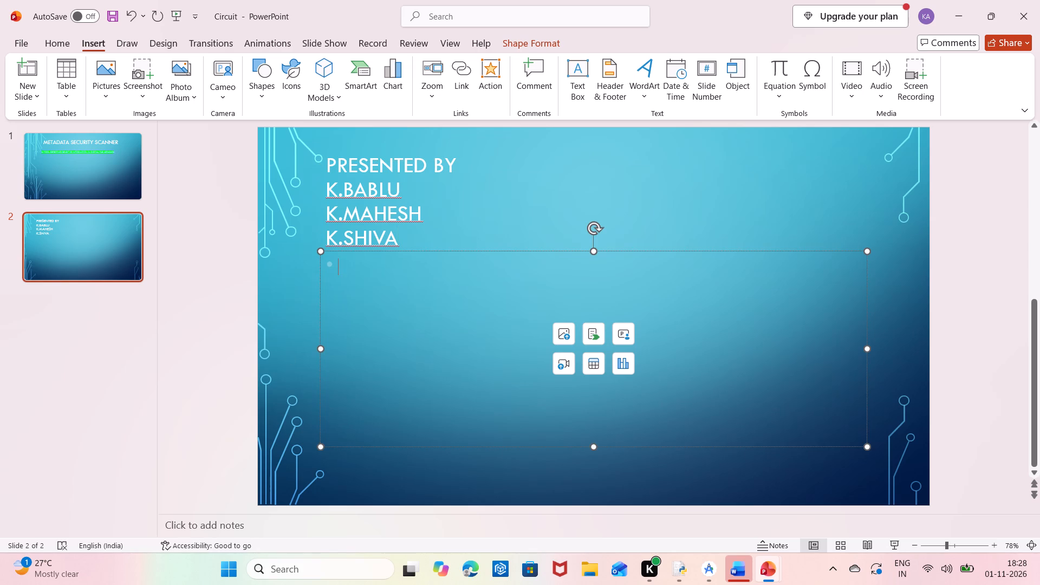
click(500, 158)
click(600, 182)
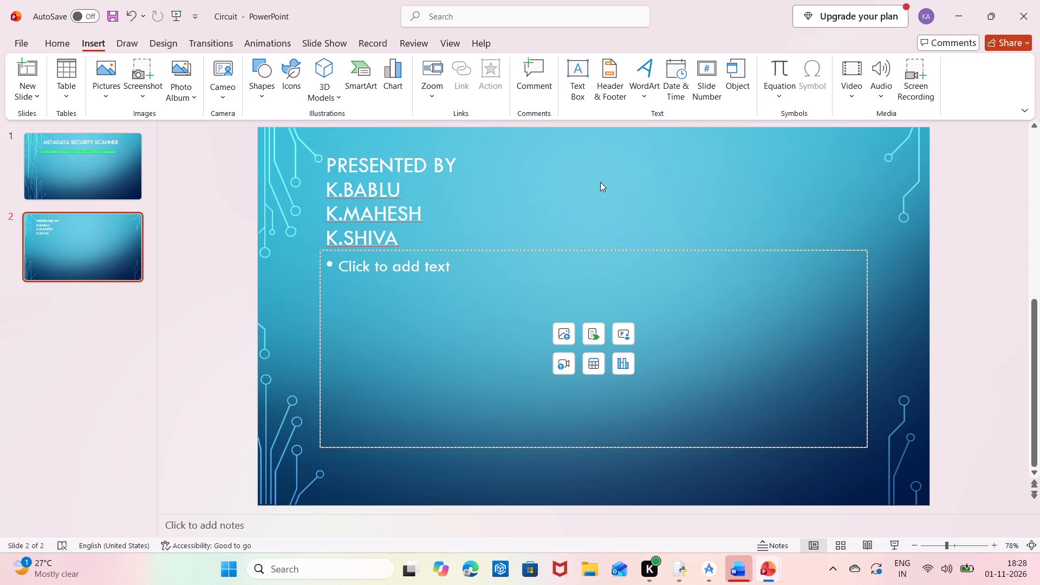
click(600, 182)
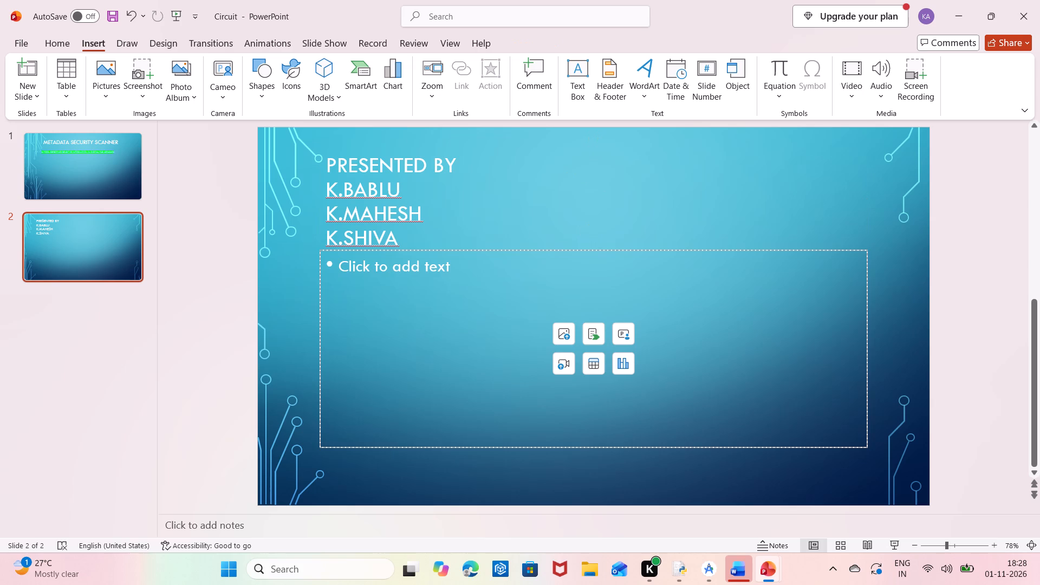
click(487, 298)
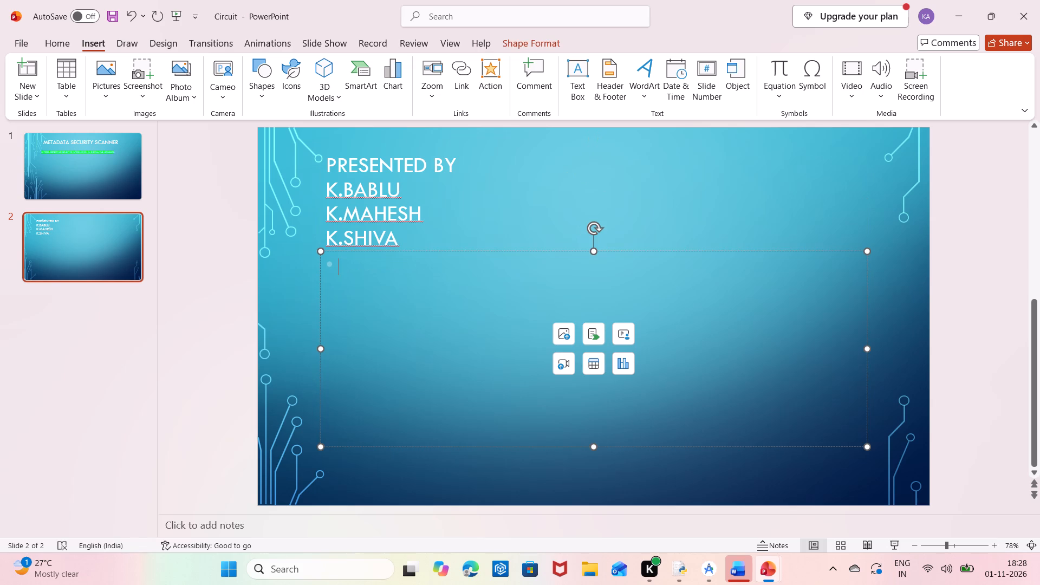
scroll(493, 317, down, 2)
Add a third slide with the Blank layout after slide 2.
click(14, 41)
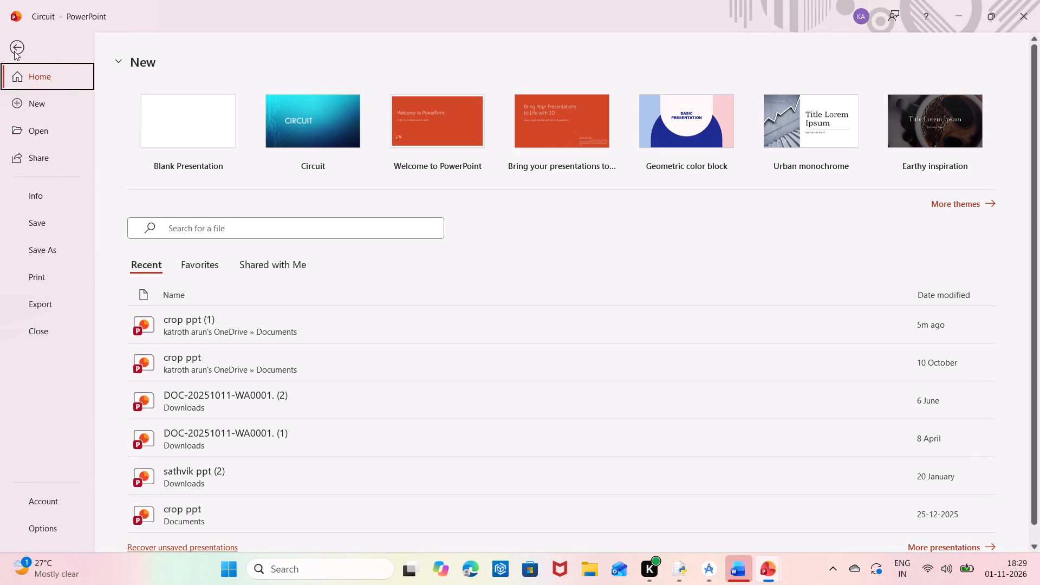
click(14, 51)
click(12, 92)
click(19, 92)
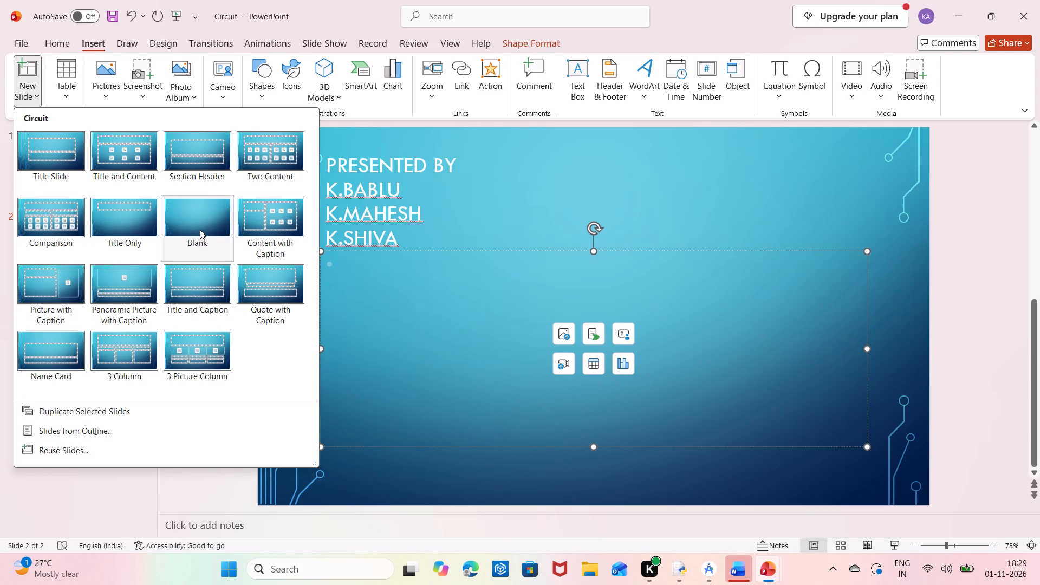
click(200, 230)
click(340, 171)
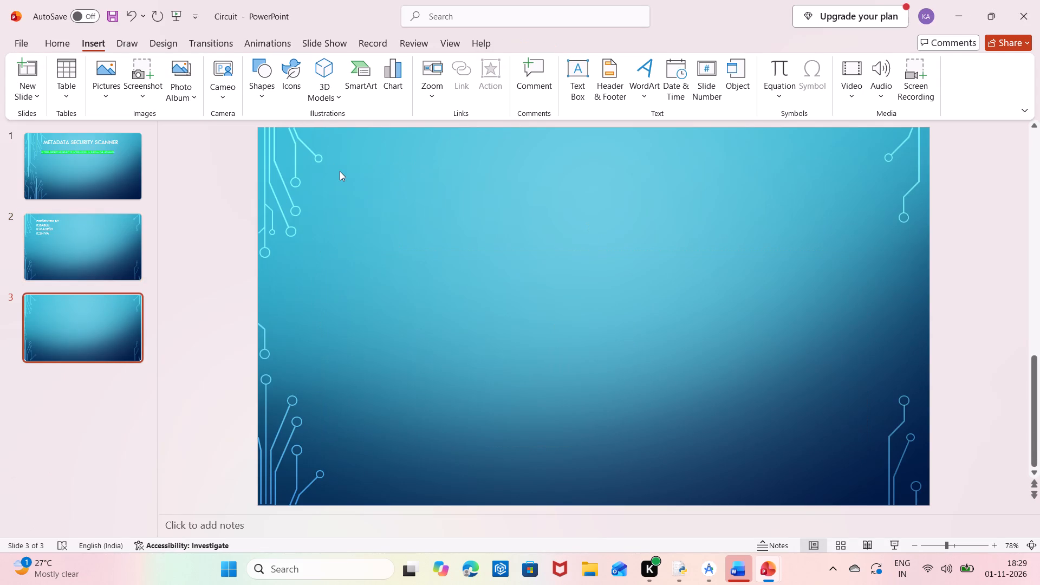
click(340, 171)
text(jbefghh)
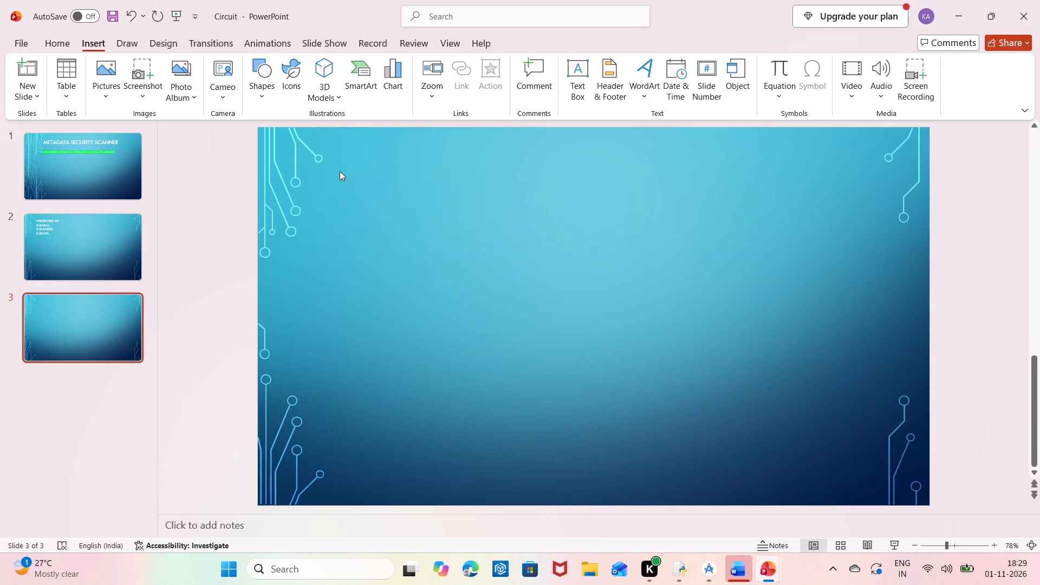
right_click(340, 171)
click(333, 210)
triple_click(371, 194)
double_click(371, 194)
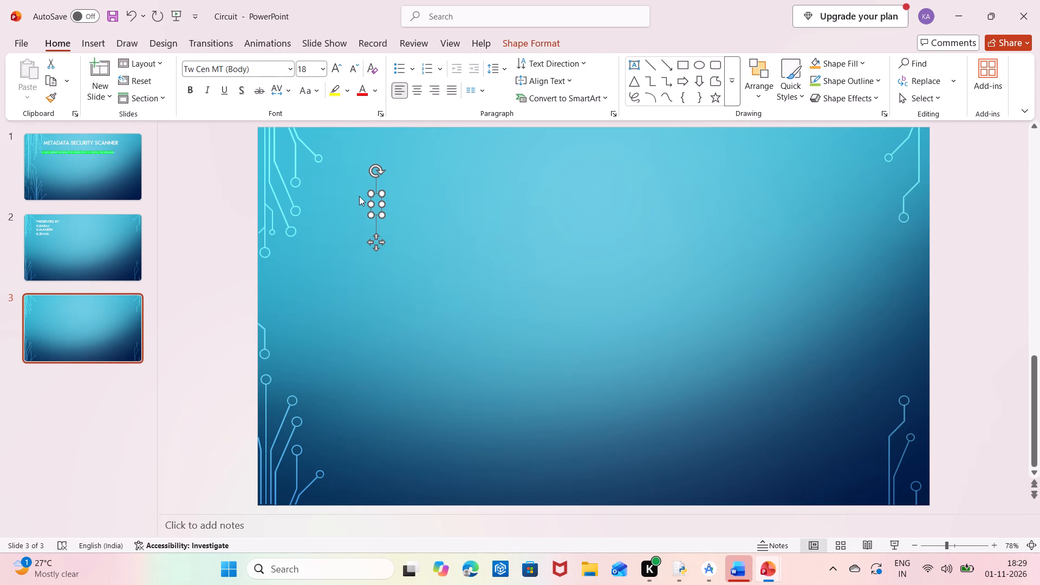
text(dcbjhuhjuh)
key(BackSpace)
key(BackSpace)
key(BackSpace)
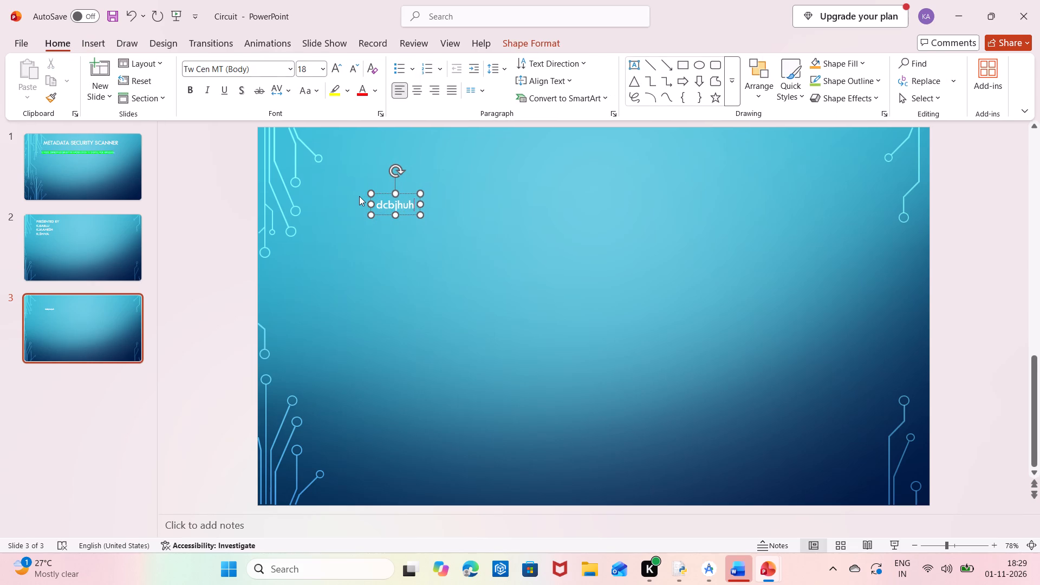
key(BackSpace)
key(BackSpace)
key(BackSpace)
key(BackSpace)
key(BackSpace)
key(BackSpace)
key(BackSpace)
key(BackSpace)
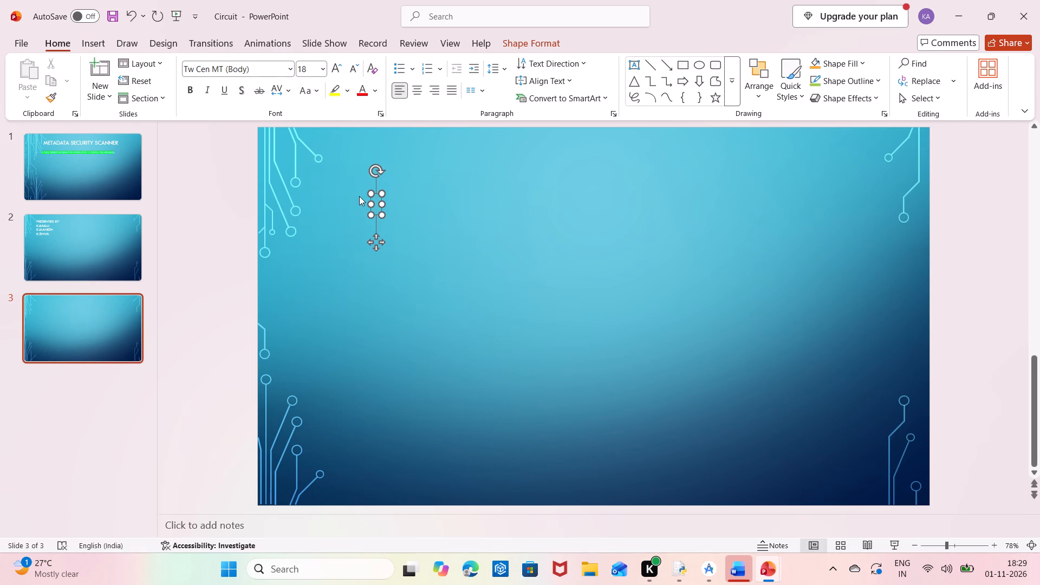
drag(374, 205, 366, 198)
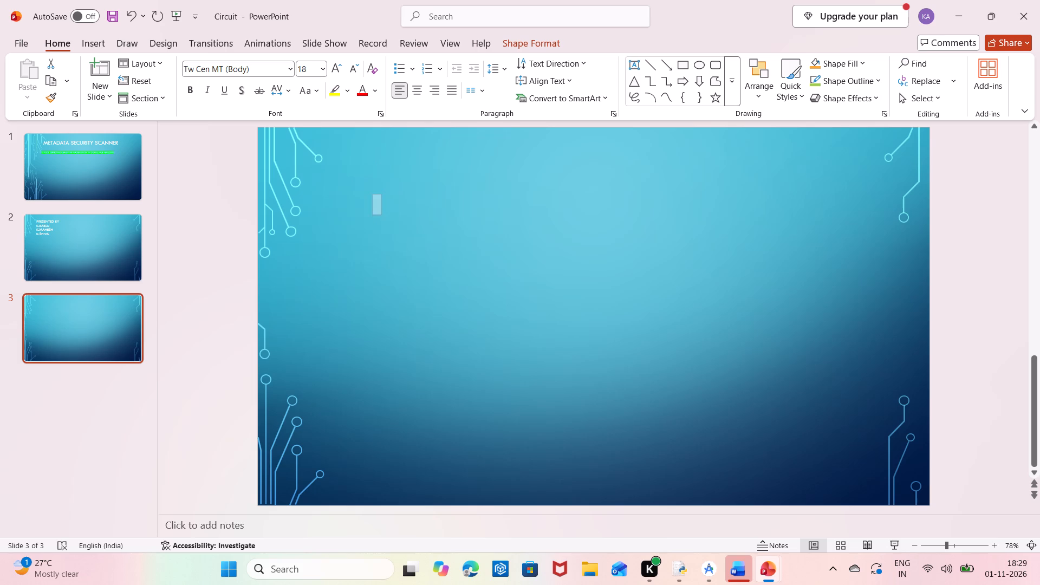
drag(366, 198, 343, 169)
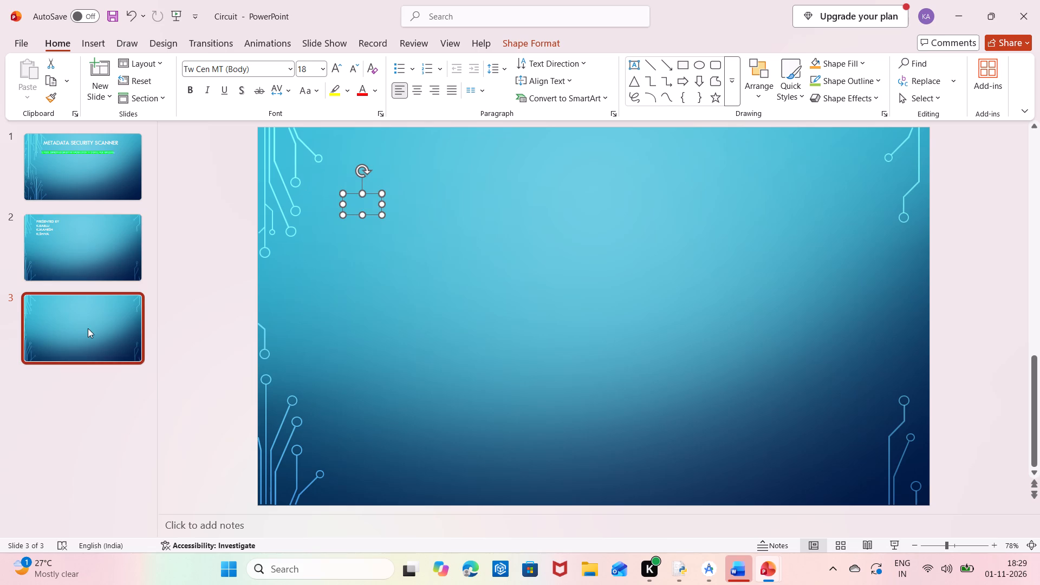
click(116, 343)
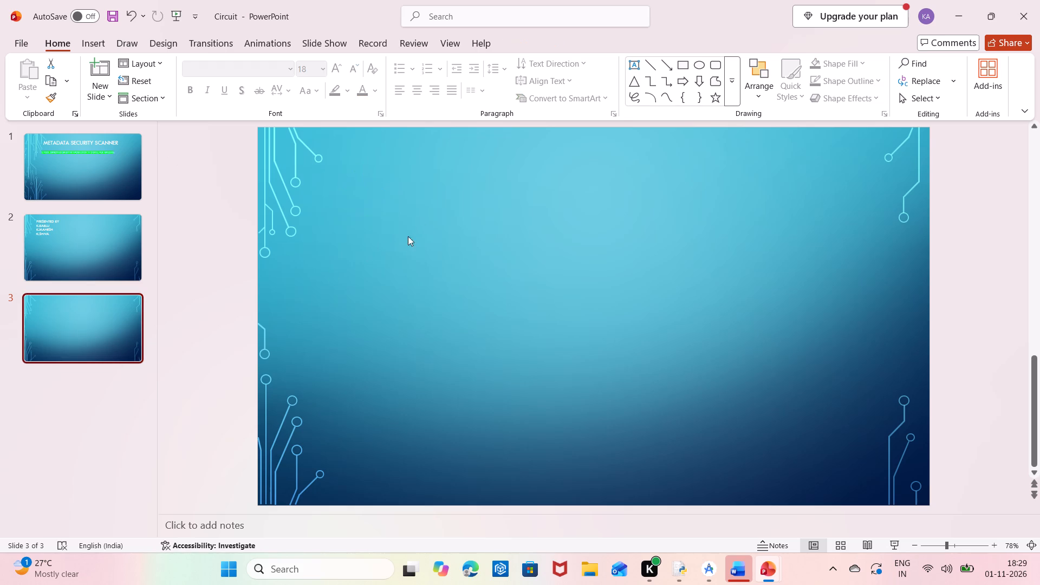
Create a text box near the top of slide 3 containing the heading "ABSTRACT".
click(425, 201)
click(425, 172)
double_click(425, 172)
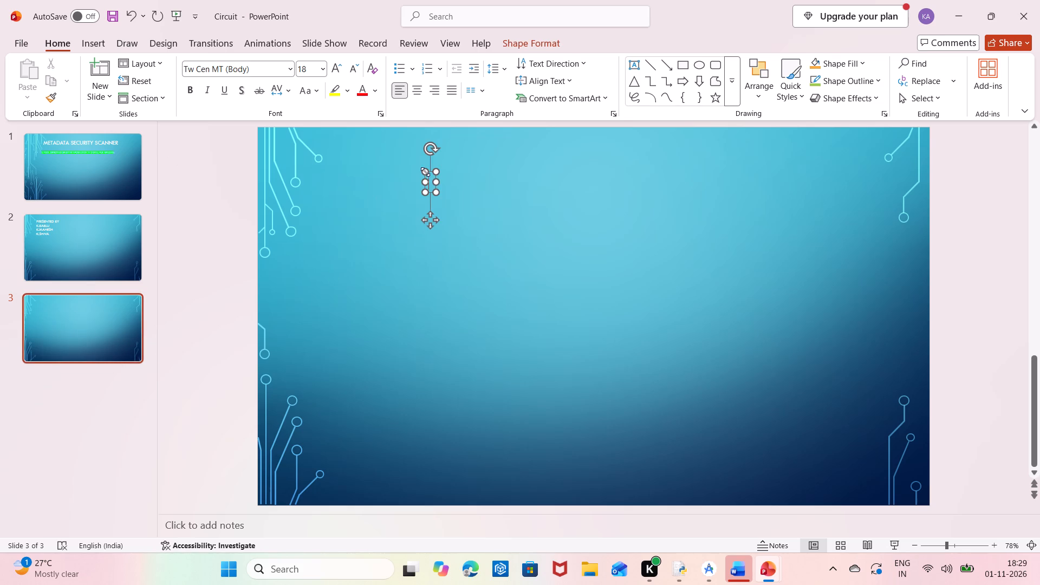
key(shift+a)
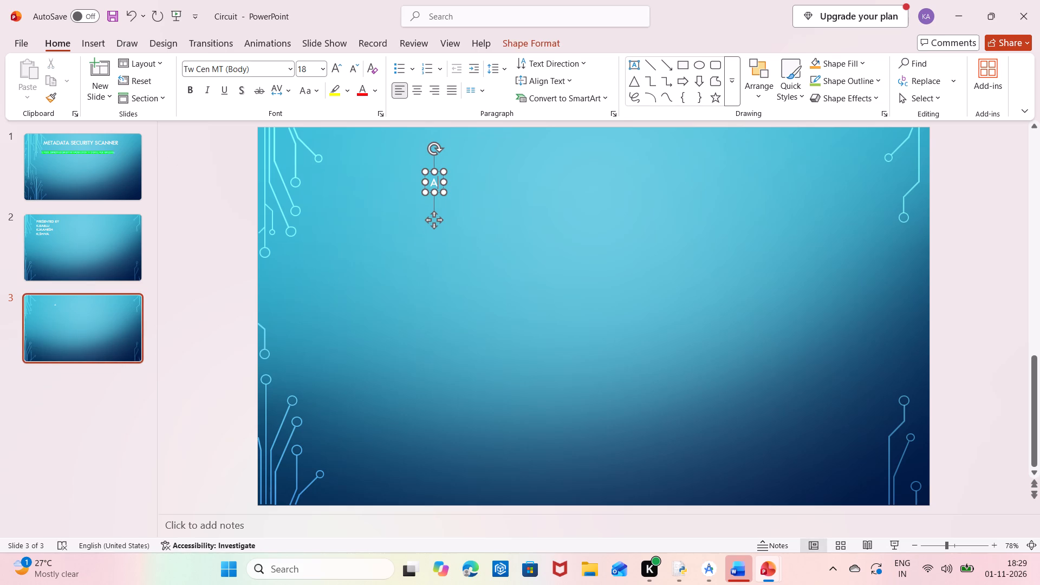
key(b)
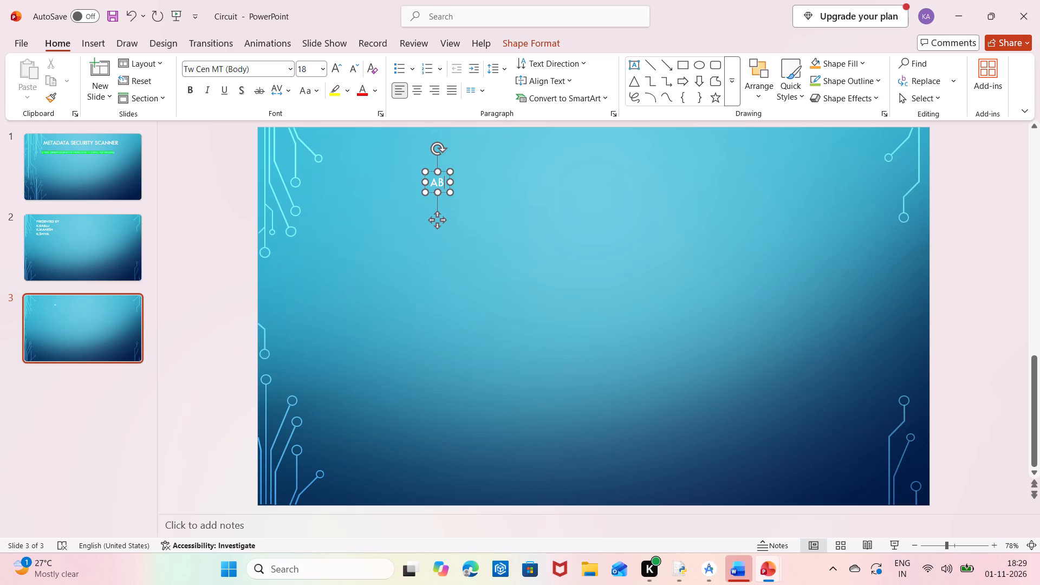
text(STRACT)
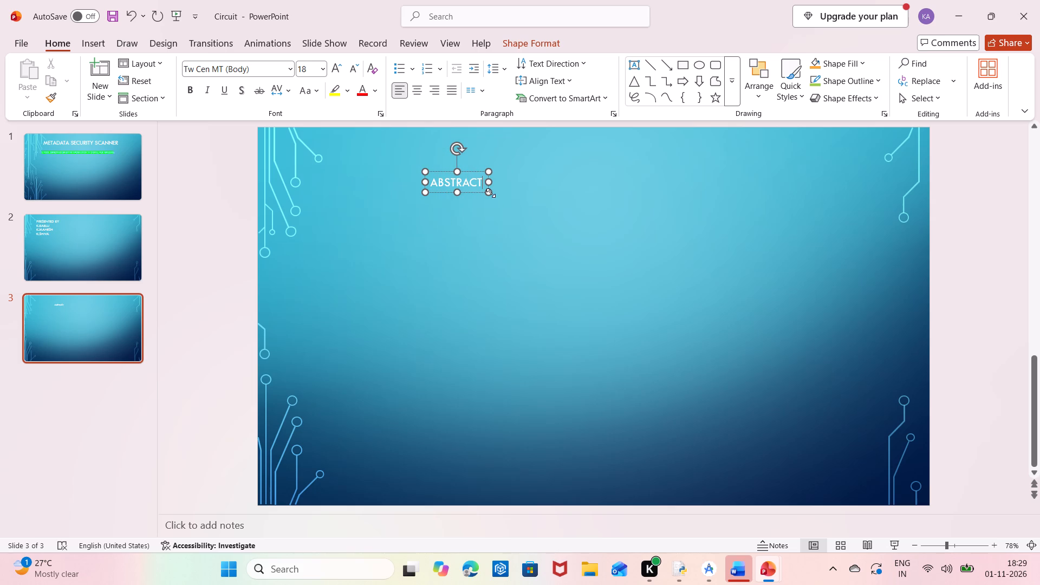
Widen the ABSTRACT text box by extending its right side well across the upper part of slide 3.
drag(491, 193, 611, 178)
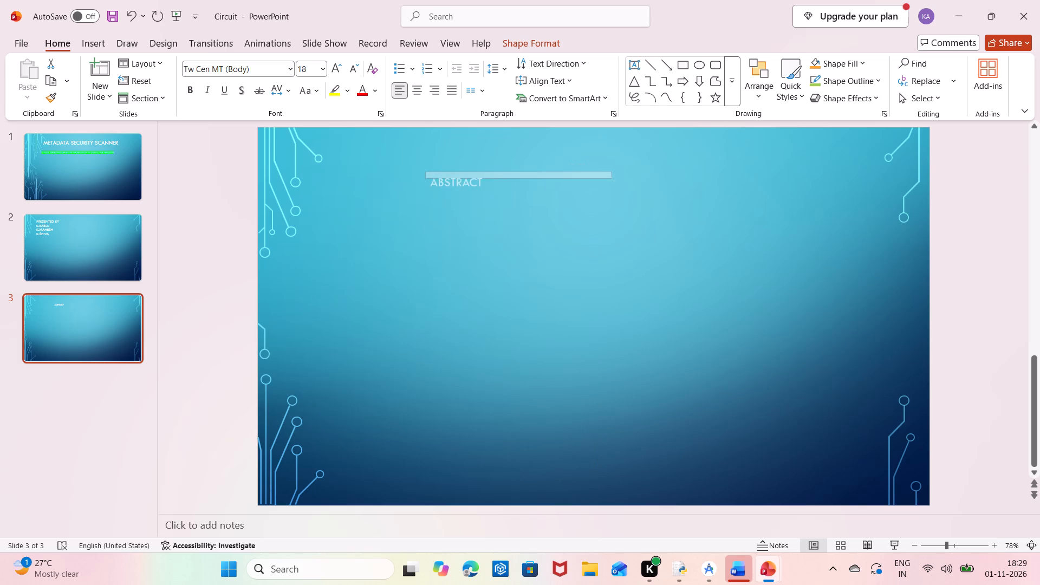
drag(611, 178, 698, 209)
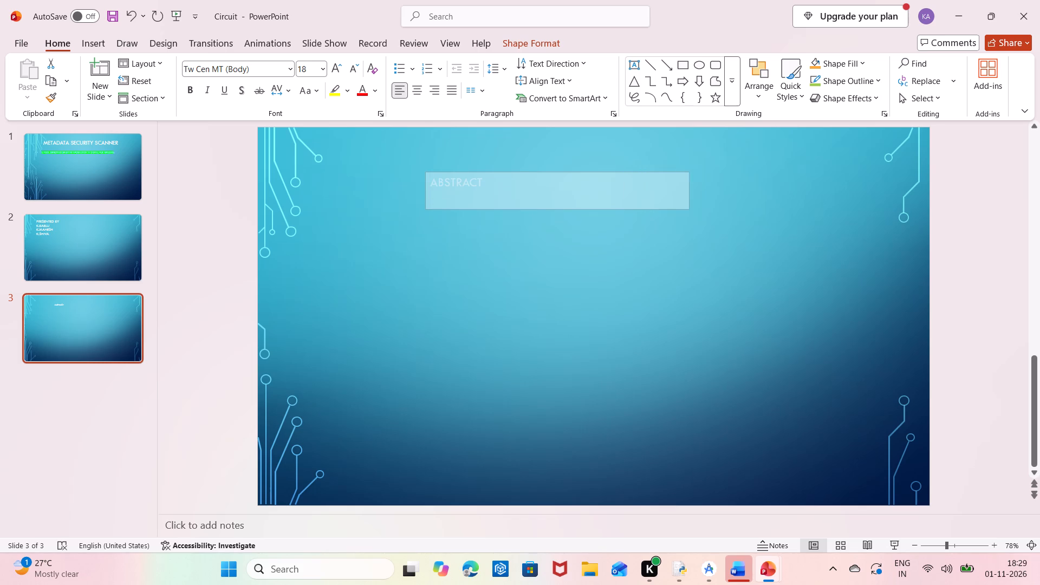
drag(698, 209, 727, 209)
Place the text cursor at the start of the word ABSTRACT in the slide 3 heading.
click(476, 185)
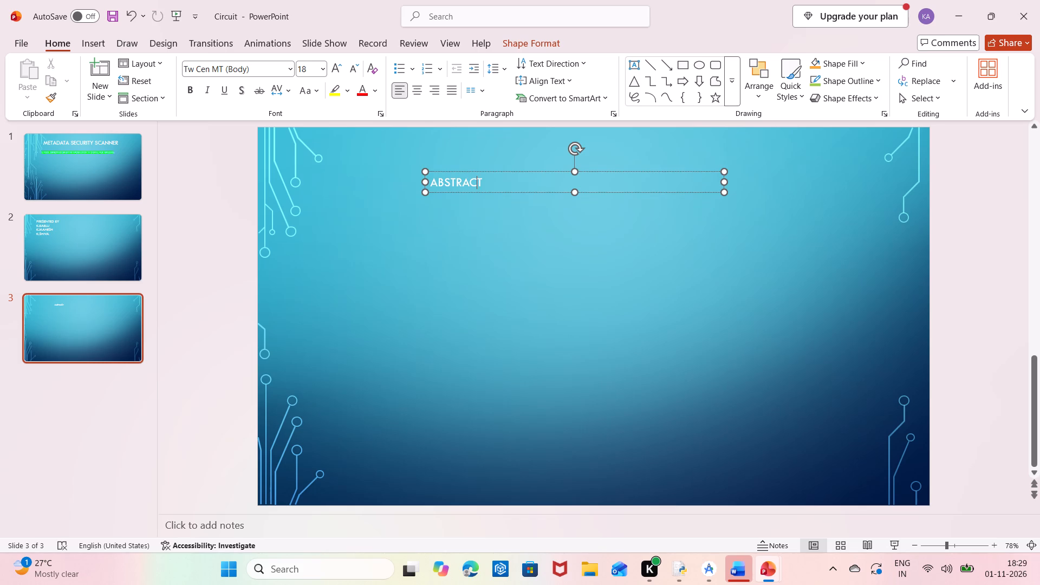
click(431, 184)
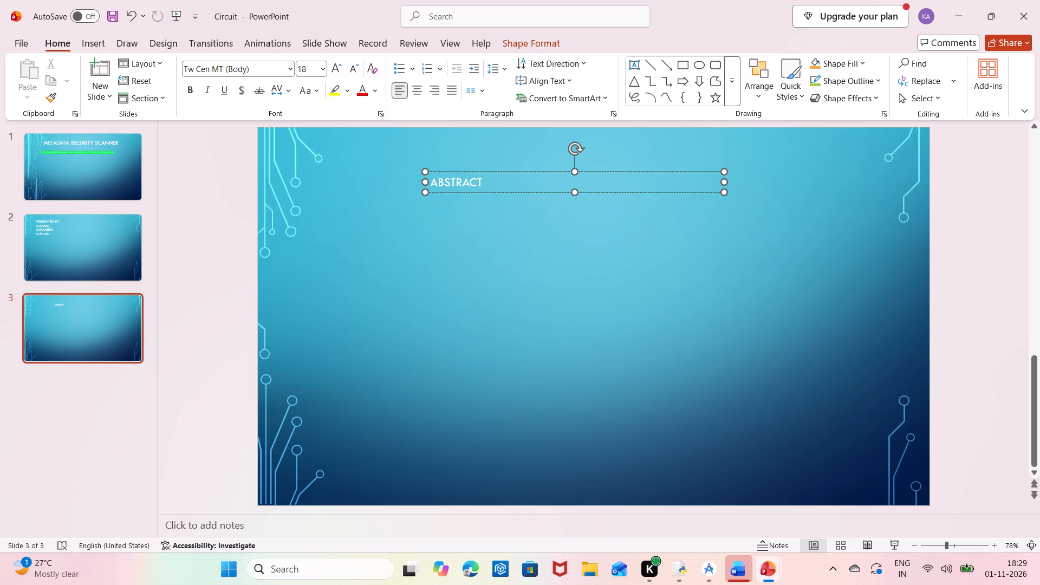
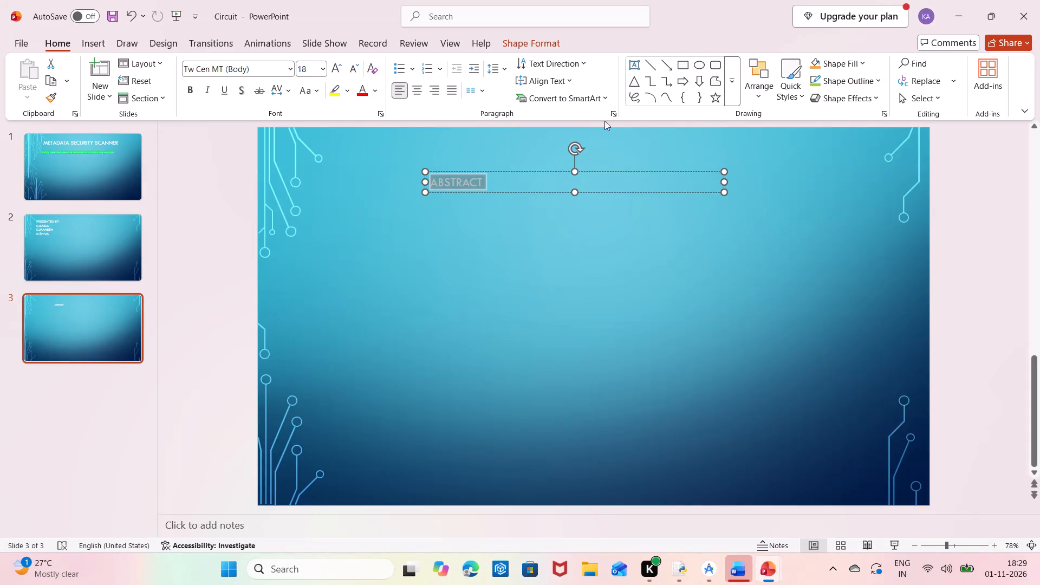
Set the font size of the ABSTRACT heading on slide 3 to 48.
right_click(478, 184)
click(476, 185)
click(432, 183)
drag(432, 183, 517, 176)
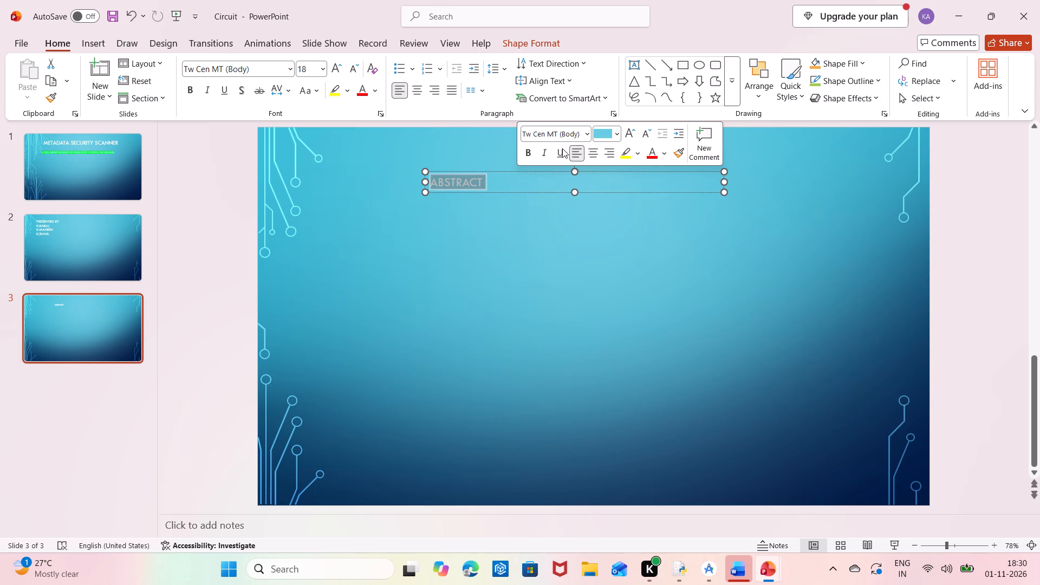
click(468, 182)
right_click(468, 183)
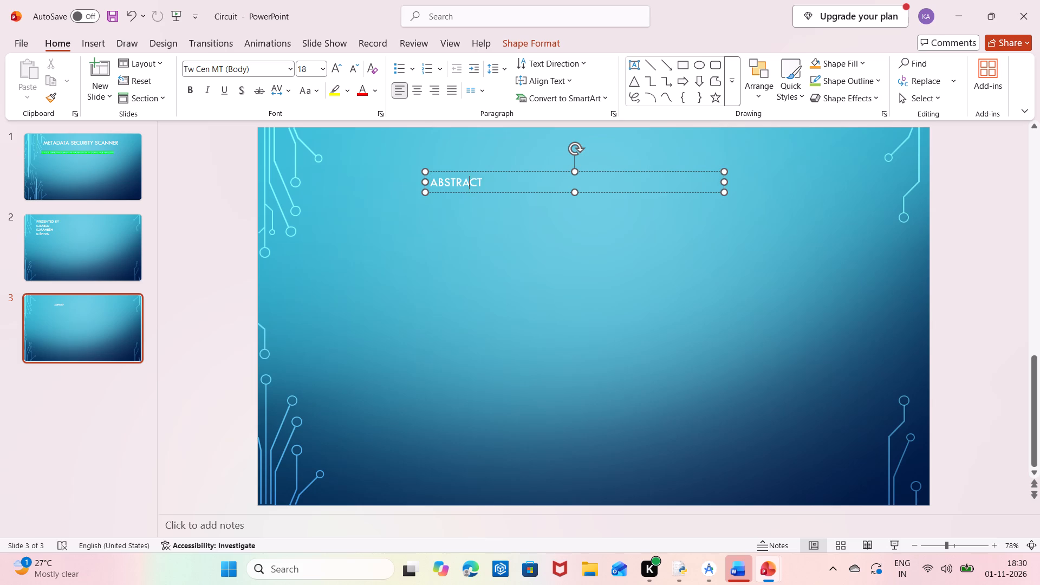
click(571, 134)
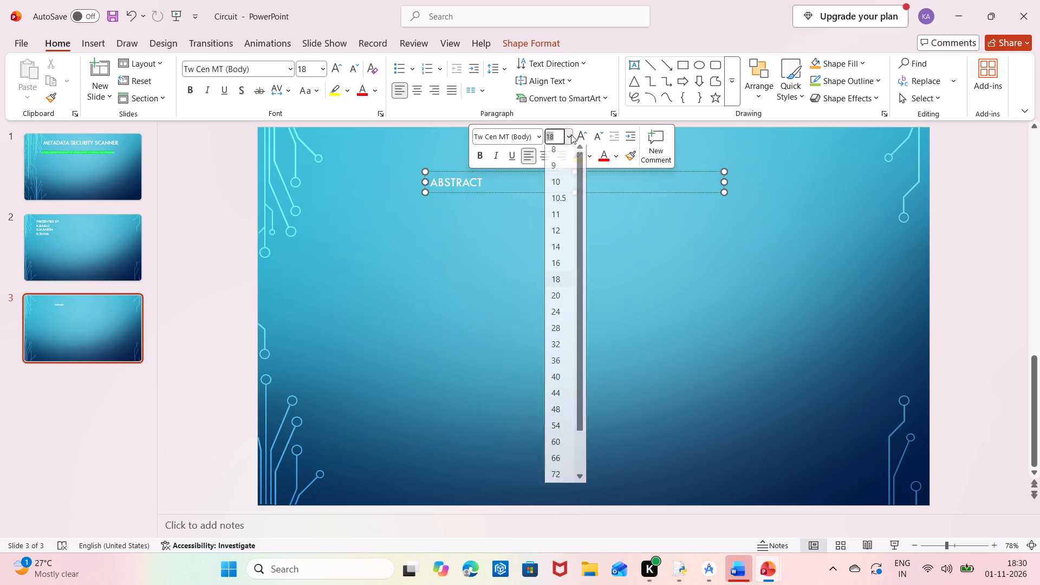
click(567, 409)
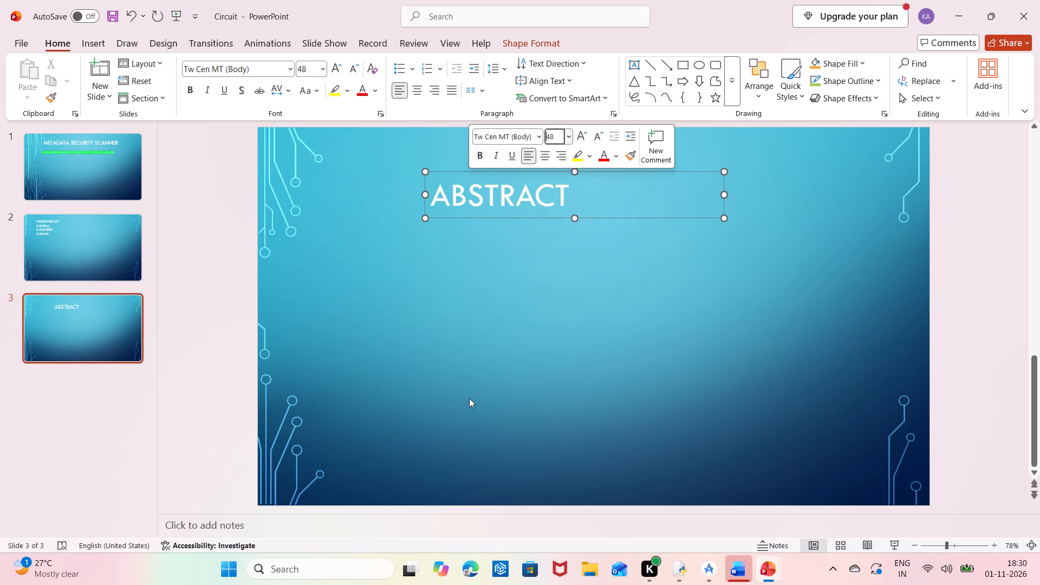
click(464, 393)
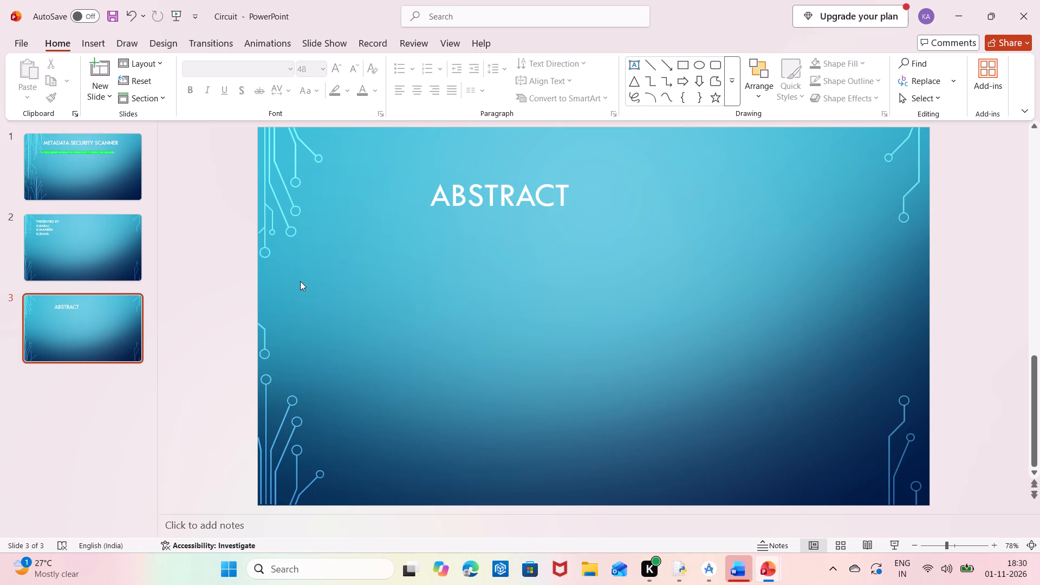
Create a text box below and to the left of the ABSTRACT heading containing "Digital files often contain".
click(300, 281)
drag(298, 274, 316, 257)
click(316, 257)
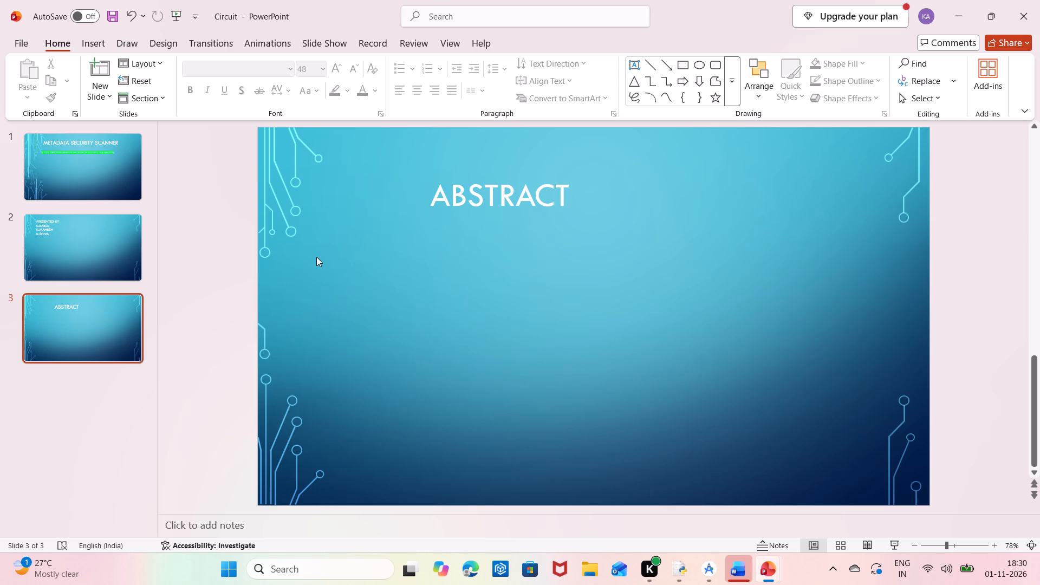
right_click(316, 257)
triple_click(316, 257)
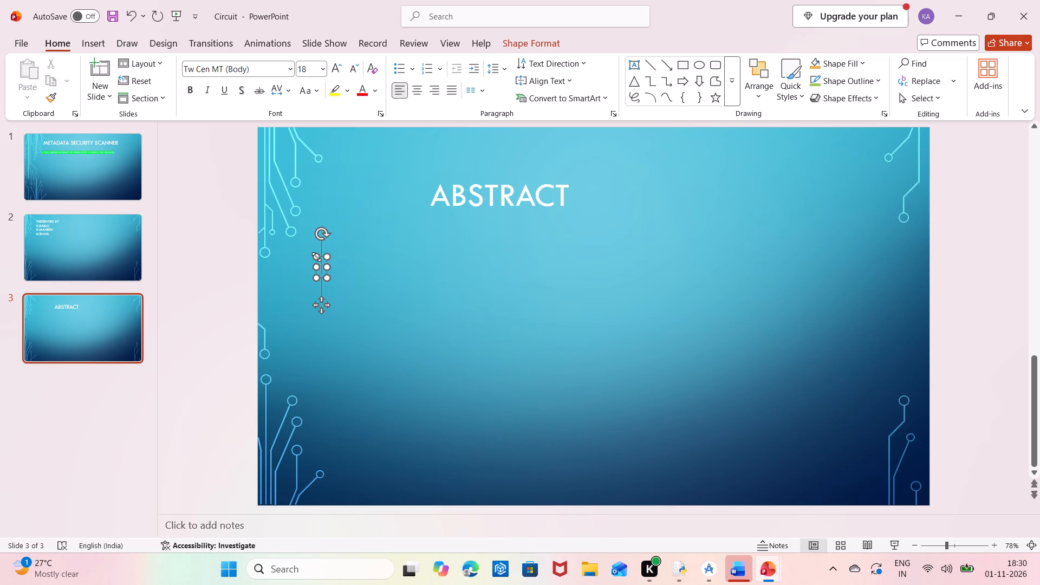
text(SD)
key(BackSpace)
key(BackSpace)
key(shift+d)
key(i)
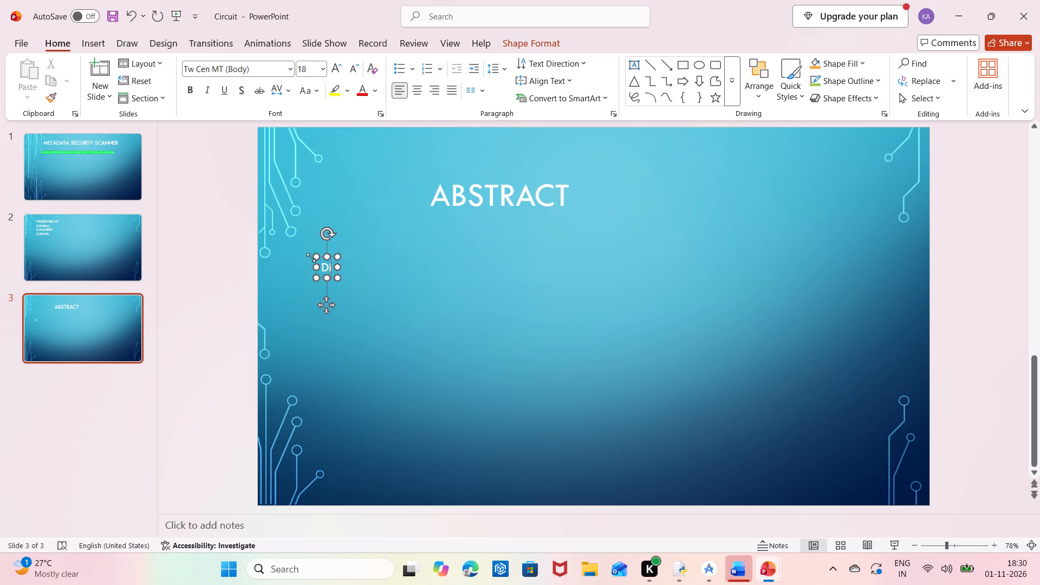
text(gital)
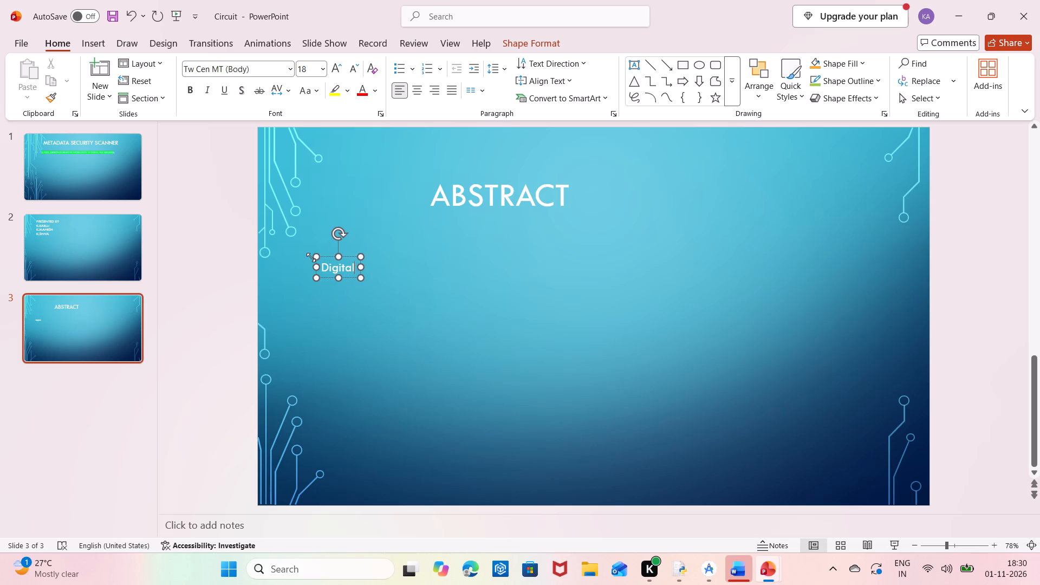
key(space)
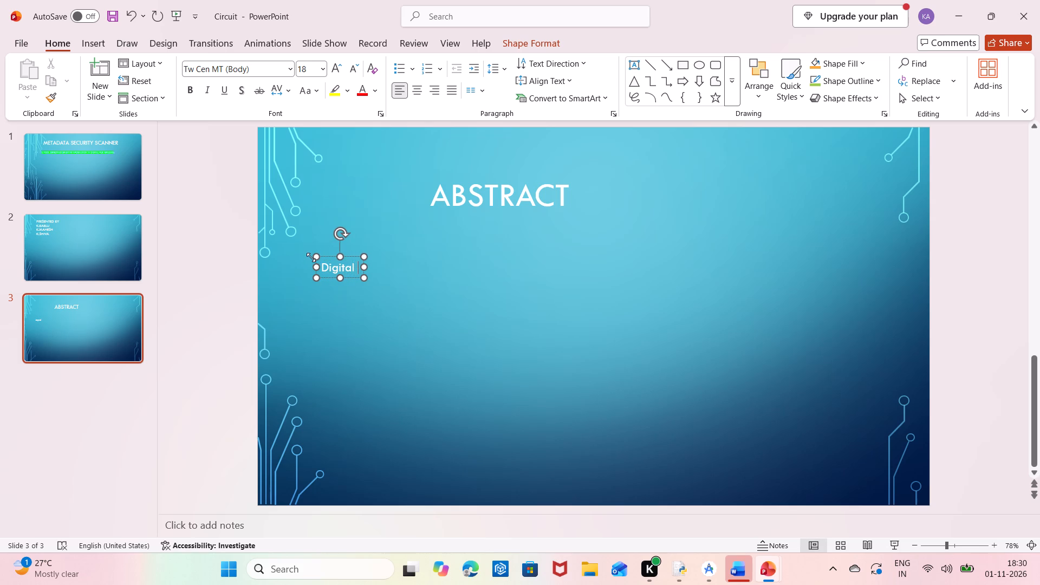
text(files o)
text(ften)
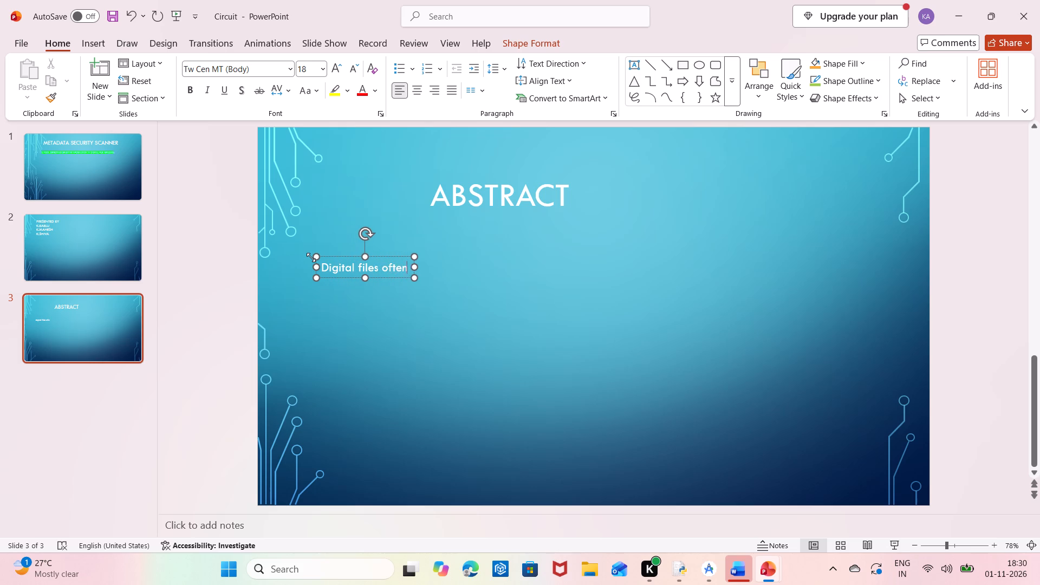
key(space)
text(contain)
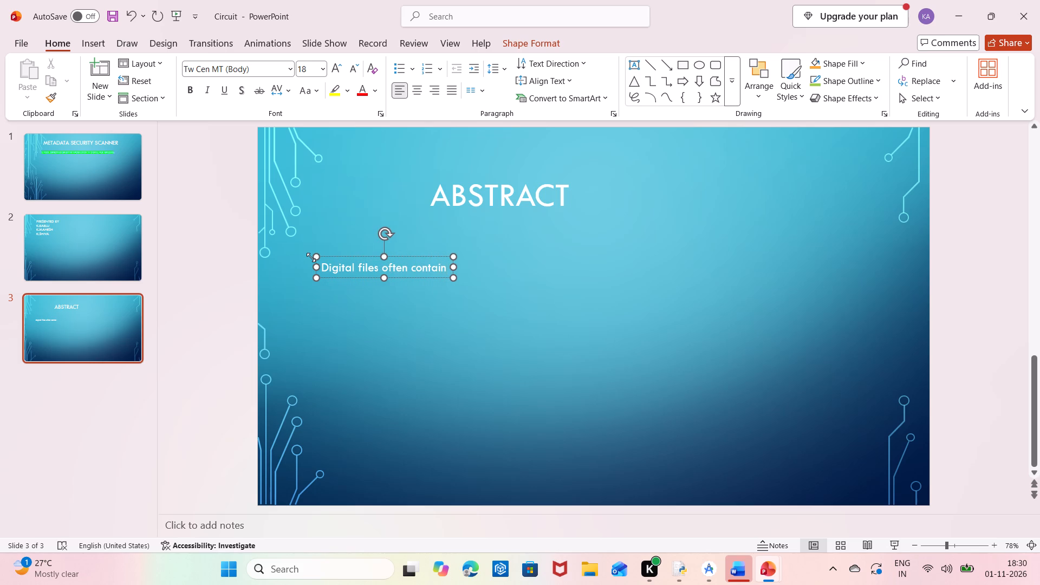
Continue the abstract sentence on slide 3 with "hidden metadata that can".
key(space)
text(hidden)
key(space)
text(metadate)
key(BackSpace)
key(a)
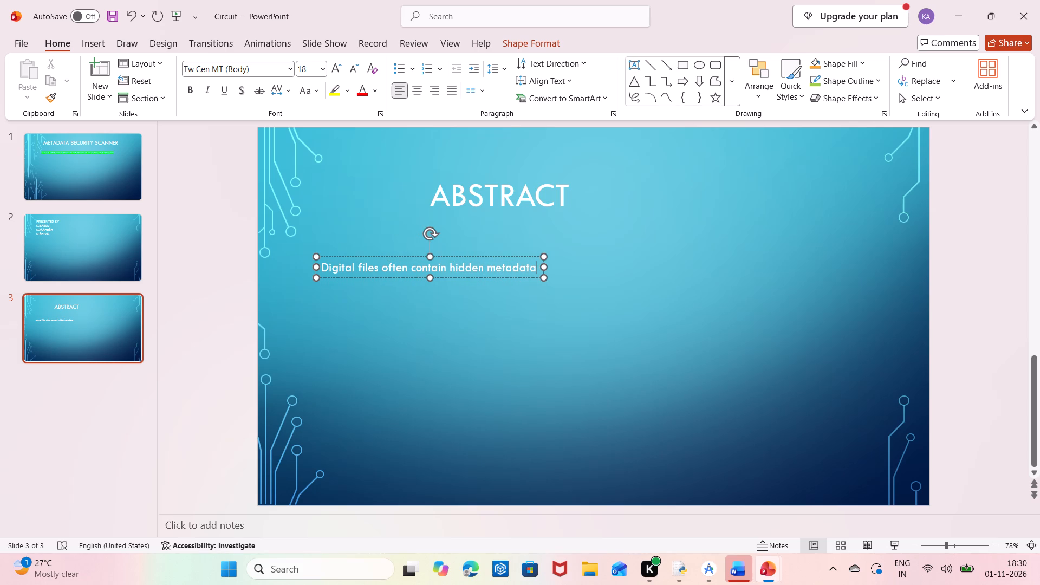
key(space)
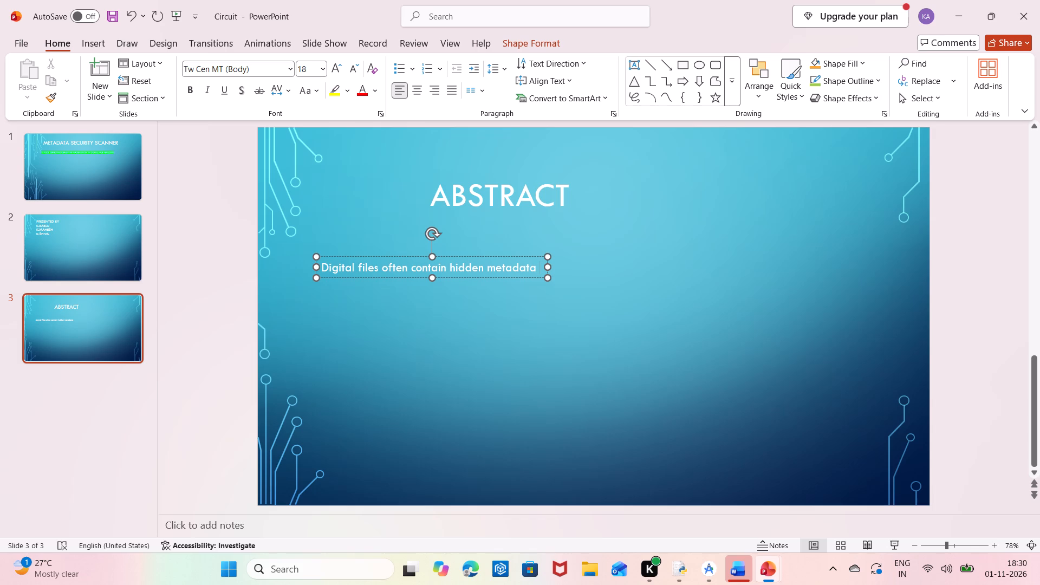
text(that)
key(space)
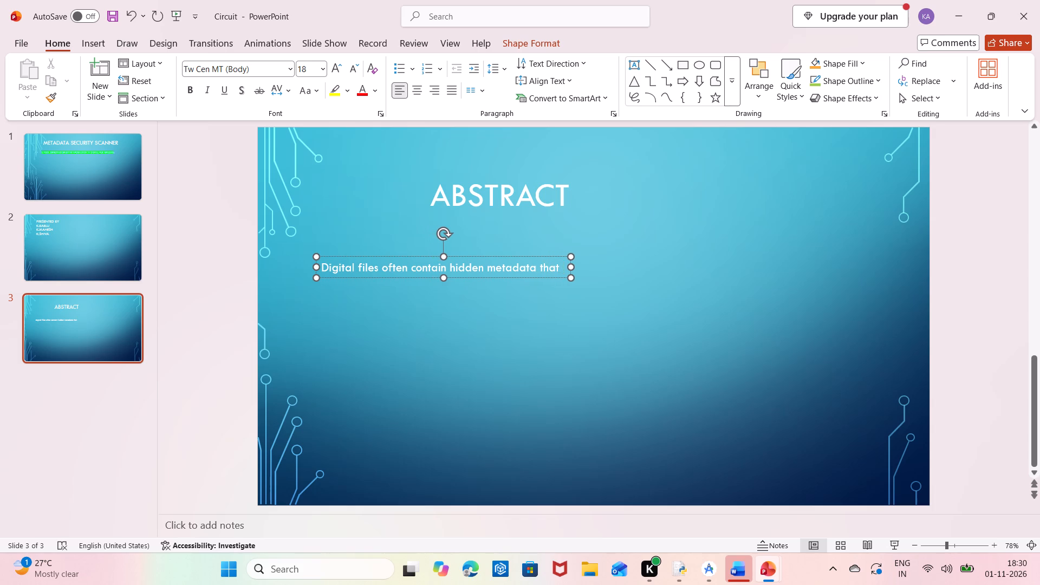
text(czn)
key(space)
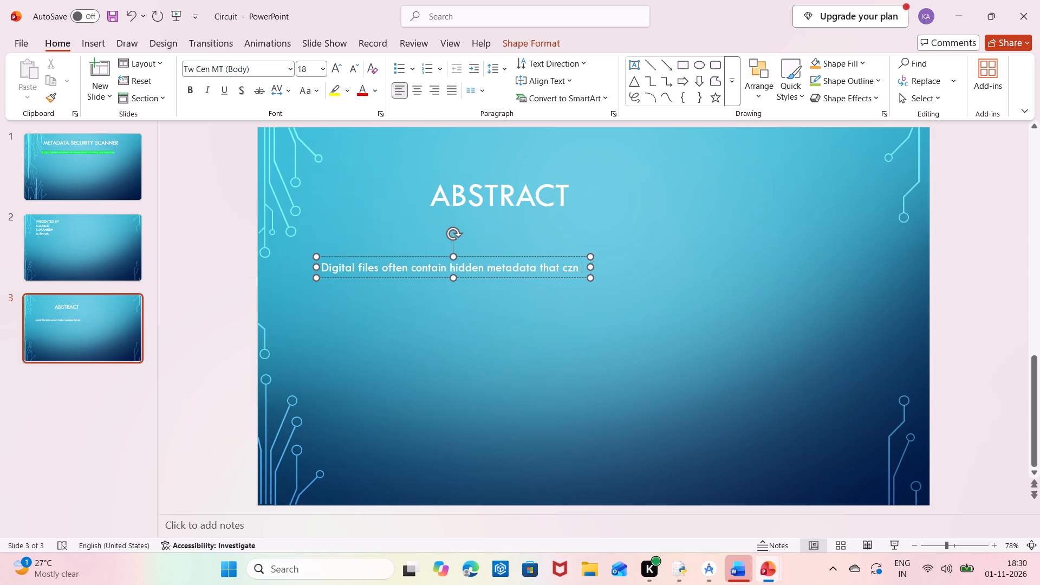
key(equal)
key(BackSpace)
key(BackSpace)
key(BackSpace)
key(BackSpace)
text(an)
key(space)
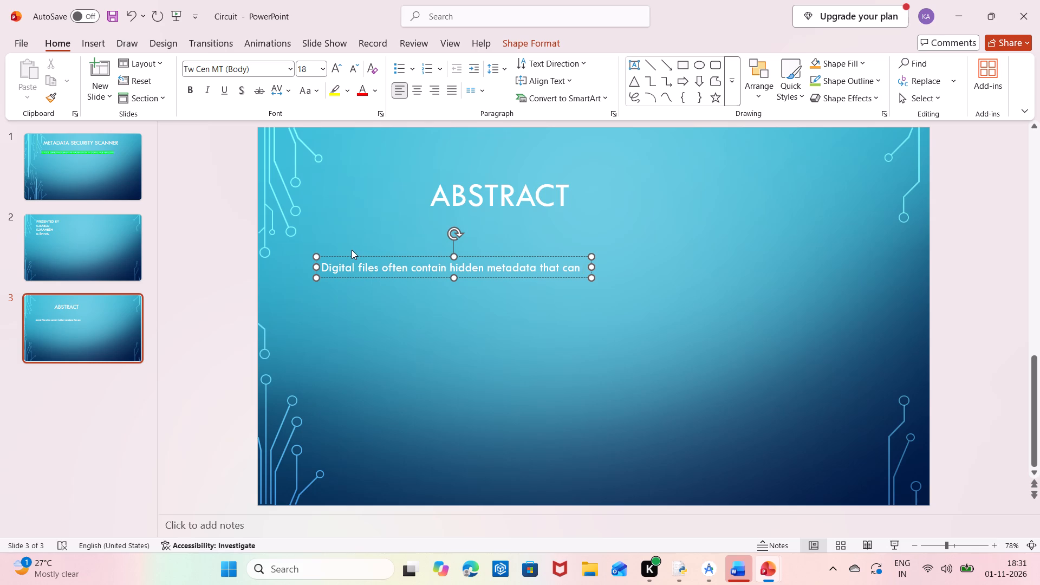
Extend the abstract sentence with "reveal sensitive information".
text(reveal)
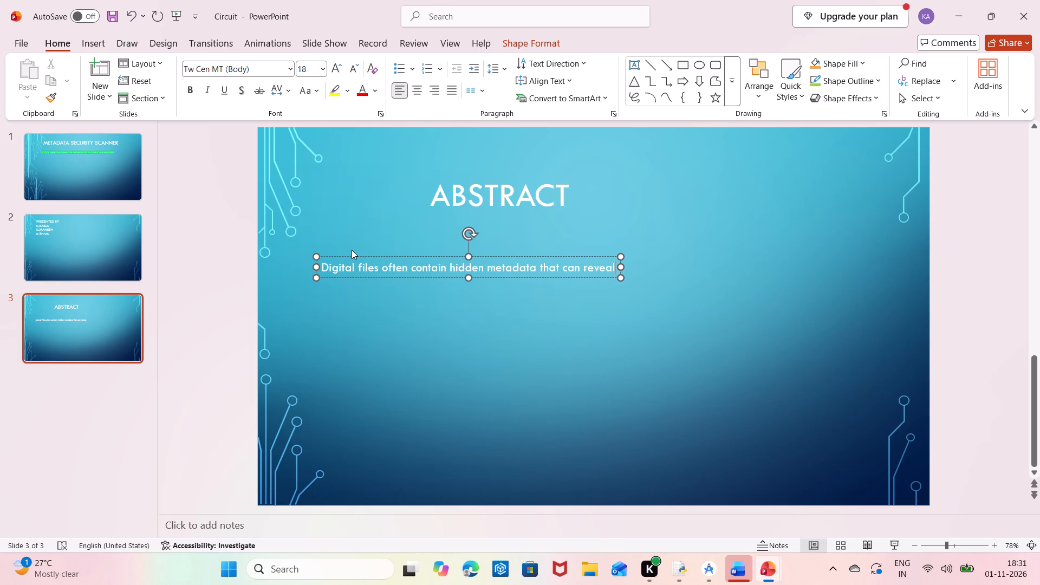
key(space)
text(sensitive)
key(space)
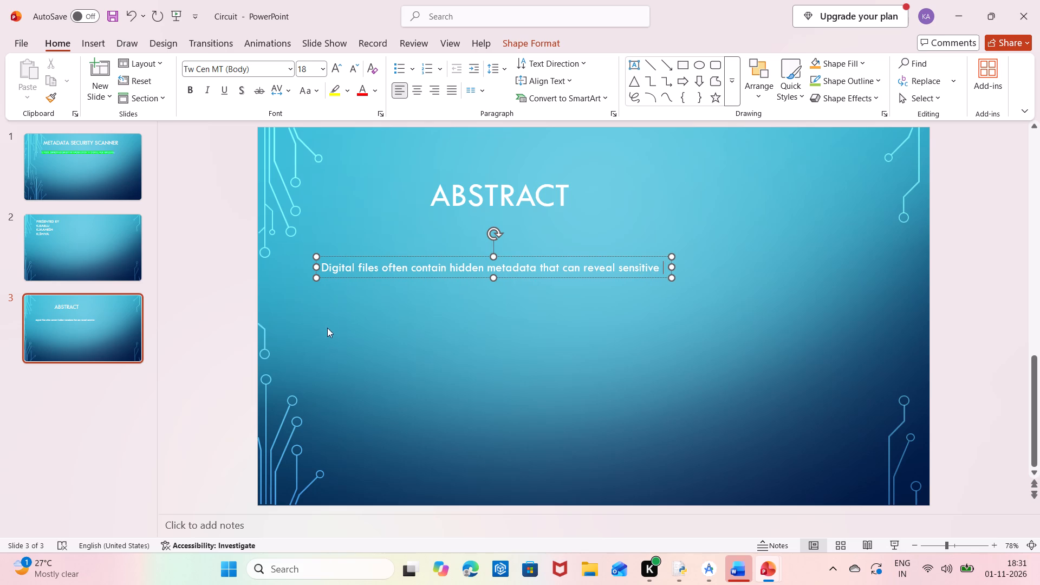
text(in f)
key(BackSpace)
key(BackSpace)
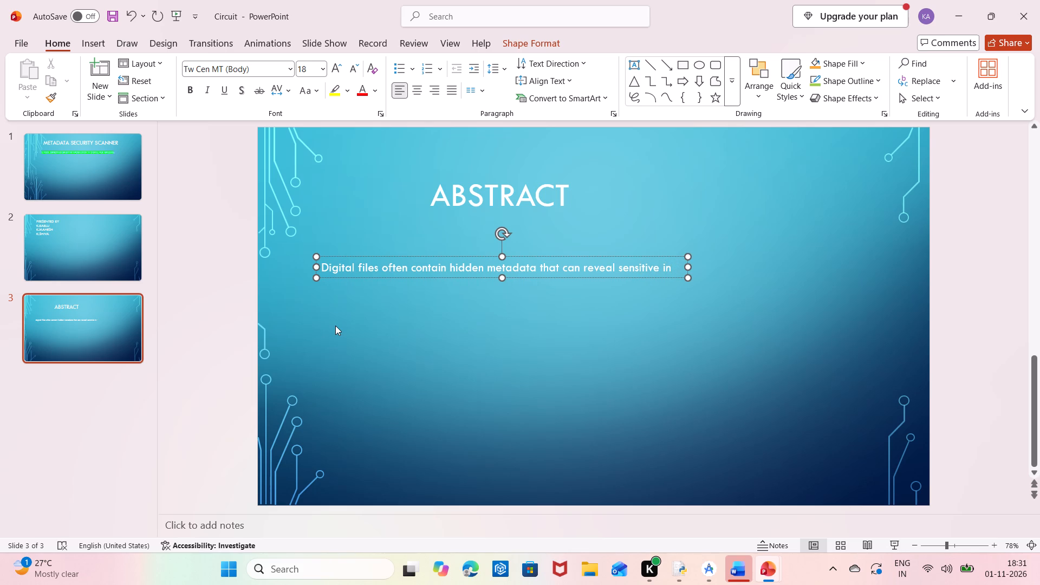
text(formation)
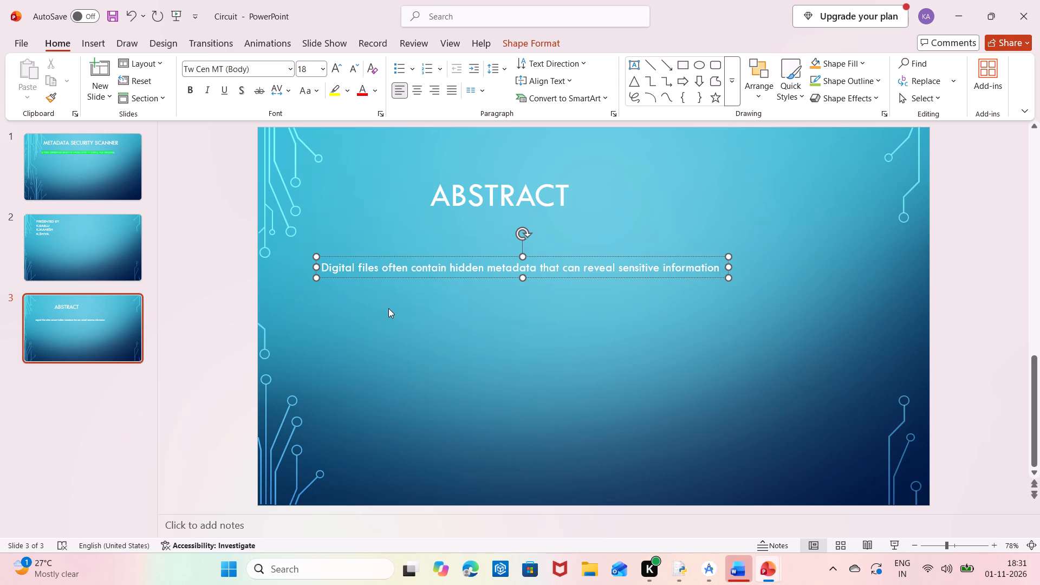
key(space)
Add "such as GPS location,author names," to the end of the abstract sentence.
text(such)
key(space)
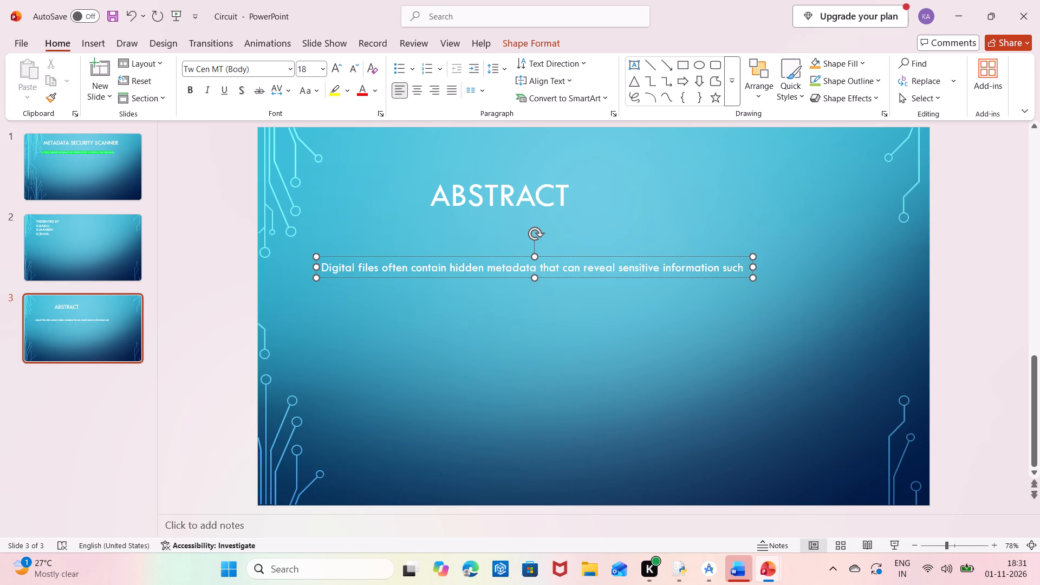
text(as)
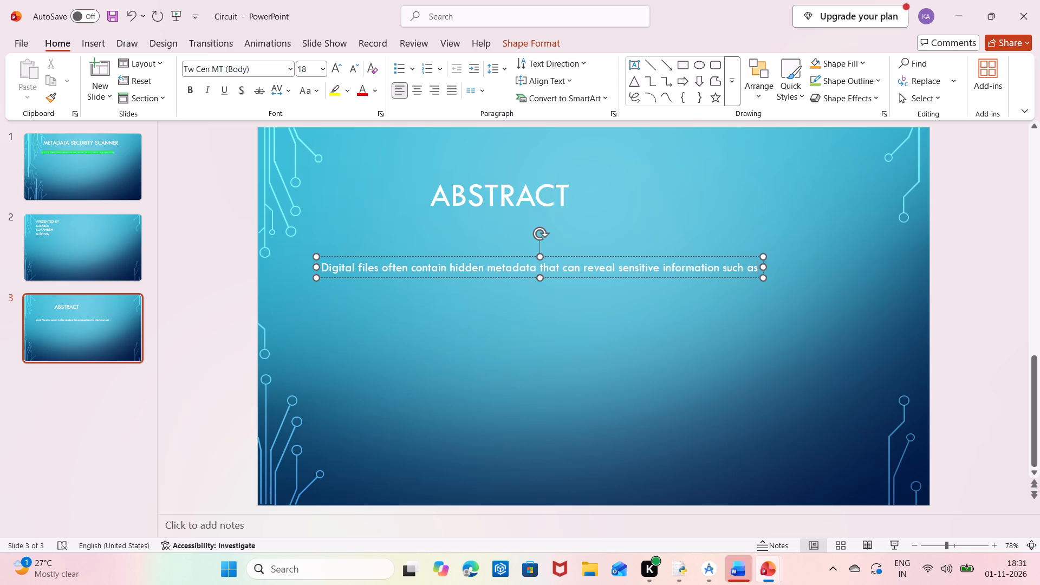
key(space)
text(gpd)
key(BackSpace)
key(BackSpace)
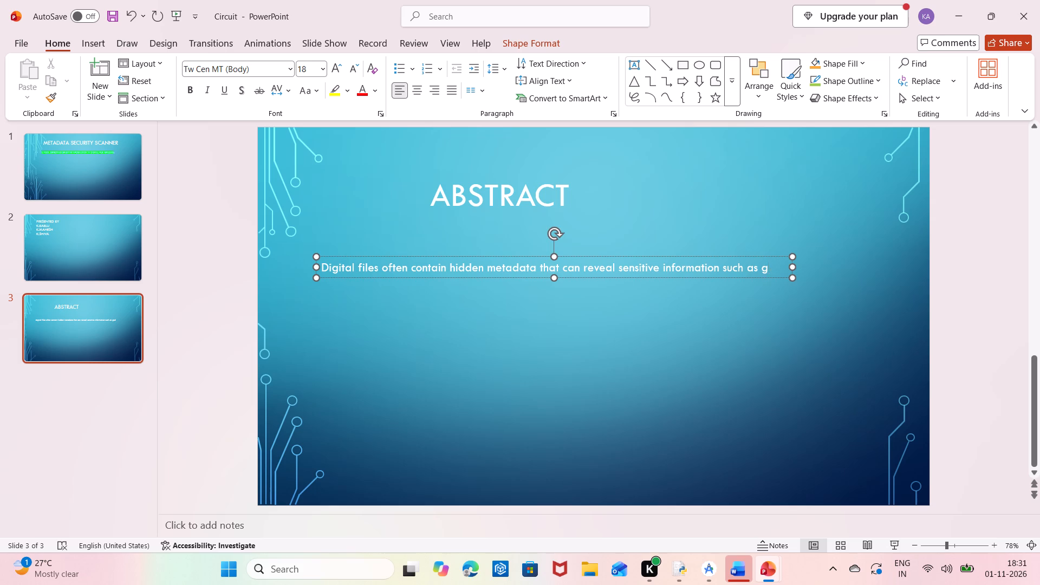
key(BackSpace)
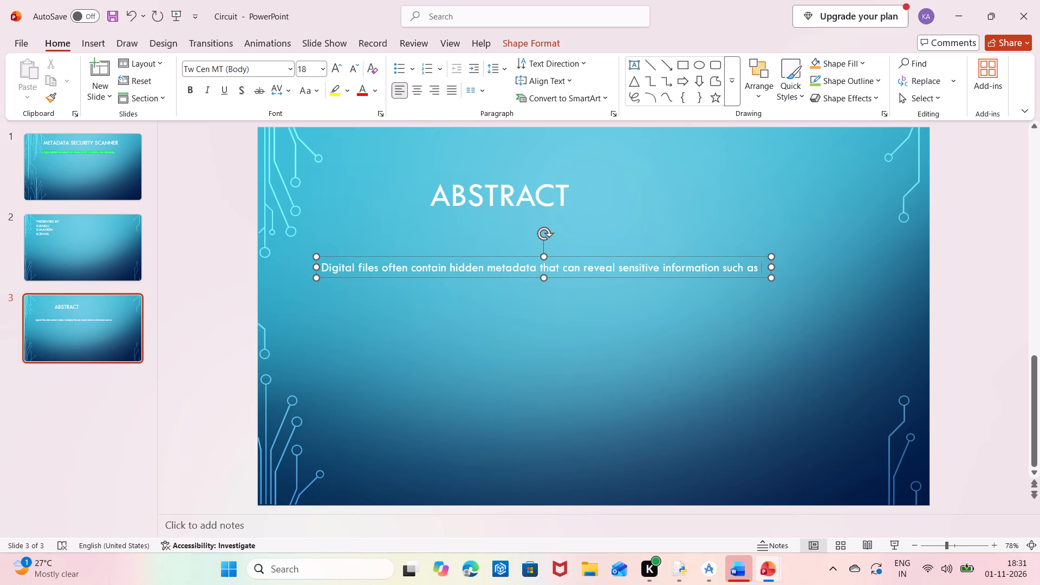
text(GPS)
key(space)
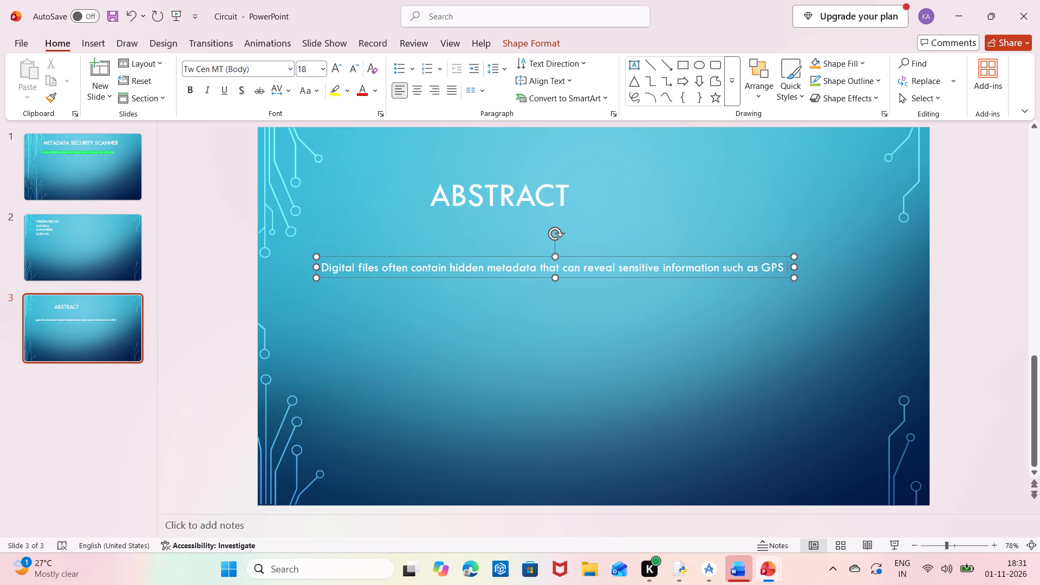
text(locato)
key(BackSpace)
text(ion)
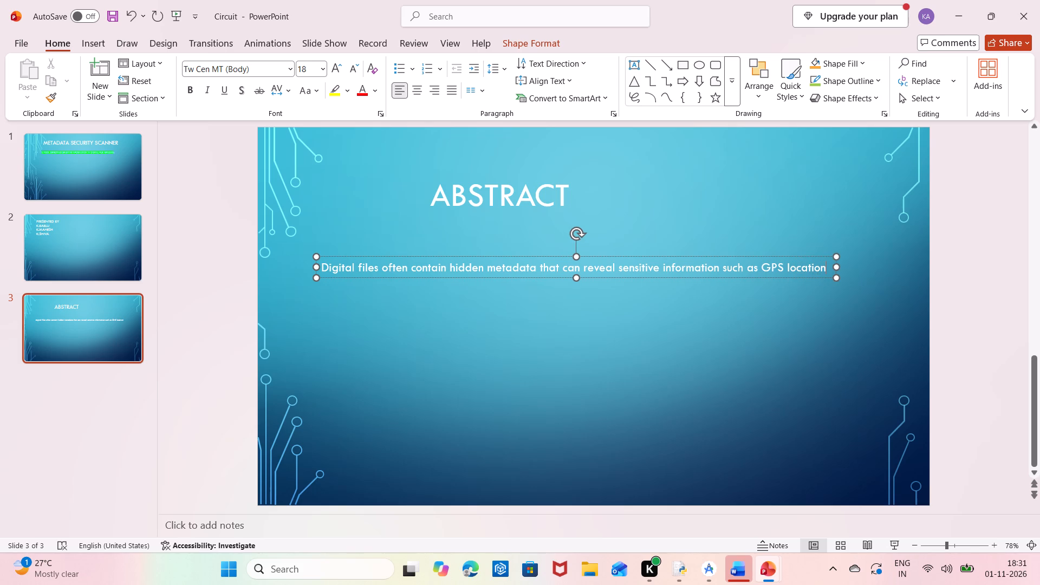
key(comma)
text(author names)
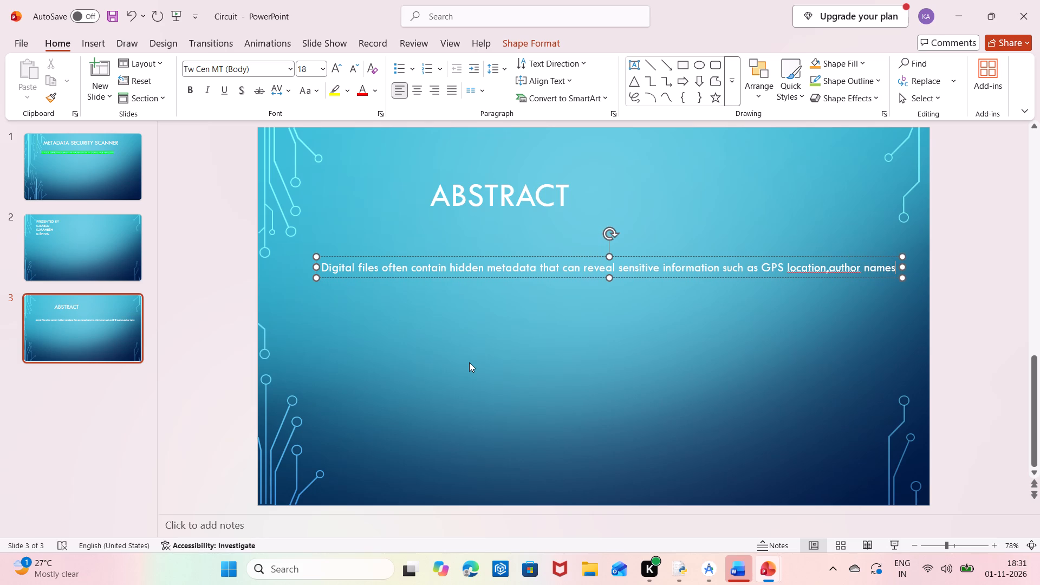
key(comma)
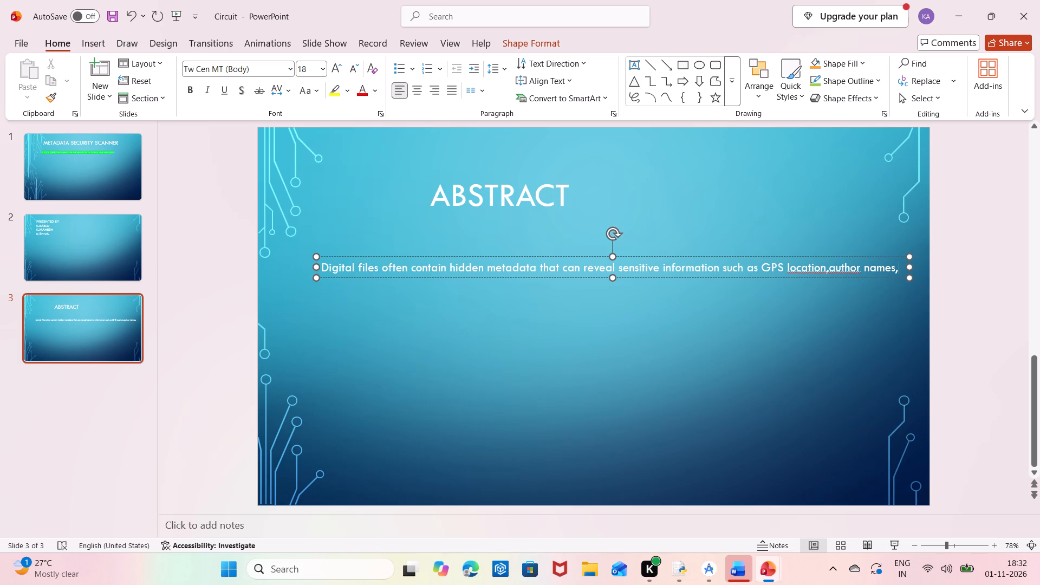
Adjust the comma spacing in the abstract text so its ending reads "GPS location , author names ,".
click(830, 271)
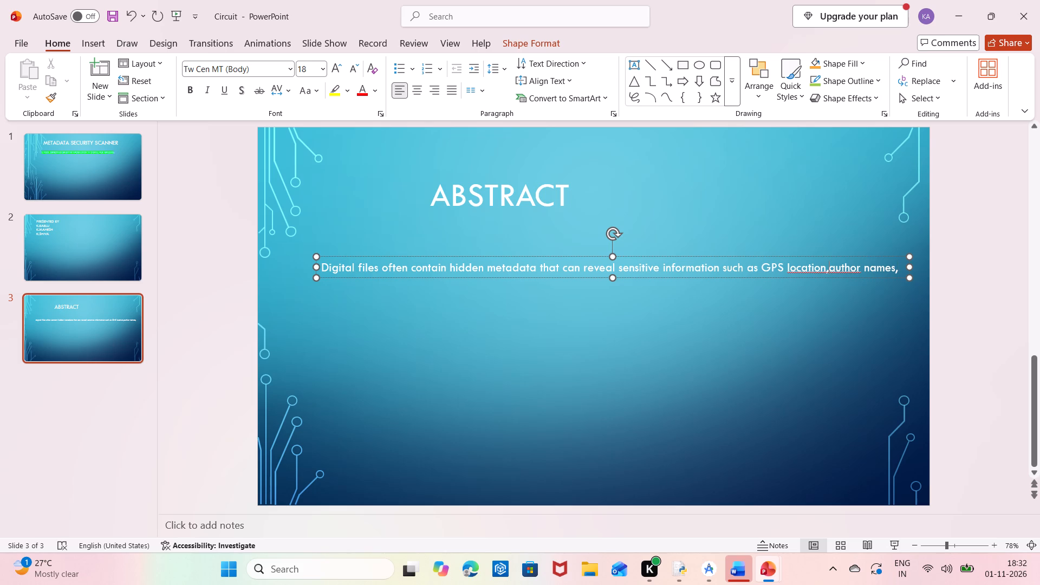
key(space)
click(830, 271)
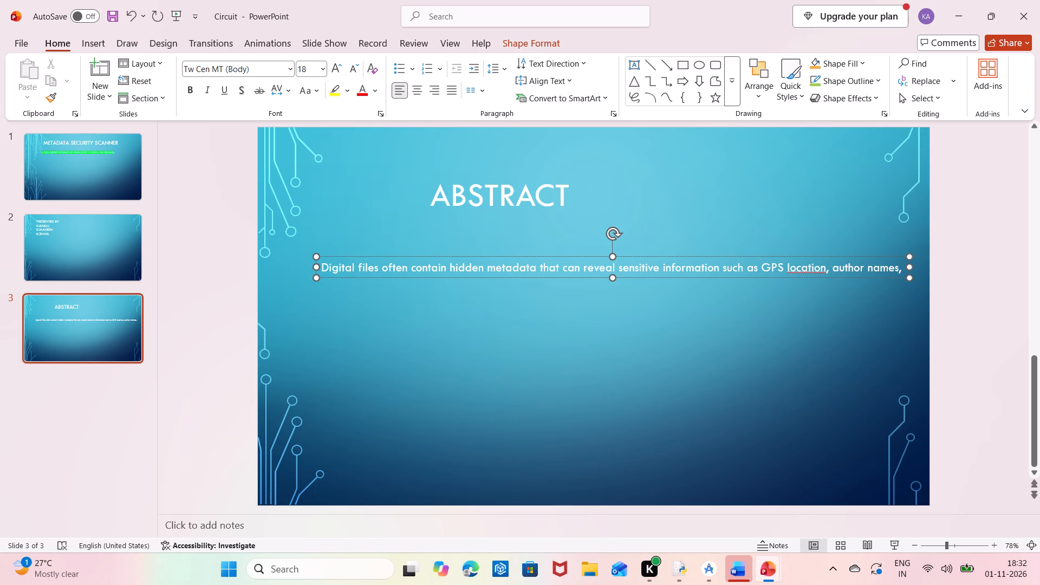
click(825, 271)
key(space)
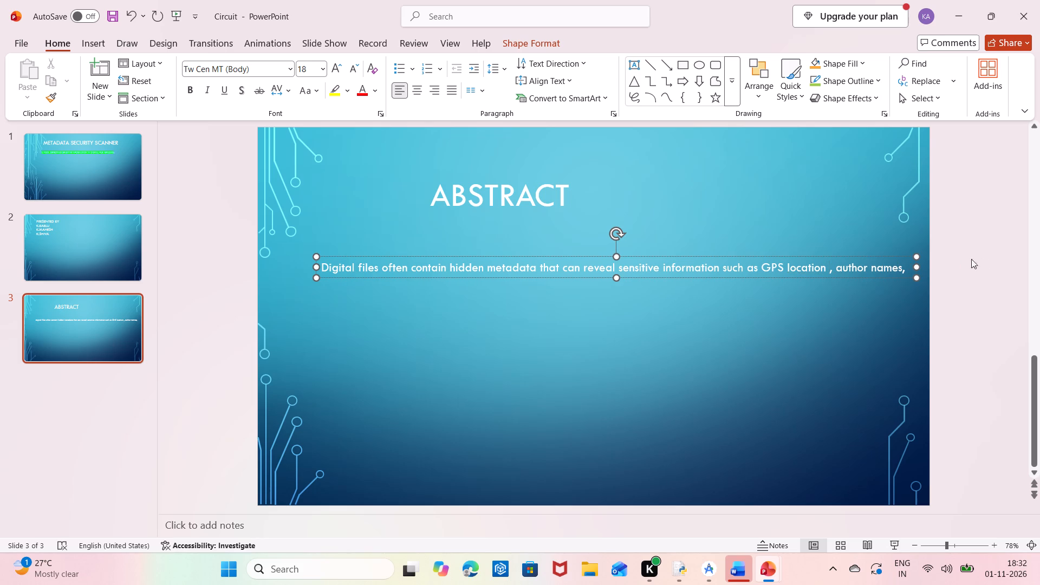
click(902, 271)
key(space)
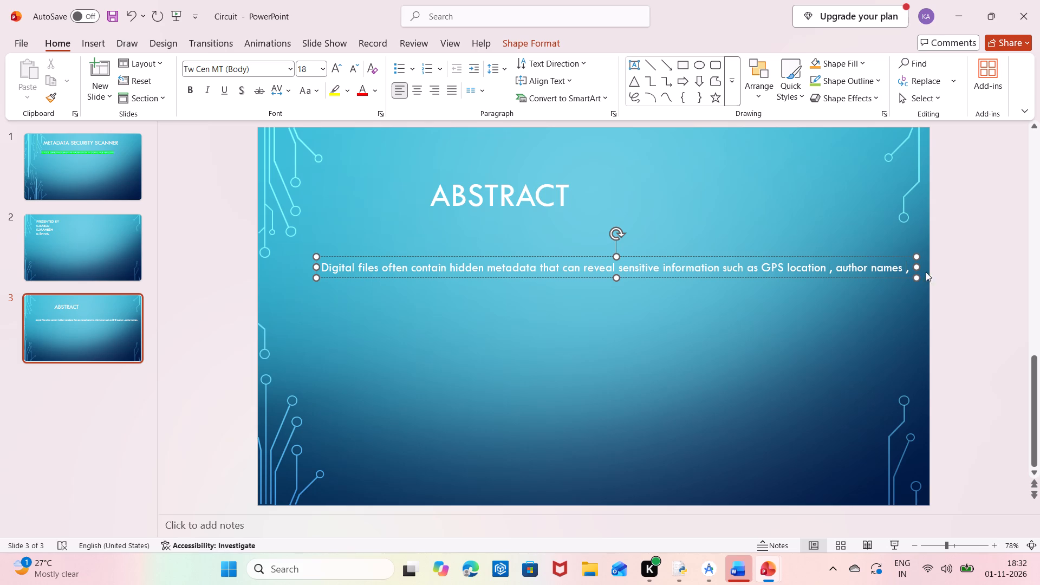
Start a second line in the abstract text box and enter "Usernames, timestamps,".
click(915, 267)
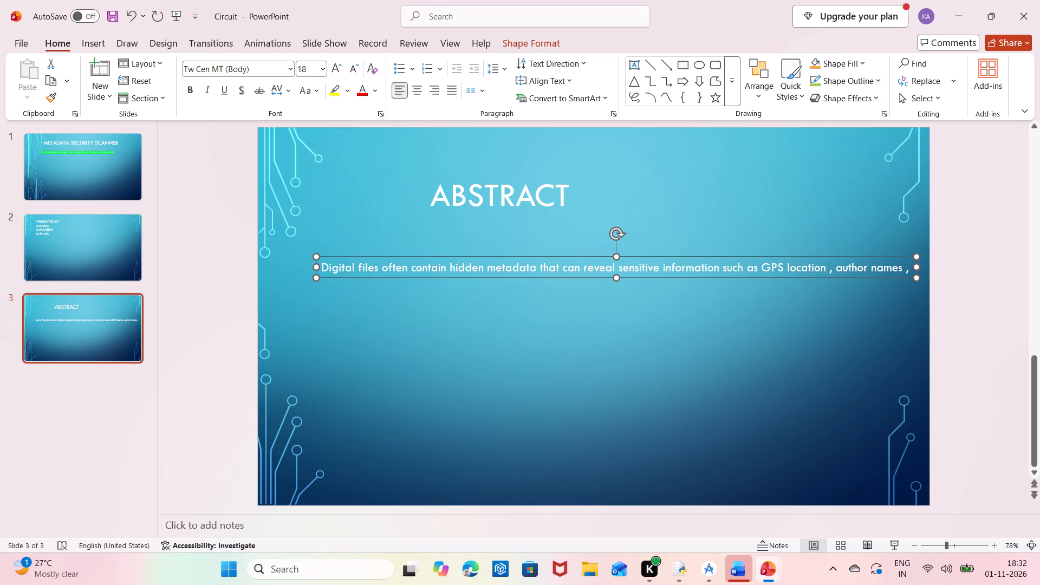
click(911, 271)
click(900, 268)
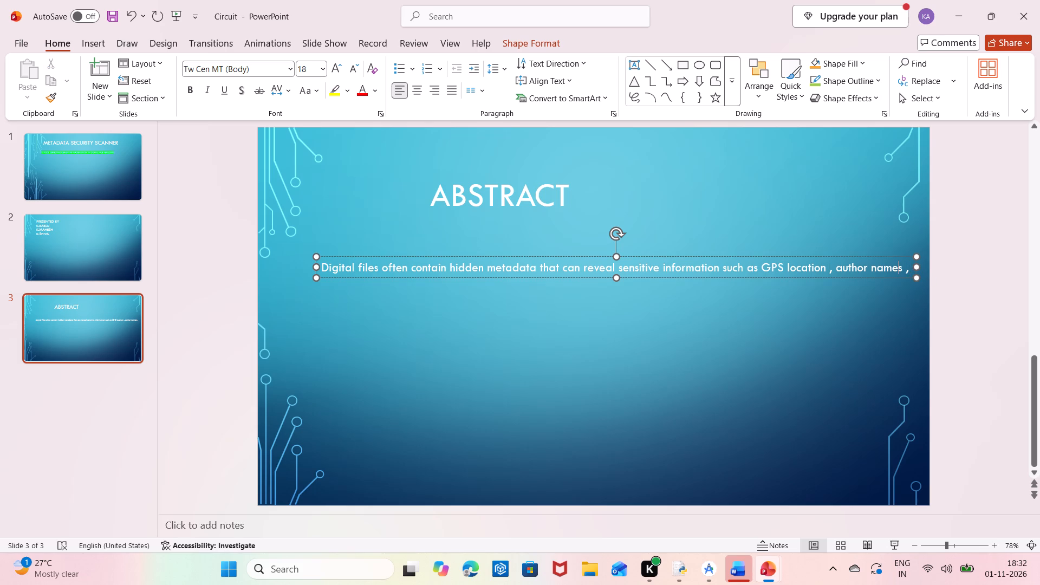
key(Right)
key(Right)
key(Right)
key(space)
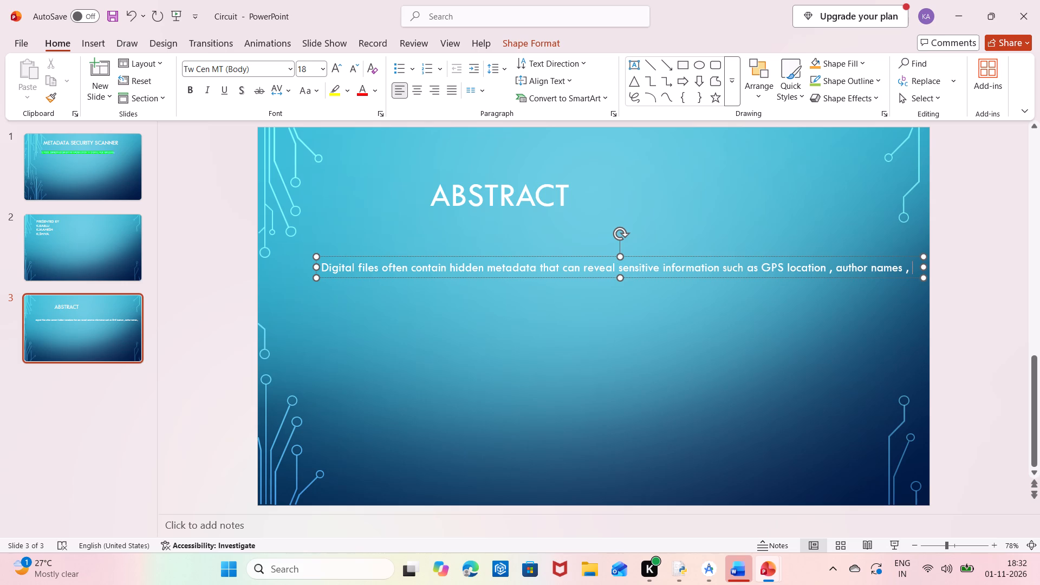
key(Return)
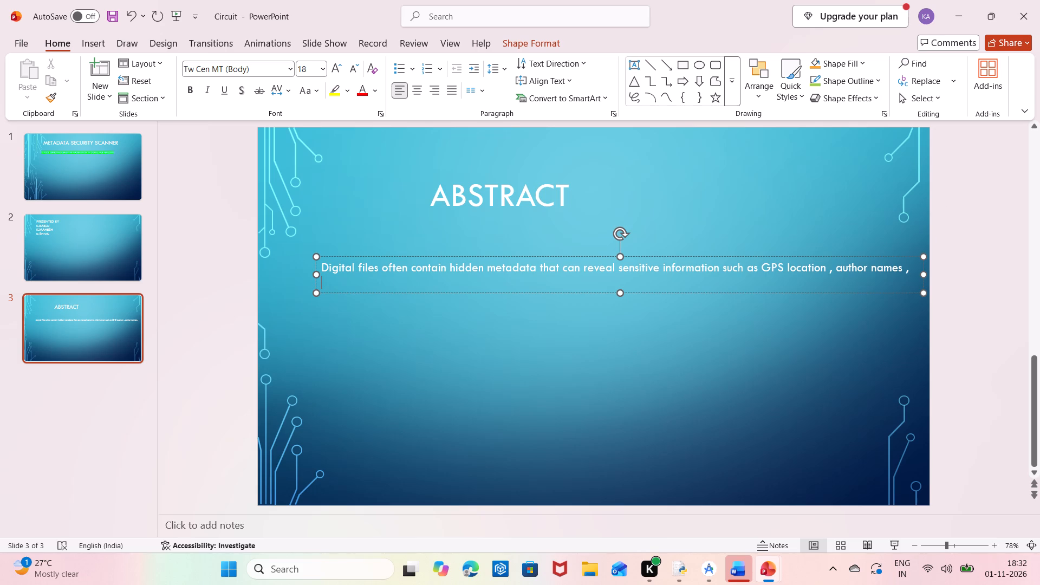
text(usernames)
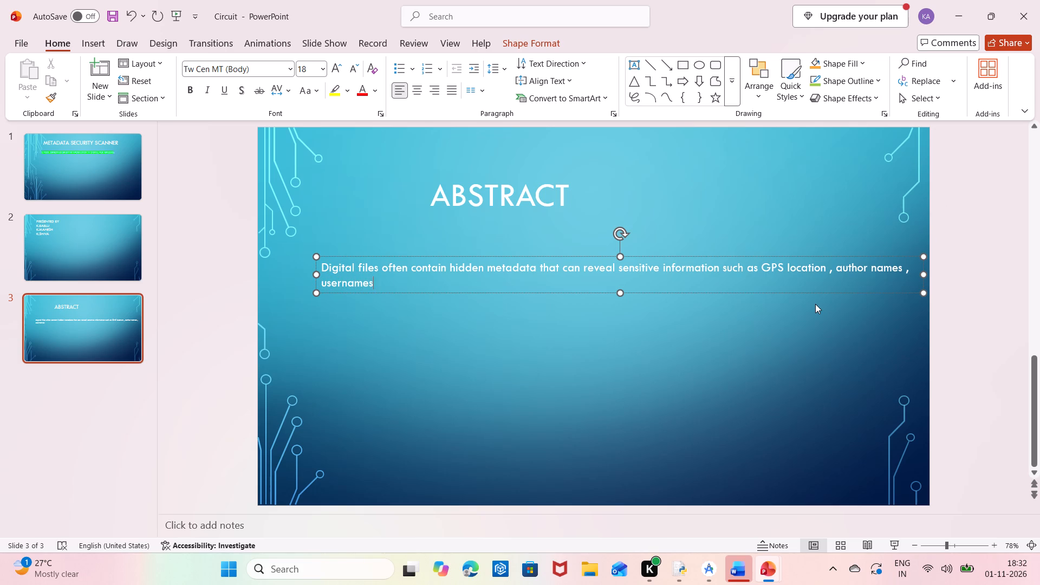
key(comma)
key(space)
text(time)
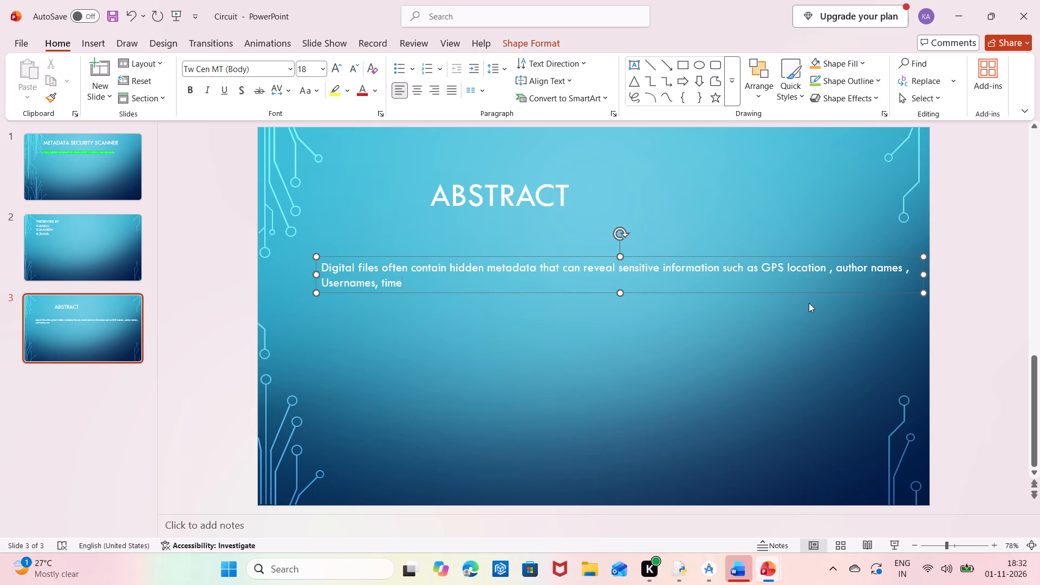
text(stamps)
key(comma)
Continue the abstract's list of sensitive information with "device details,".
key(t)
key(BackSpace)
key(space)
text(device)
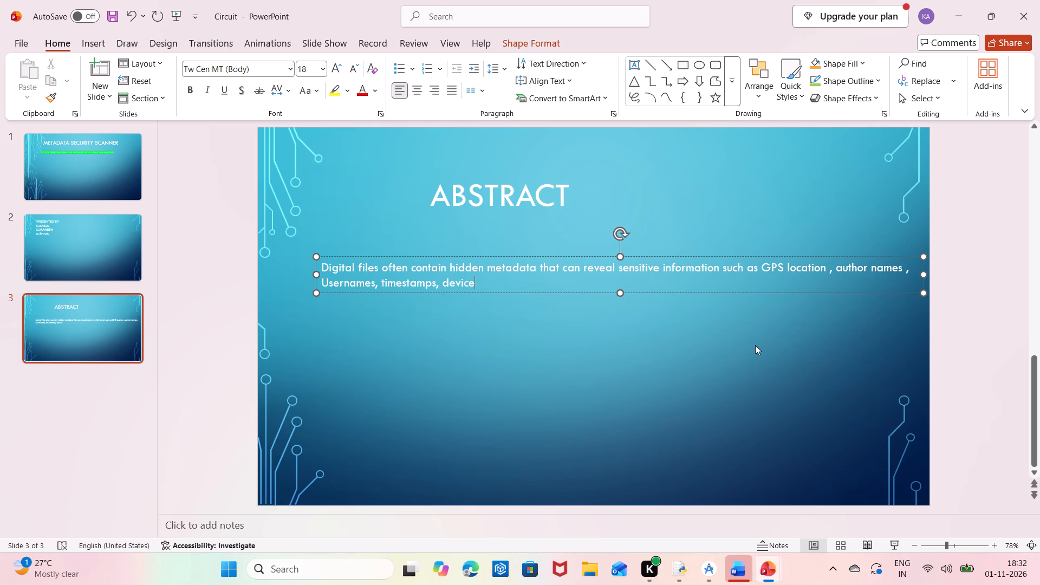
key(space)
text(details)
key(comma)
key(space)
Finish the first abstract sentence with "software information , and file paths.".
text(so)
text(ftware)
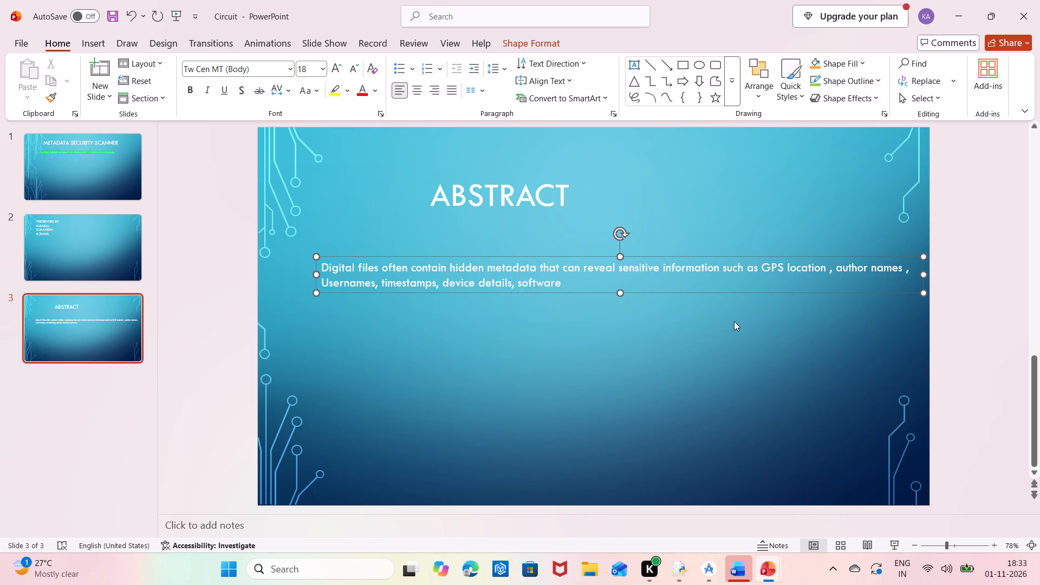
key(space)
text(informatiob)
key(BackSpace)
text(n)
key(space)
text(,)
key(space)
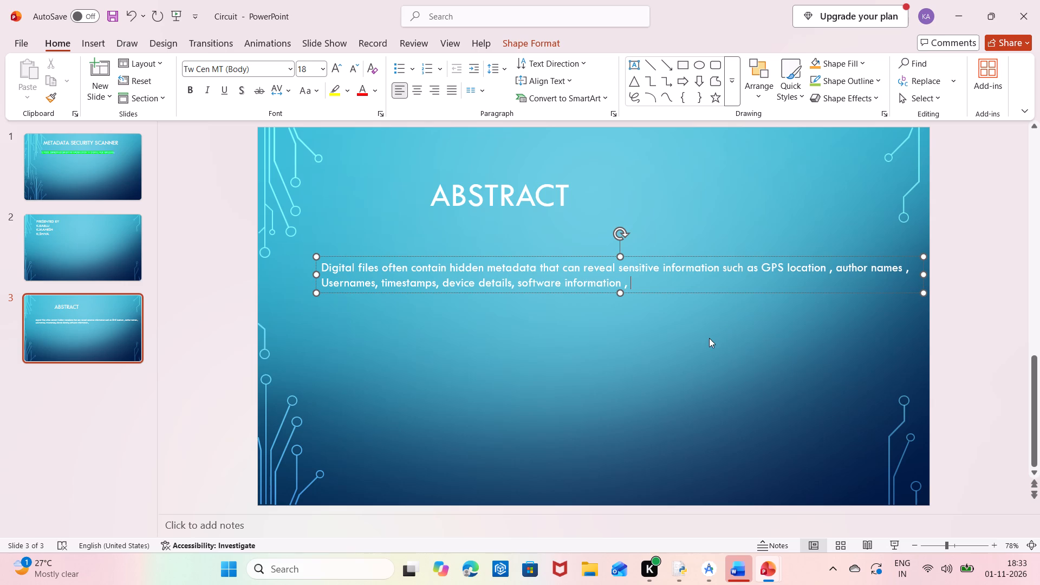
text(and file)
key(space)
text(paths)
key(period)
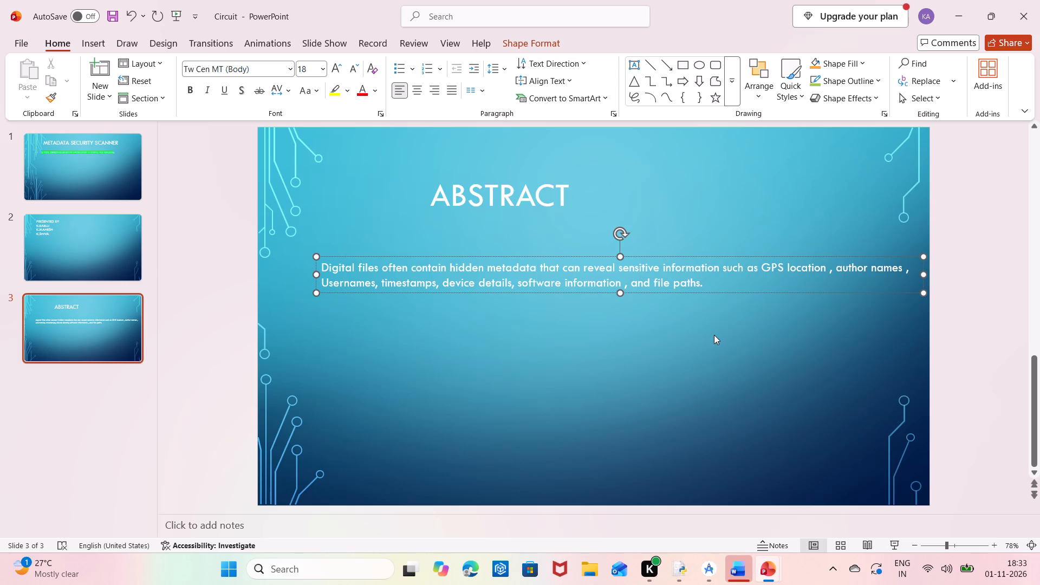
Begin a second abstract sentence on the same line with "Users may unknowingly".
key(space)
key(shift+u)
key(s)
key(e)
text(rs)
key(space)
text(may)
key(space)
text(unknown)
key(l)
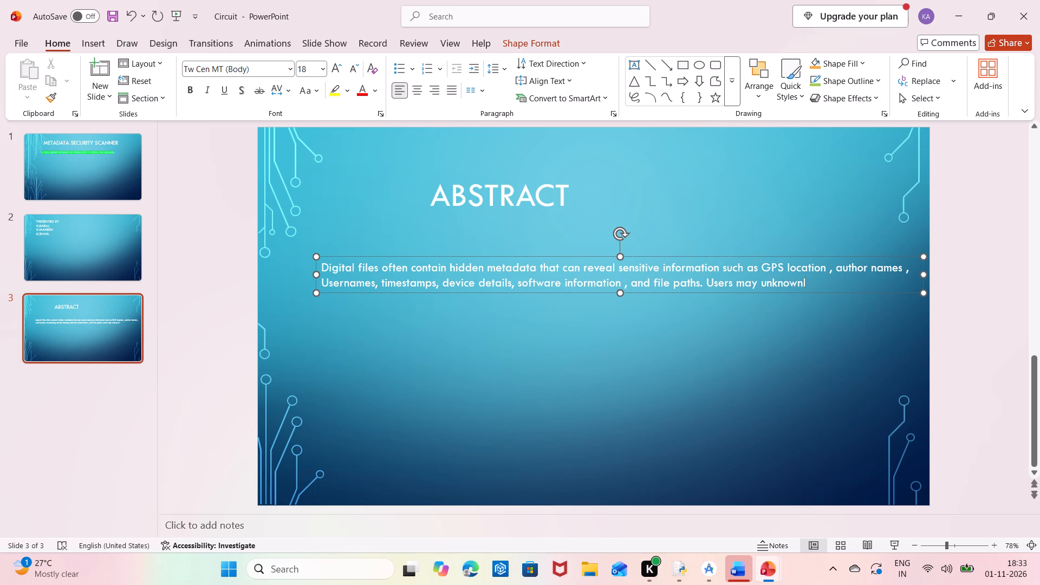
key(BackSpace)
key(BackSpace)
text(ingly)
key(space)
Extend the second abstract sentence with "share this information".
text(sg)
key(BackSpace)
text(hare)
key(space)
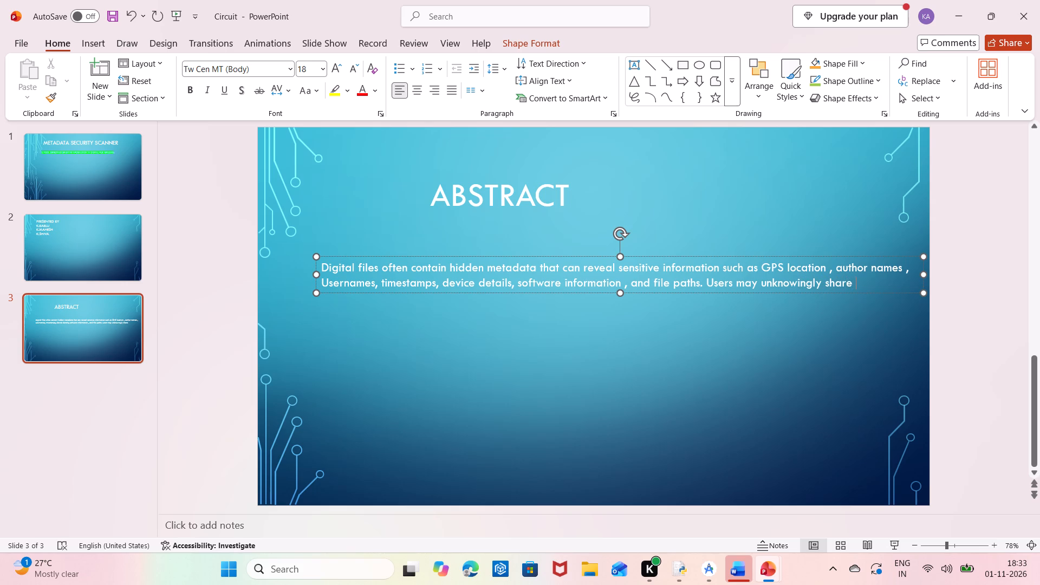
text(this)
key(space)
text(information)
key(space)
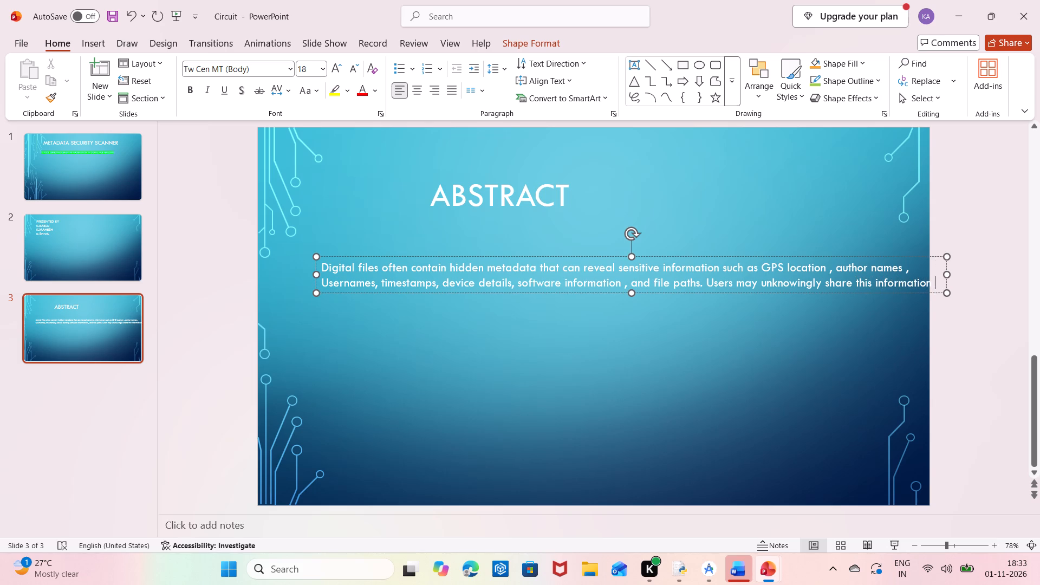
Split the word "information" at the end of the abstract's second line so that "ation" starts a third line in lowercase.
key(BackSpace)
key(BackSpace)
key(BackSpace)
key(BackSpace)
key(BackSpace)
key(BackSpace)
key(Return)
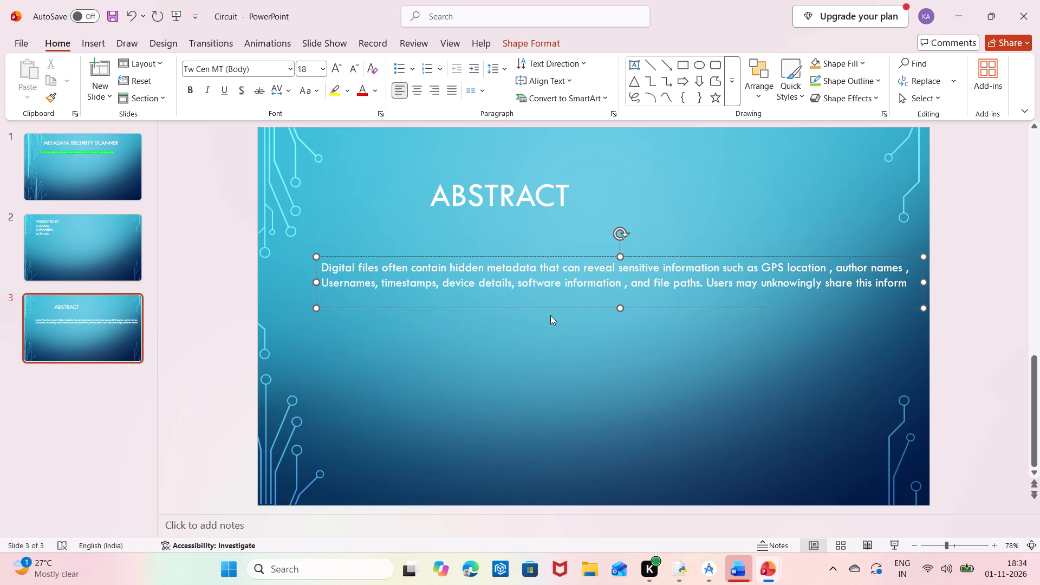
text(atii)
key(BackSpace)
key(BackSpace)
text(ion)
key(space)
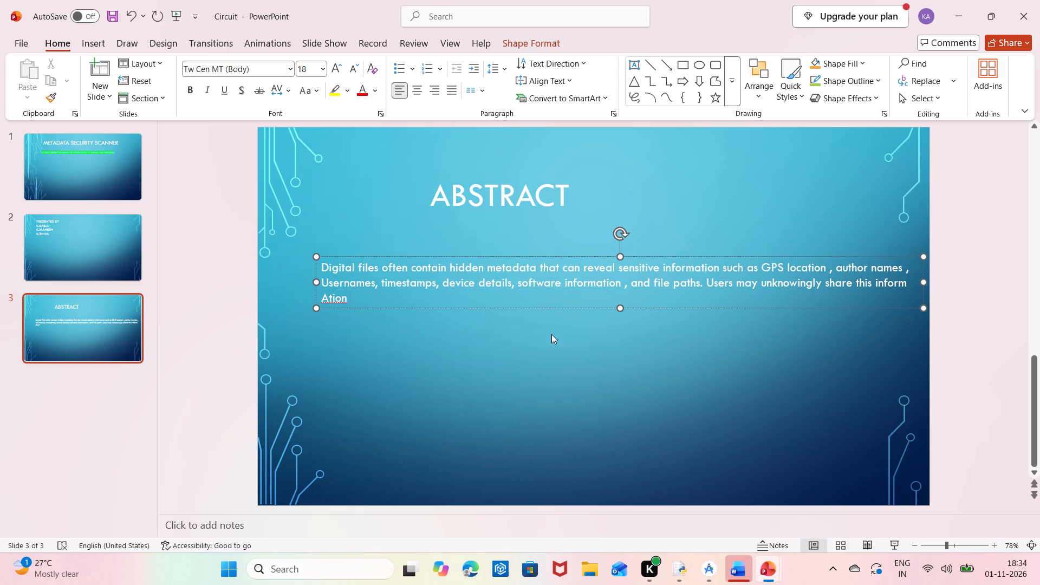
click(328, 300)
key(BackSpace)
key(a)
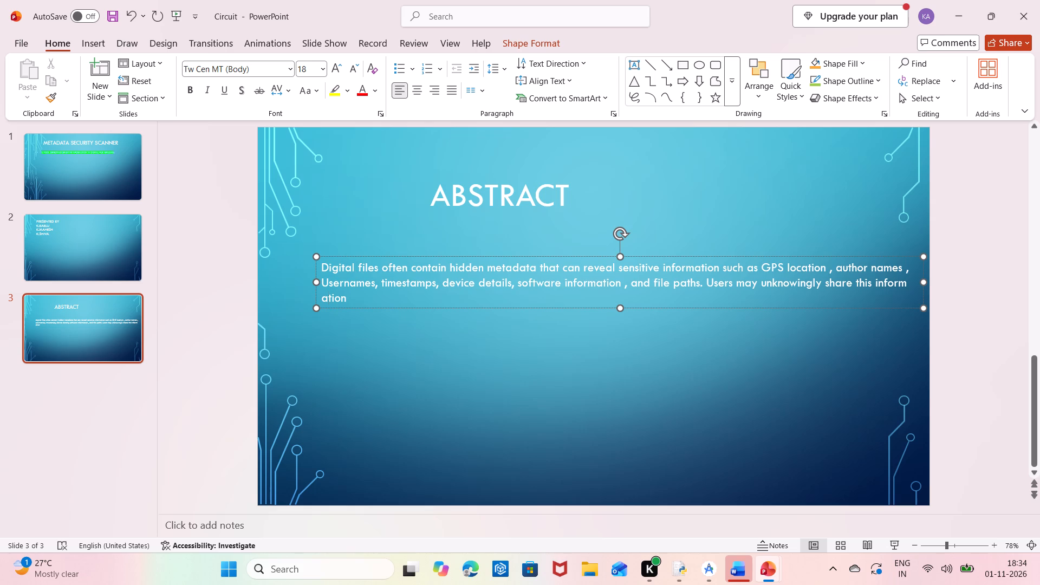
Continue the abstract's third line with "when" after "ation".
click(359, 298)
text(wg)
key(BackSpace)
text(hen)
key(space)
Hyphenate the split word in the abstract by adding a hyphen after "inform" and another before "ation".
click(907, 280)
key(minus)
click(319, 294)
click(328, 297)
key(Left)
key(minus)
Finish the second abstract sentence after "when" with "they upload or send files.".
click(420, 294)
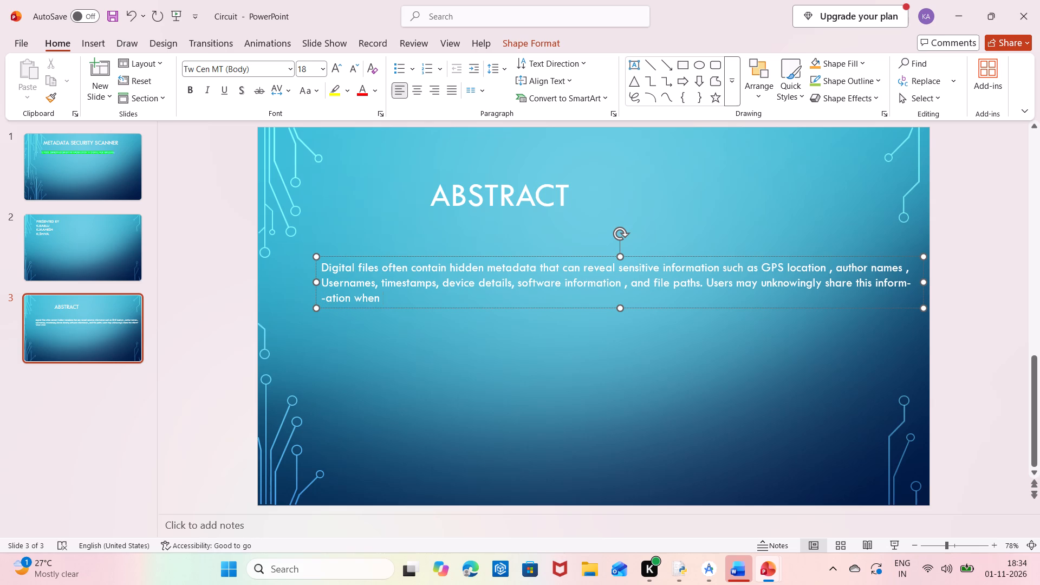
text(thr)
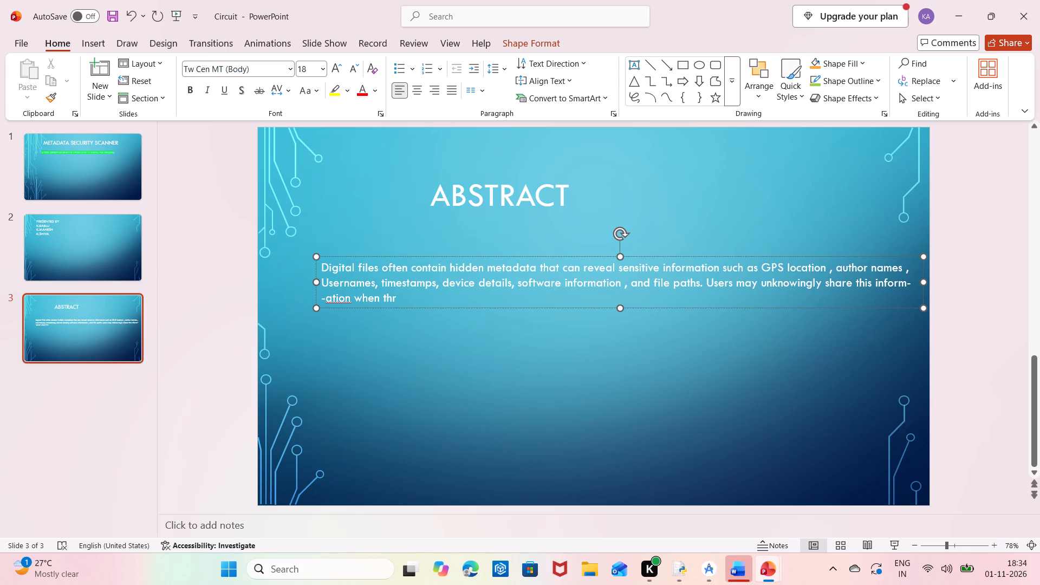
key(BackSpace)
text(ey)
key(space)
text(upload)
key(space)
text(or)
key(space)
text(send)
key(space)
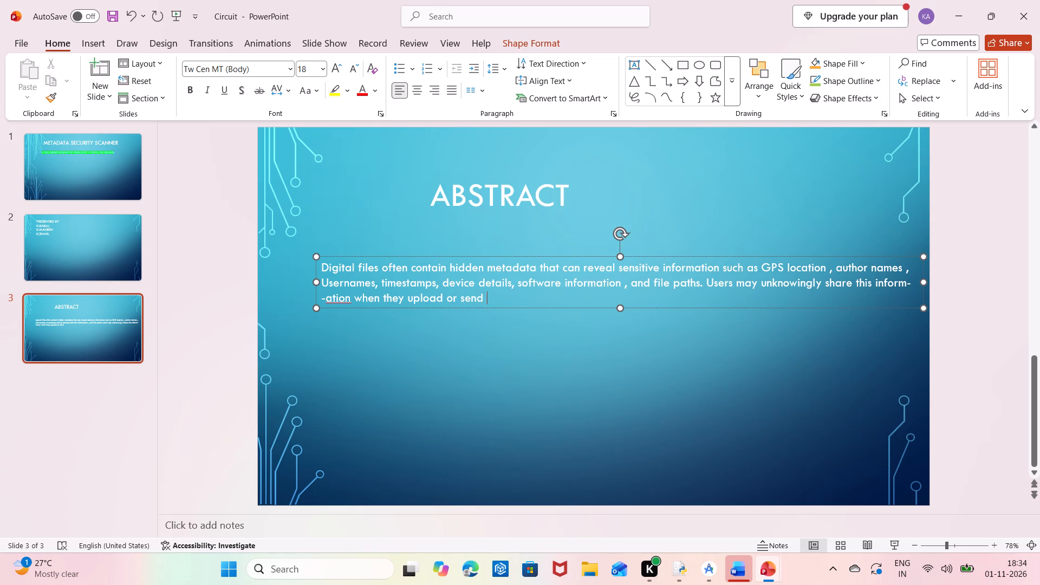
text(files)
key(period)
Start a new abstract paragraph, two blank lines below the first, with "The metadata security Scanner".
key(Return)
key(Return)
key(Return)
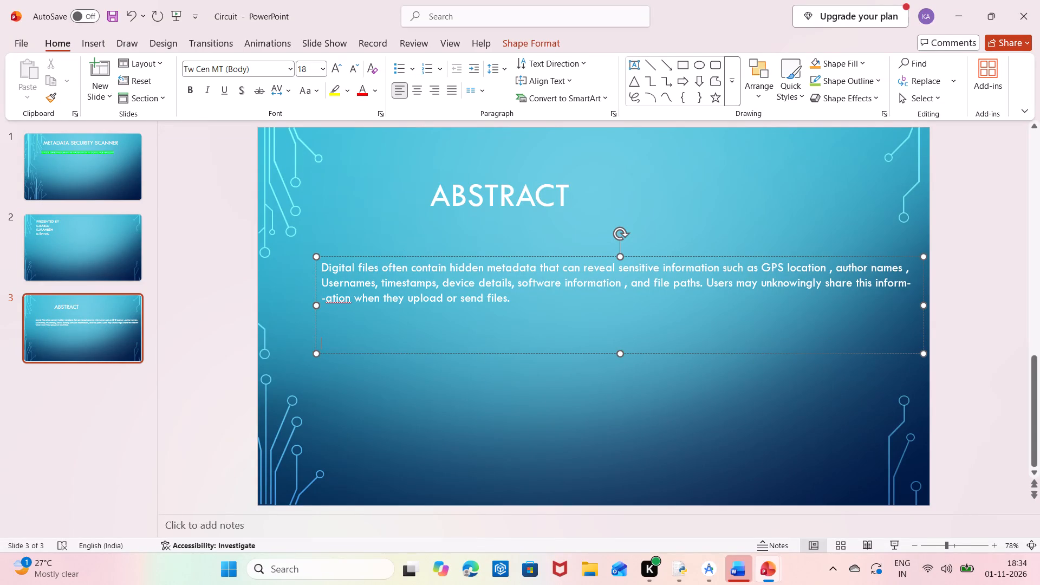
text(the)
key(space)
text(meta)
text(data)
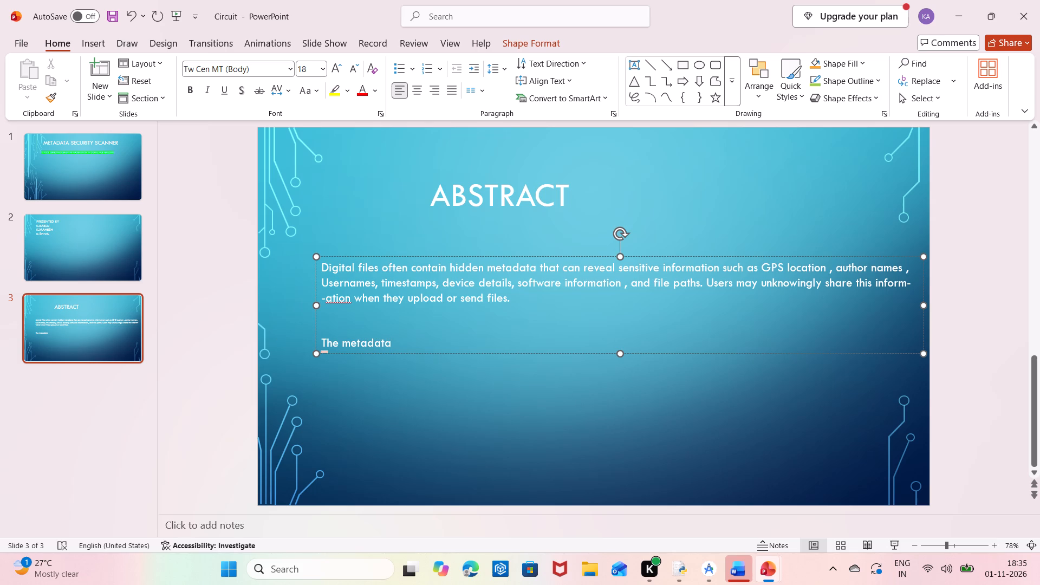
key(space)
text(security)
key(space)
text(Scan)
text(ner)
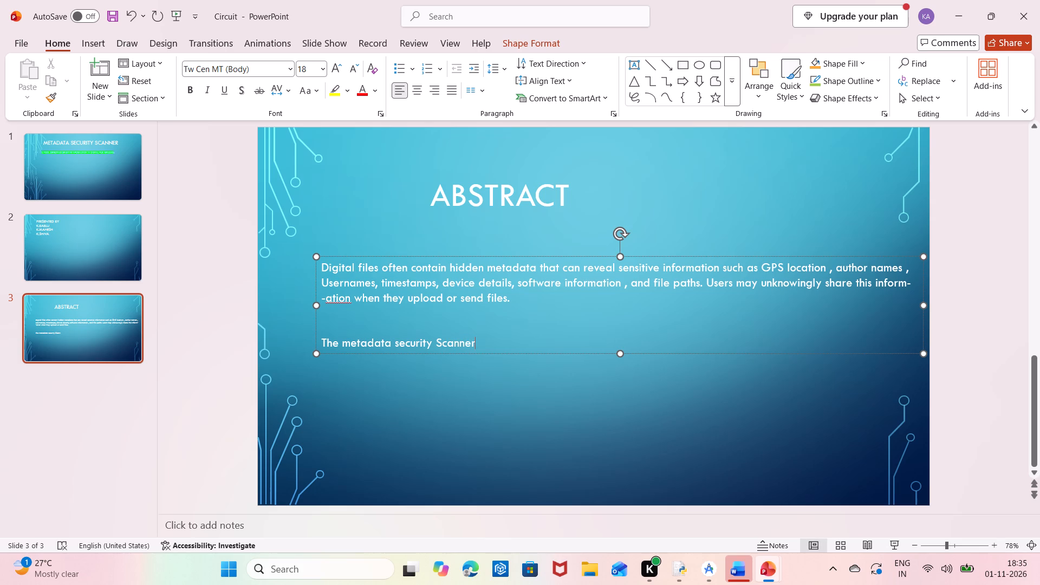
Continue the second abstract paragraph with "is a security tool".
key(space)
text(id=)
key(BackSpace)
key(BackSpace)
text(s a)
key(space)
text(se)
key(c)
key(u)
text(rity)
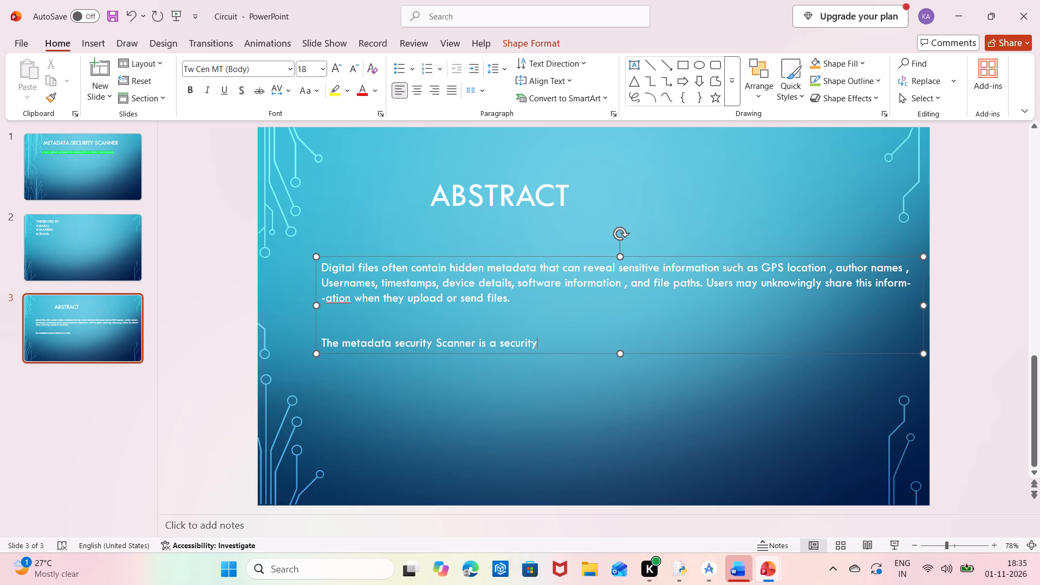
key(space)
key(space)
text(tool)
key(space)
Continue the second abstract paragraph after "security tool" with "designed to".
key(d)
key(e)
key(s)
key(i)
key(g)
key(n)
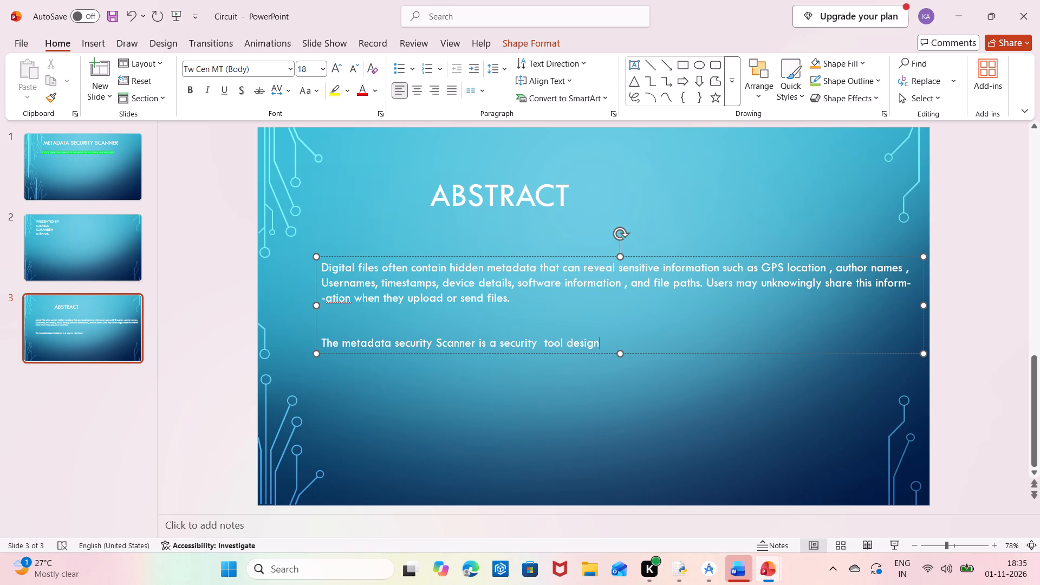
text(ed)
key(space)
key(t)
key(o)
key(space)
Extend the second abstract paragraph after "designed to" with "detect and analyze".
key(d)
key(e)
text(tect)
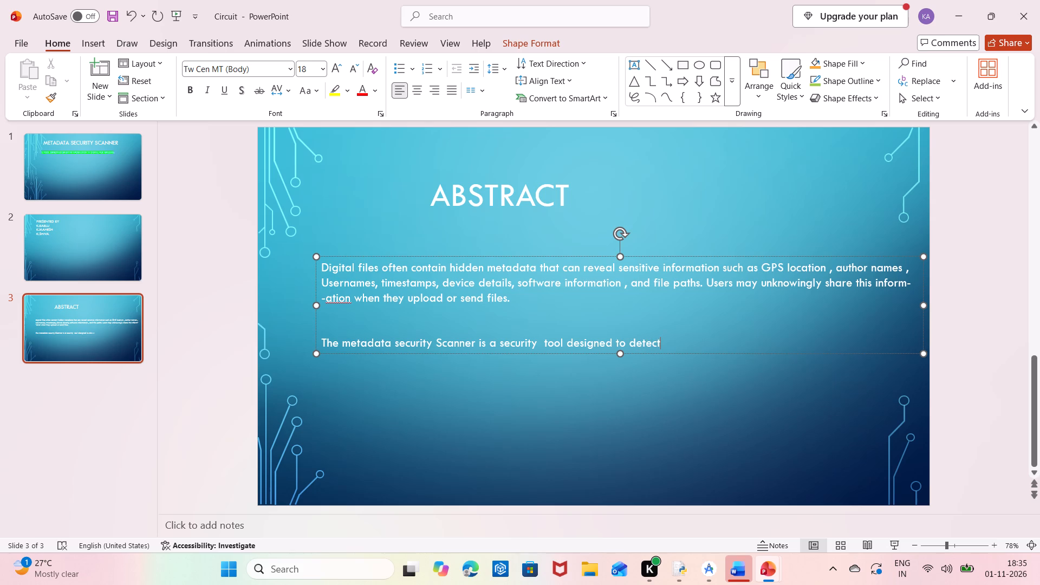
key(s)
key(BackSpace)
key(space)
text(and)
key(space)
text(anal)
key(y)
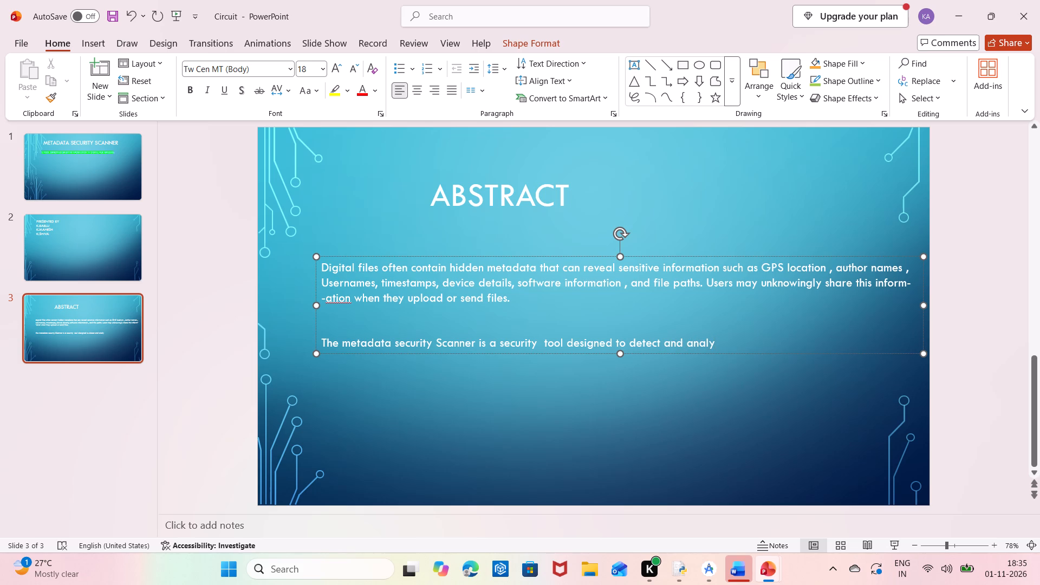
text(ze)
key(space)
Finish the first sentence of the second abstract paragraph with "metadata present in digital files.".
text(met)
text(adata)
key(space)
text(present)
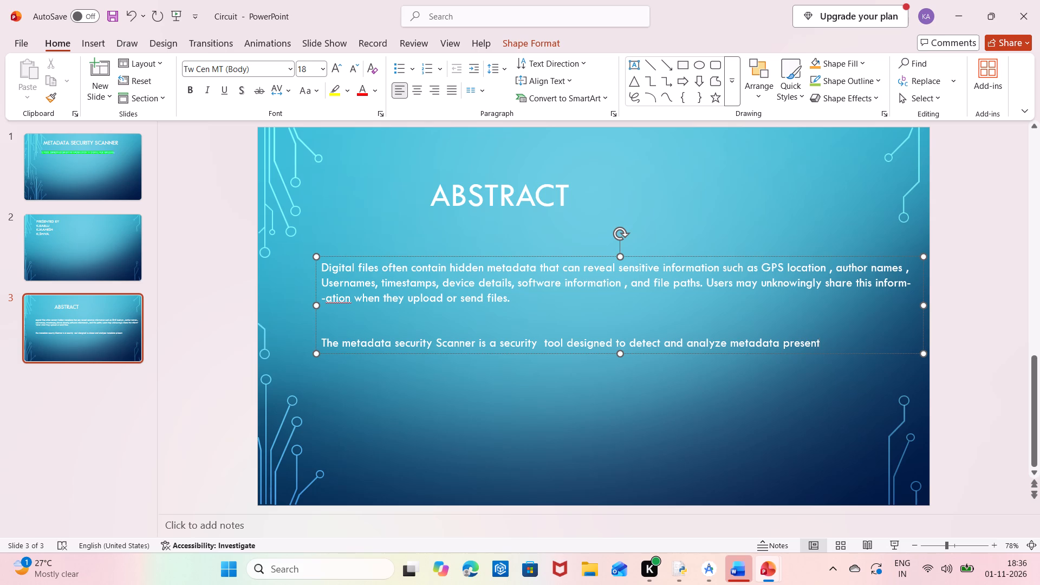
key(space)
text(in)
key(space)
text(di)
text(gital)
key(space)
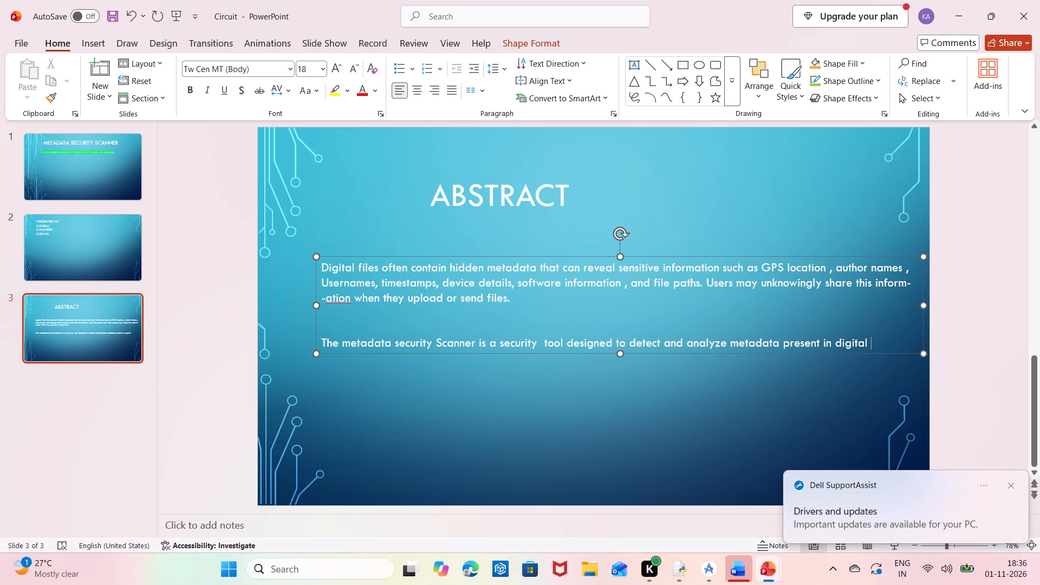
text(files)
key(period)
Start the second paragraph's next sentence with "It", continuing on a new line with "Identifies".
key(space)
text(It)
key(Return)
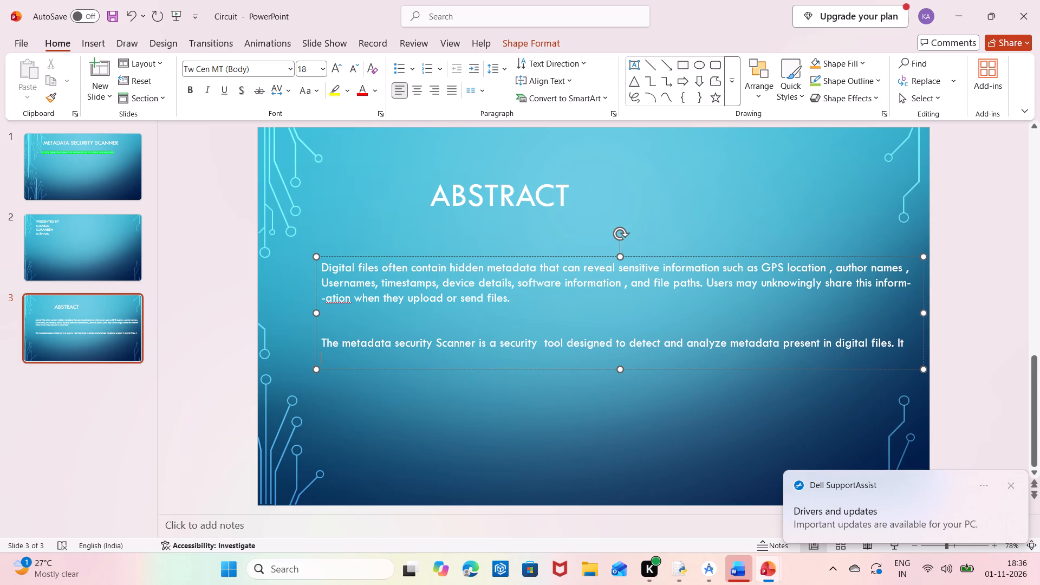
text(identifies)
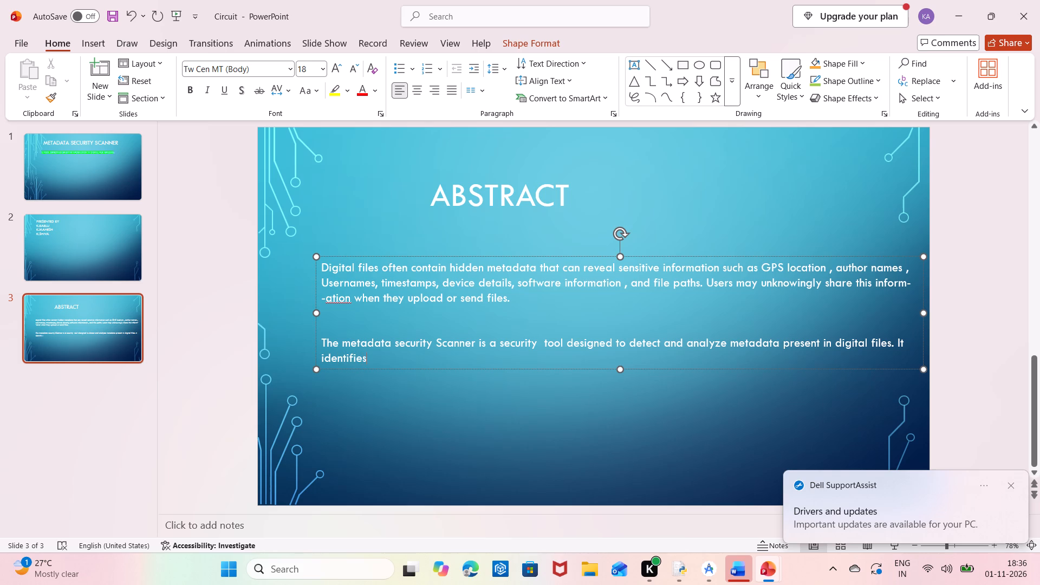
key(space)
Continue the sentence after "Identifies" with "potentially sensitive information,".
ctrl+scroll(458, 346, up, 1)
ctrl+scroll(458, 346, down, 1)
ctrl+scroll(458, 346, up, 5)
ctrl+scroll(458, 346, down, 3)
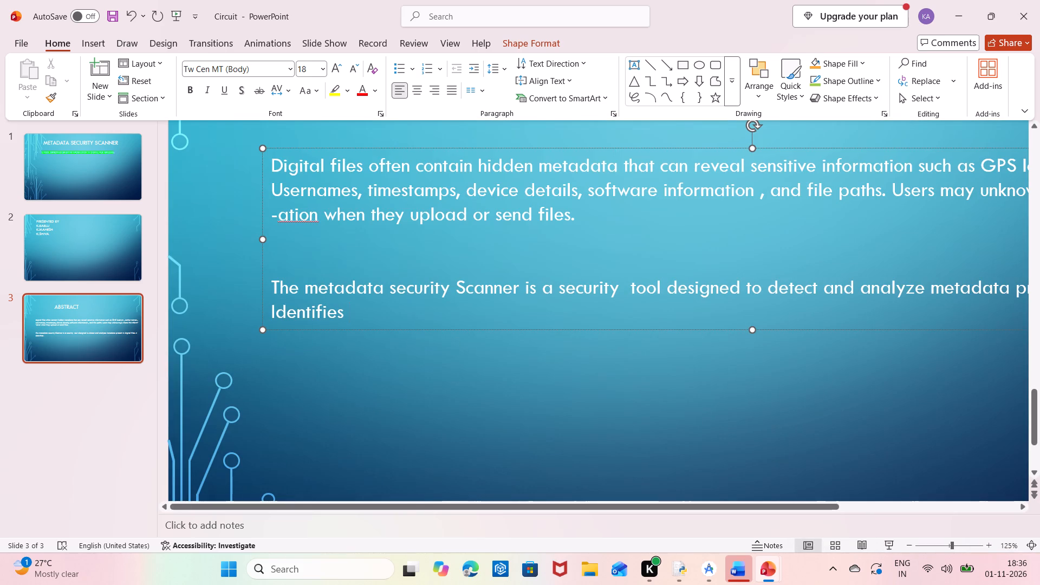
scroll(464, 315, left, 1)
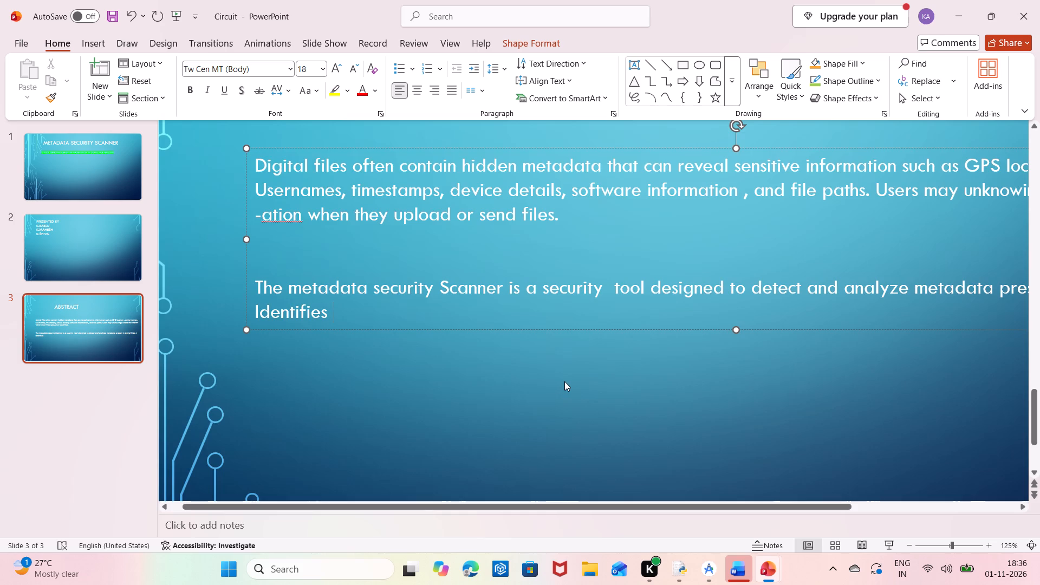
ctrl+scroll(564, 381, down, 3)
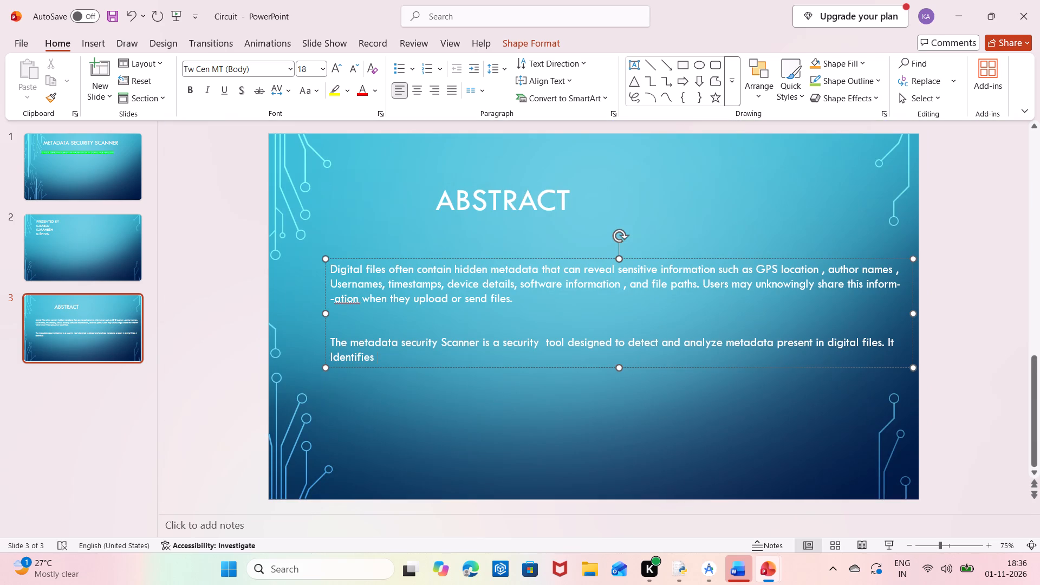
click(417, 360)
ctrl+scroll(417, 360, up, 1)
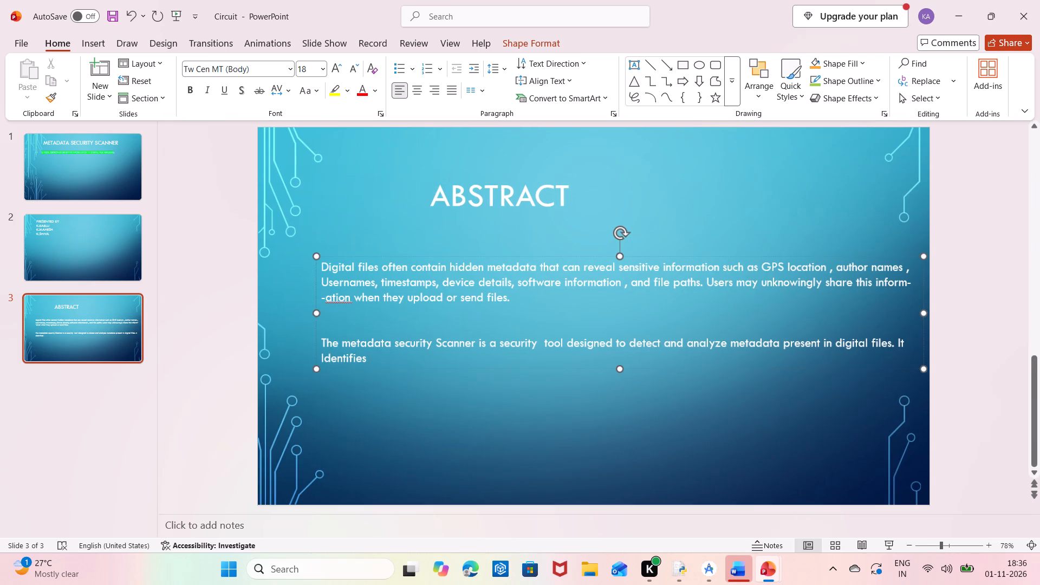
ctrl+scroll(417, 360, up, 1)
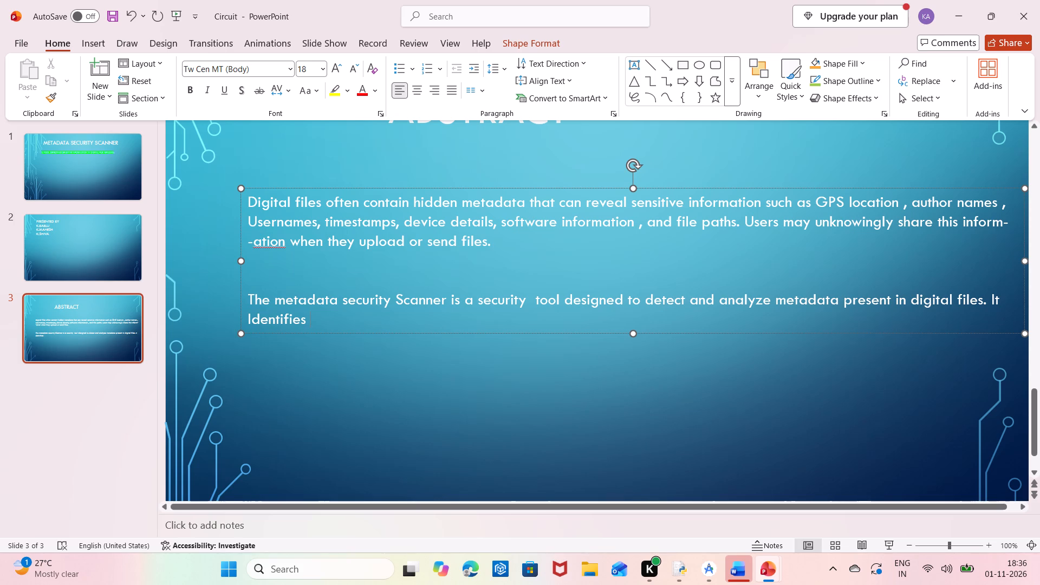
text(po)
text(tentiall)
text(y sensetive)
key(space)
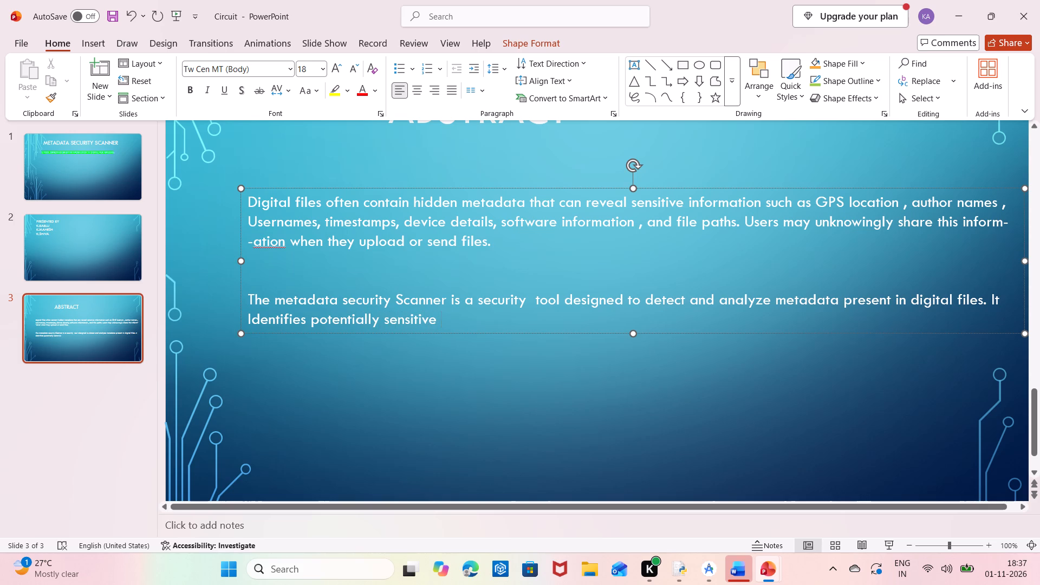
text(information)
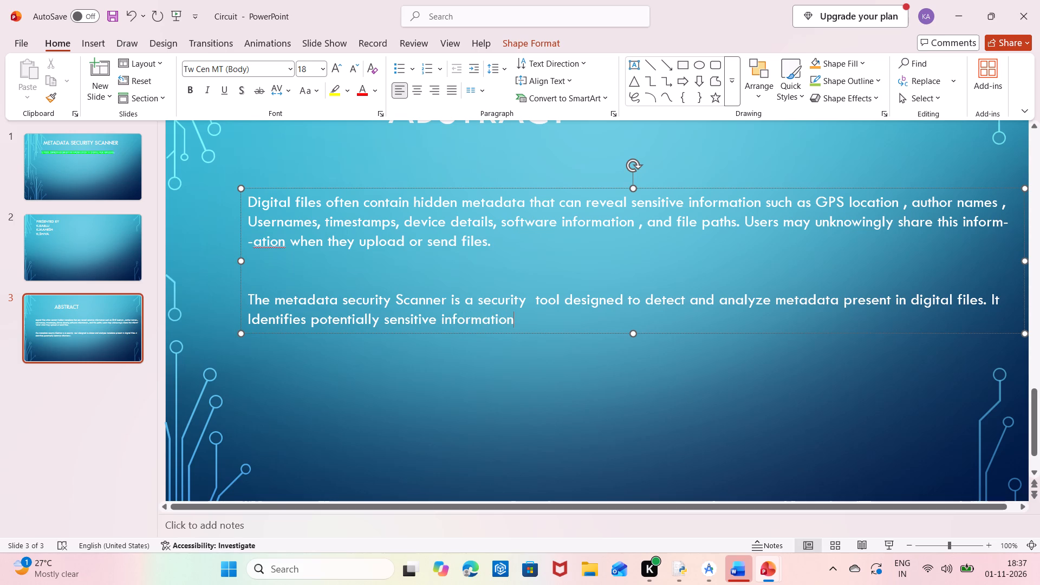
text(,)
key(space)
Continue the second abstract paragraph after "sensitive information," with "assesses the associated security and privacy risks,".
text(ass)
text(ess)
text(es)
key(space)
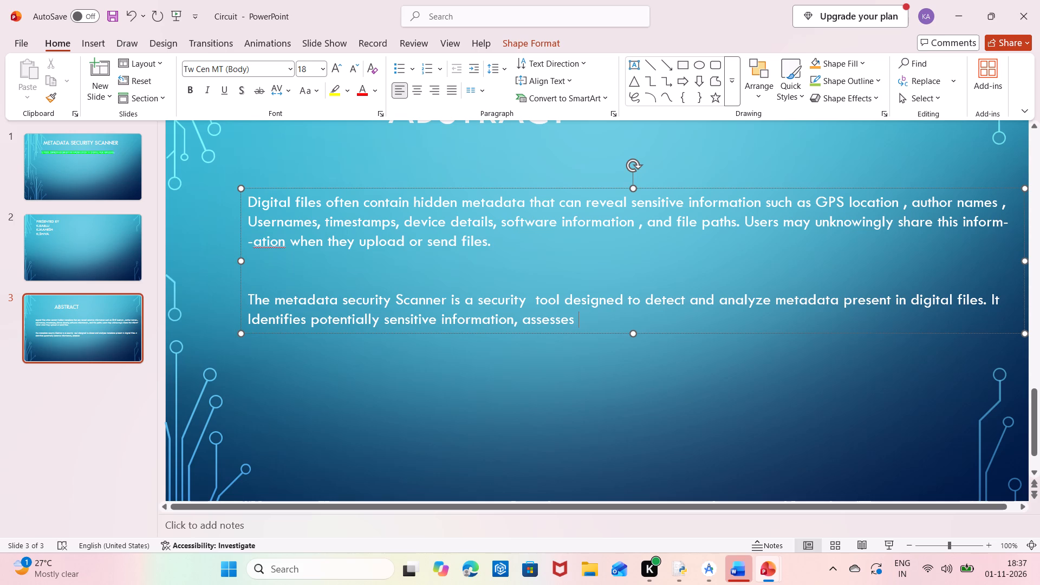
text(the assoc)
text(iated)
key(space)
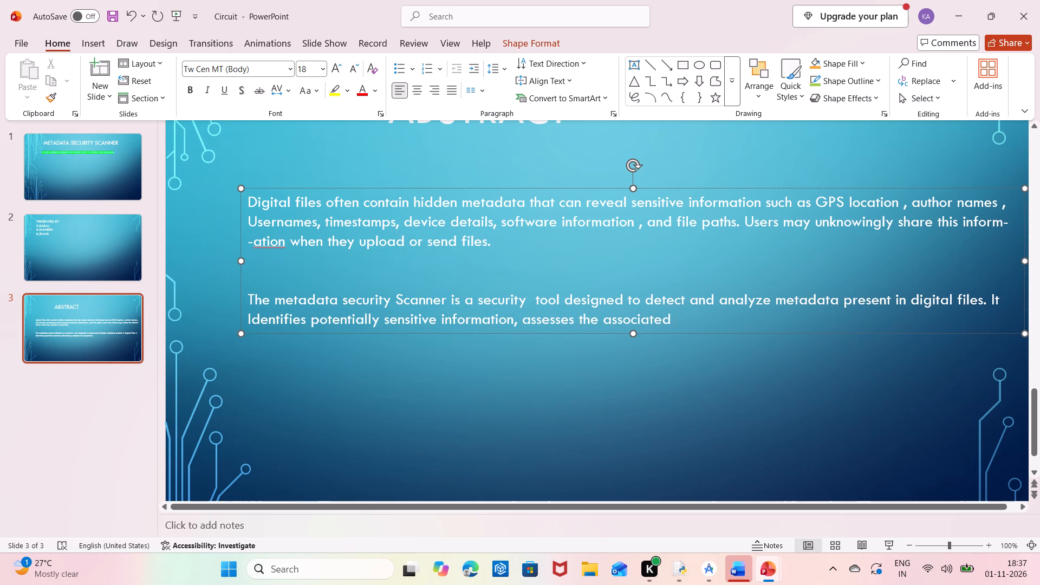
text(security)
key(space)
text(and)
key(space)
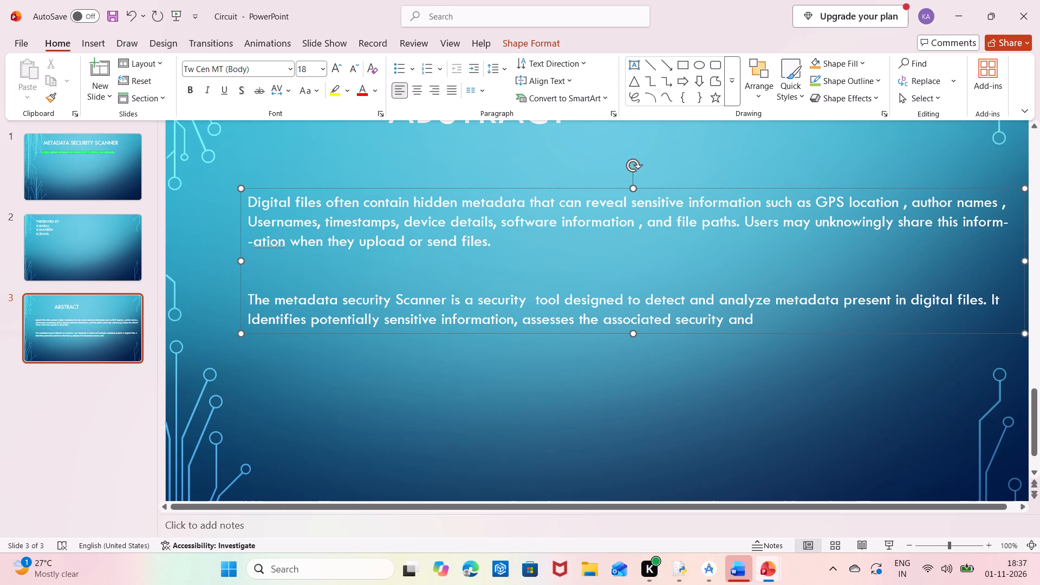
text(privacy)
key(space)
text(risks,)
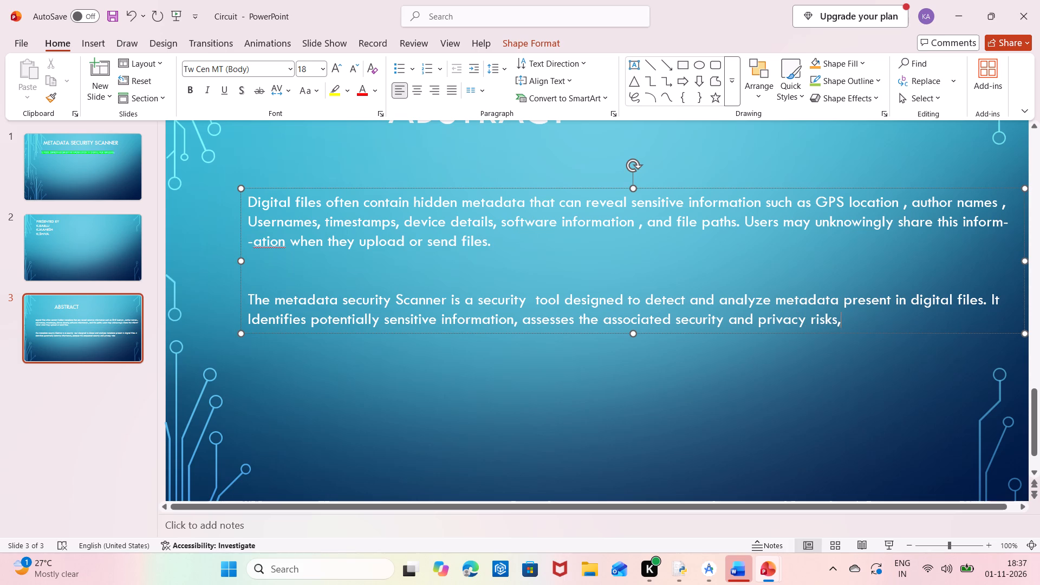
key(space)
Extend the sentence after "privacy risks," with "and presents the findings".
text(and)
key(space)
text(presents)
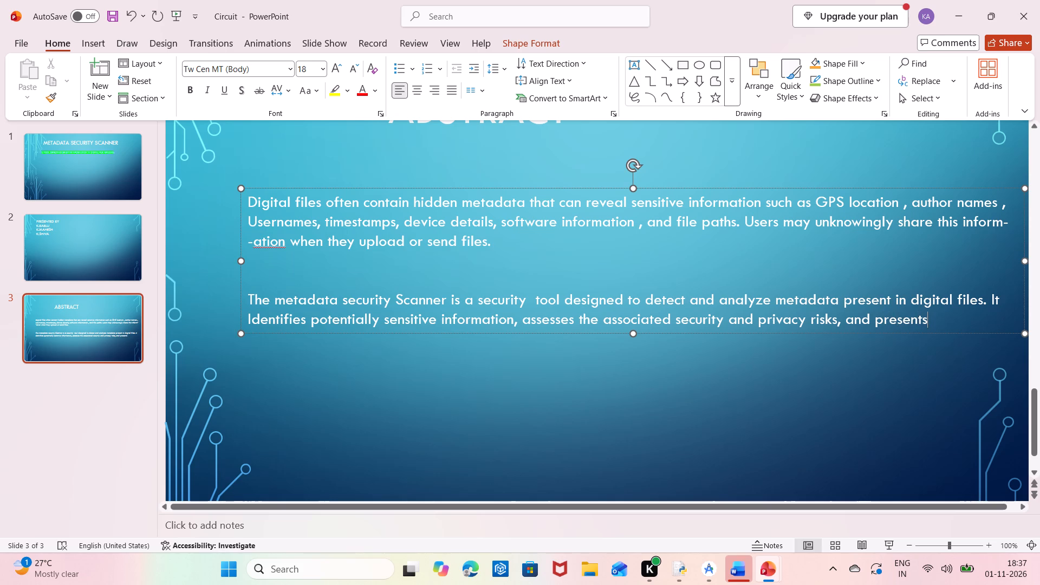
key(space)
text(the)
key(space)
text(findings)
key(space)
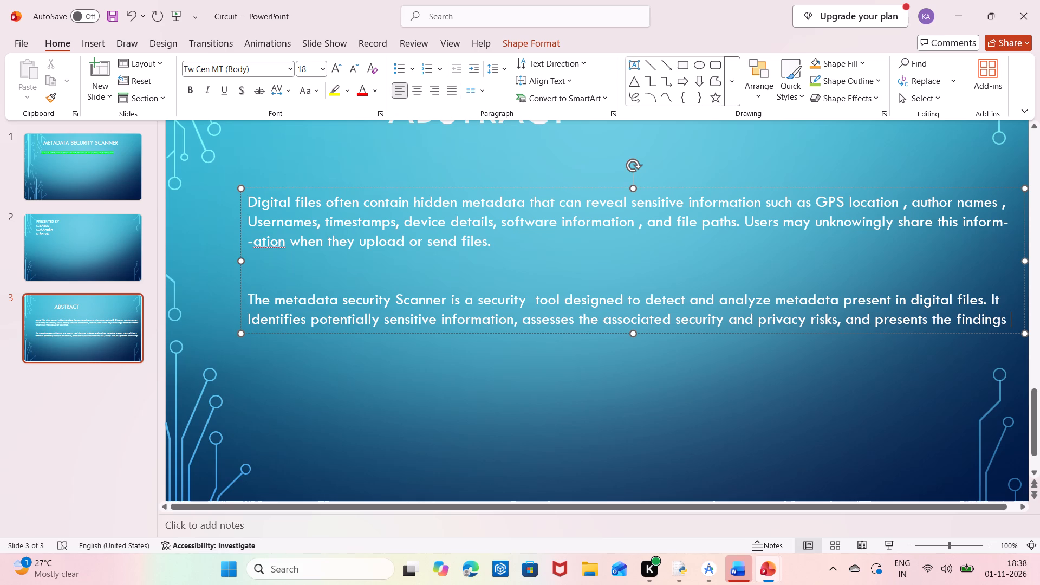
Finish the sentence on a new line with "In a clear security report.".
key(Return)
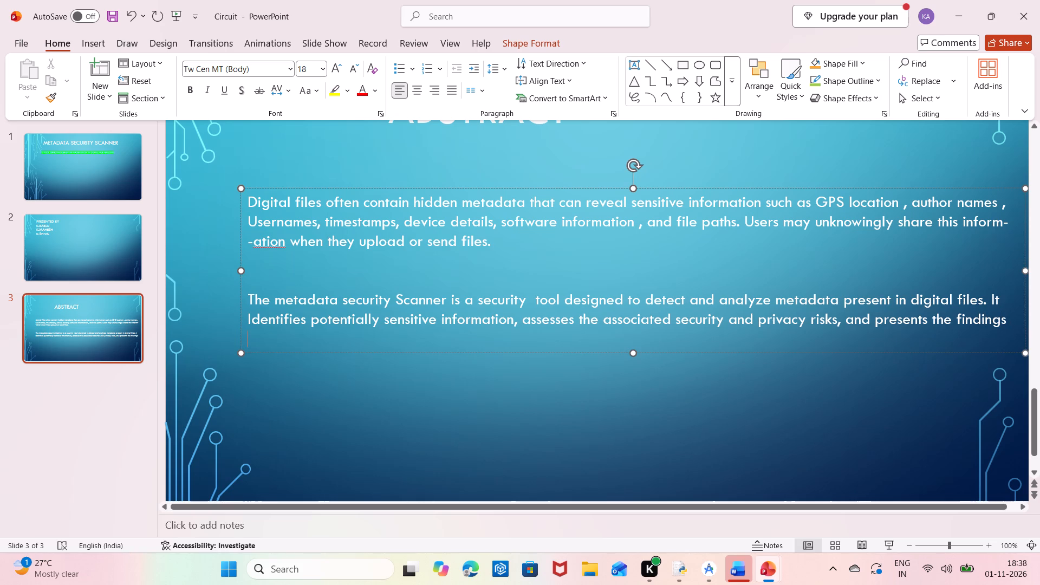
text(in a)
key(space)
text(cl)
text(ear security)
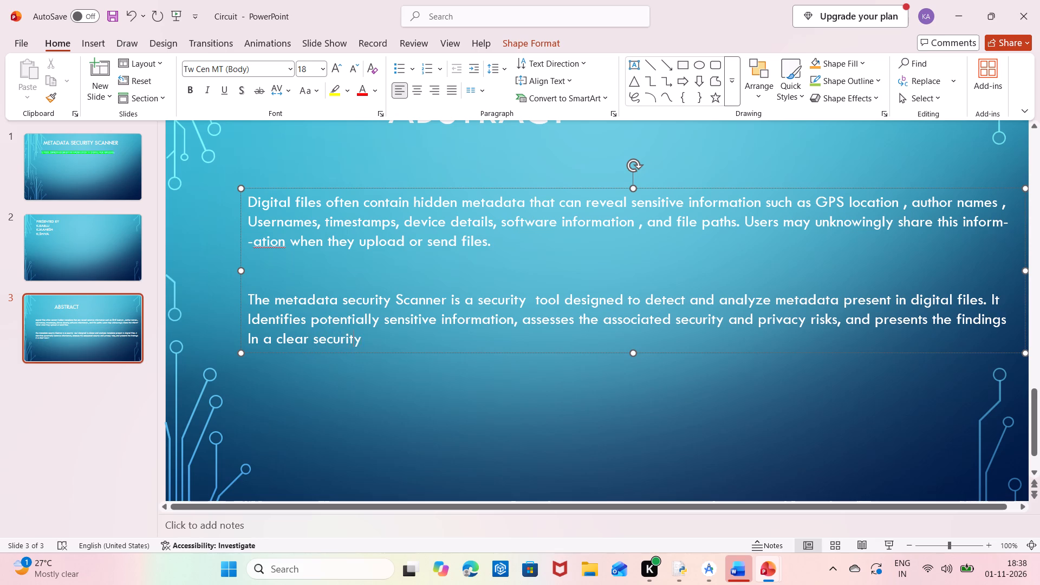
key(space)
key(r)
key(e)
text(port)
key(period)
key(space)
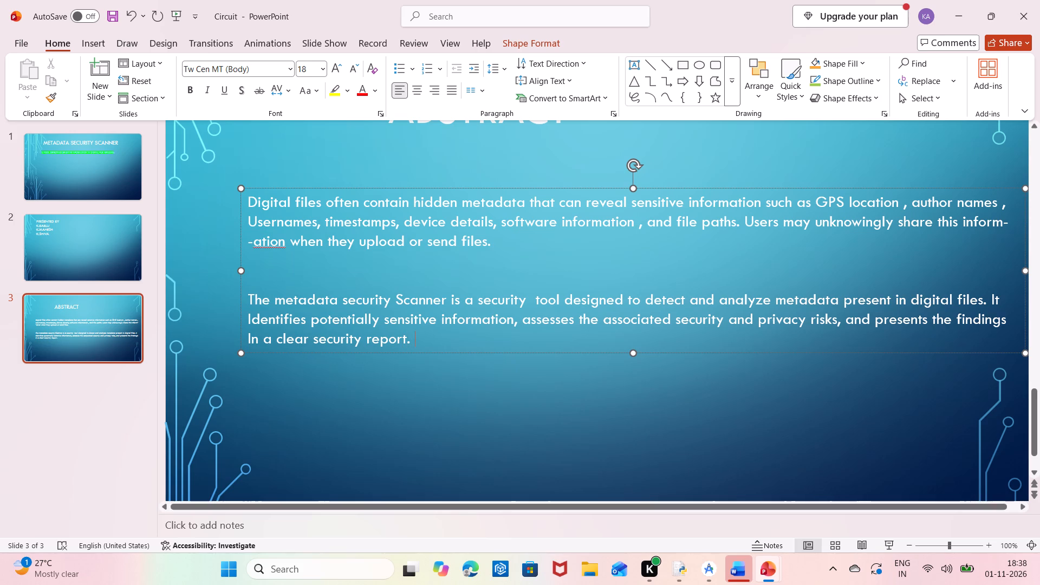
Start the second paragraph's next sentence with "The system helps users understand".
text(The)
key(space)
text(system)
key(space)
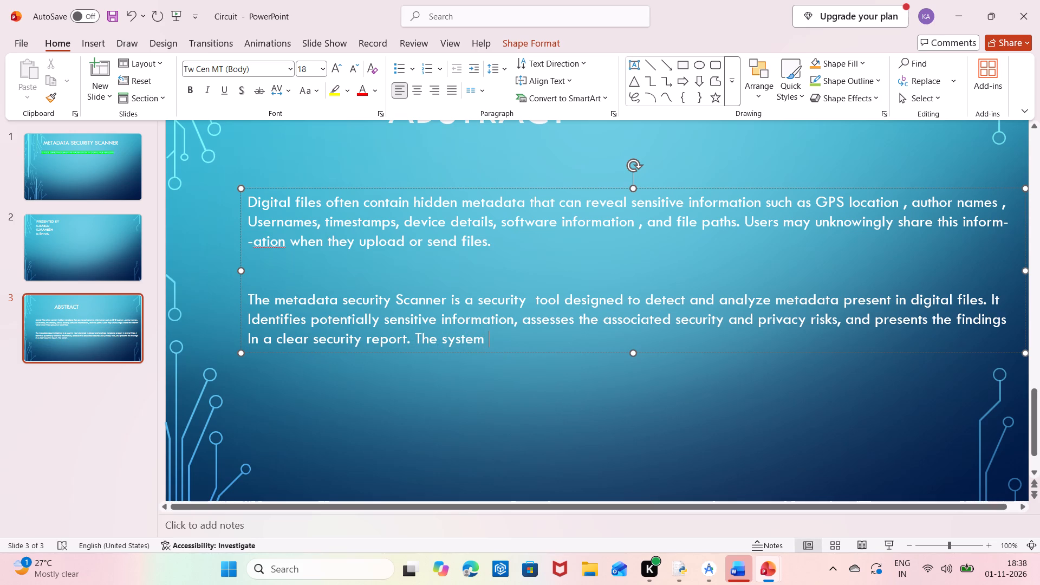
text(helps)
key(space)
key(u)
text(sers)
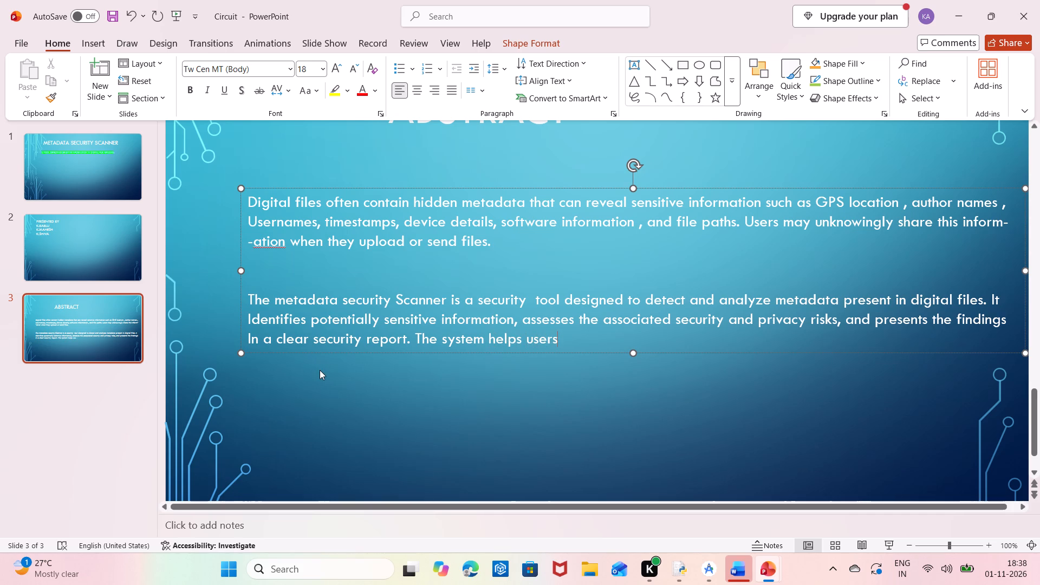
key(space)
text(understand)
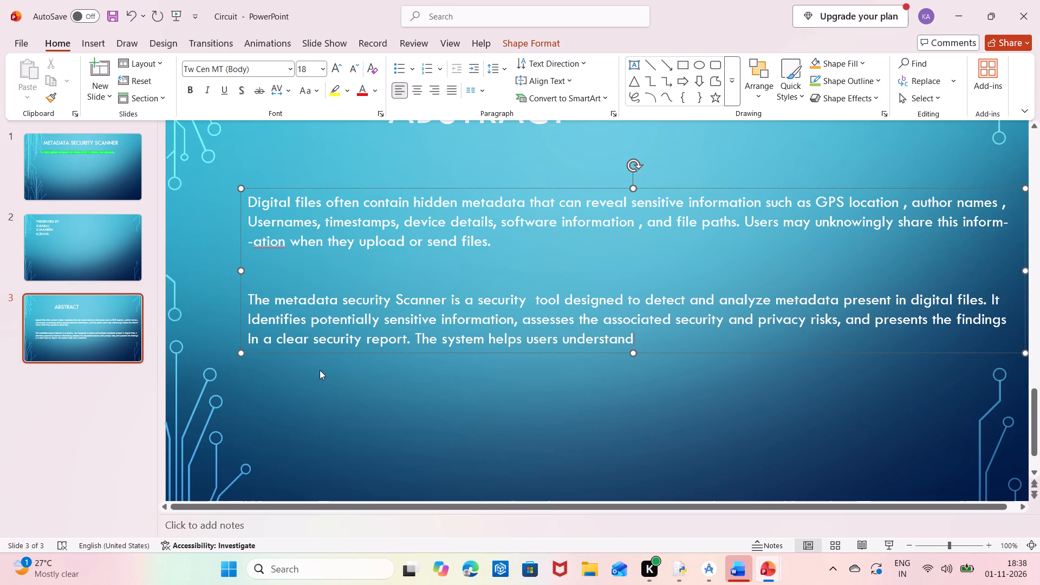
Continue the sentence after "understand" with "what hidden information", leaving single spaces between the words.
key(space)
key(space)
text(whay)
key(BackSpace)
text(t)
key(space)
click(642, 335)
key(BackSpace)
click(685, 335)
text(hidden)
key(space)
key(space)
text(information)
key(space)
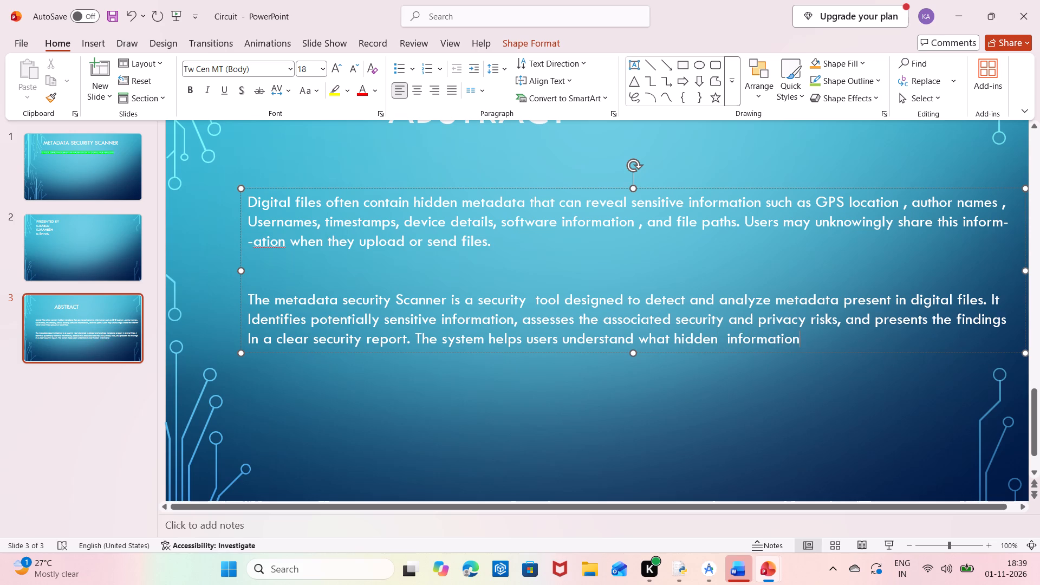
click(726, 340)
key(BackSpace)
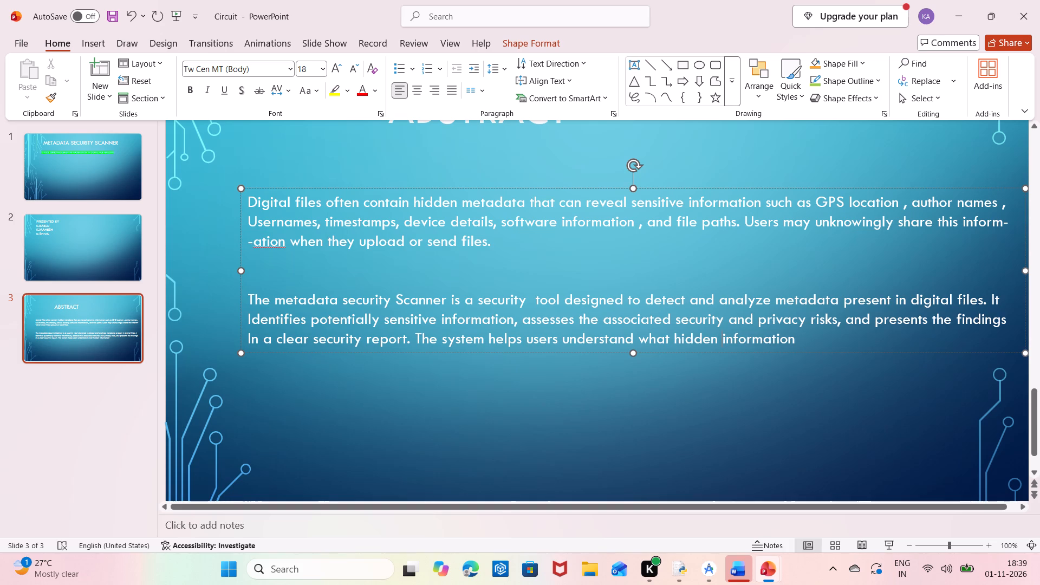
Extend the sentence after "hidden information" with "their files may expose".
click(832, 348)
click(805, 342)
text(th)
text(eir)
key(space)
text(files)
key(space)
text(may)
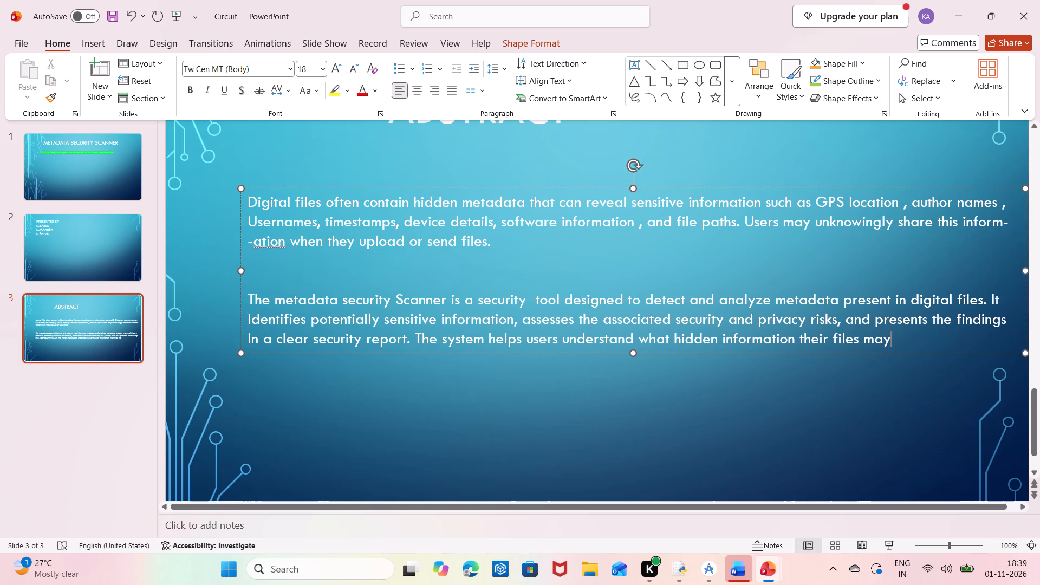
key(space)
text(expose)
Continue the sentence after "expose" with "and take", followed by lowercase "appropriate" on a new line.
key(space)
text(and)
key(space)
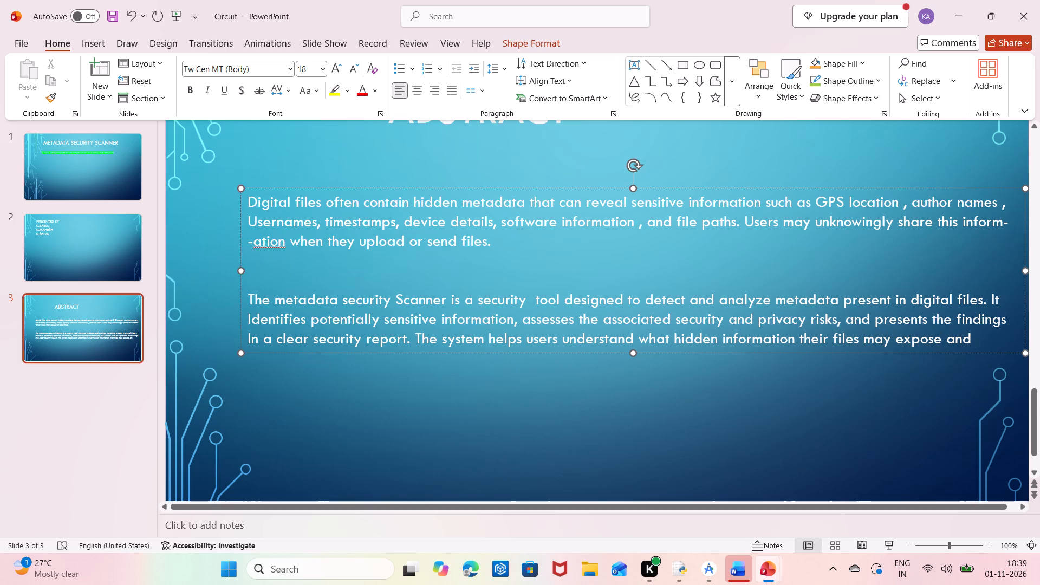
text(take)
key(space)
key(Return)
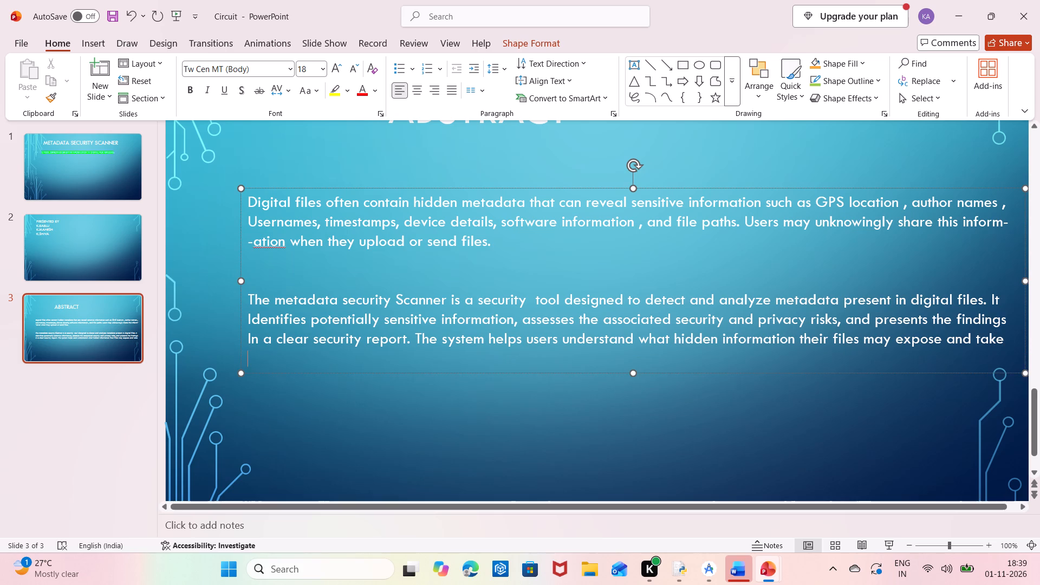
text(app)
text(ropriate)
key(space)
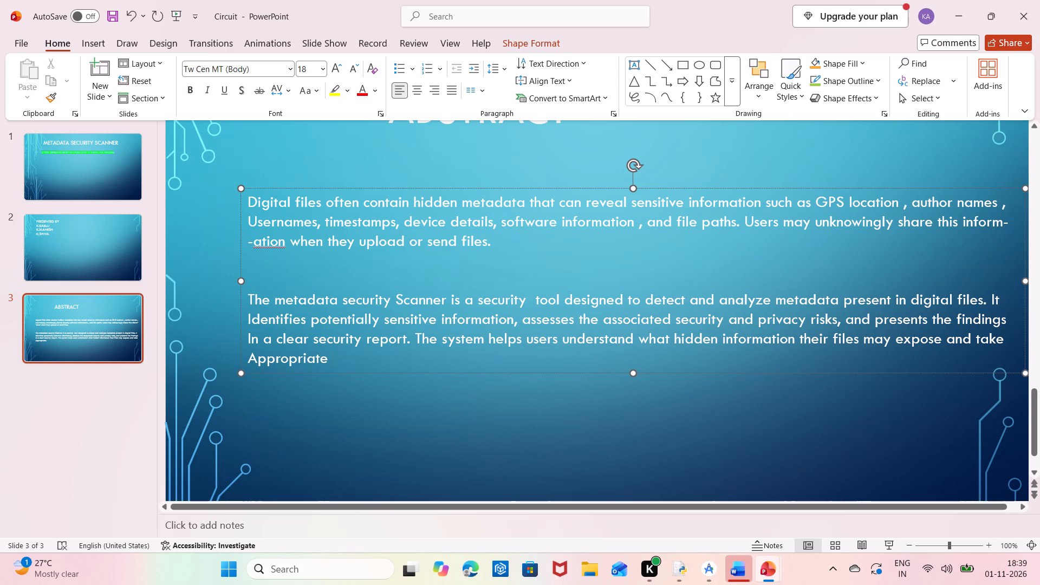
click(255, 355)
key(BackSpace)
key(a)
click(336, 355)
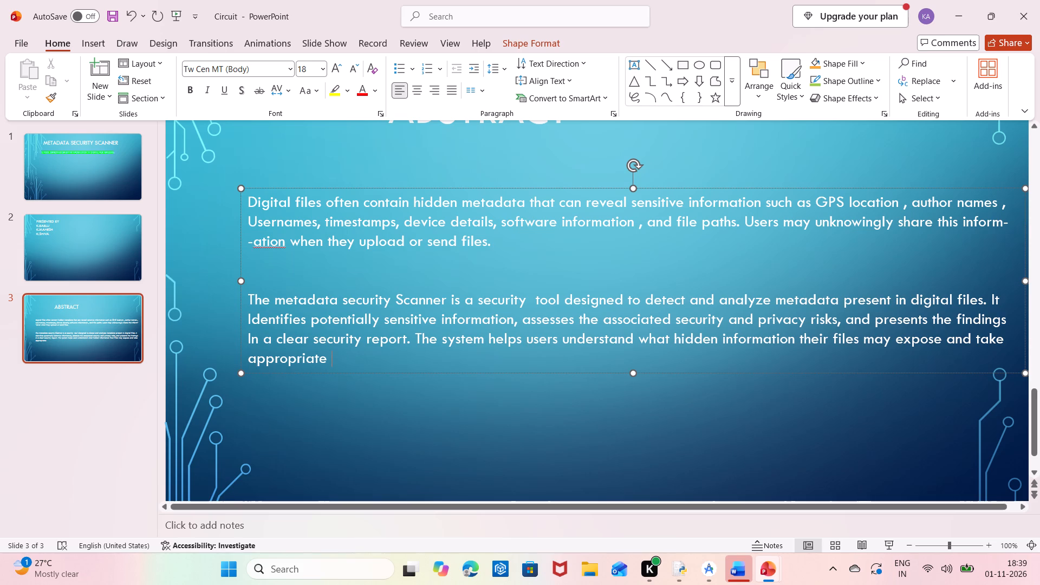
Finish the abstract's last sentence after "appropriate" with "action before sharing them.".
text(action)
key(space)
text(before)
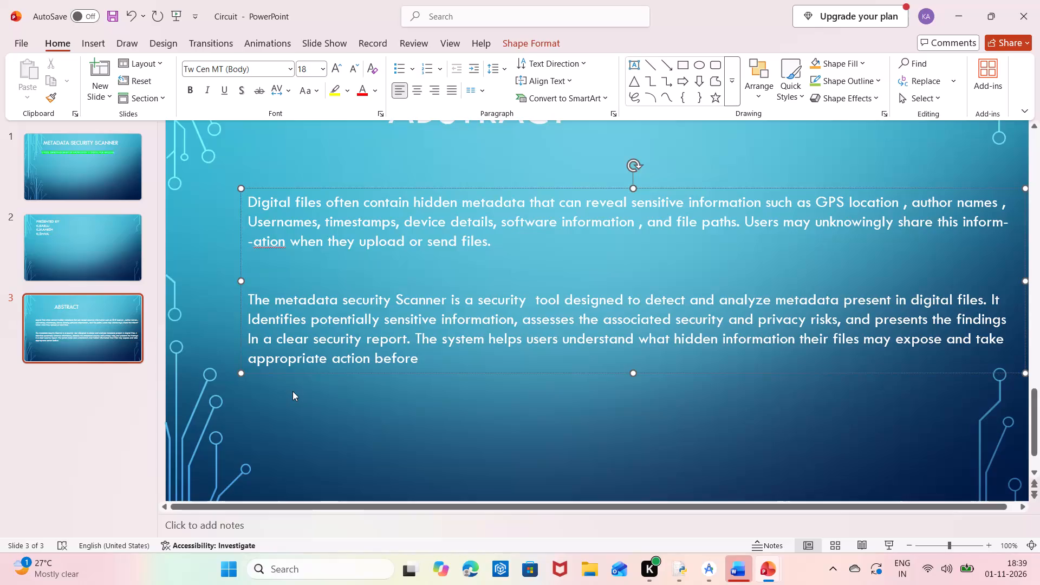
key(space)
text(sharin)
text(g)
key(space)
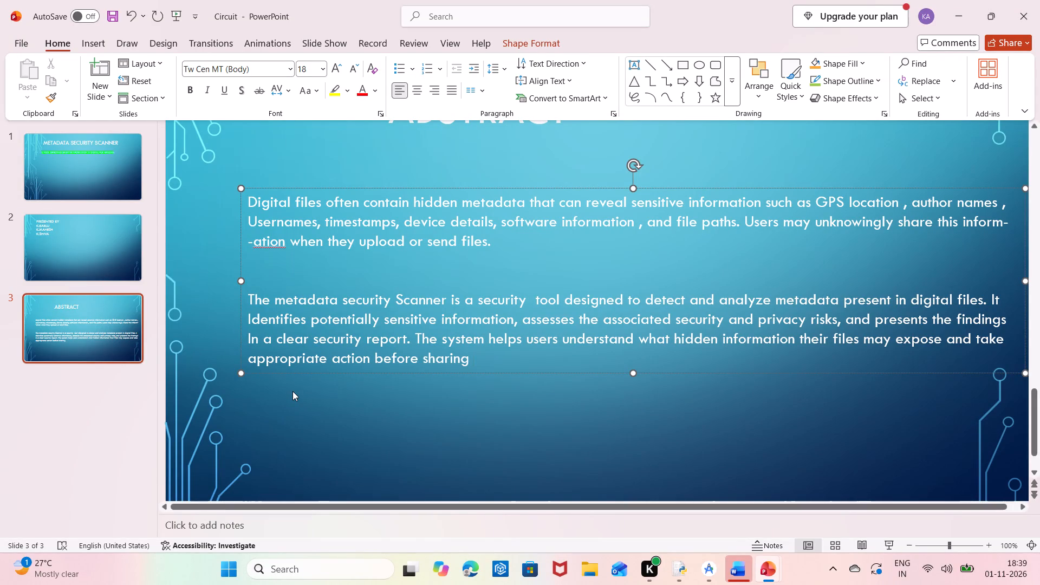
text(them)
key(period)
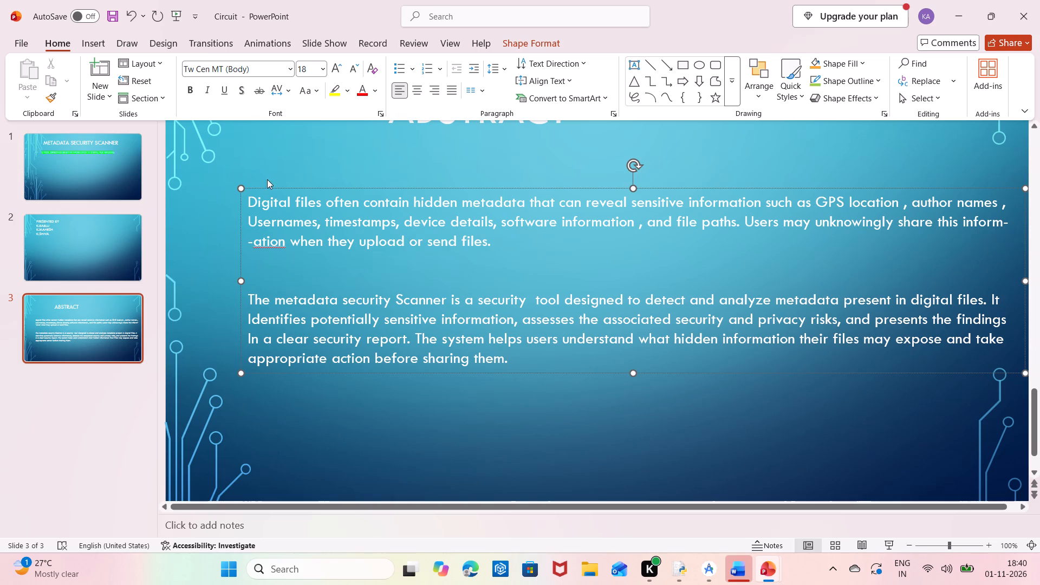
Shift the abstract text box slightly toward the slide's left edge.
drag(265, 187, 239, 188)
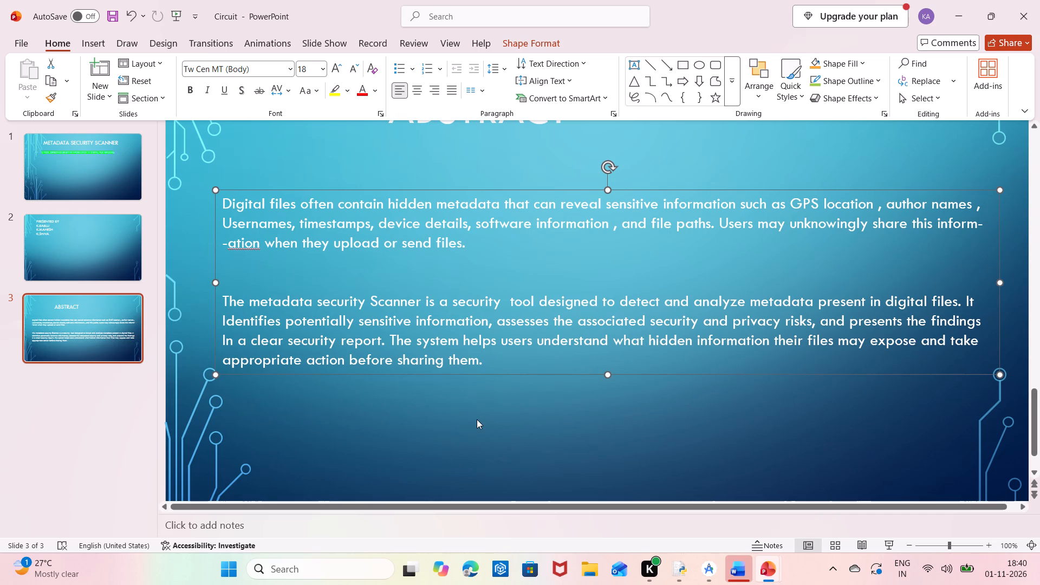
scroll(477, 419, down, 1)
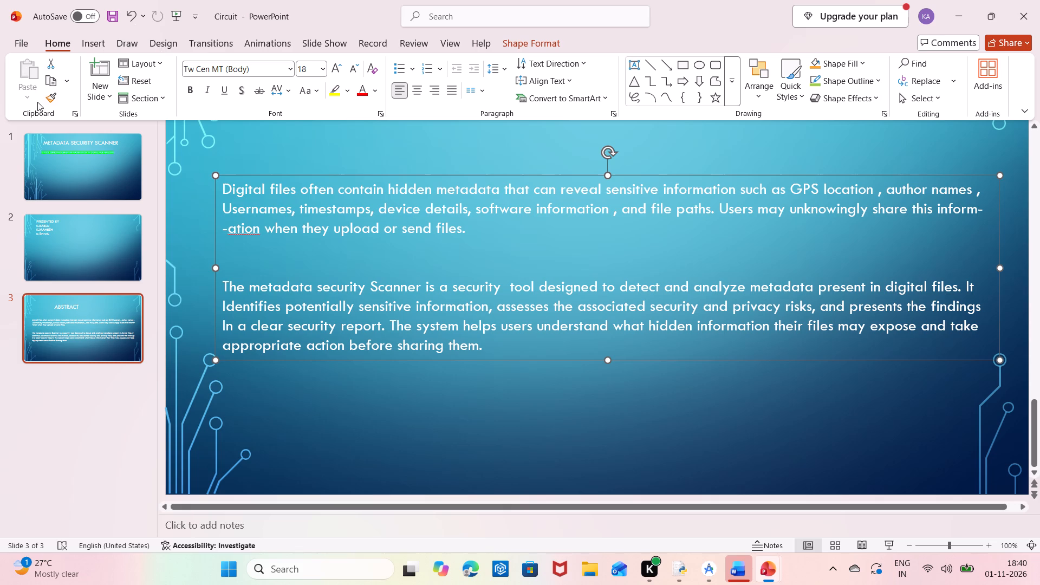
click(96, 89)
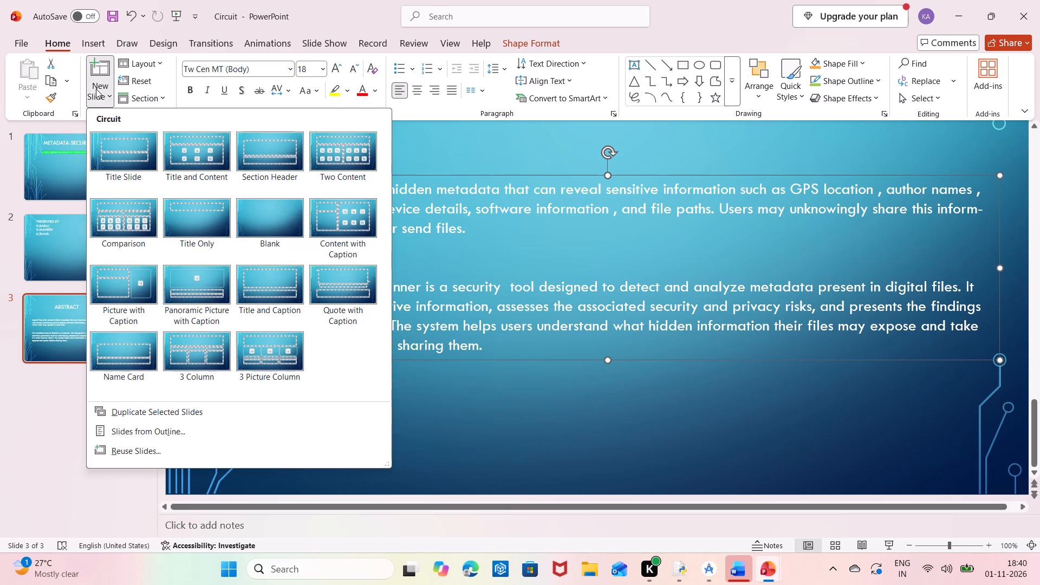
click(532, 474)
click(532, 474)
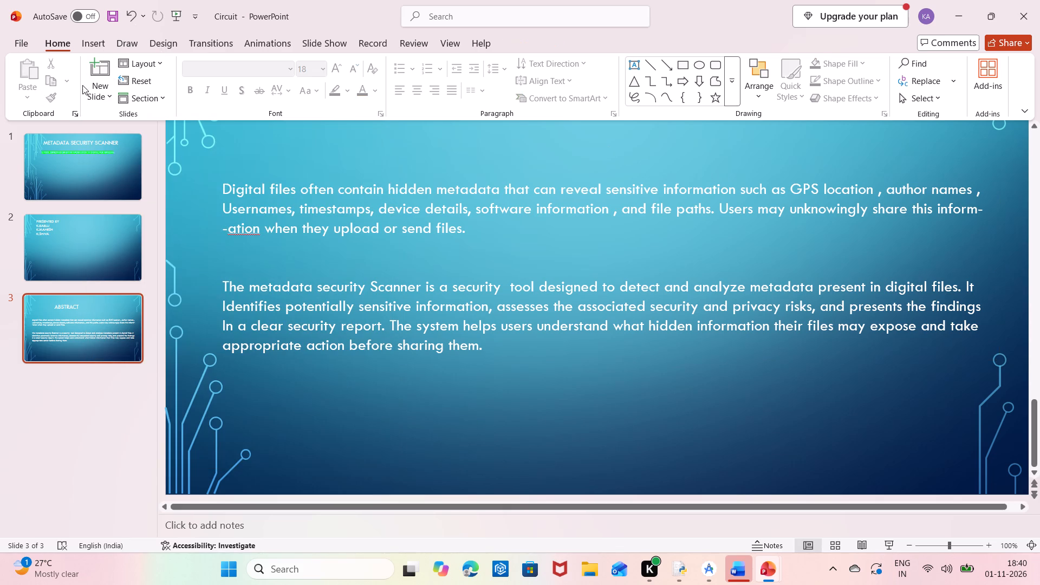
Add a new slide with the Title Only layout after the Abstract slide.
click(101, 94)
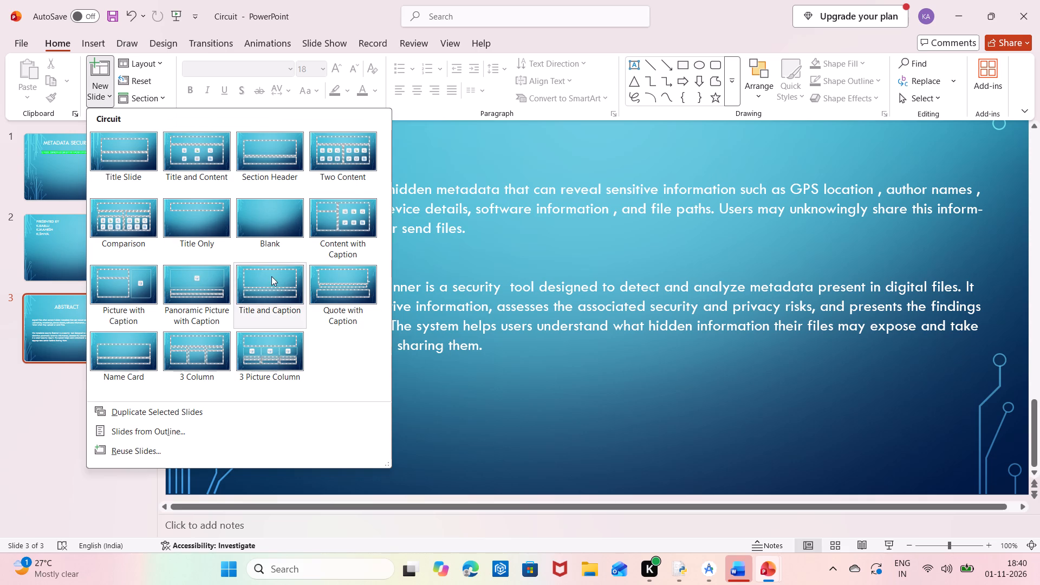
click(211, 229)
Enter "Problem statement" as the title of slide 4, keeping it on a single line.
scroll(485, 186, up, 1)
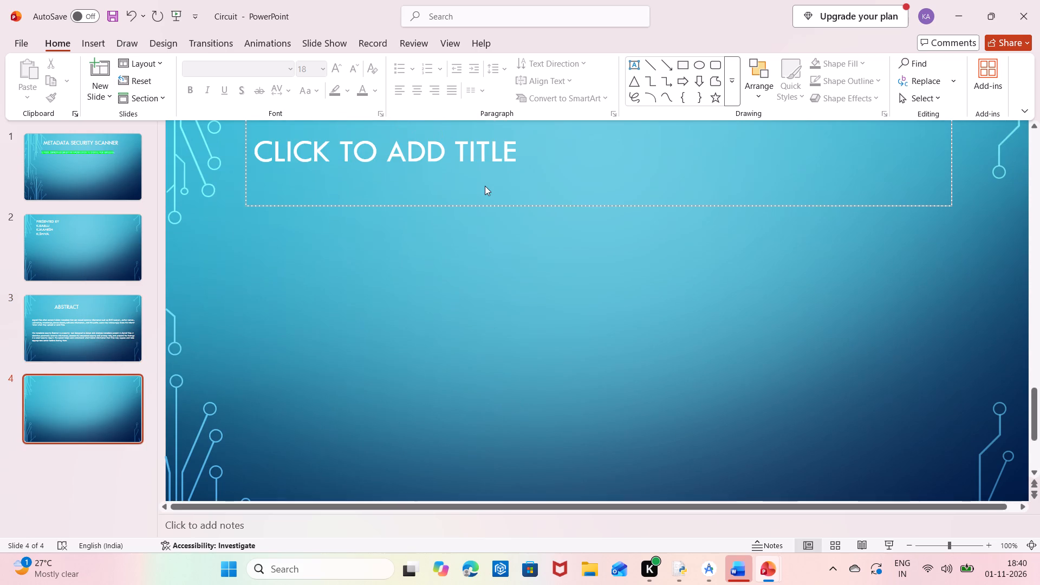
scroll(485, 186, up, 1)
click(485, 186)
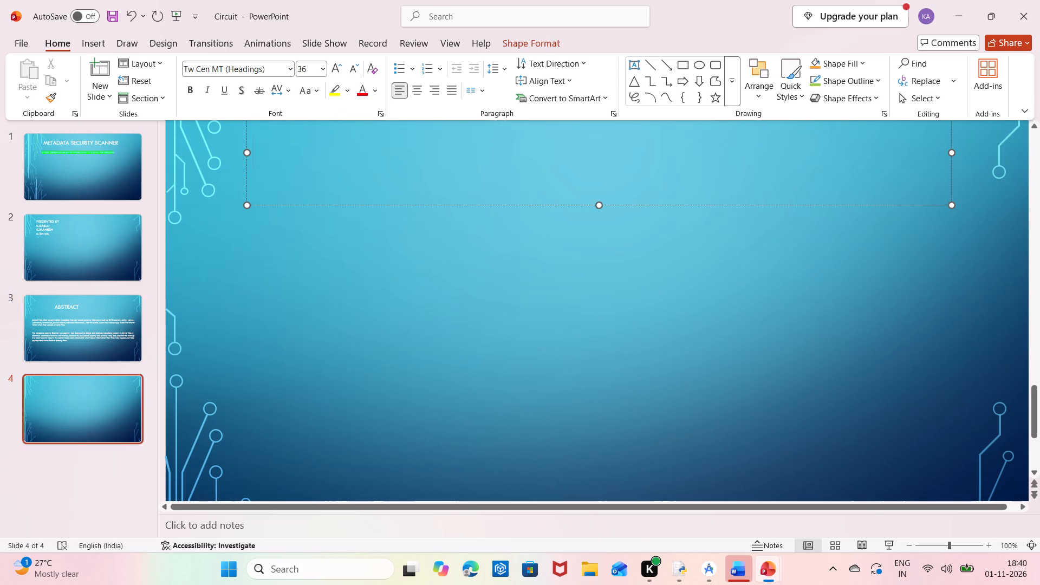
text(pr)
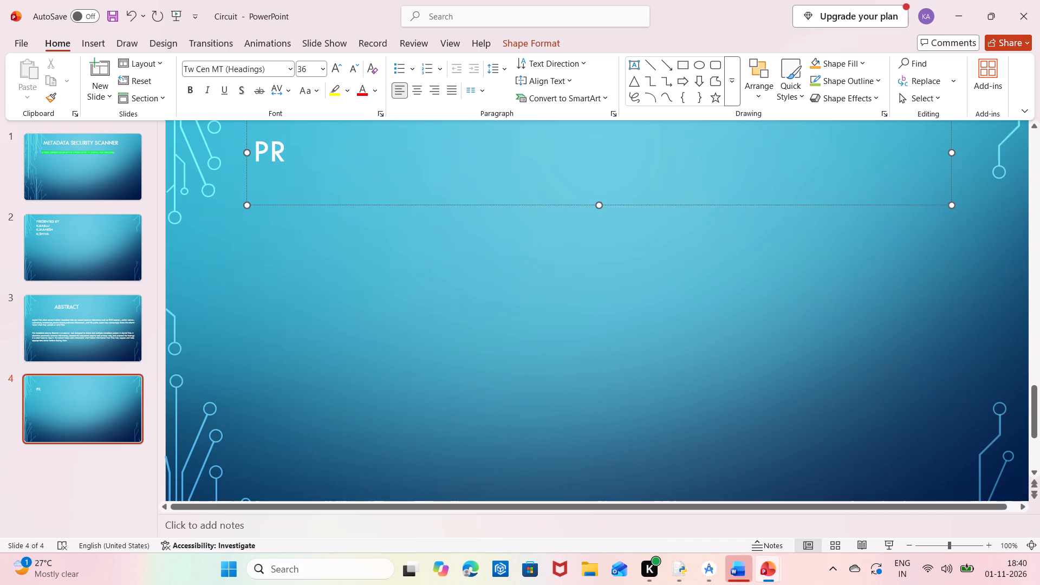
text(obl)
text(em)
key(space)
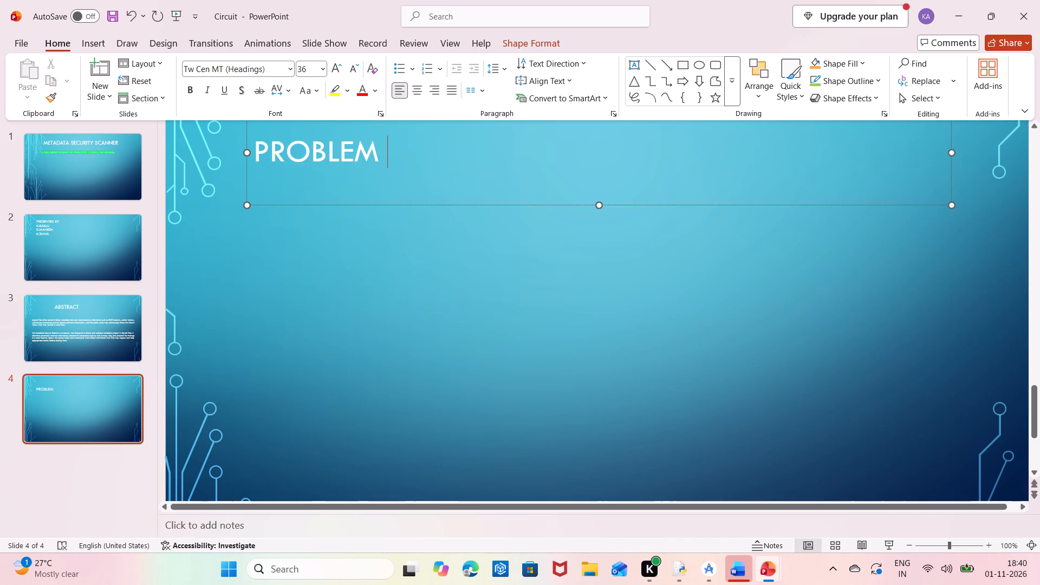
text(statement)
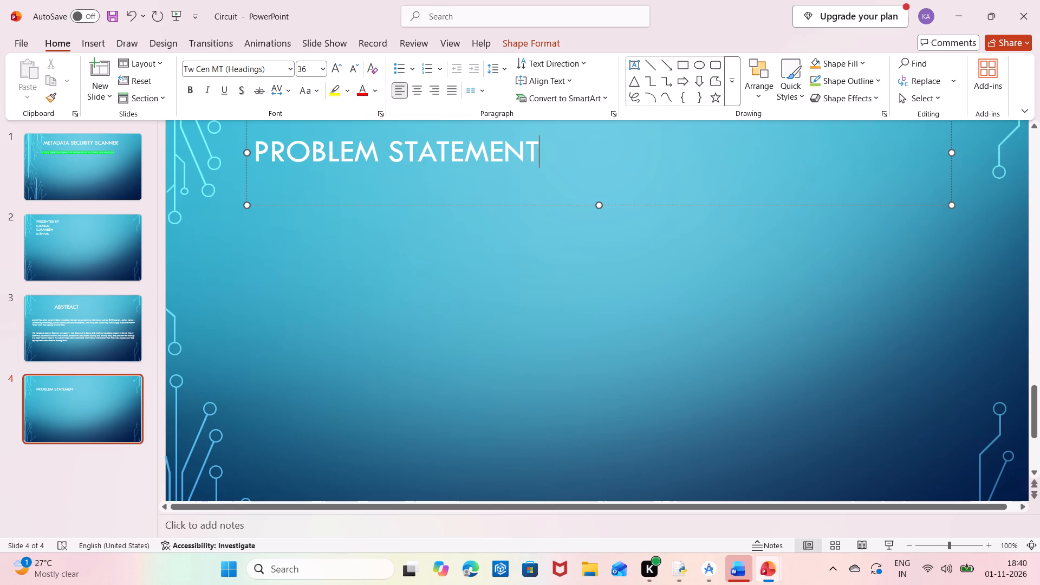
key(Return)
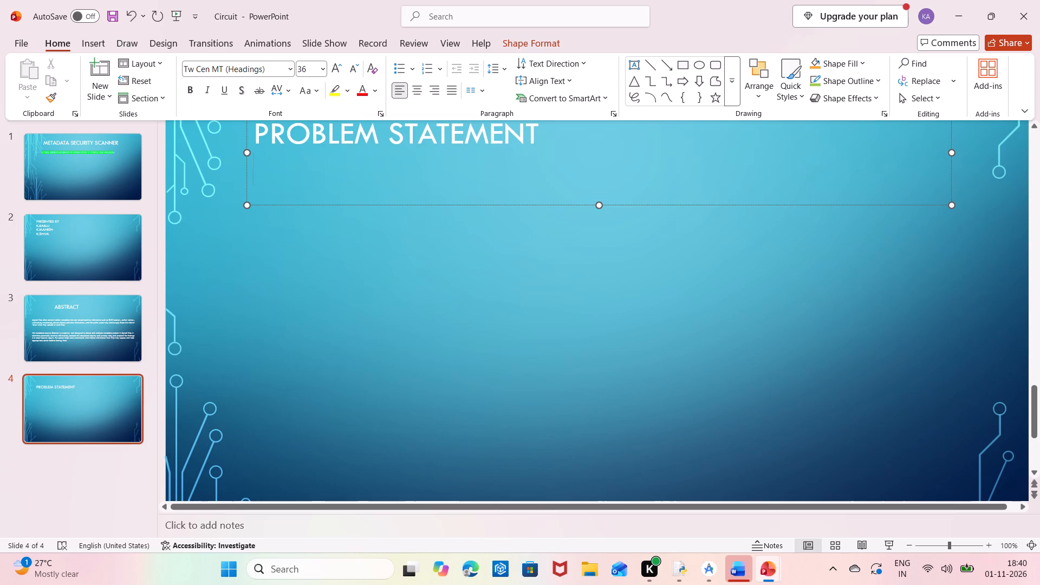
key(BackSpace)
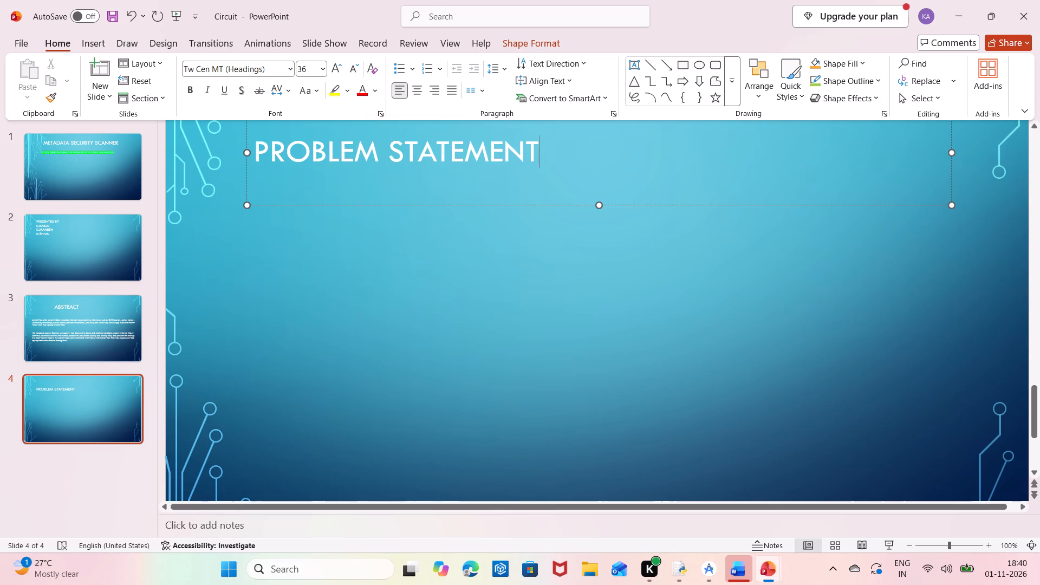
Shift the Problem Statement title toward the slide's centre with 15 leading spaces, and leave the title deselected.
click(253, 149)
key(space)
key(space)
key(space)
key(space)
key(space)
key(space)
key(space)
key(space)
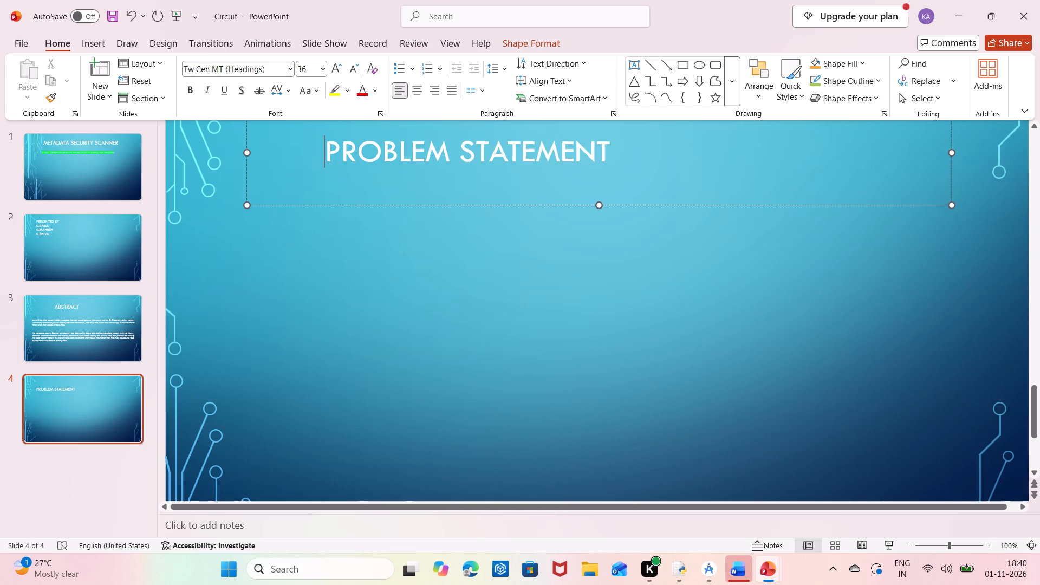
key(space)
key(space)
key(space)
key(space)
key(space)
key(space)
key(space)
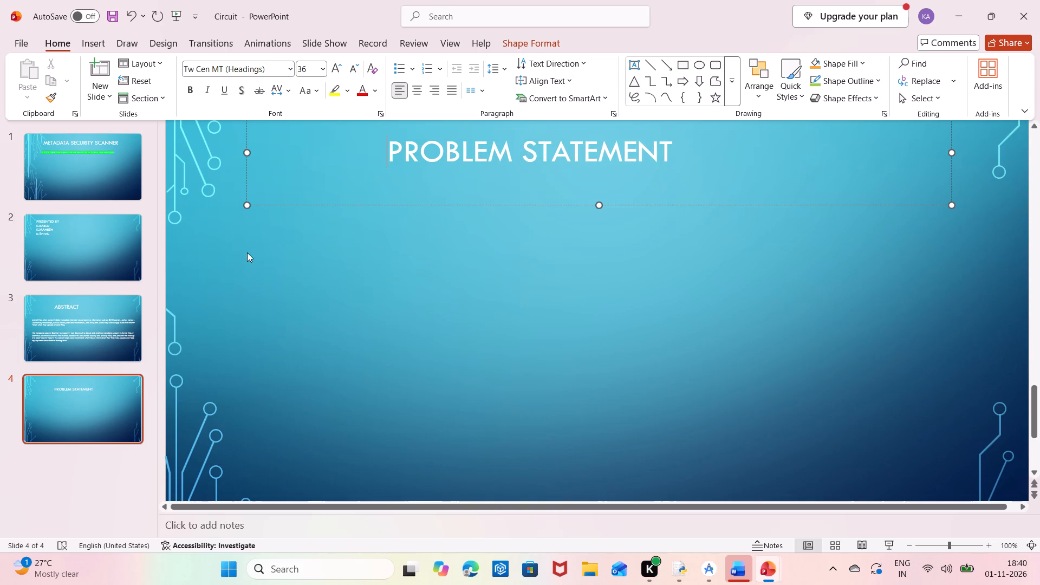
click(247, 252)
click(247, 252)
click(247, 252)
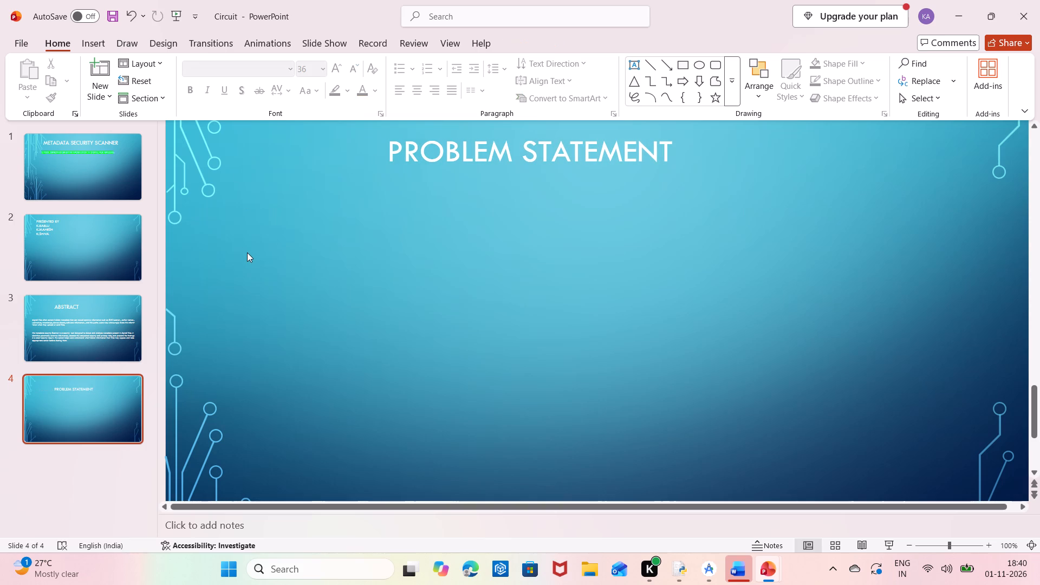
Add a text box below the Problem Statement title and enter "Digital files often contain hidden metadata" in it.
double_click(244, 228)
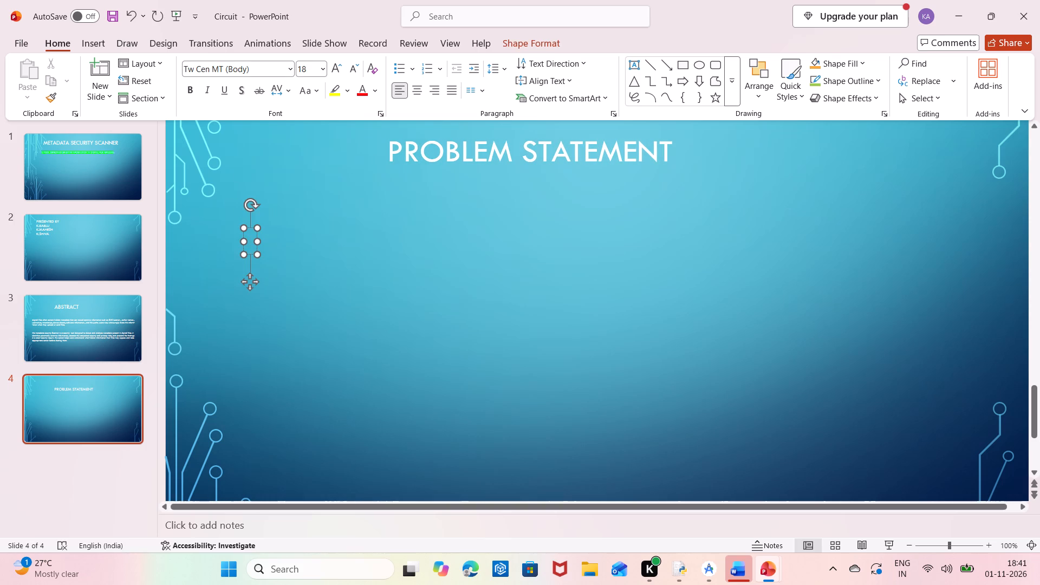
key(d)
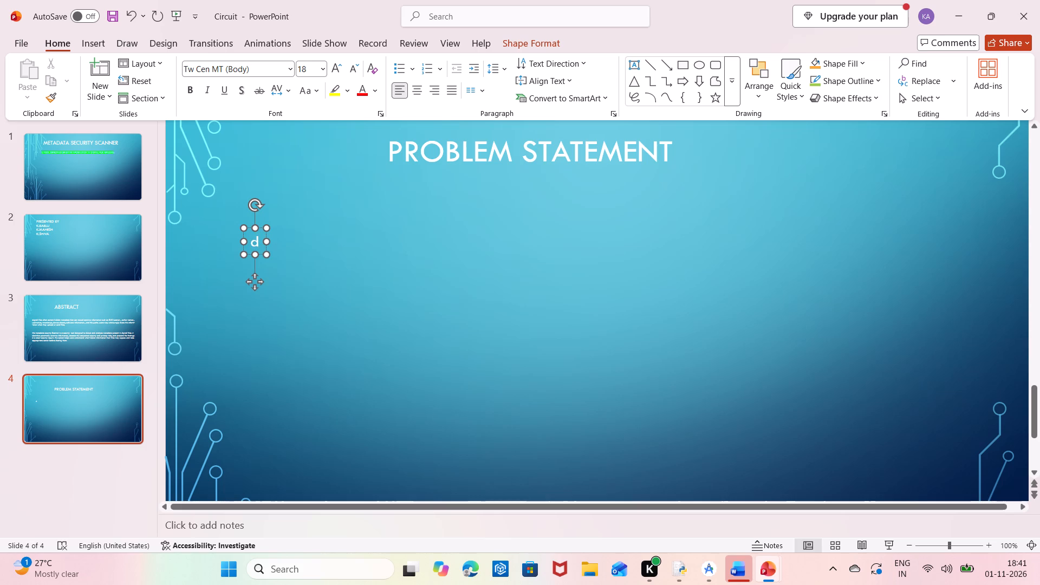
key(BackSpace)
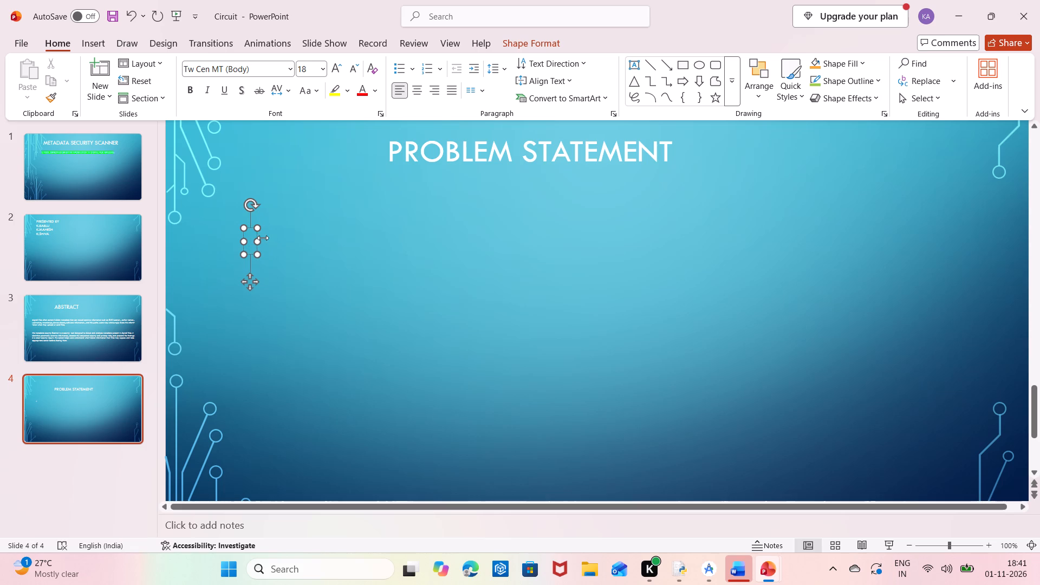
key(shift+d)
key(i)
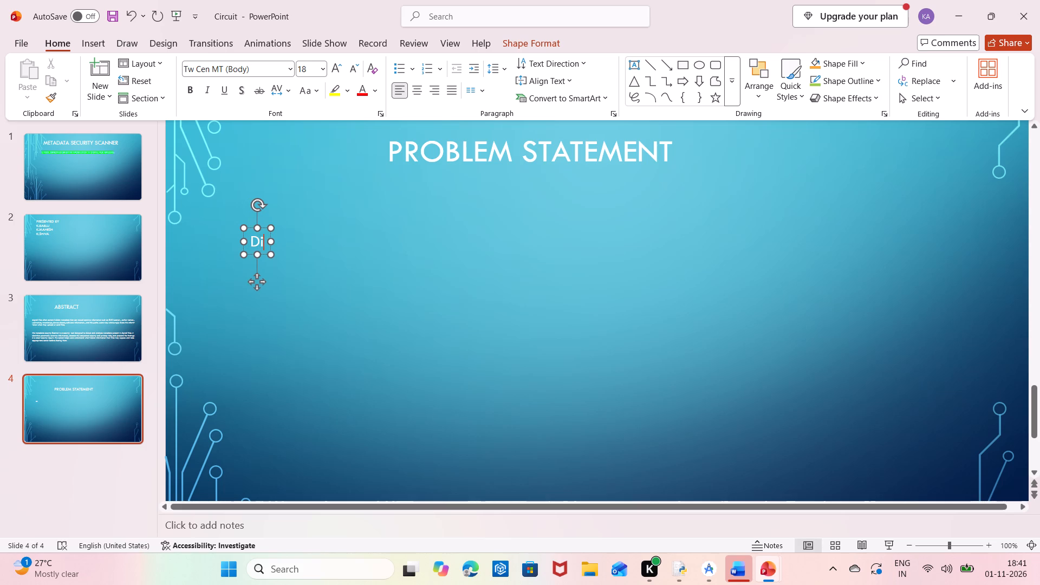
text(gita)
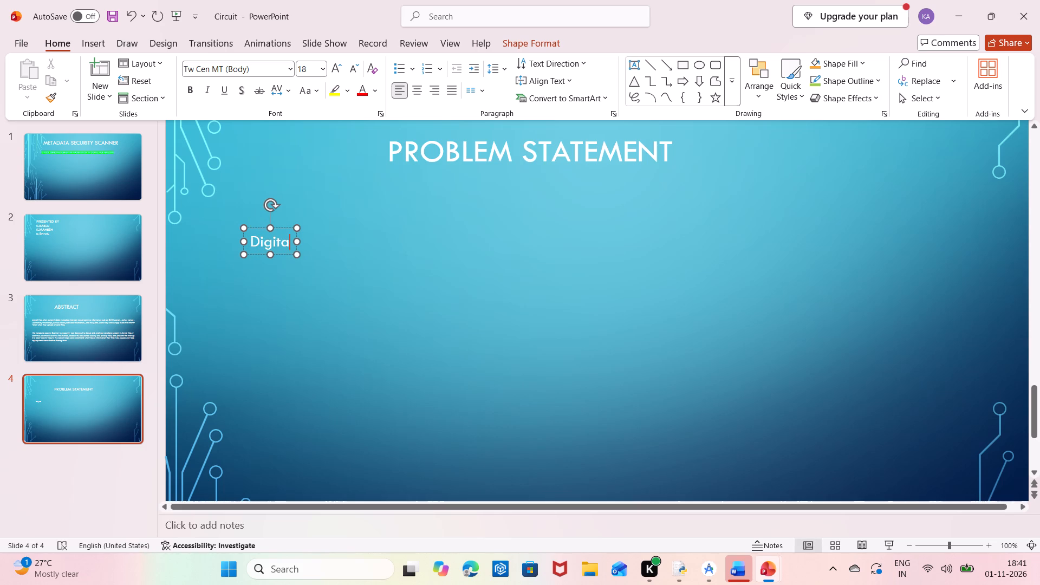
text(l)
key(space)
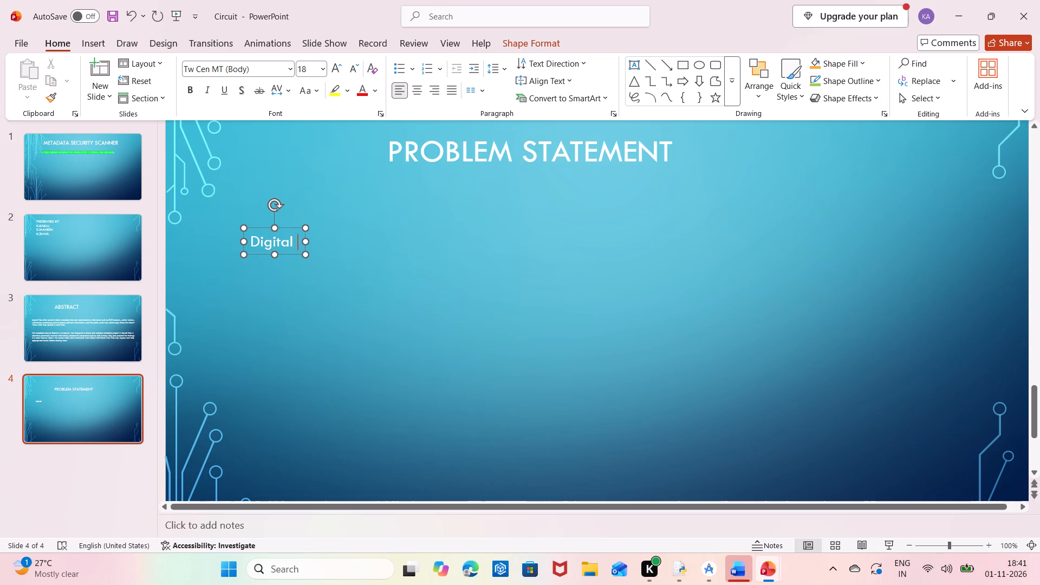
text(files)
key(space)
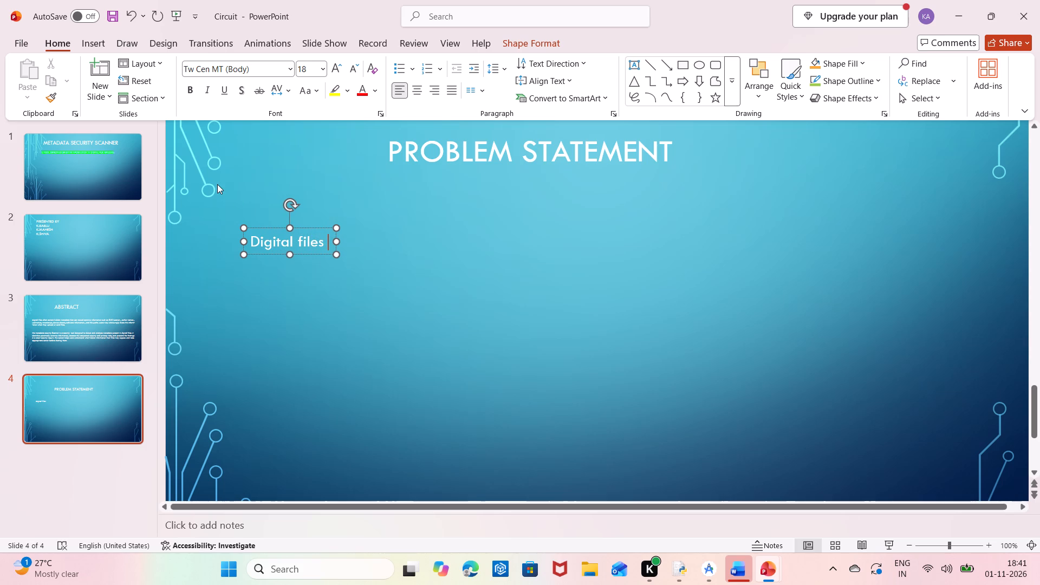
text(often)
key(space)
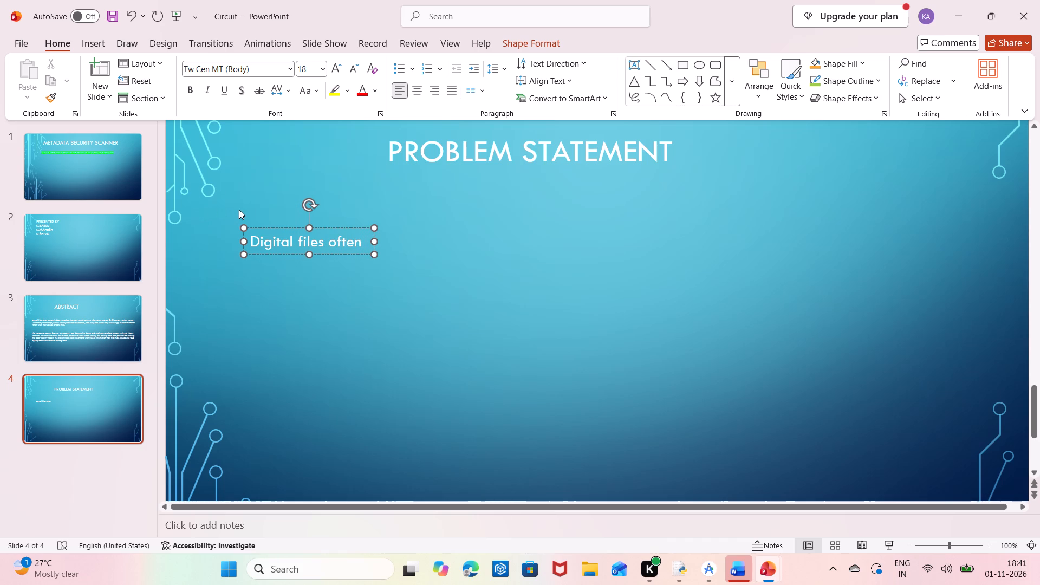
text(contain)
key(space)
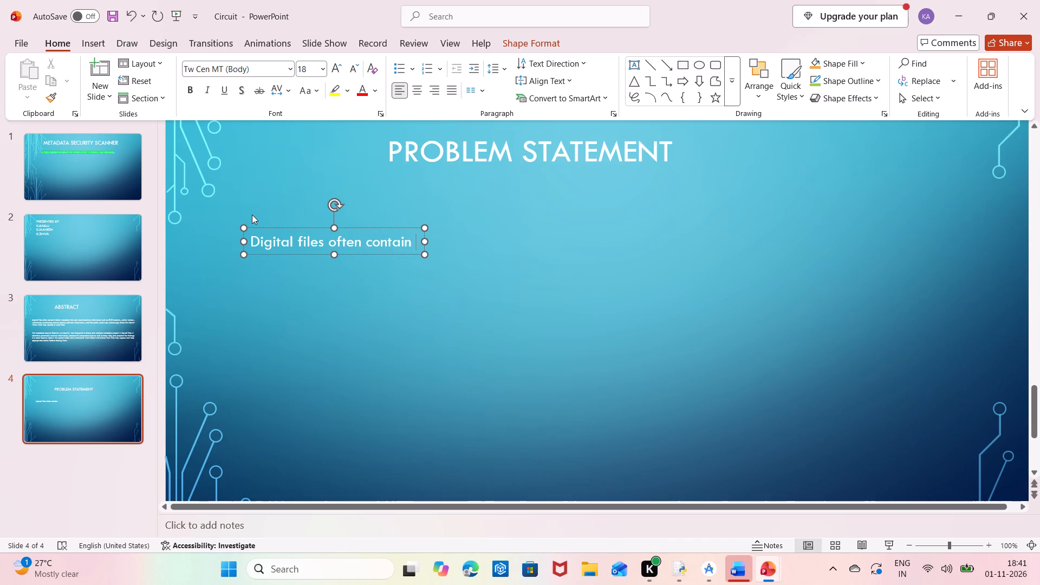
text(hidden)
key(space)
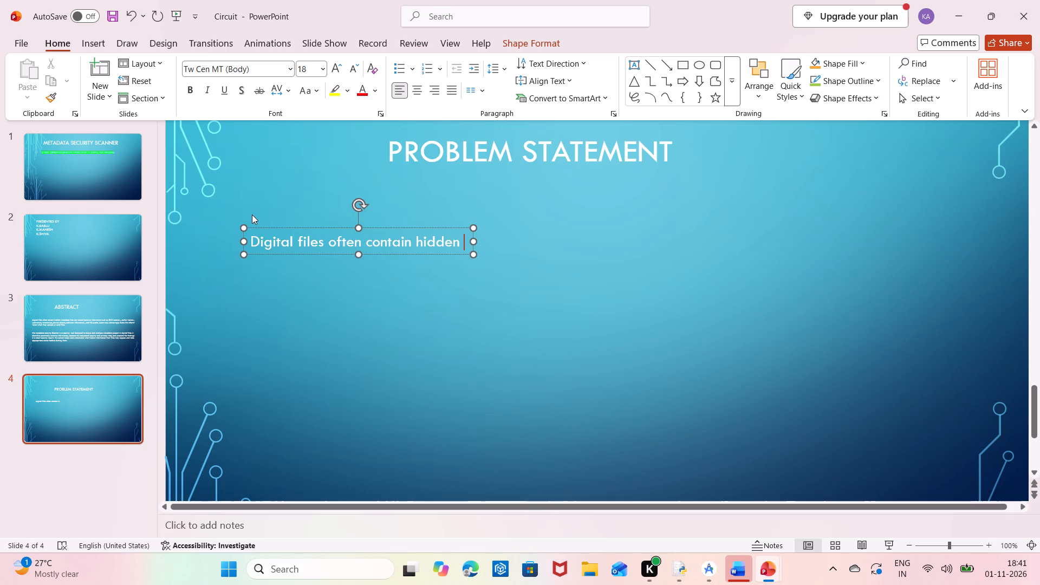
text(metadata)
key(space)
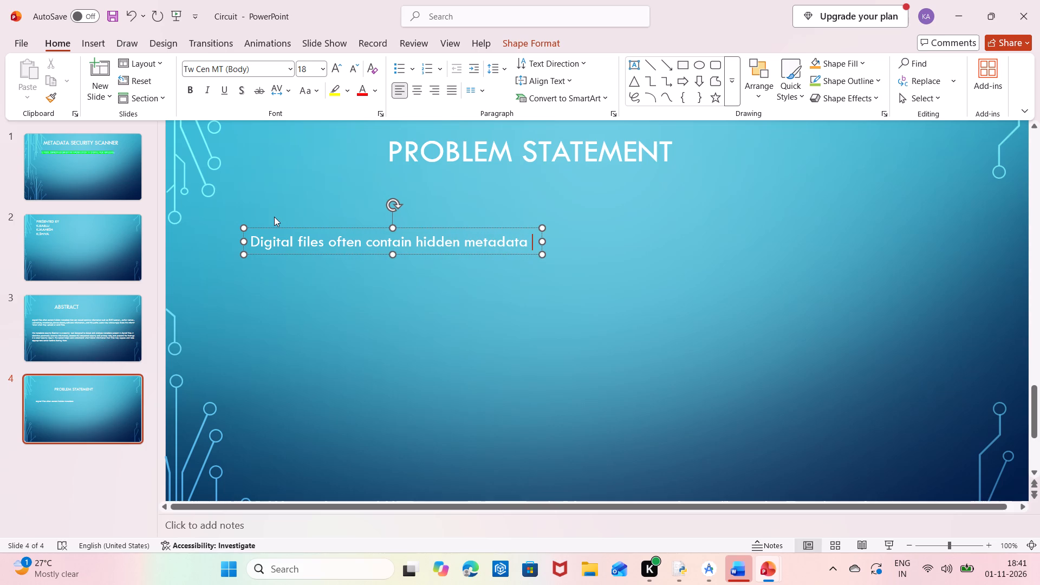
Complete the sentence with "that users may not be aware of when sharing them online." and leave the text box deselected.
text(that)
key(space)
text(users)
key(space)
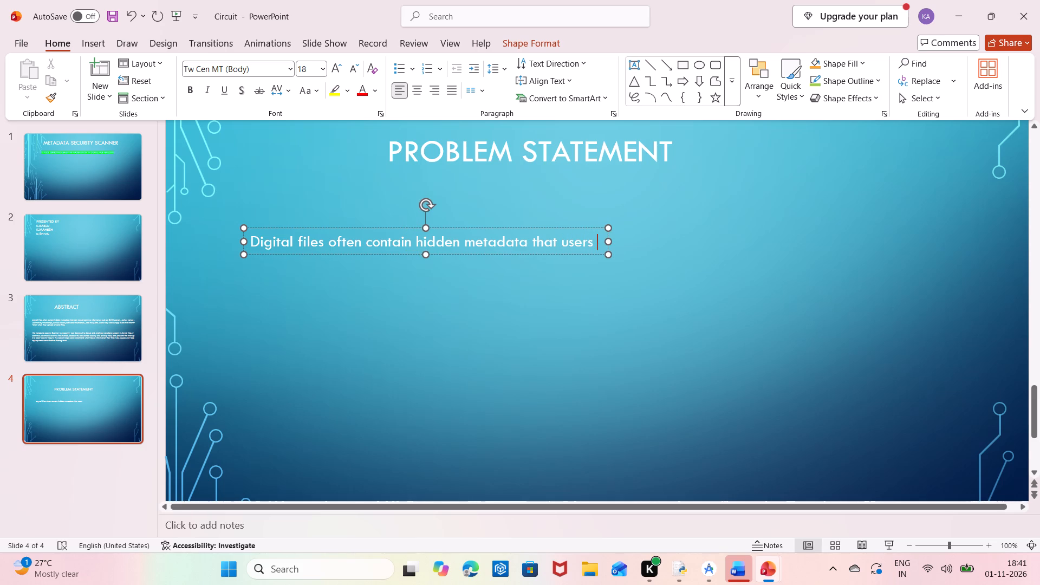
text(may)
key(space)
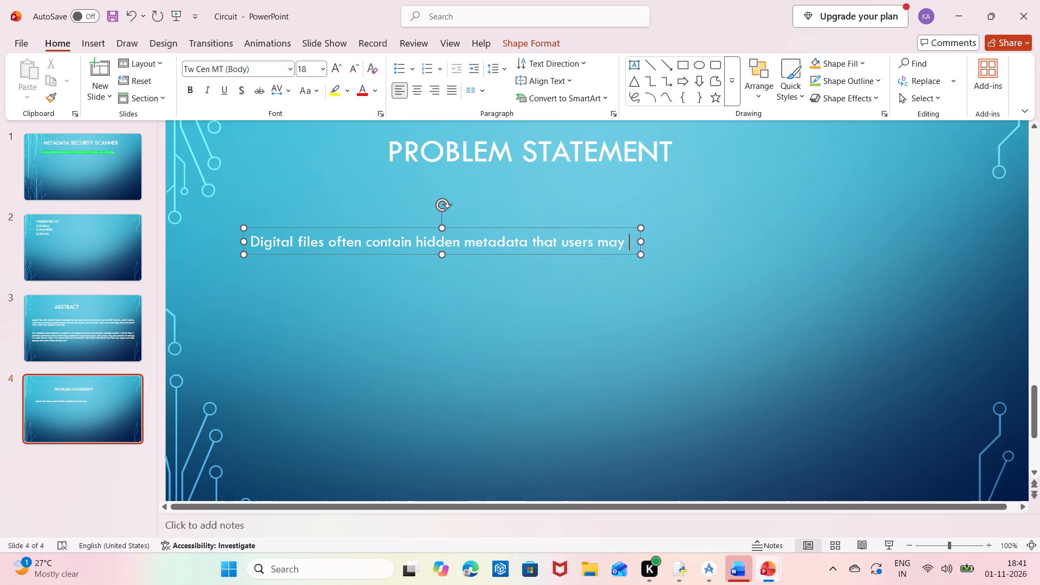
text(not be)
key(space)
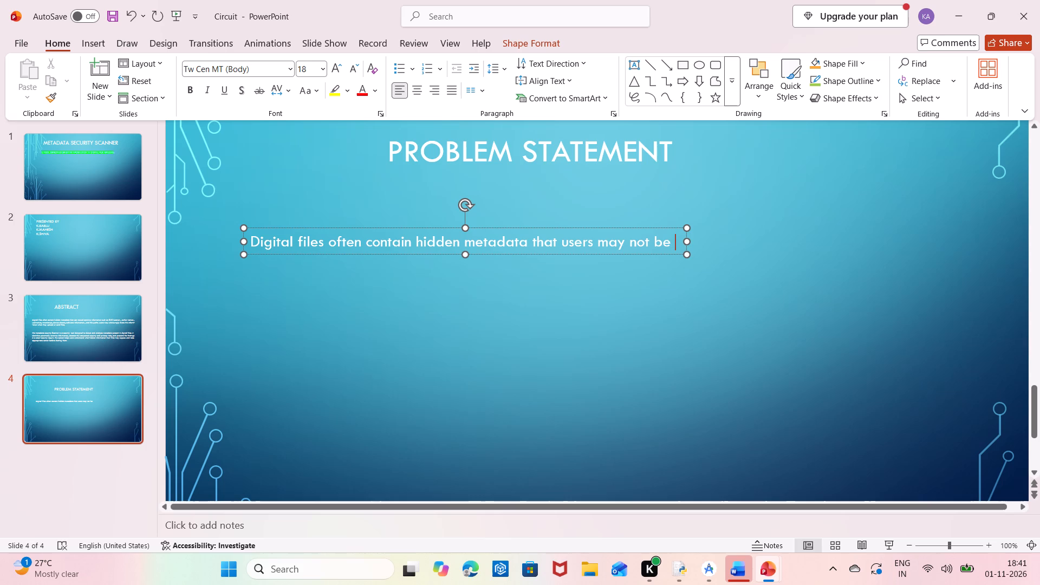
key(a)
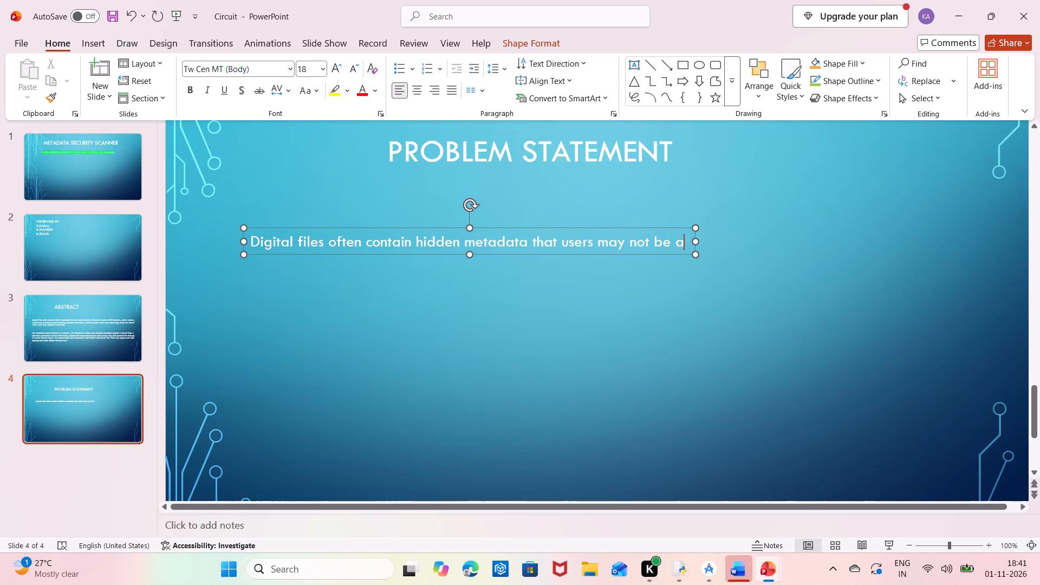
text(ware)
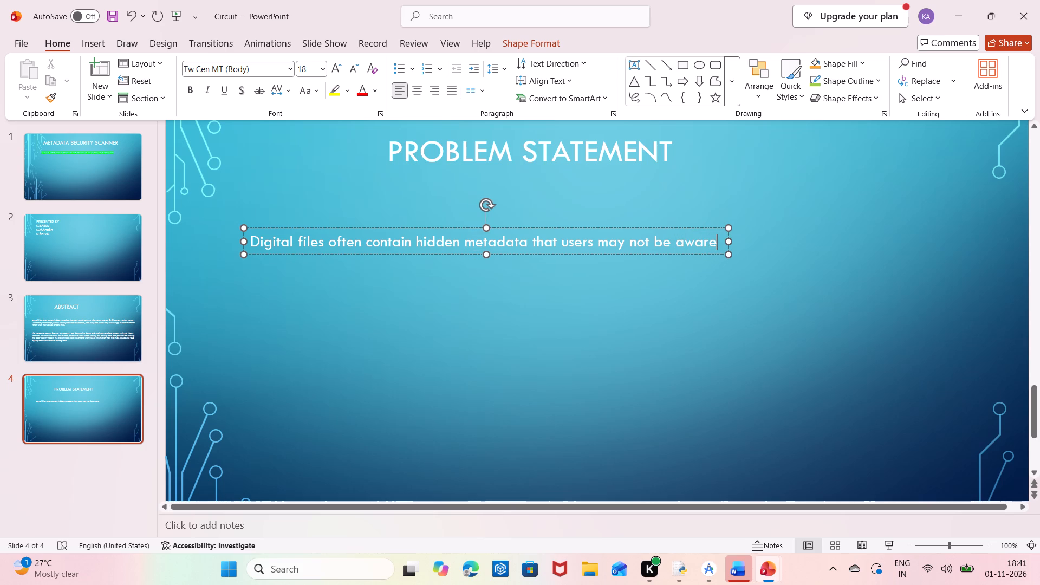
key(space)
text(of)
key(space)
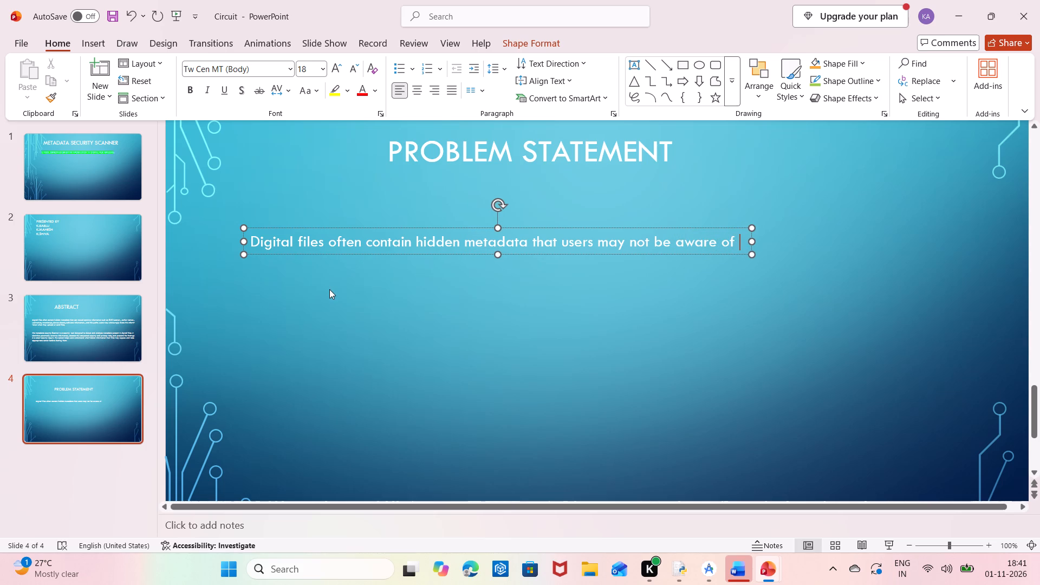
text(when)
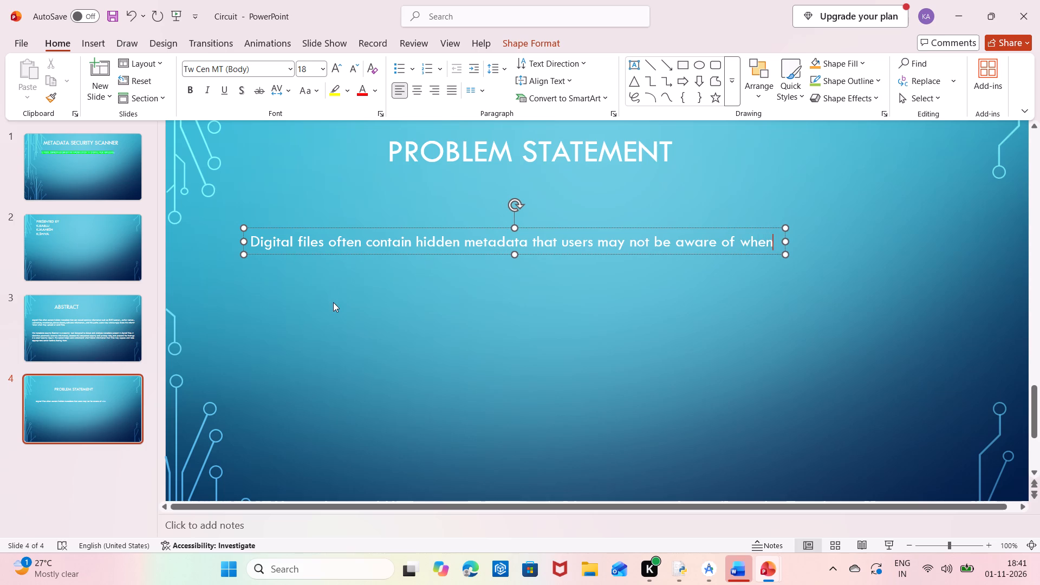
key(space)
text(sharing)
key(space)
text(them)
key(space)
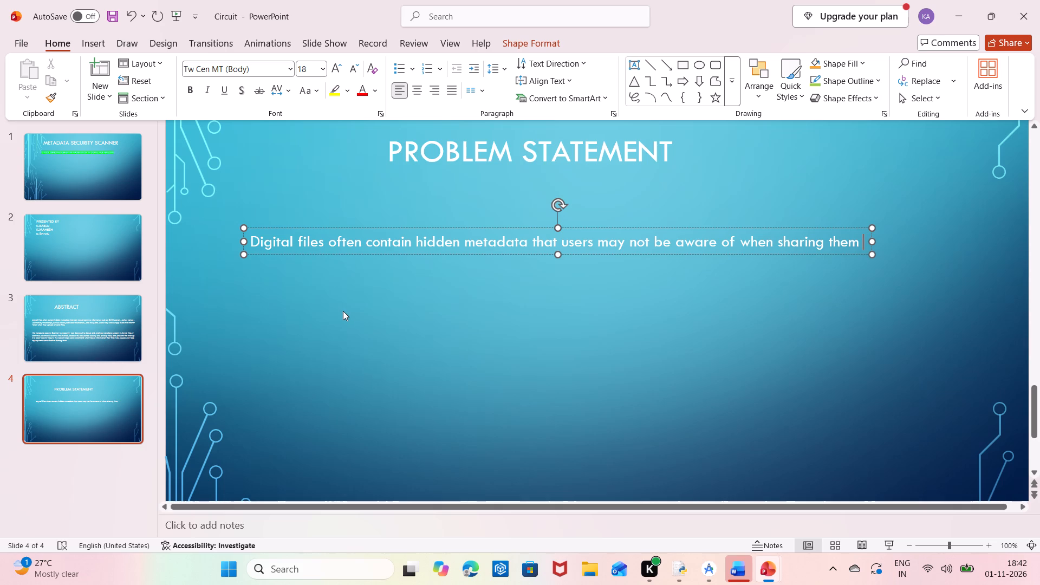
text(online.)
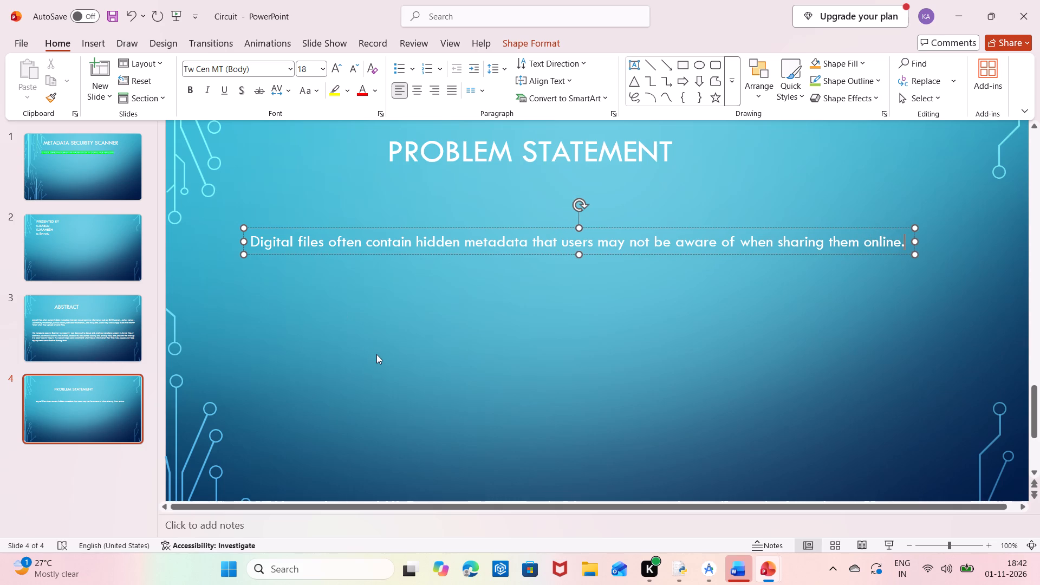
click(376, 352)
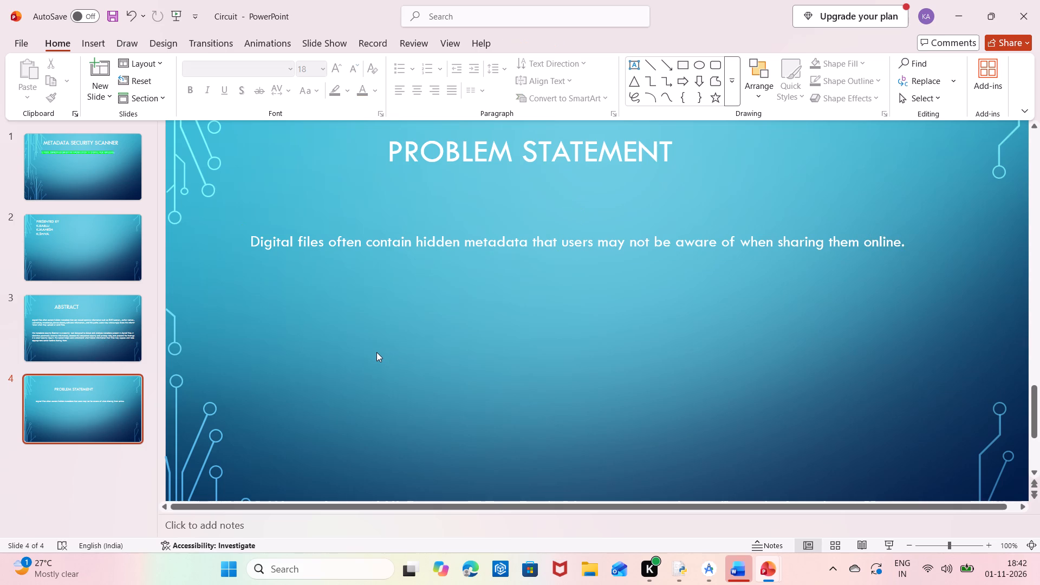
Append "This metadata" after the sentence ending in "online." in the Problem Statement text box.
text(thi)
click(918, 245)
click(908, 244)
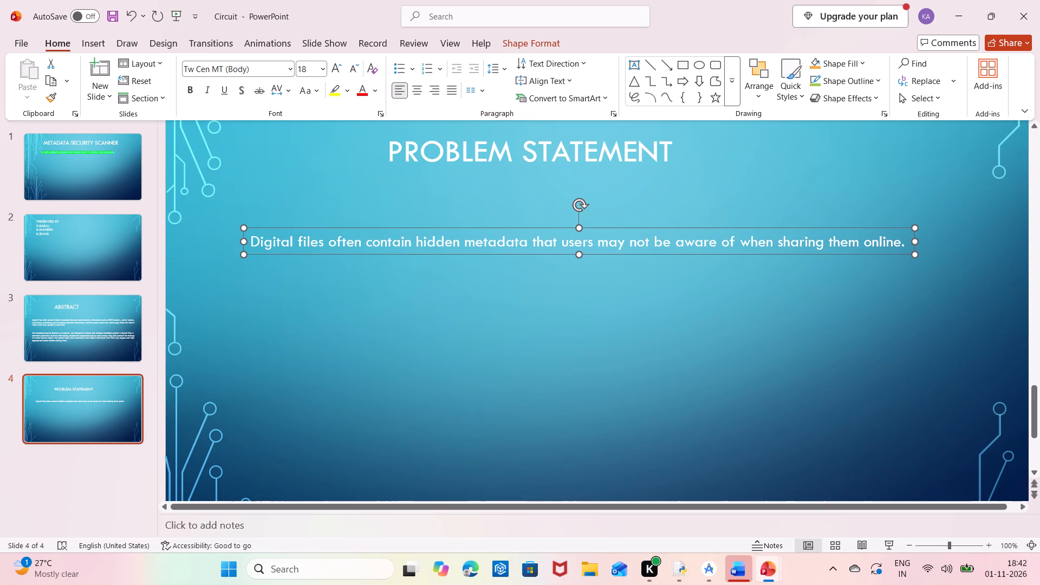
click(900, 243)
key(Right)
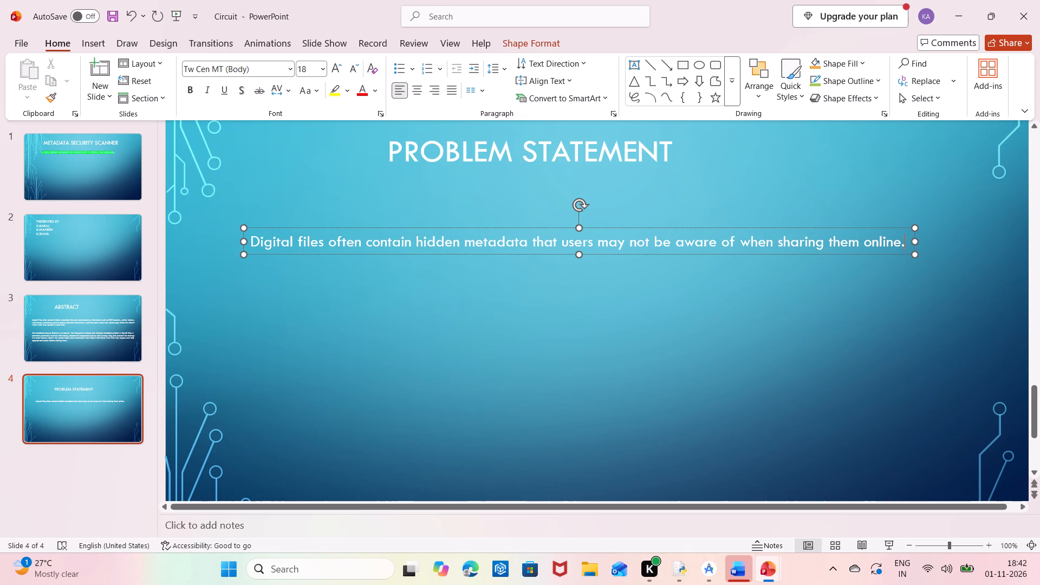
click(900, 243)
click(900, 243)
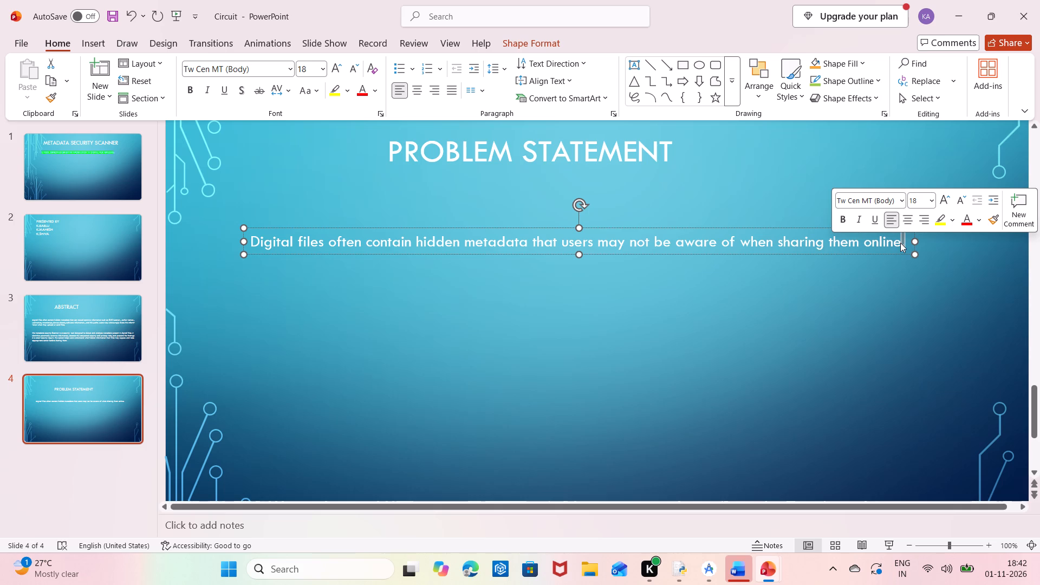
click(905, 249)
click(905, 249)
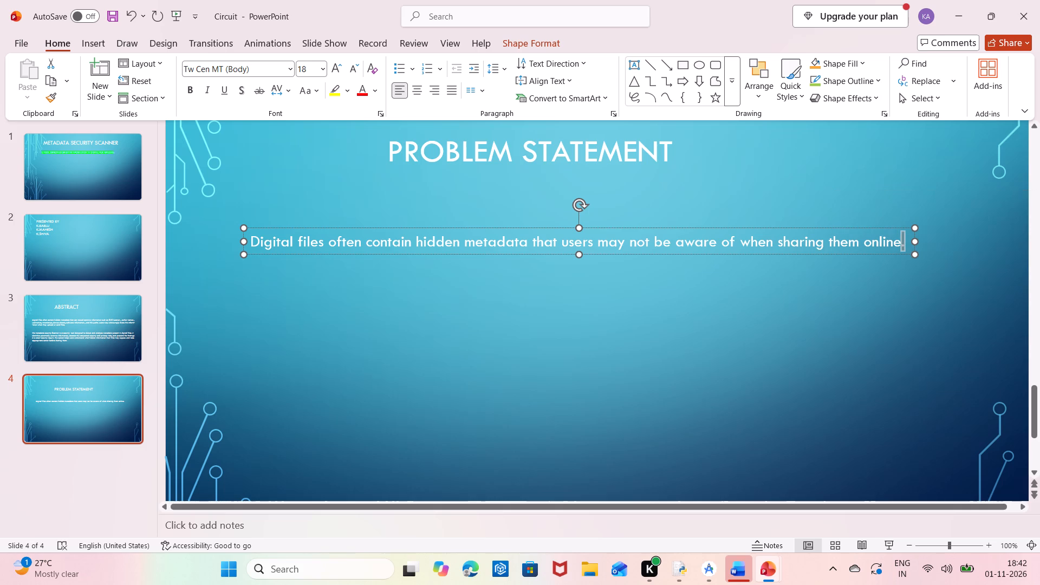
click(891, 243)
key(Right)
key(Right)
key(Right)
key(space)
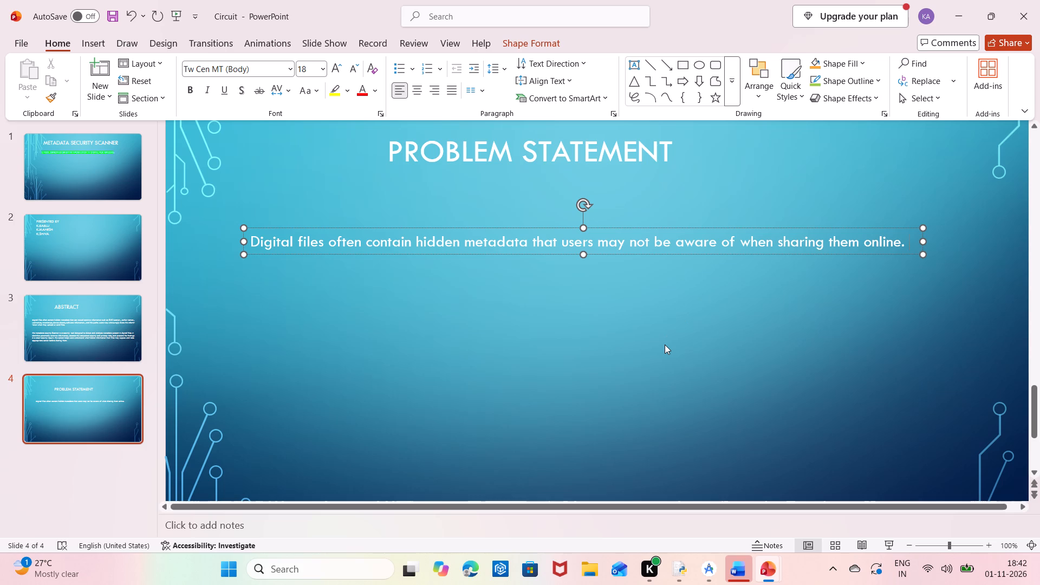
text(This)
key(space)
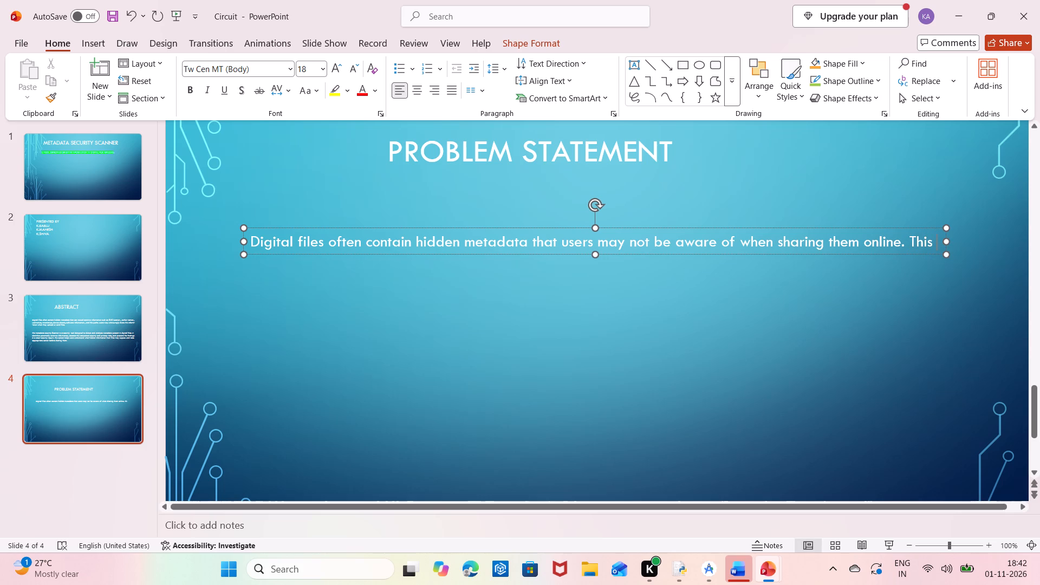
text(metadat)
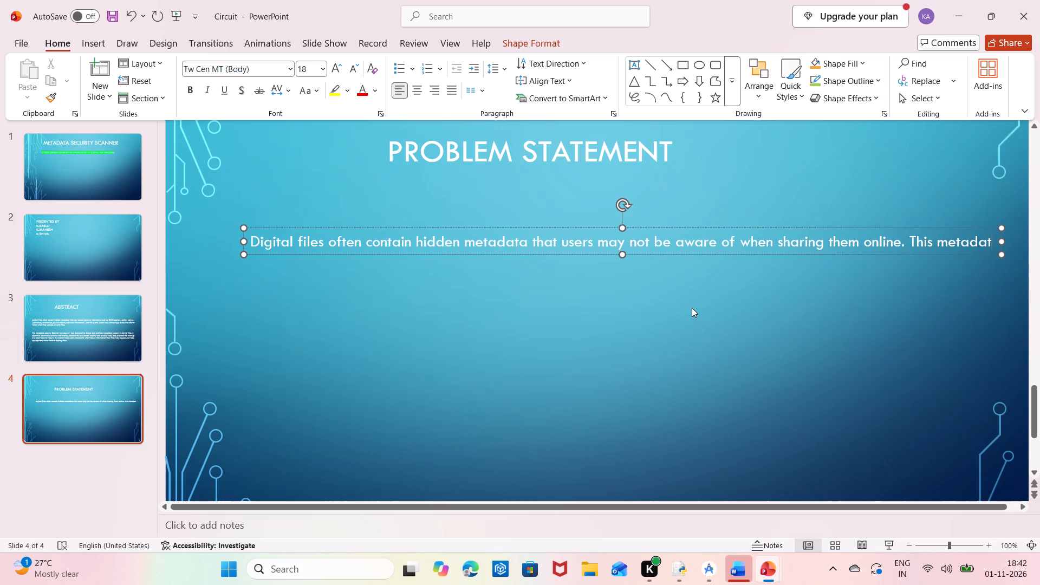
key(a)
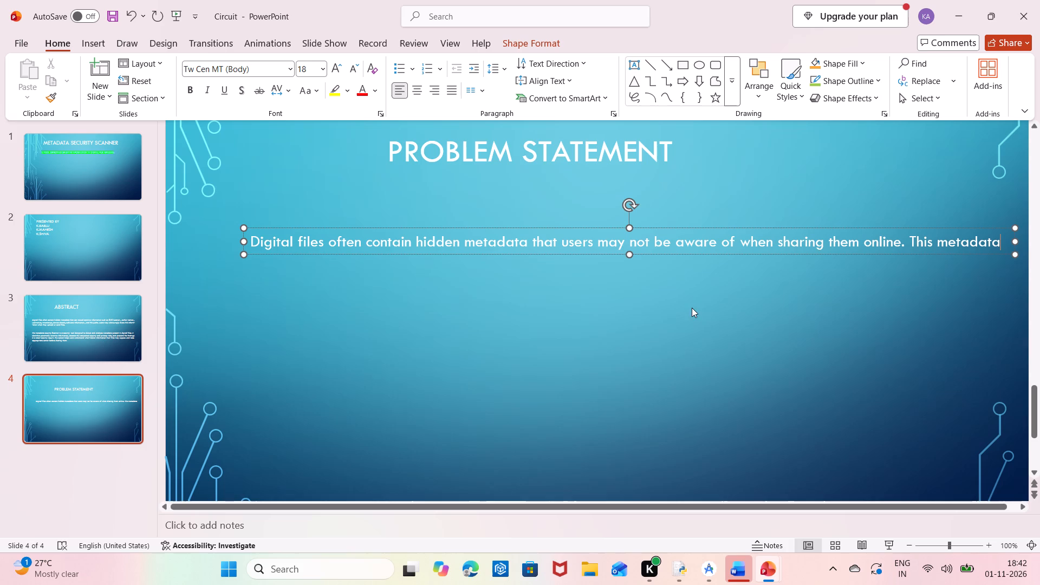
key(space)
Continue the Problem Statement text on a new line with "Can include personal location ,".
key(Return)
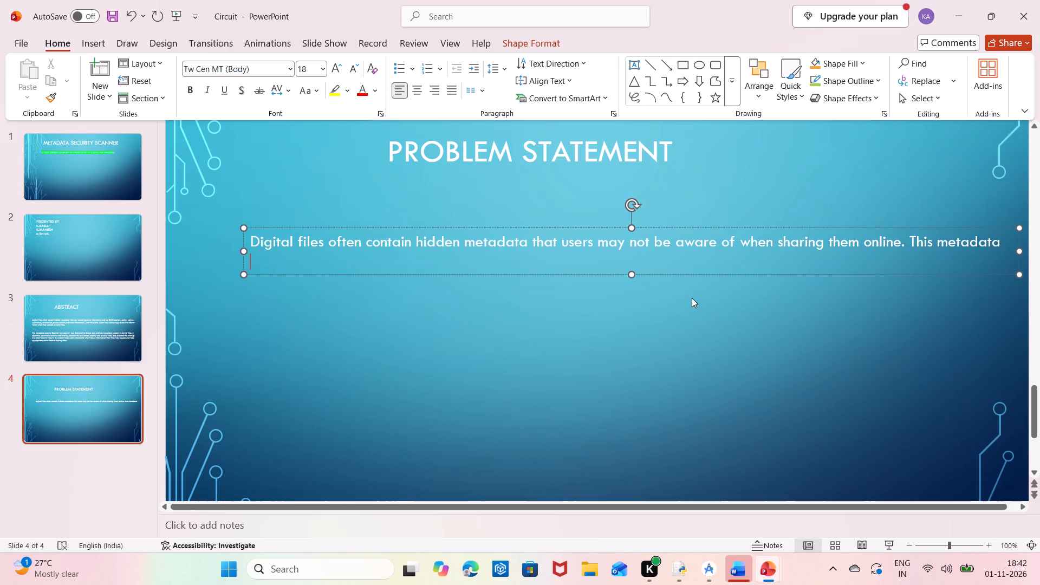
text(can)
key(space)
text(include)
key(space)
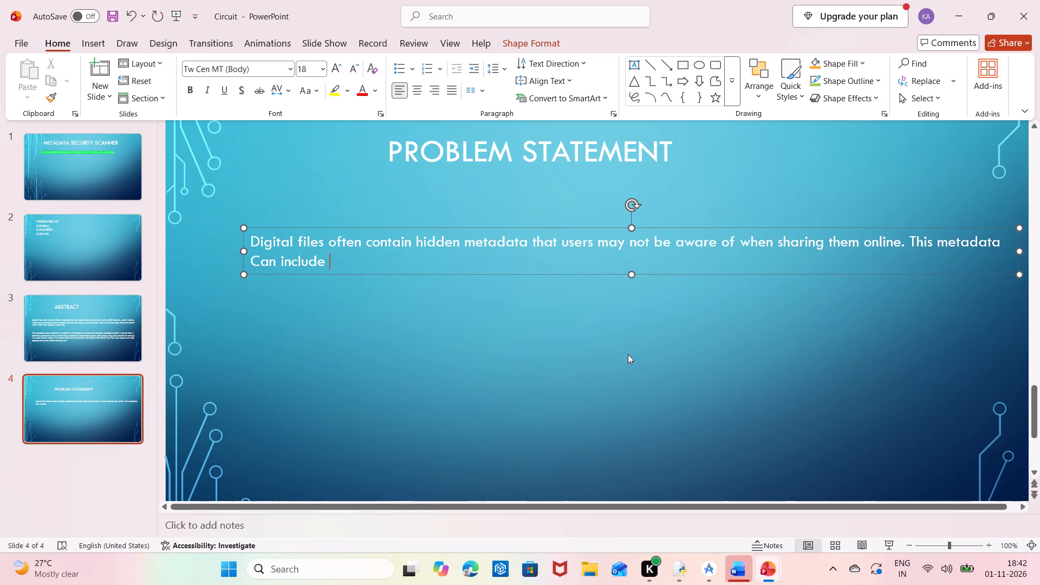
text(pr)
key(BackSpace)
text(ersonal)
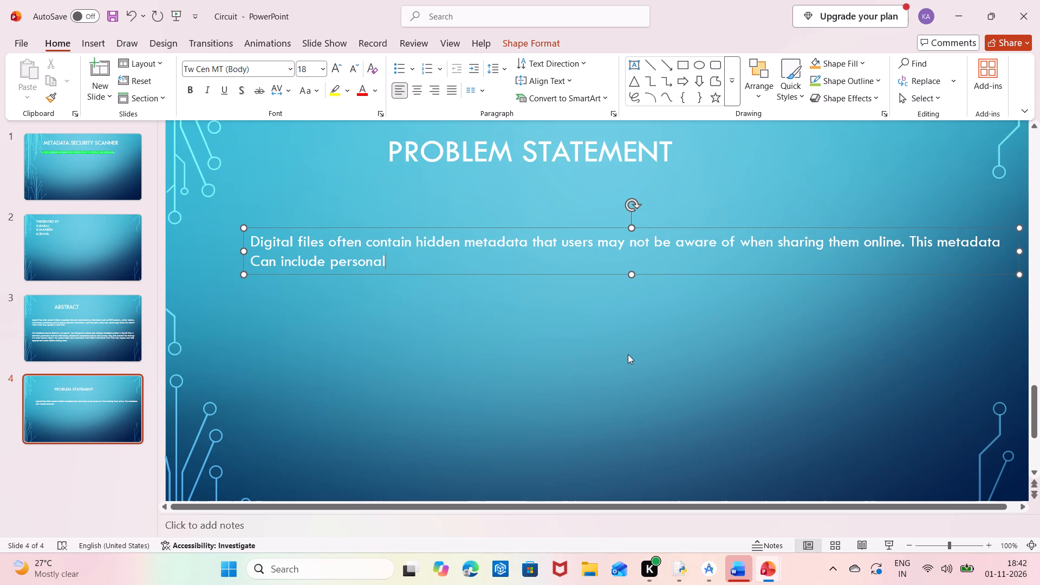
key(space)
text(location)
key(space)
text(,)
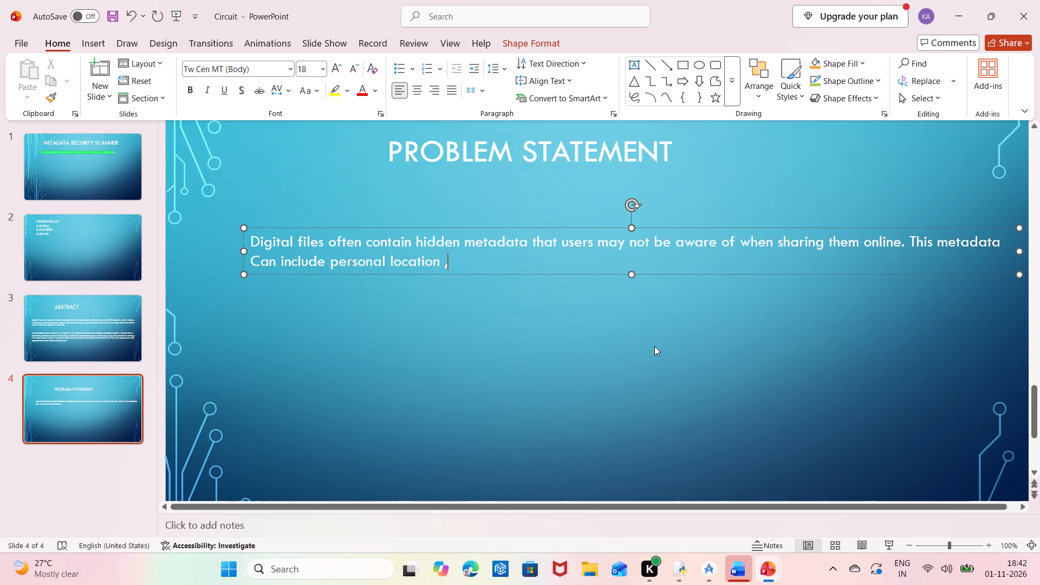
key(space)
Insert a comma after "personal" in the second line and return the cursor to the line's end.
click(389, 262)
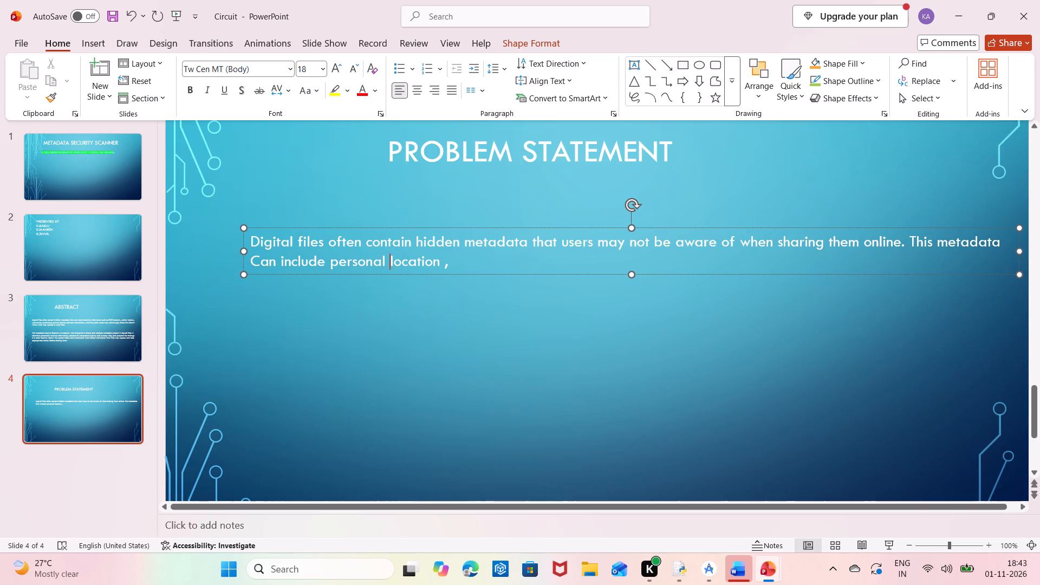
click(386, 262)
key(comma)
click(461, 270)
click(458, 264)
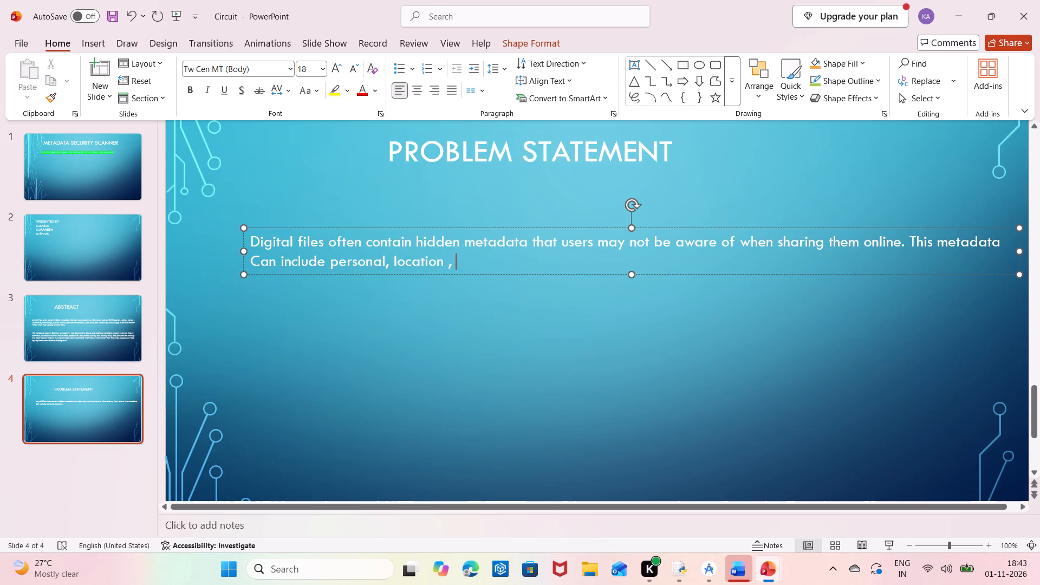
Extend the second line's list with "device, software".
text(device)
key(space)
key(BackSpace)
text(,)
key(space)
scroll(467, 216, down, 1)
scroll(467, 216, up, 1)
scroll(467, 216, down, 4)
scroll(467, 216, up, 1)
text(software)
key(space)
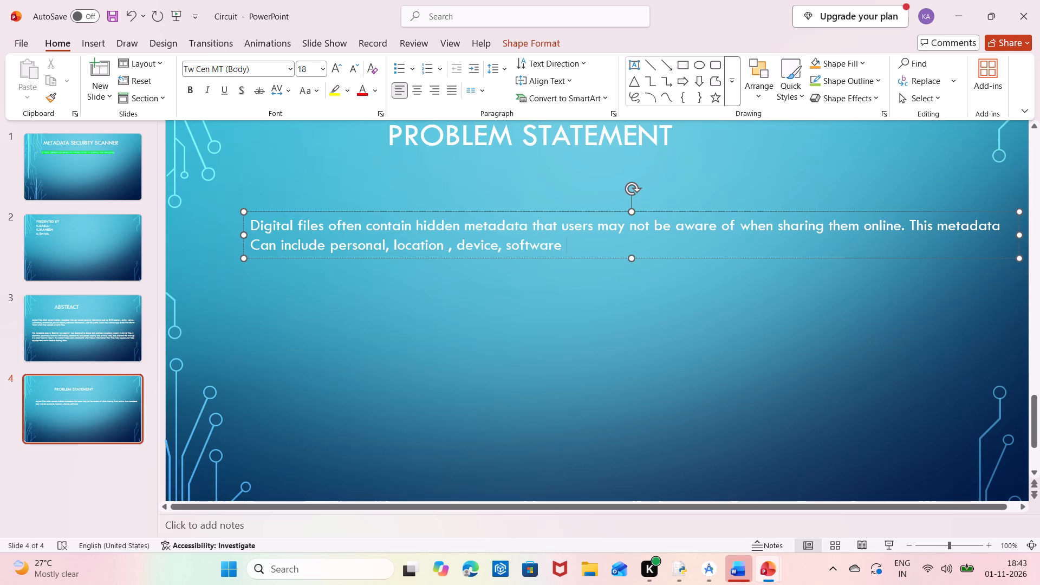
Finish the second line with ", and system-related information." directly after "software".
key(BackSpace)
text(, and)
key(space)
text(system)
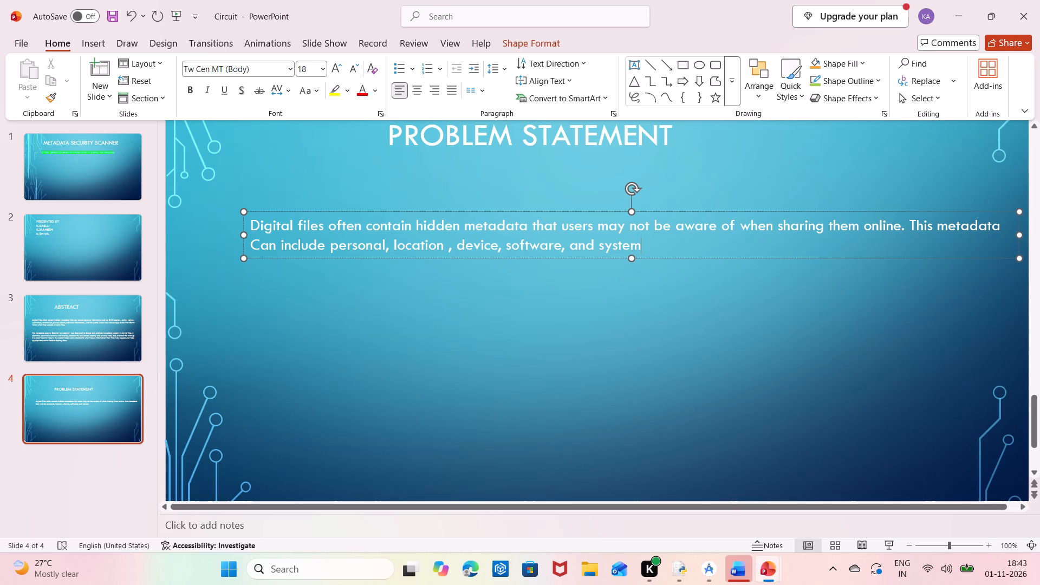
key(minus)
text(related)
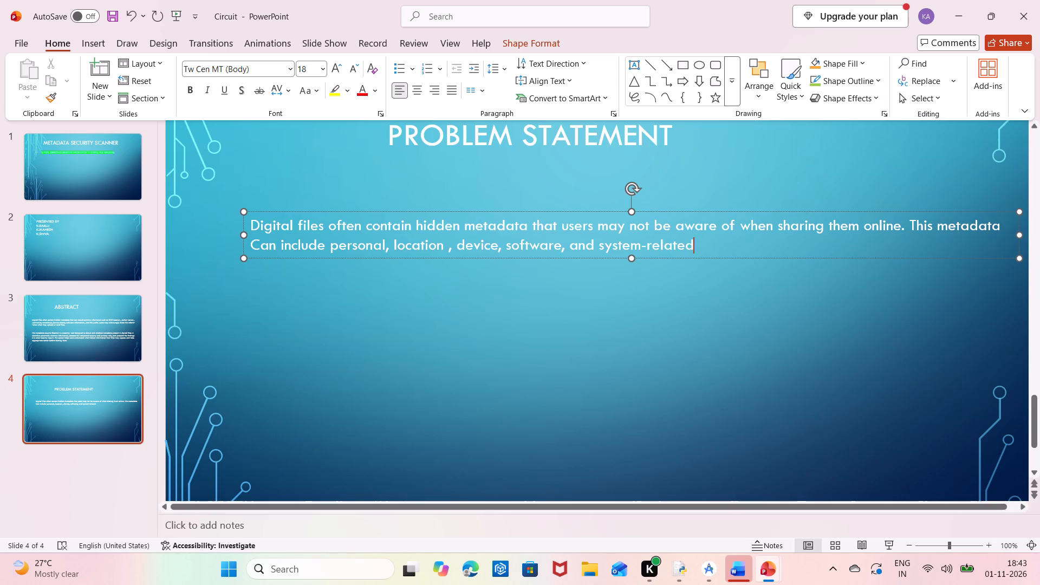
key(space)
text(in)
text(formation)
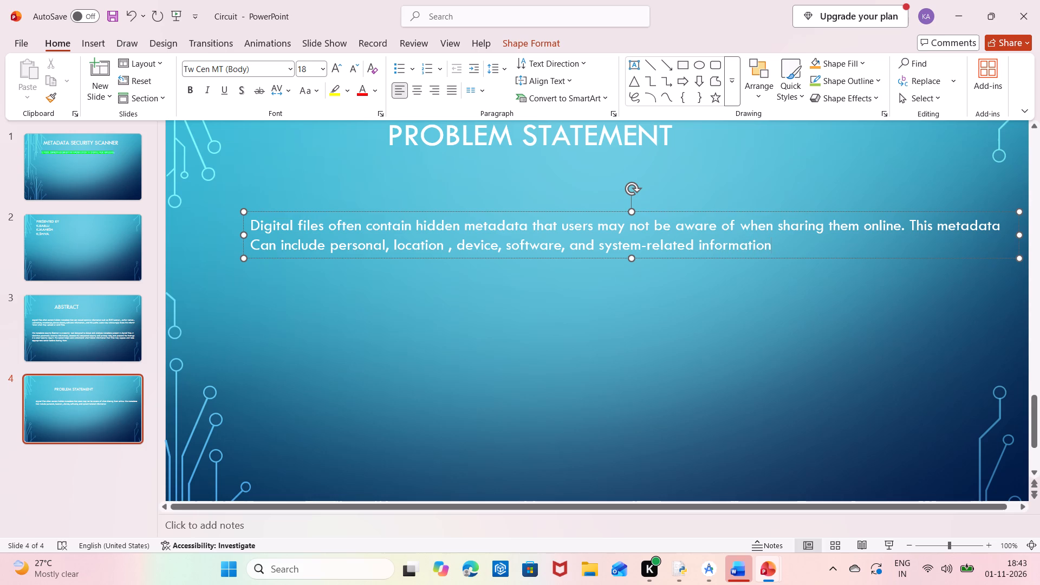
key(period)
Leave a blank line and start a new paragraph with "The lack of simple and accessible".
key(Return)
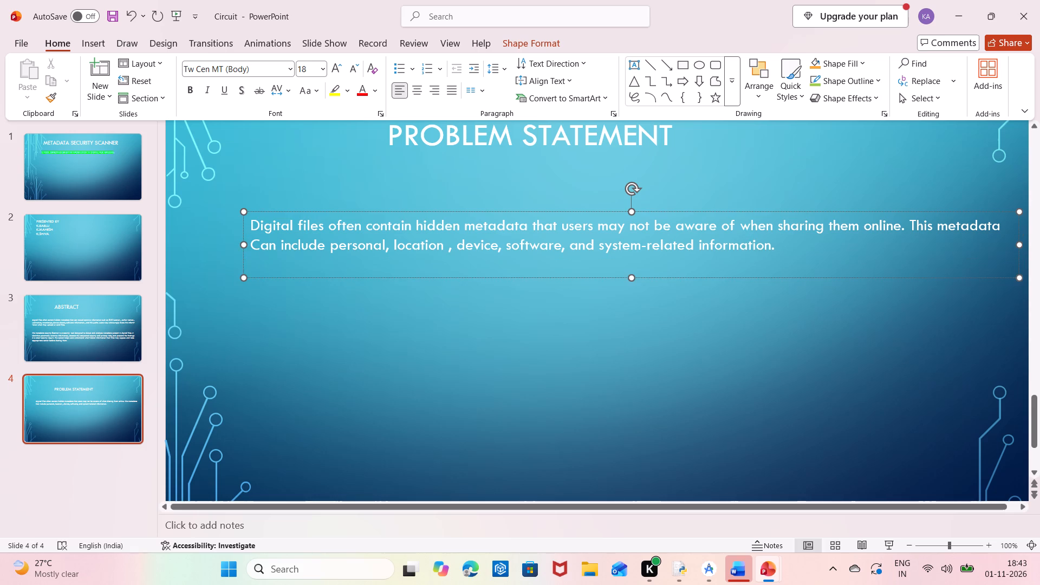
key(Return)
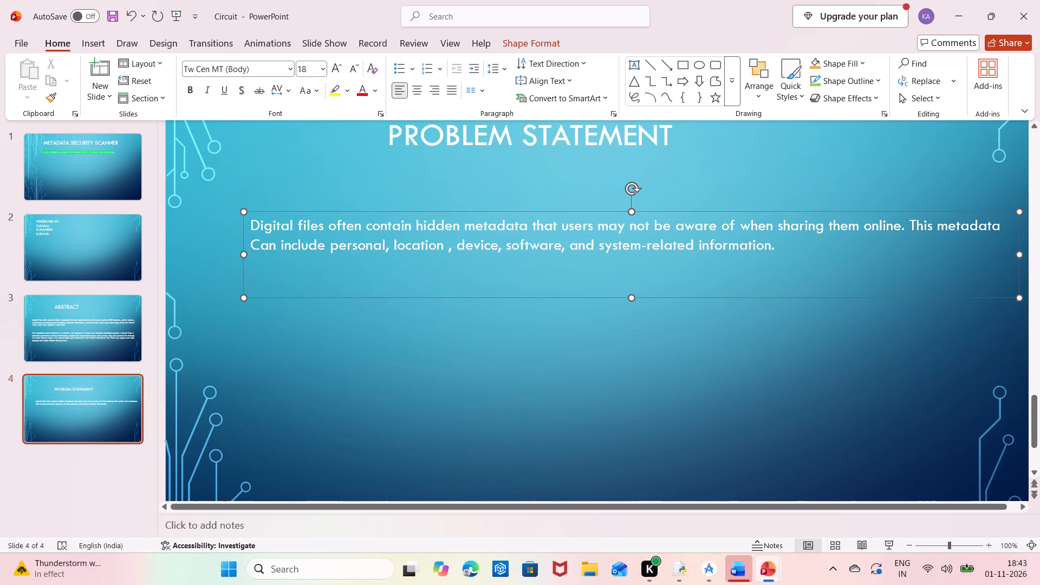
text(The lackn)
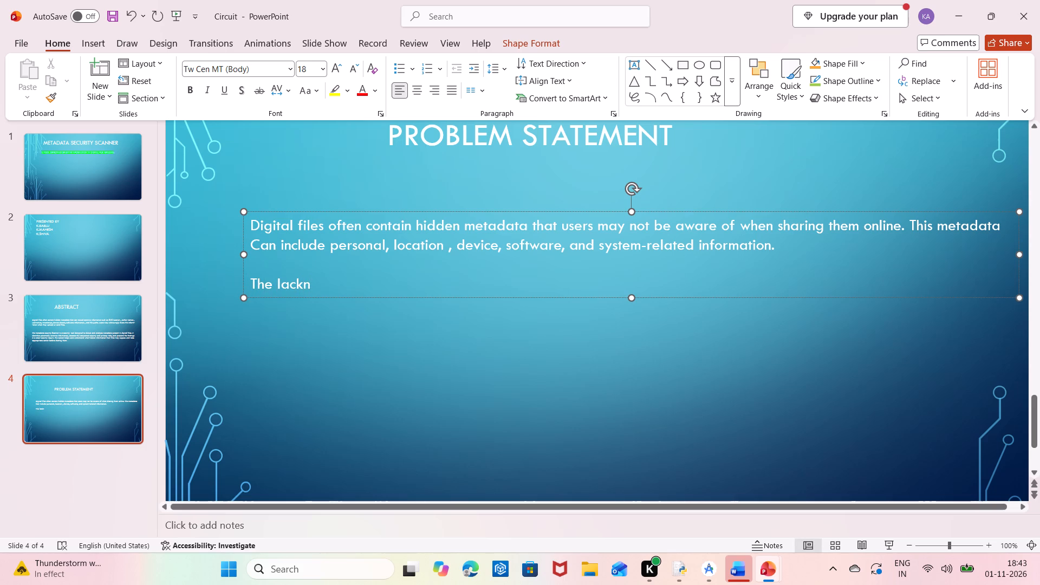
key(BackSpace)
key(space)
text(of)
key(space)
text(simple)
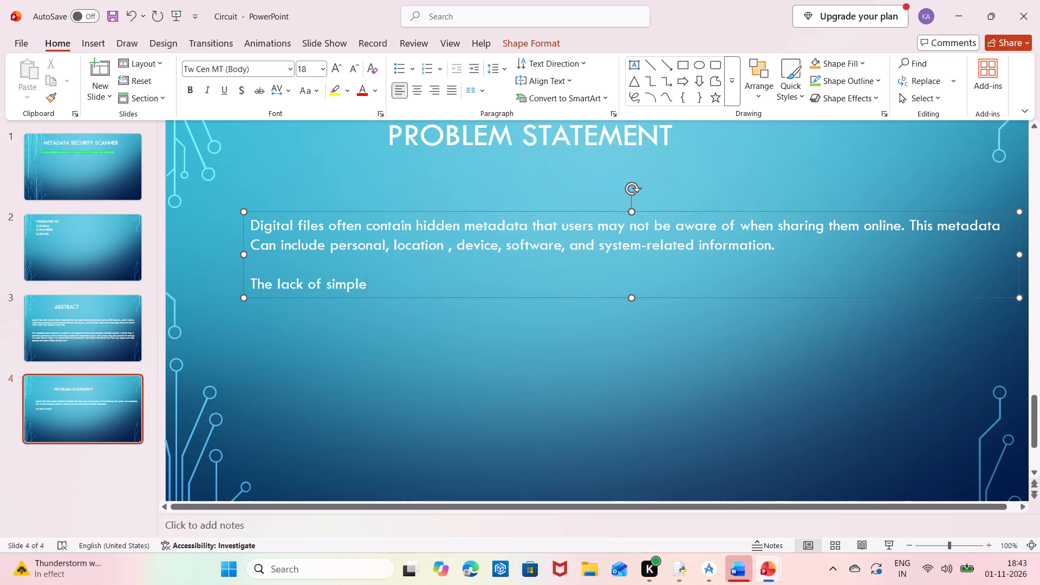
key(space)
text(and)
key(space)
text(accessible)
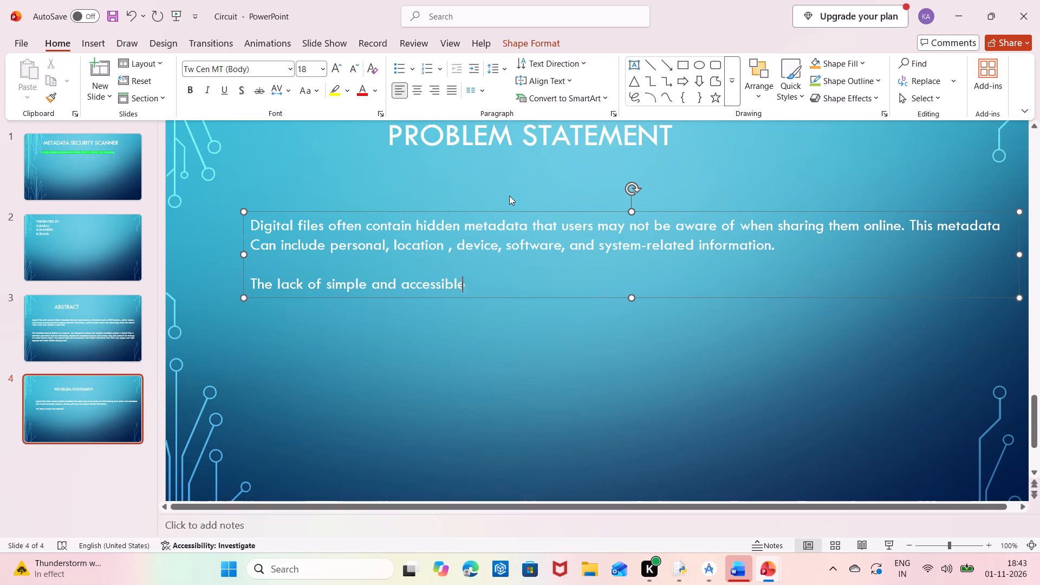
Continue the new paragraph with "tools to identifies such information".
key(space)
text(tools)
key(space)
text(to)
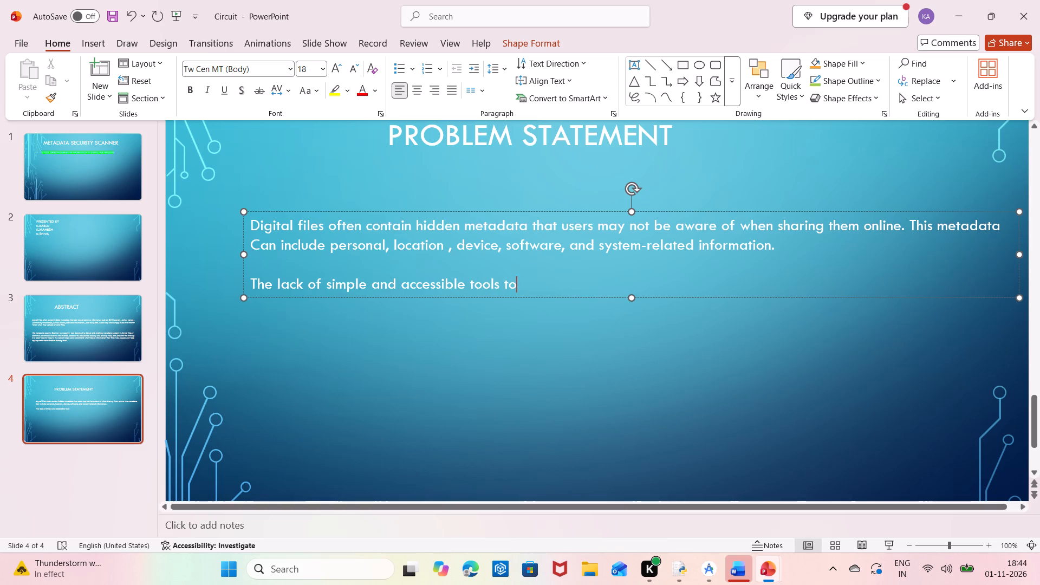
key(space)
text(identifies)
key(space)
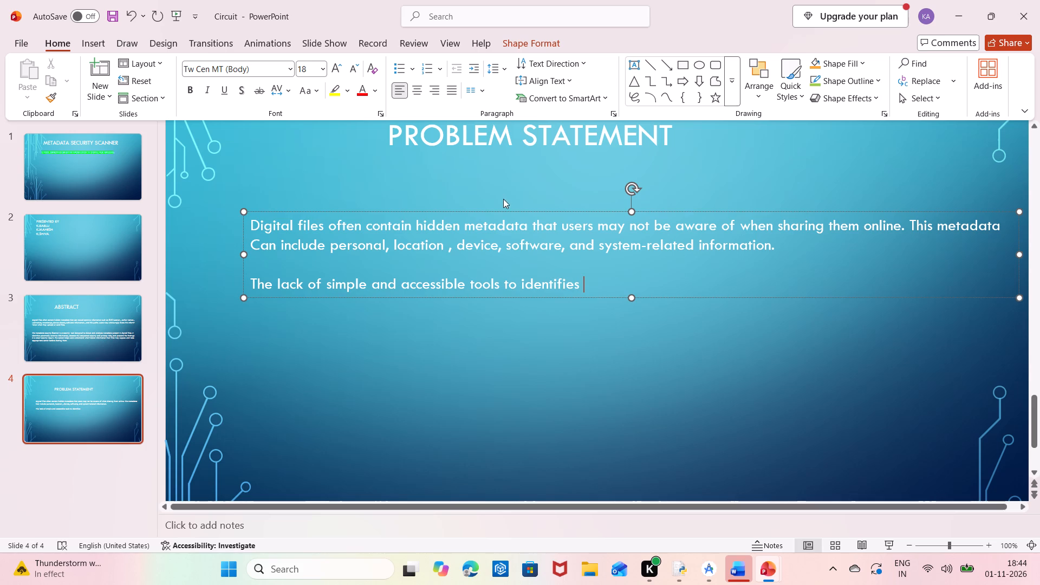
text(suc)
text(h)
key(space)
text(information)
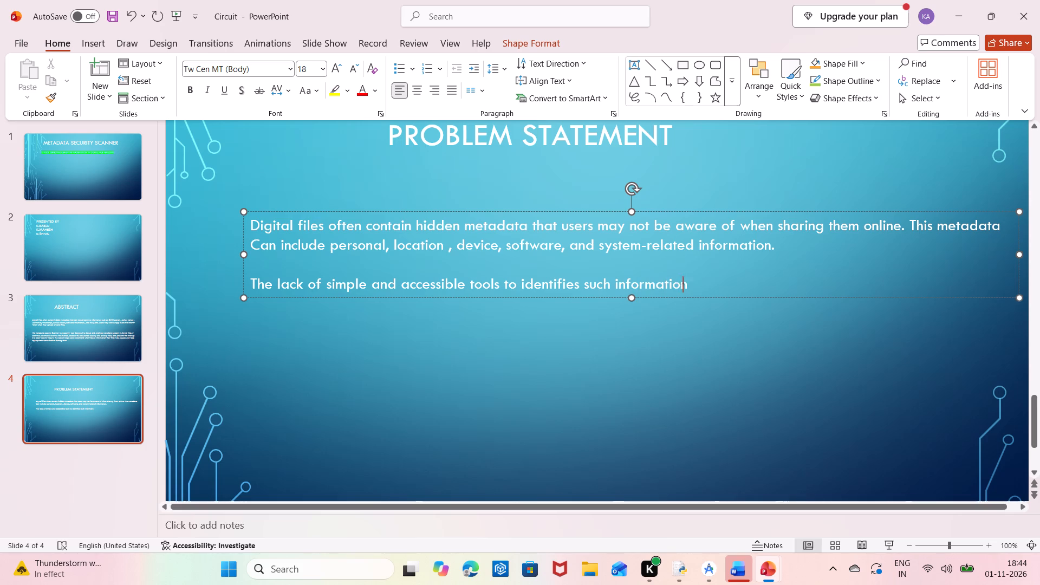
Append "can lead to" after "such information" in the second paragraph, with "can" spelled correctly.
key(space)
text(sa)
text(n)
key(space)
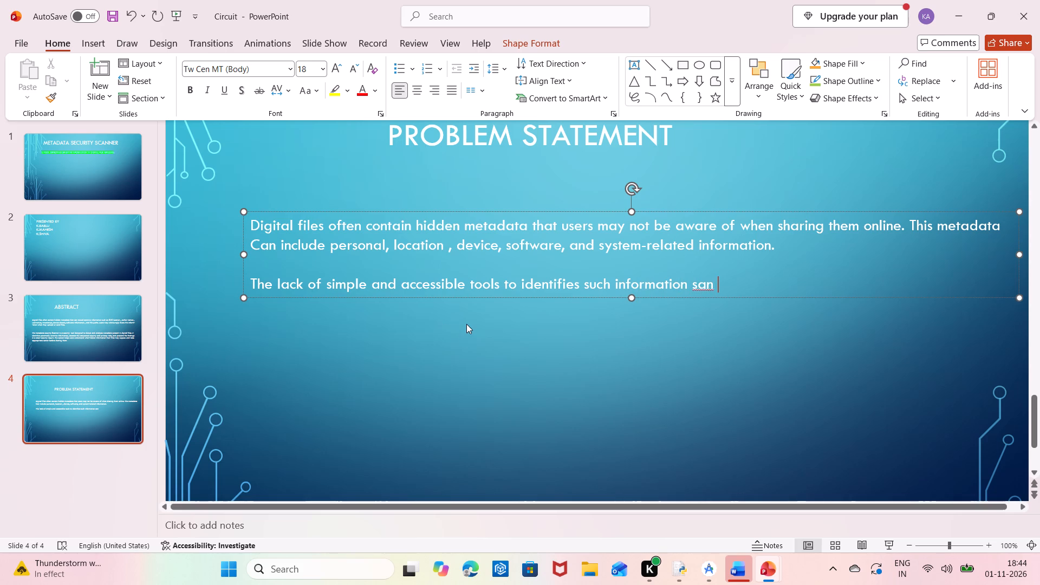
text(lead)
key(space)
text(to)
key(space)
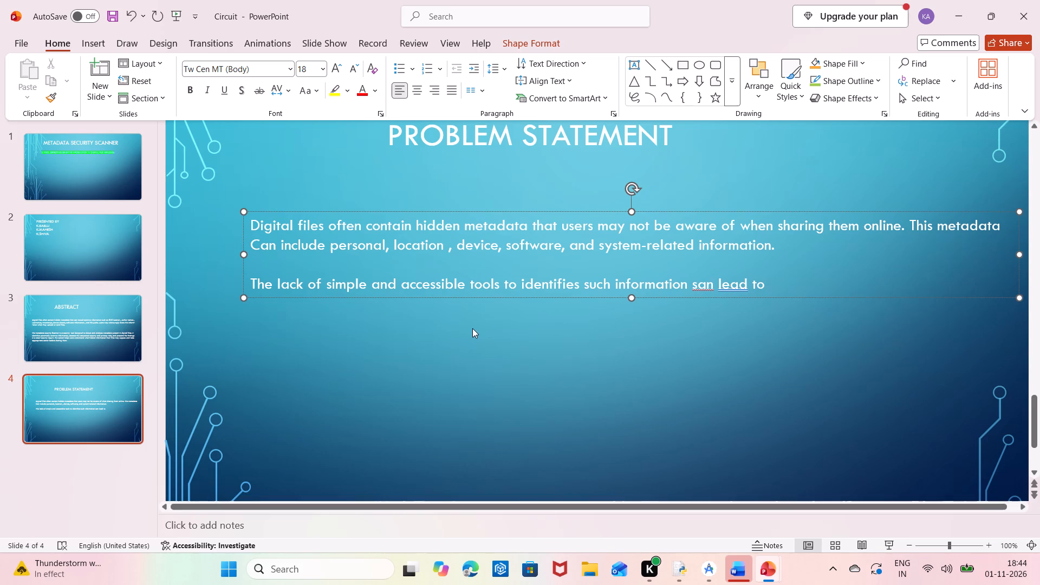
click(700, 292)
key(BackSpace)
key(c)
click(794, 268)
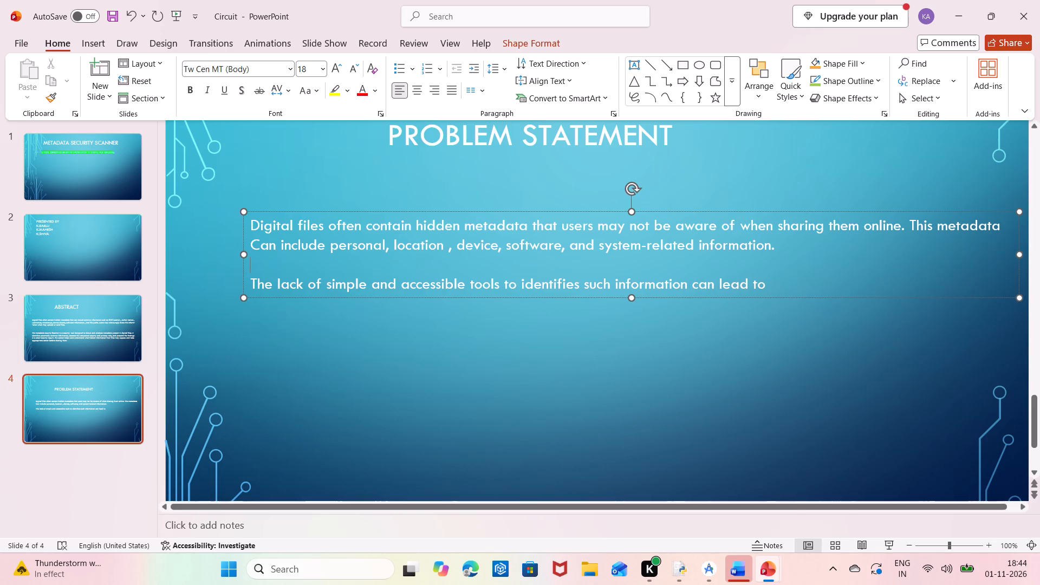
Continue the second paragraph after "can lead to" with "accidental data exposure and privacy".
click(785, 288)
text(accident)
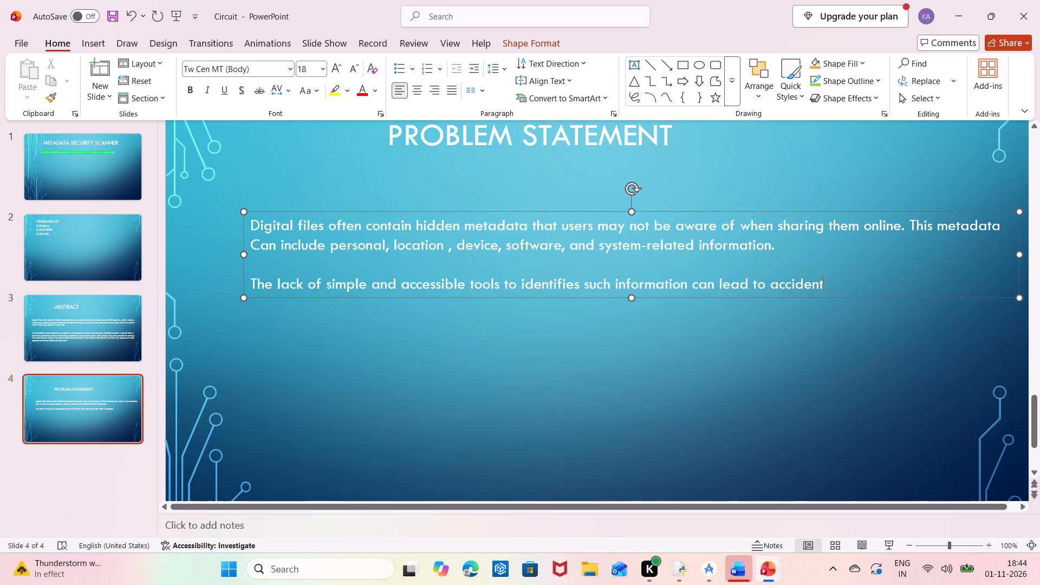
text(al)
key(space)
text(data)
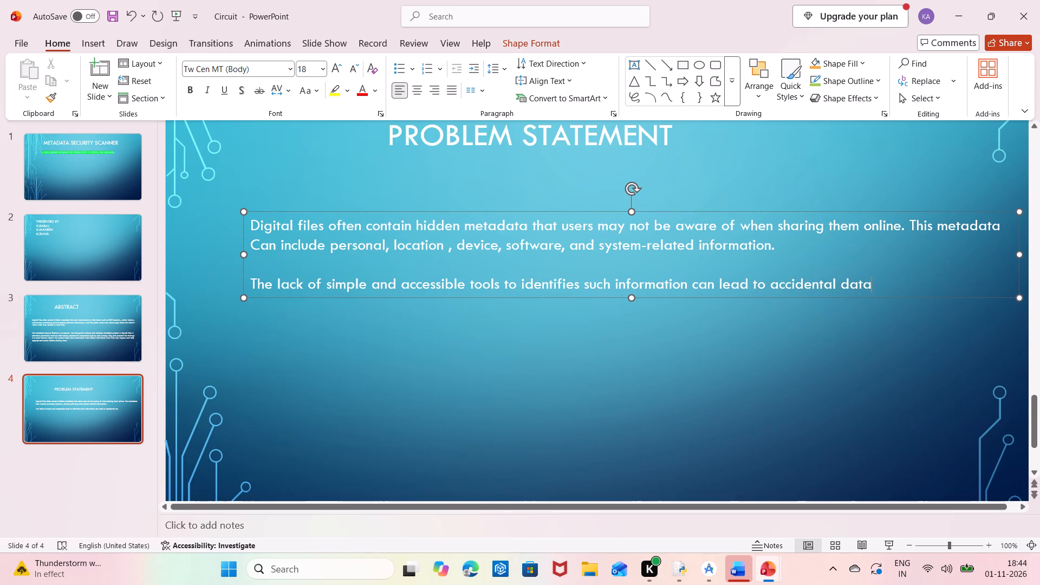
key(space)
text(exp)
text(osure and)
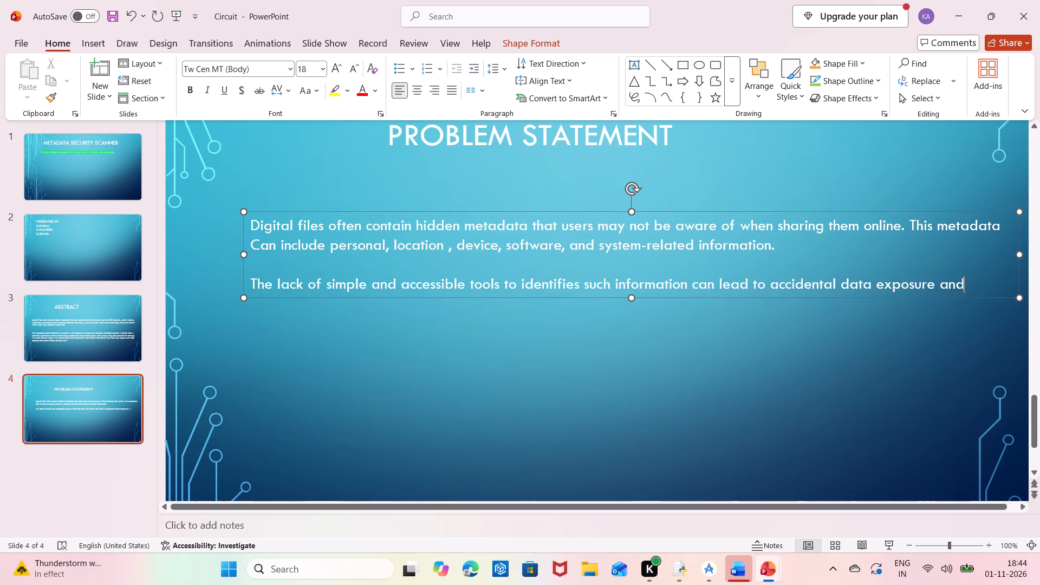
key(space)
text(privacy)
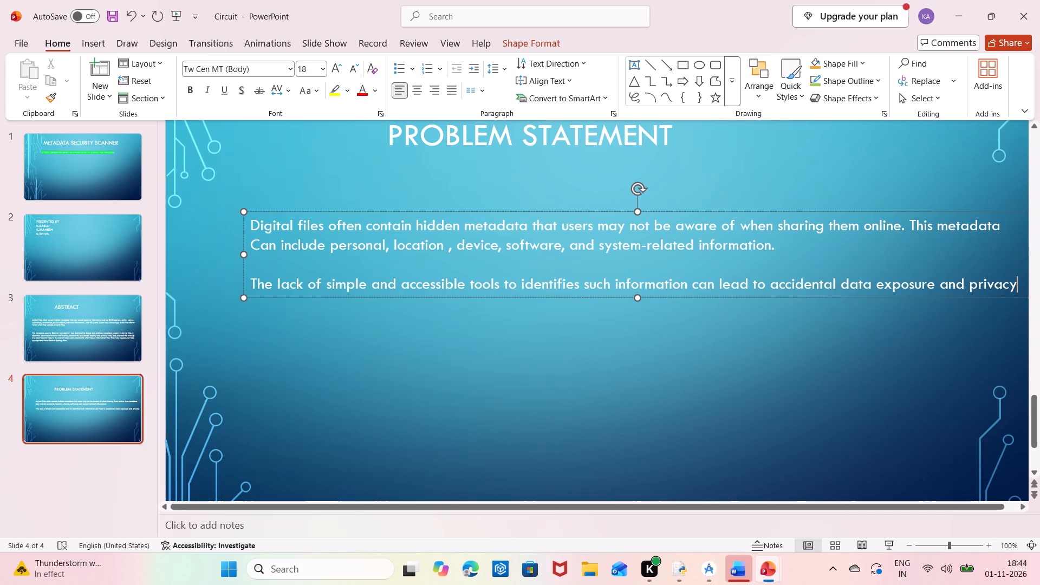
Finish the second paragraph on a new line with "or security risks.".
key(Return)
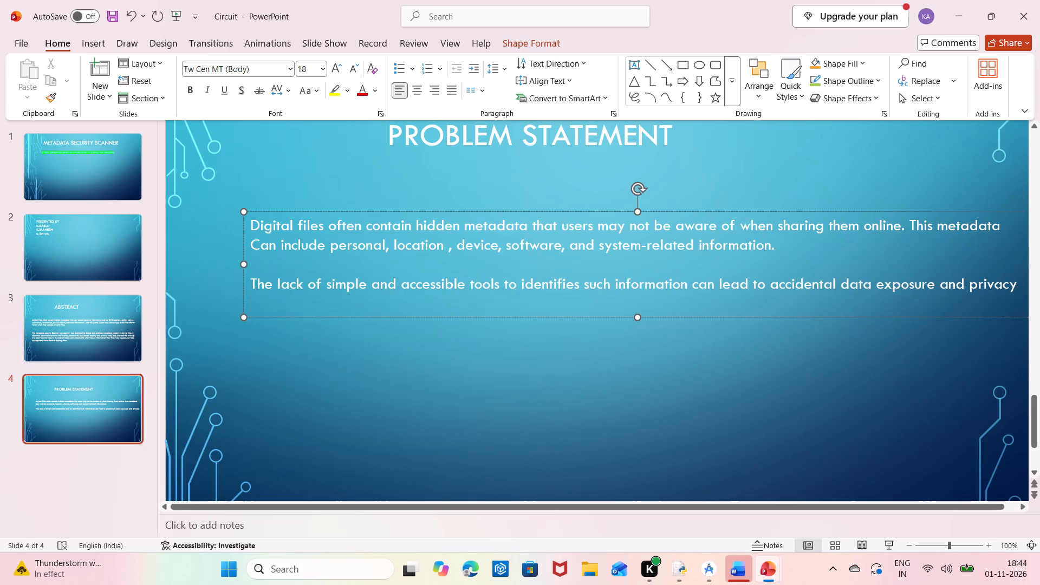
text(or)
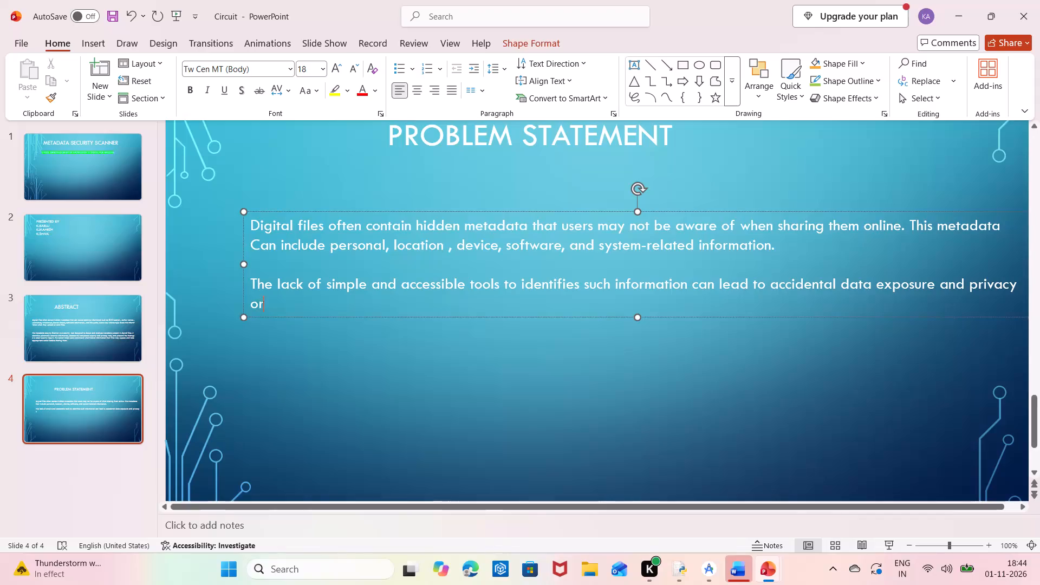
key(space)
key(BackSpace)
key(BackSpace)
key(BackSpace)
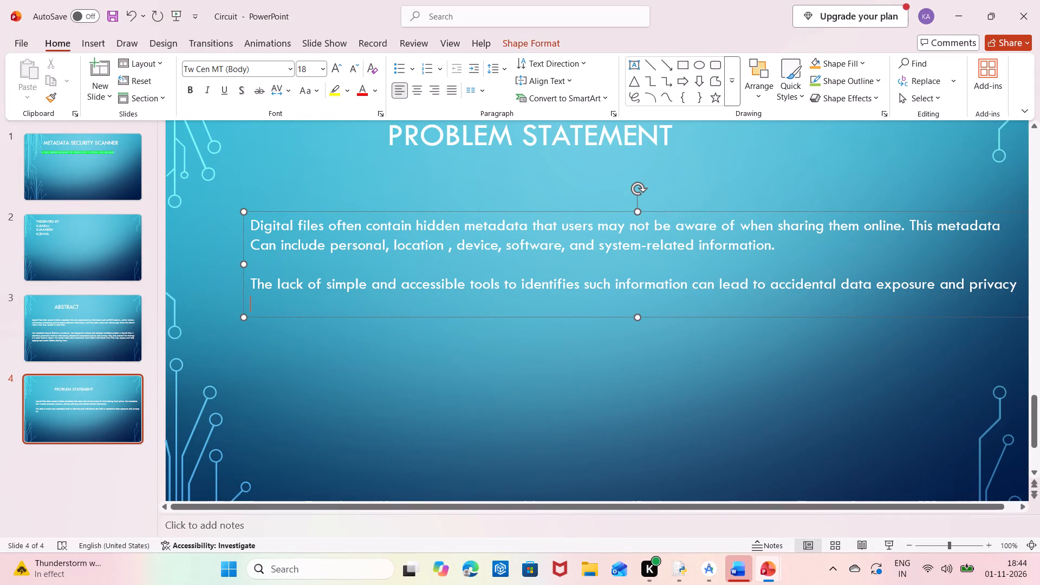
text(or)
key(space)
text(security)
key(space)
text(risks.)
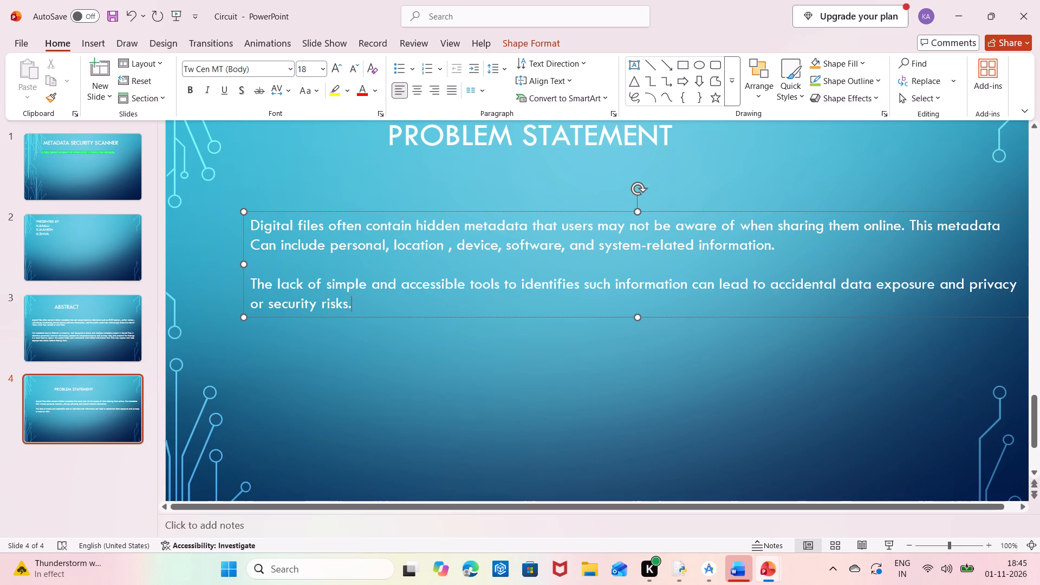
Leave a blank line and start a third paragraph with "Therefore, there is a need for a".
key(Return)
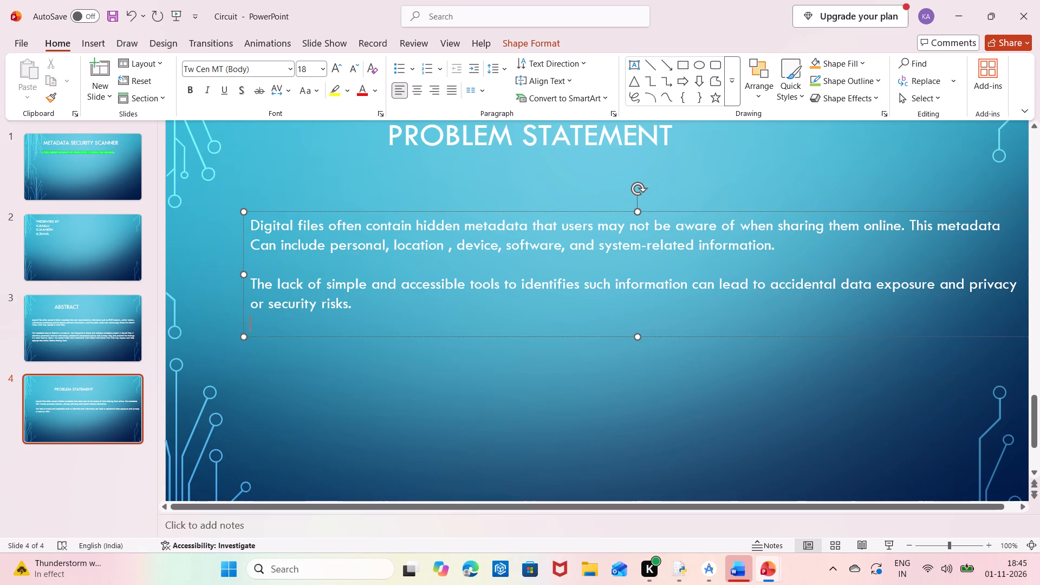
key(Return)
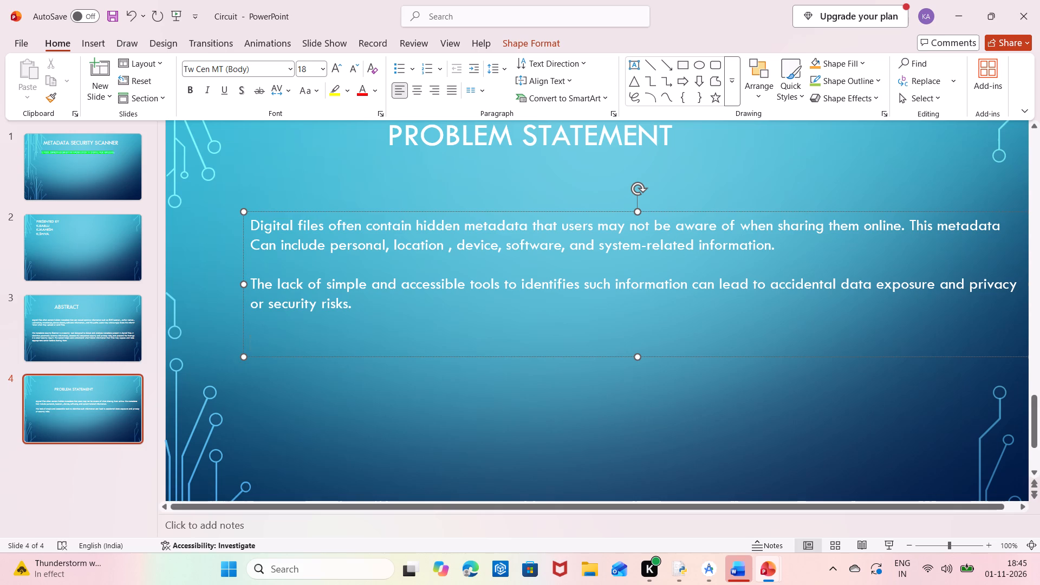
text(There)
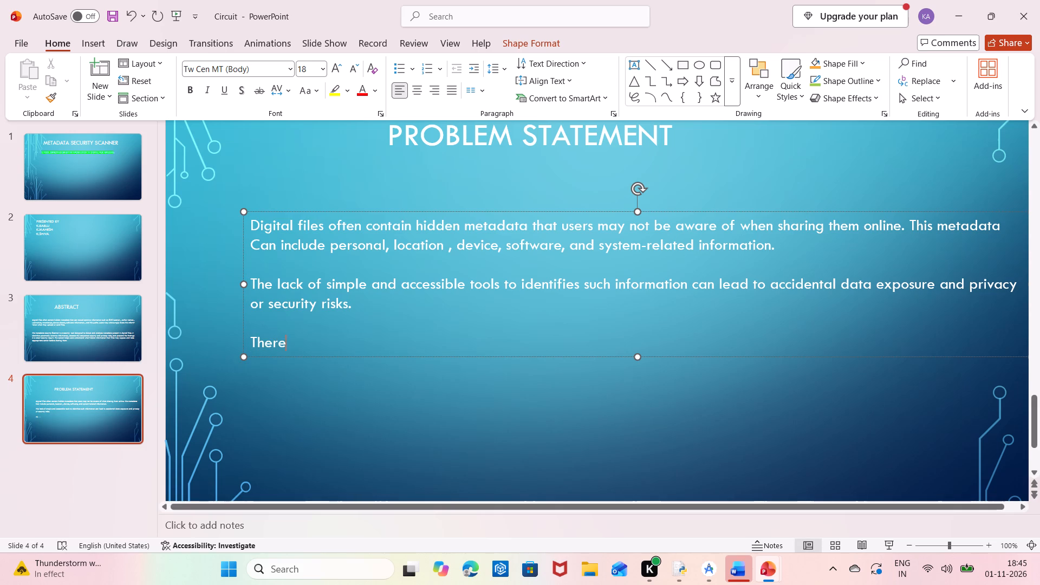
text(fore)
text(,)
key(space)
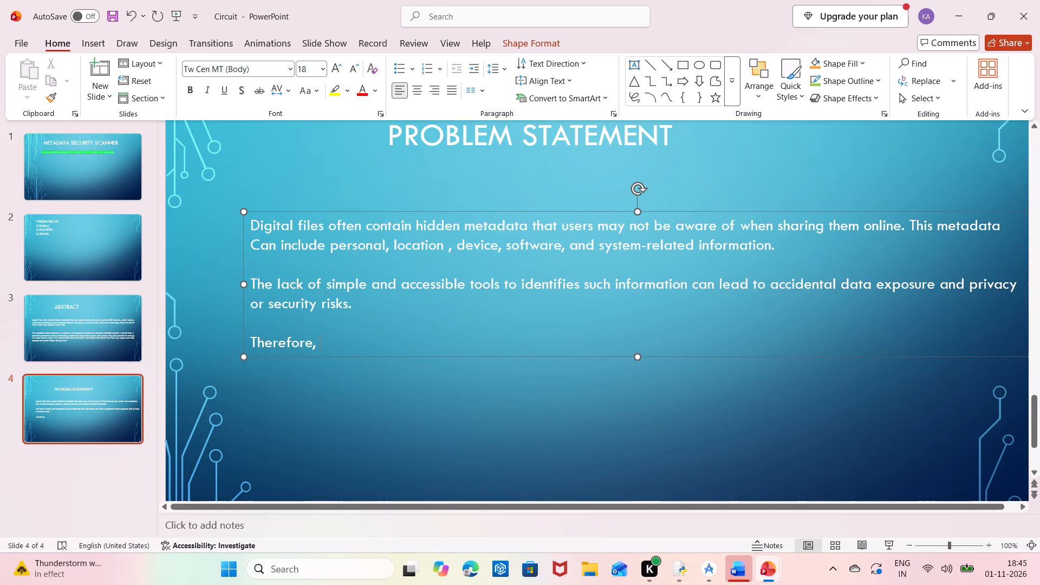
text(thr)
key(BackSpace)
text(ere)
key(space)
text(is a)
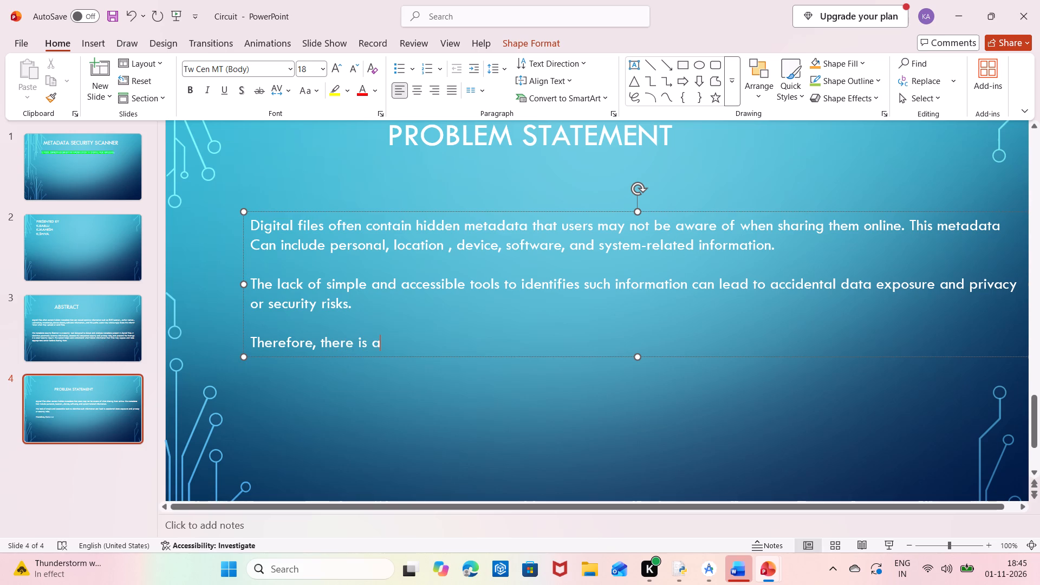
key(space)
text(need for a)
key(space)
Continue the third paragraph with "metadata security Scanner that can detect".
text(metadata)
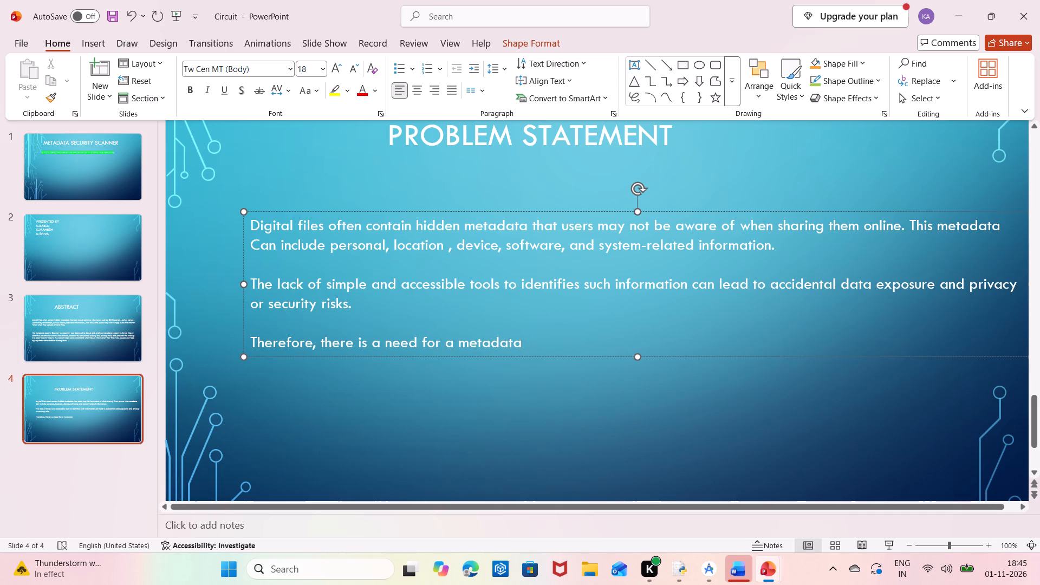
key(space)
text(security)
key(space)
text(Scanner)
key(space)
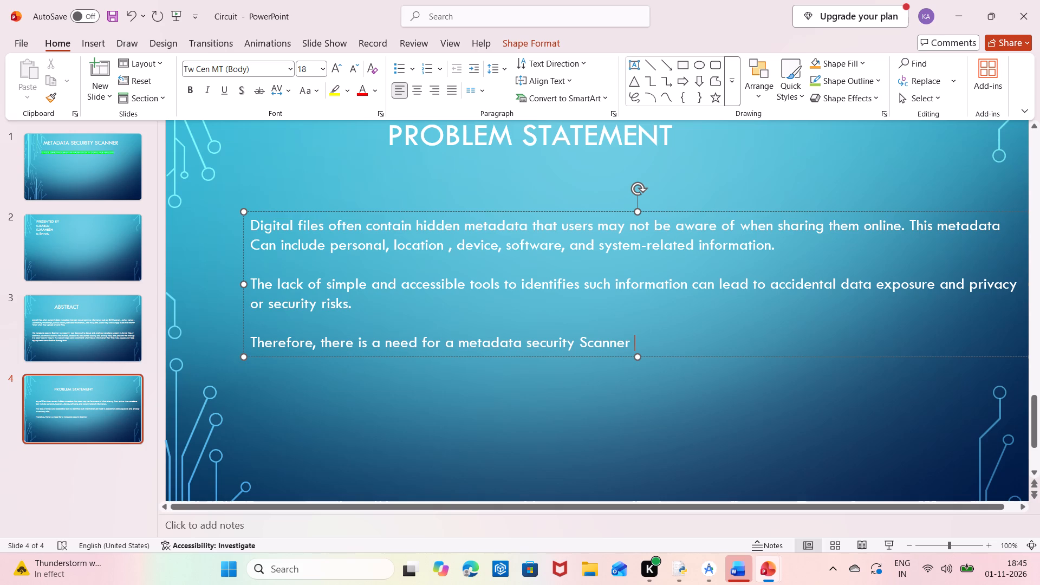
text(that)
key(space)
text(can)
key(space)
text(detect)
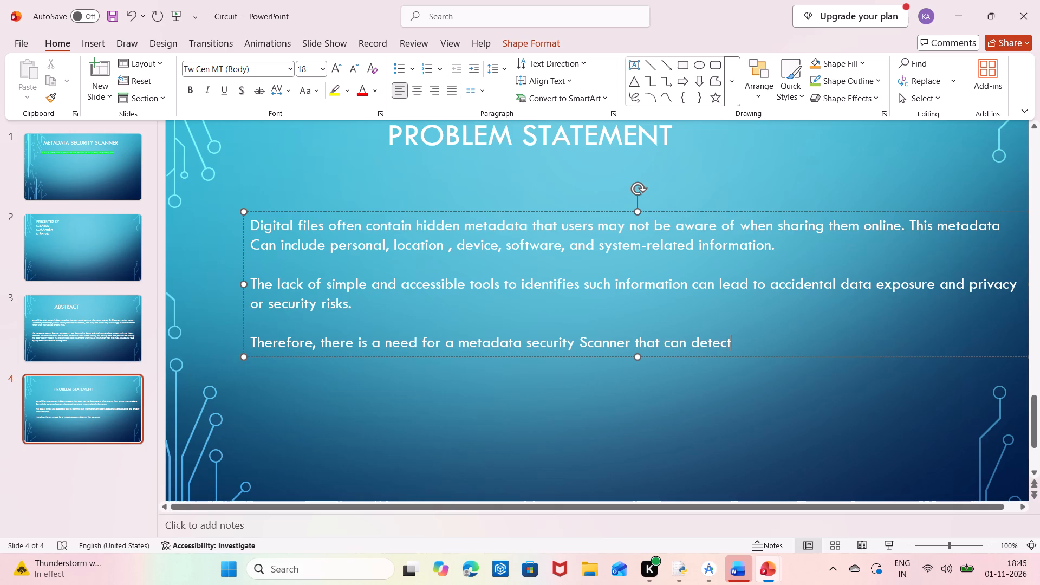
Append "potentially sensitive metadata" after "detect" in the third paragraph.
key(space)
text(potenr)
key(BackSpace)
text(tially)
key(space)
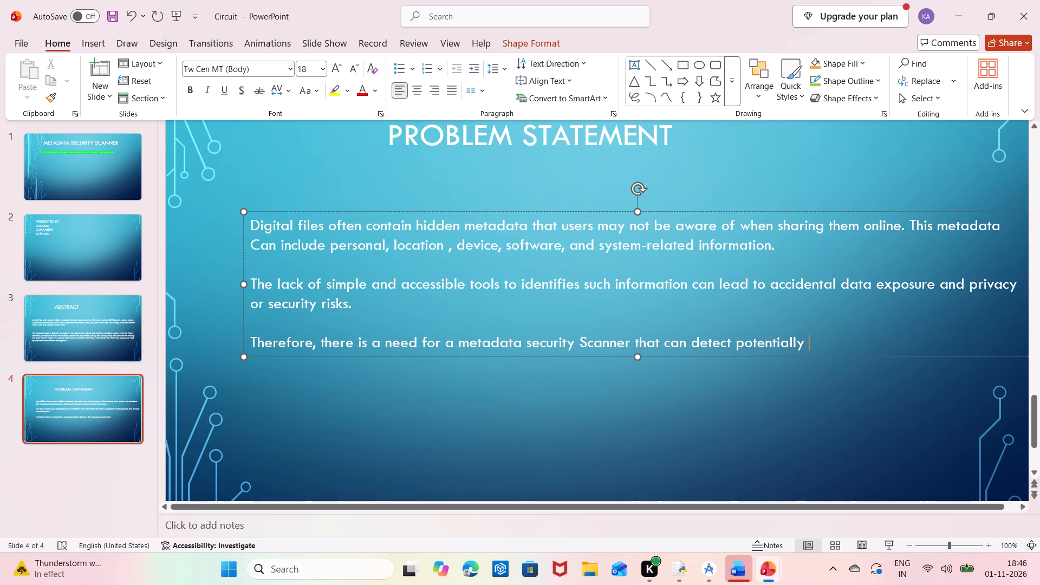
text(sensetive)
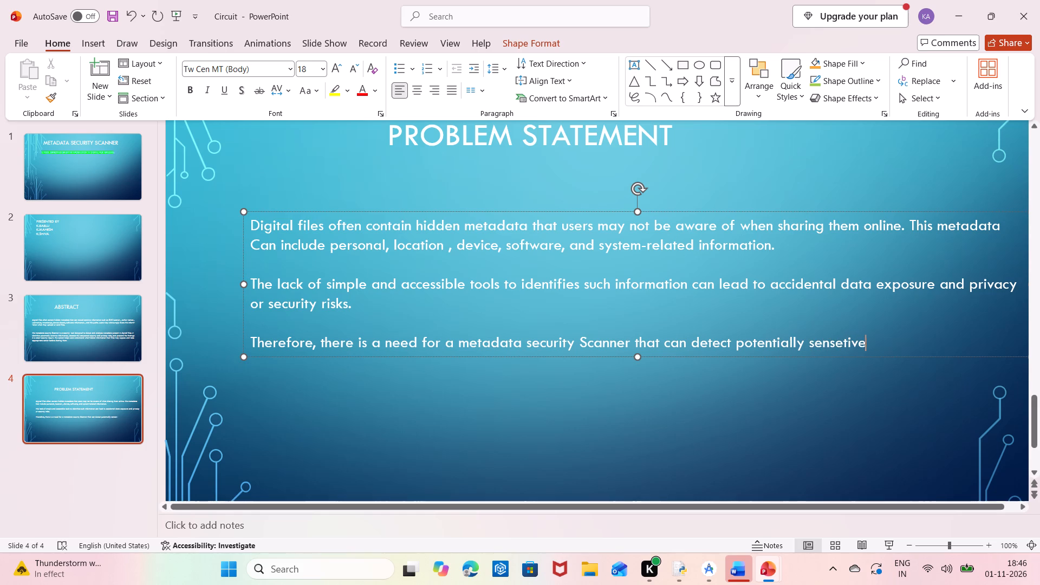
key(space)
text(ma)
key(BackSpace)
text(etadata)
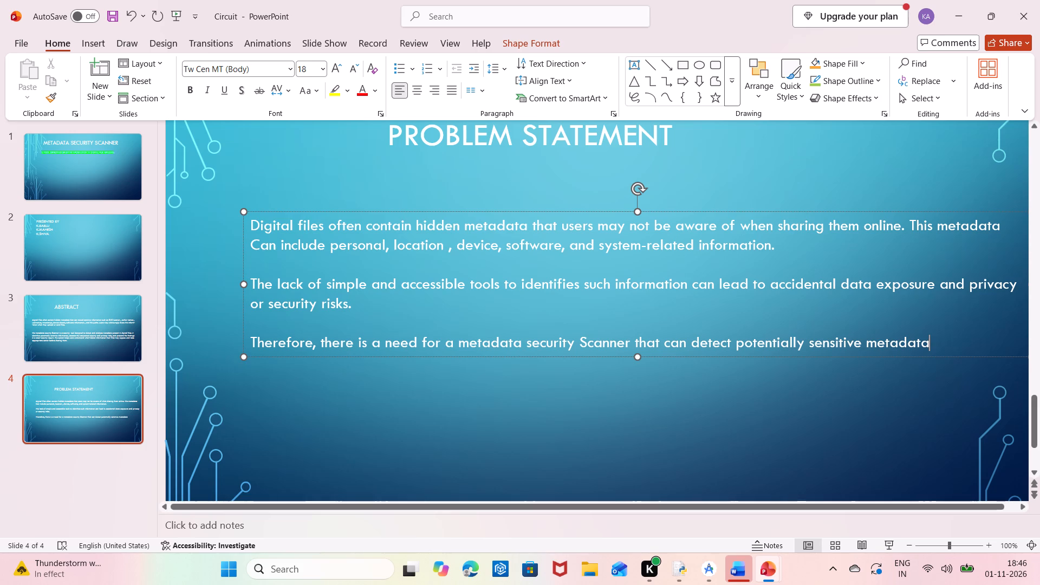
End the third paragraph's first line with "and alert" and begin its second line with "users".
key(space)
text(and)
key(space)
text(alert)
key(space)
text(usres)
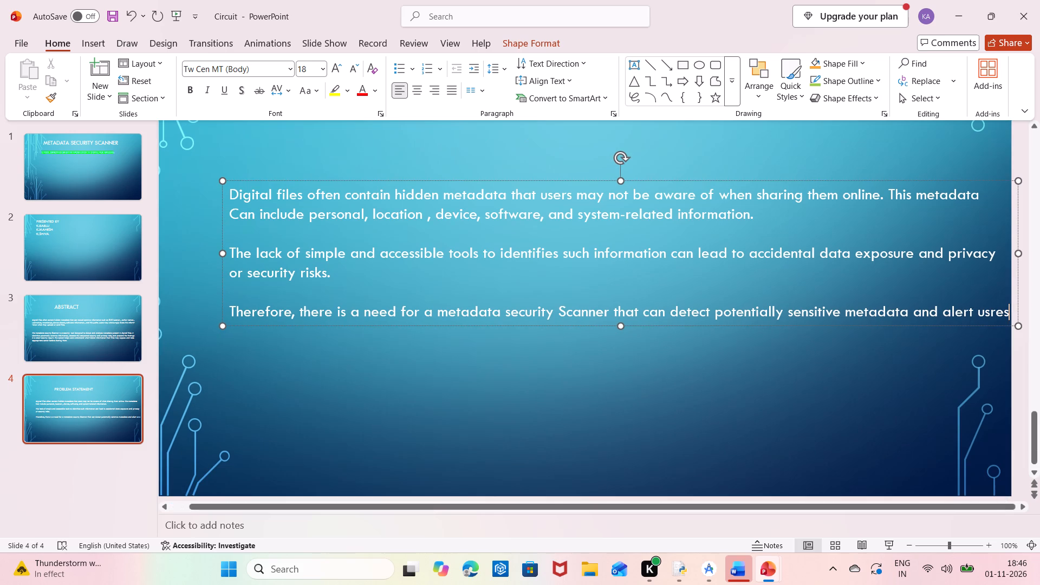
key(BackSpace)
key(BackSpace)
key(BackSpace)
key(BackSpace)
key(BackSpace)
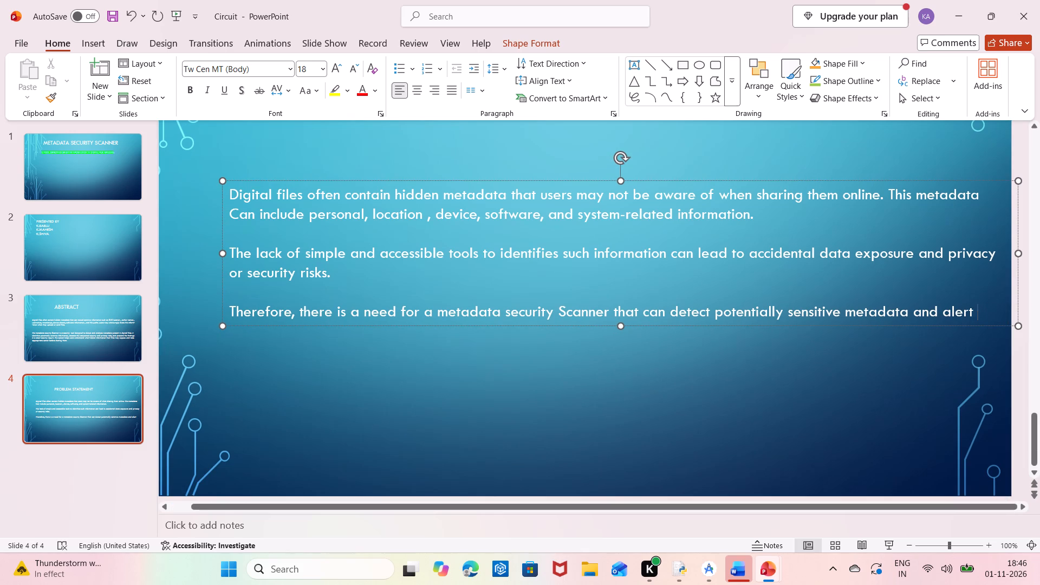
key(Return)
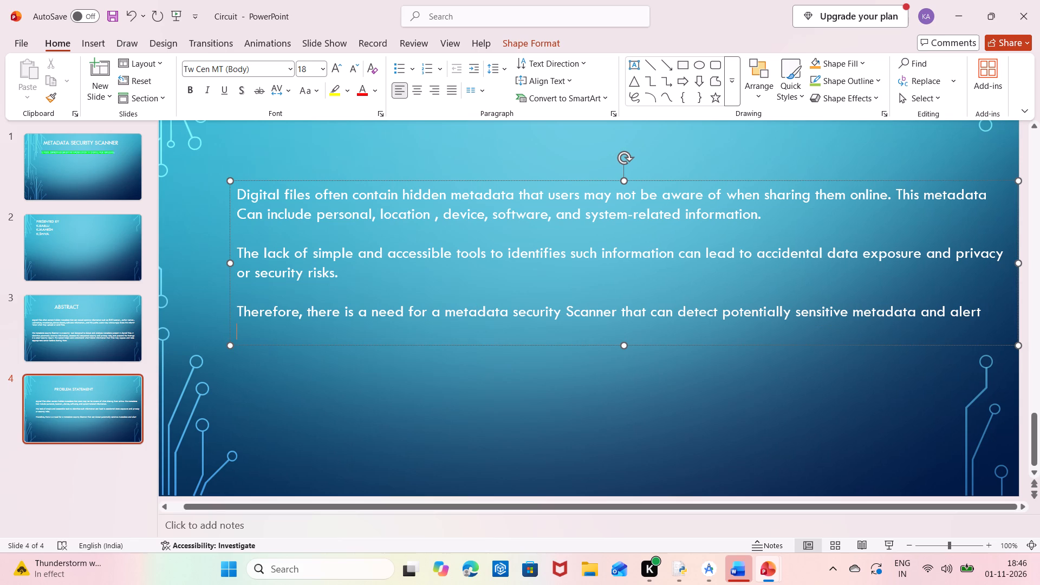
text(users)
key(space)
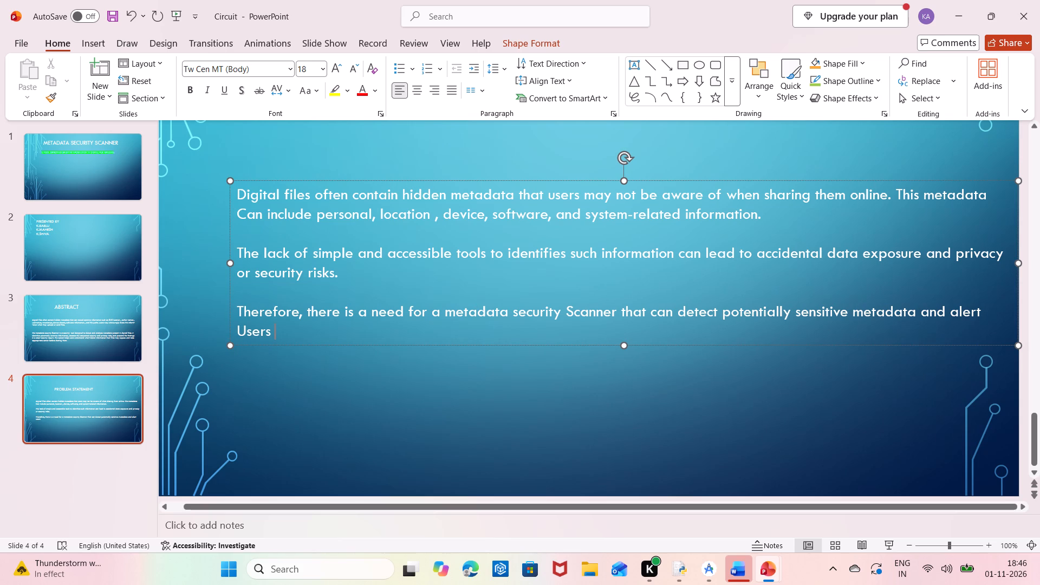
Change the capital "U" of "Users" to lowercase in the third paragraph's second line.
click(246, 329)
key(BackSpace)
key(u)
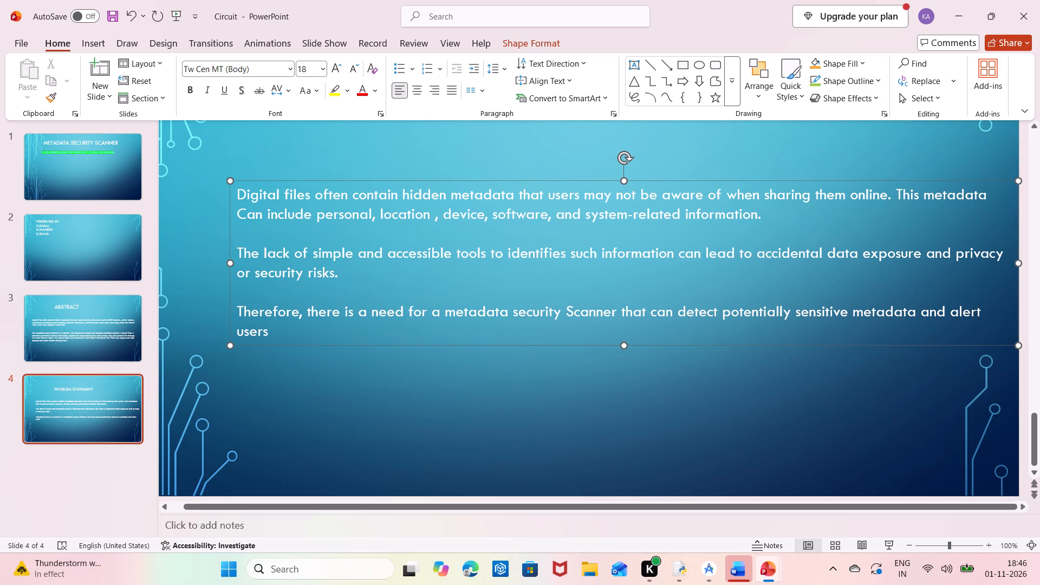
Continue the third paragraph's second line after "users" with "about the associated risks".
click(276, 333)
text(about)
key(space)
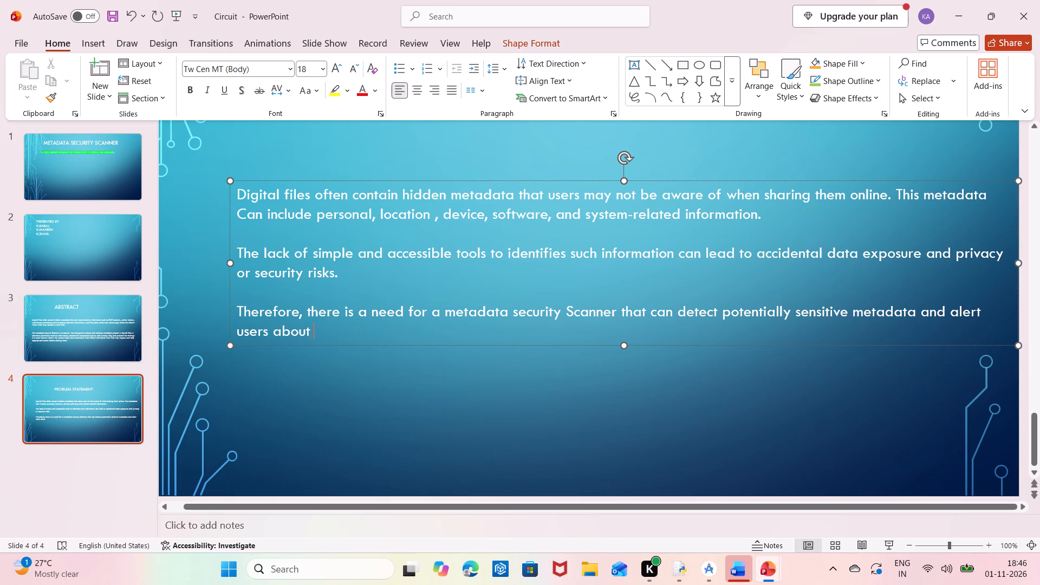
text(the)
key(space)
text(associate)
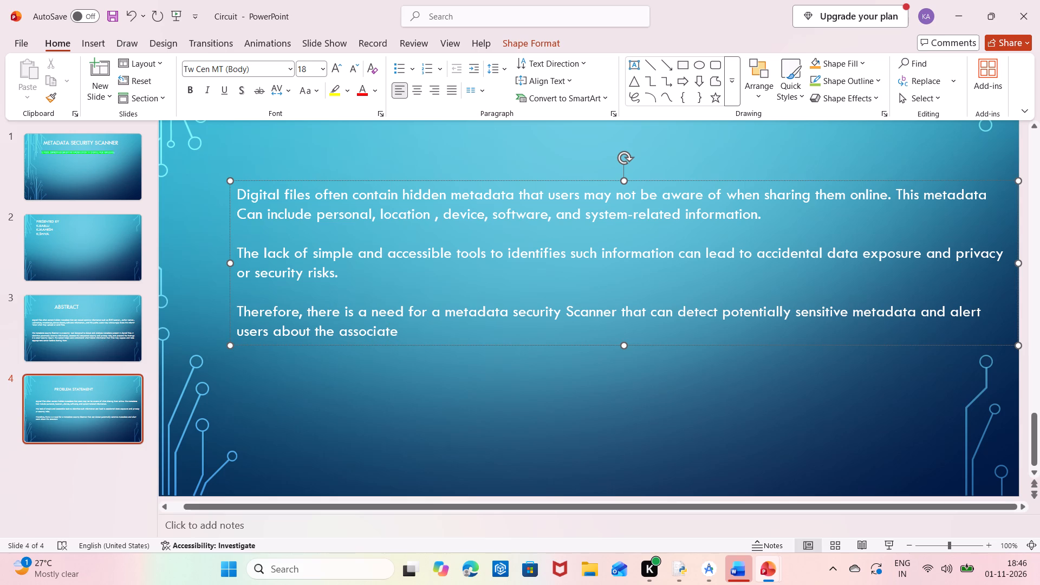
text(d risks)
key(space)
Finish the third paragraph with "before they share their files.".
key(b)
text(ef)
text(ore)
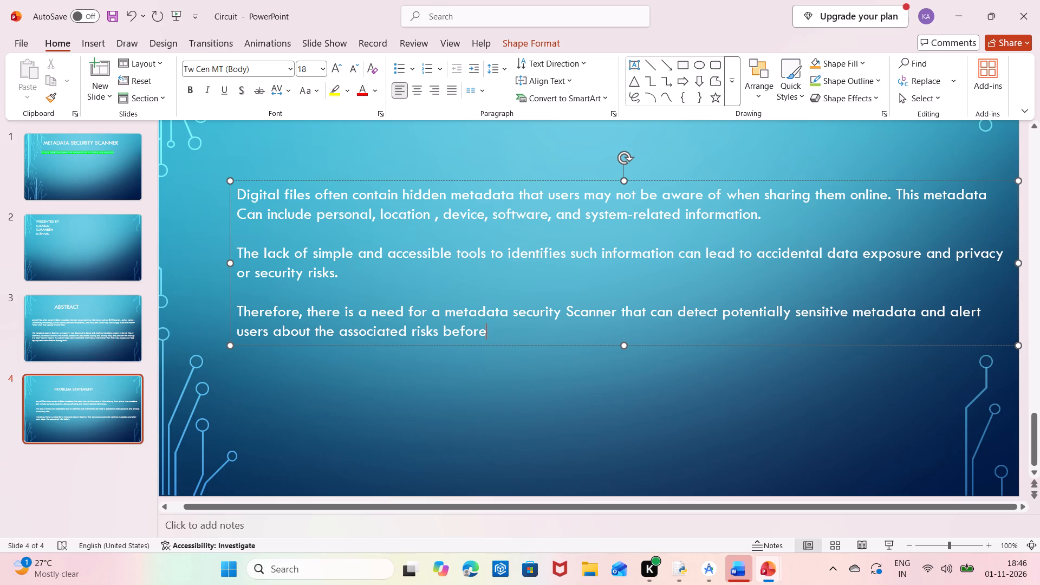
key(space)
text(they)
key(space)
text(share)
key(space)
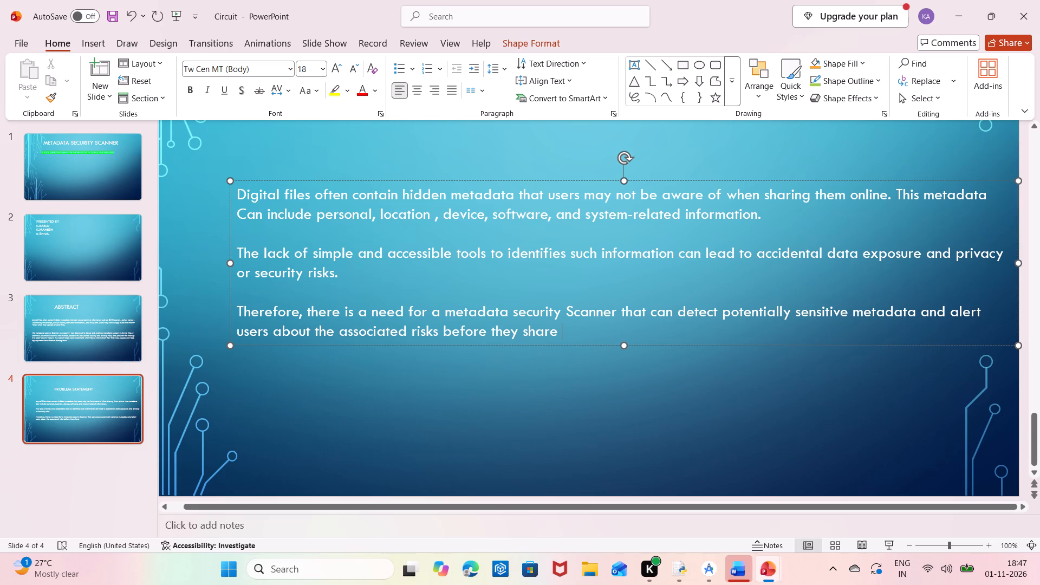
text(thr)
key(BackSpace)
text(eir)
key(space)
text(files)
key(period)
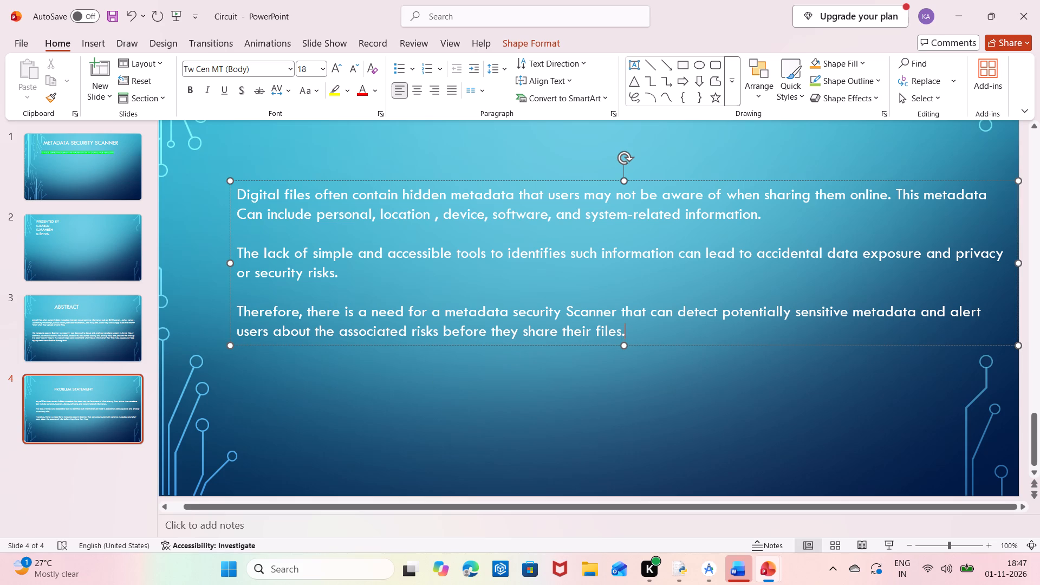
Reposition the problem statement's body text box and widen it by extending its upper-left corner toward the slide's left edge.
drag(507, 343, 499, 352)
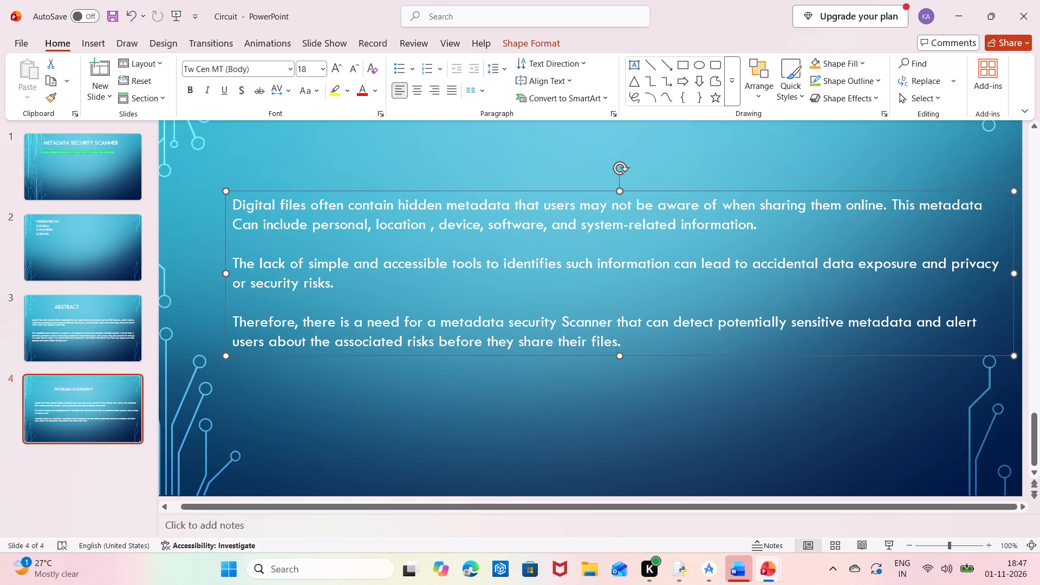
click(232, 203)
drag(232, 203, 265, 210)
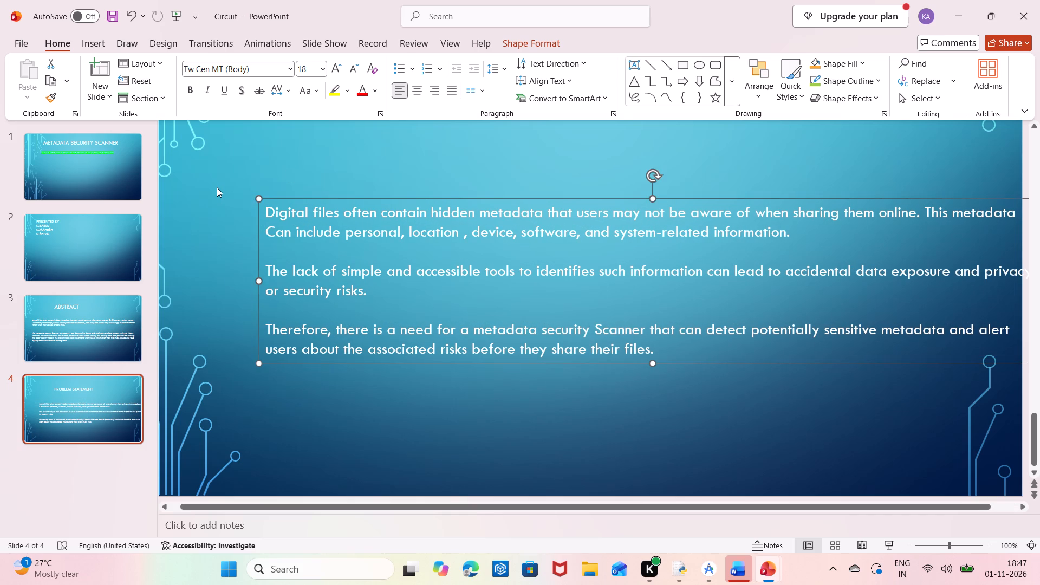
click(217, 187)
click(316, 231)
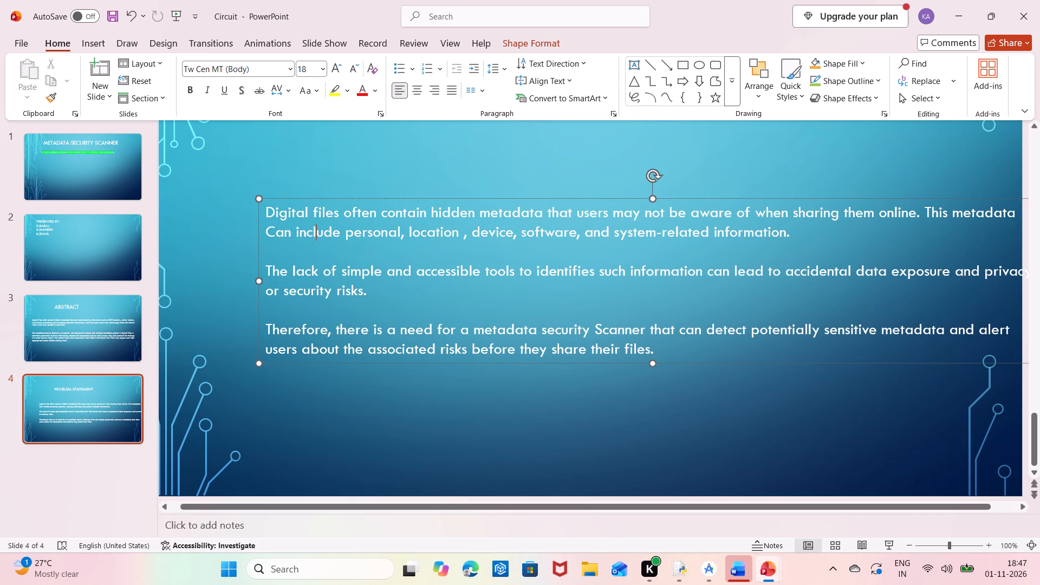
drag(307, 257, 246, 223)
click(246, 223)
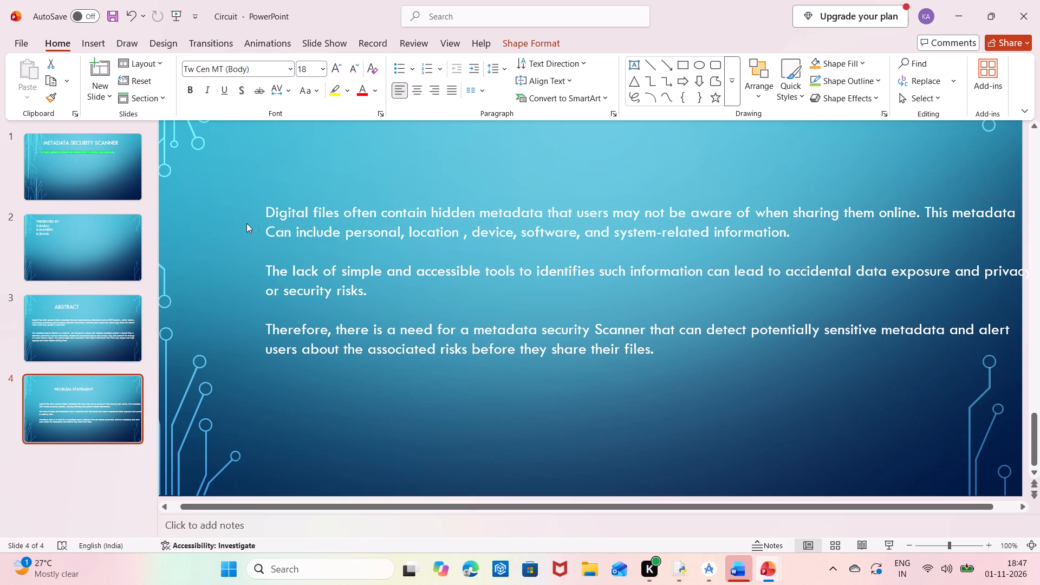
drag(246, 223, 270, 188)
click(270, 188)
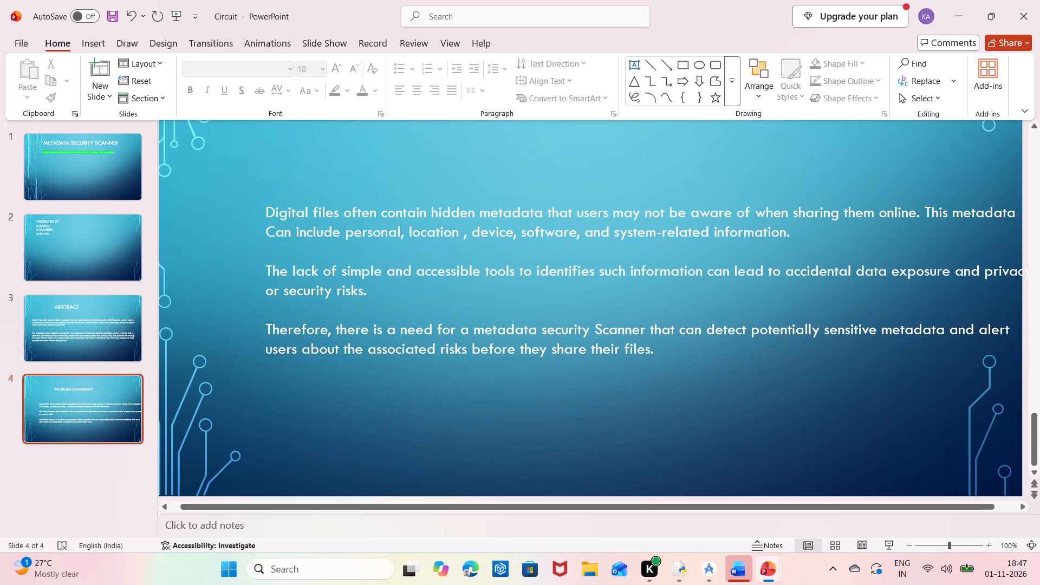
click(339, 261)
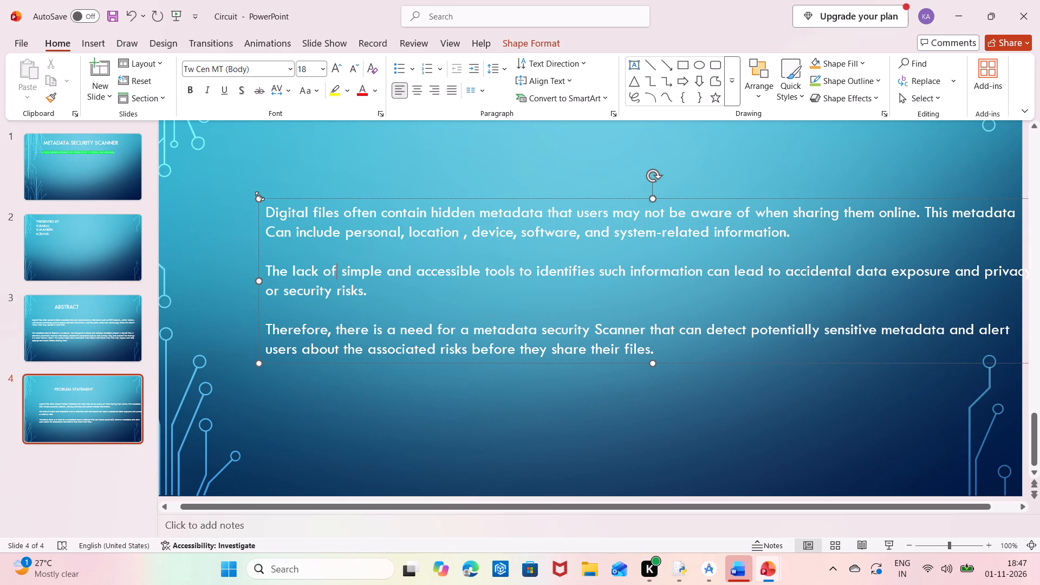
drag(259, 196, 210, 179)
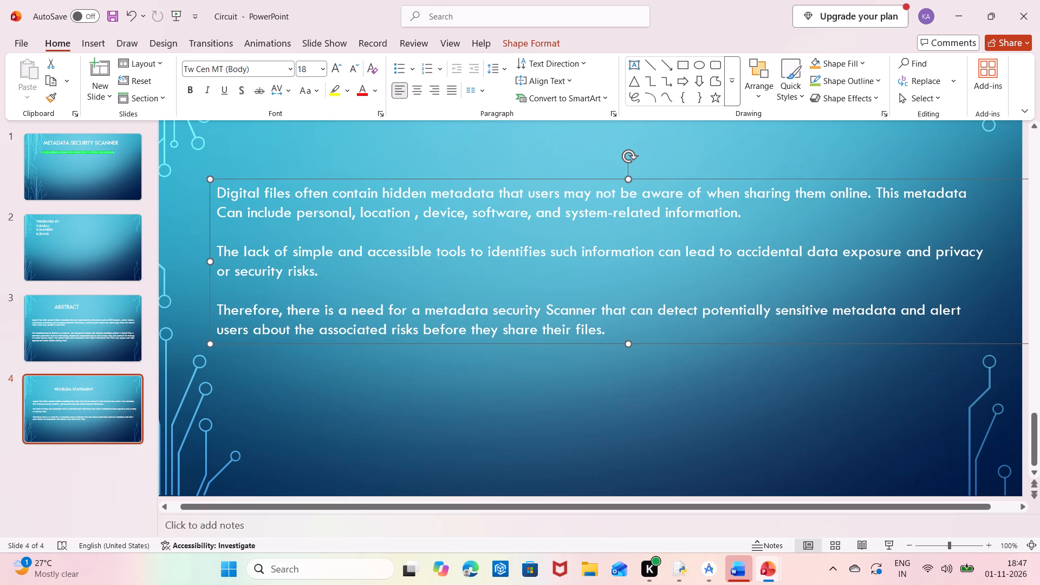
Set the font size of the three problem statement paragraphs to 24.
click(215, 190)
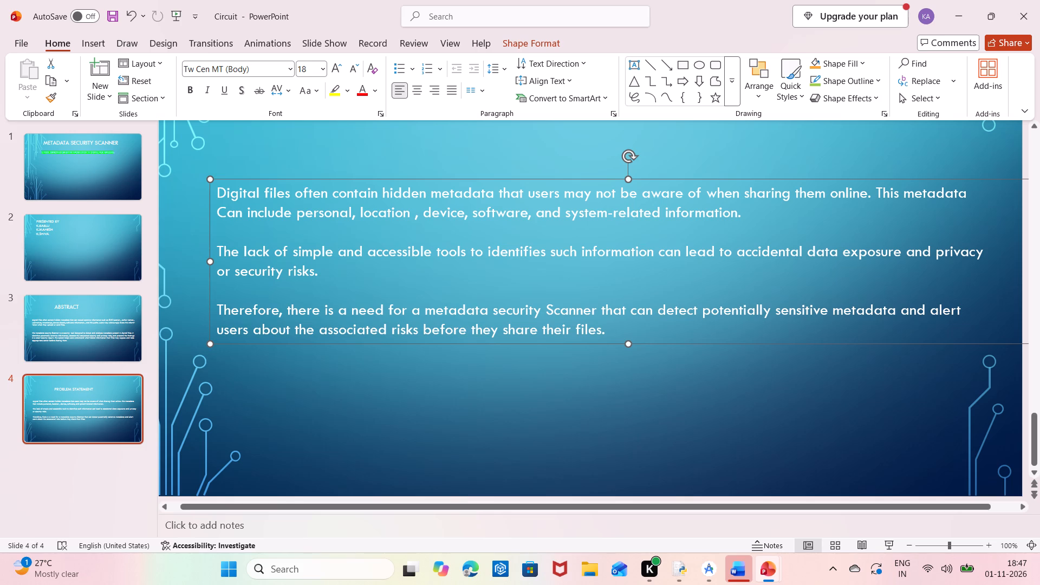
click(216, 191)
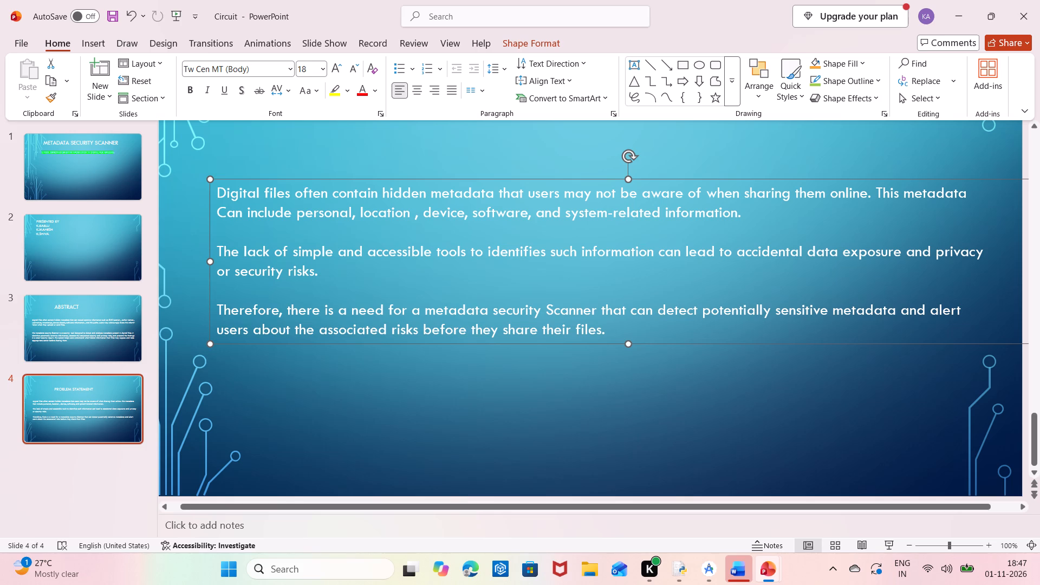
click(219, 192)
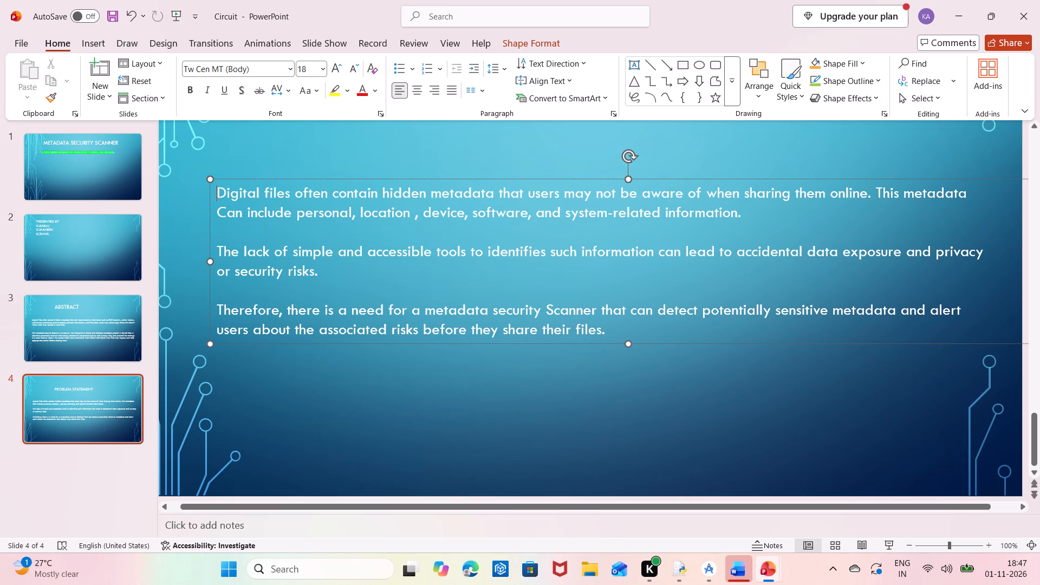
drag(219, 192, 588, 339)
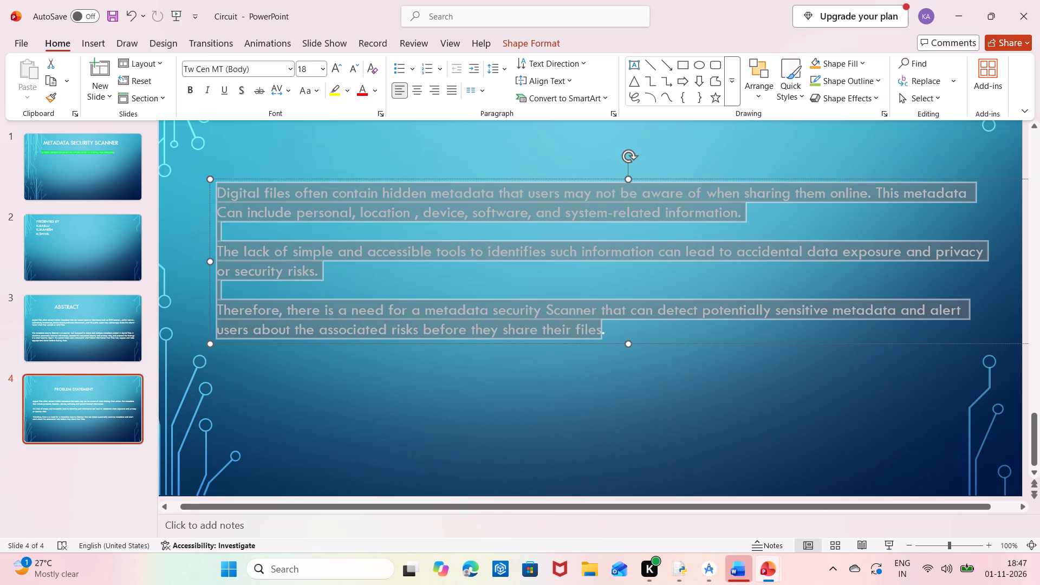
drag(588, 339, 600, 339)
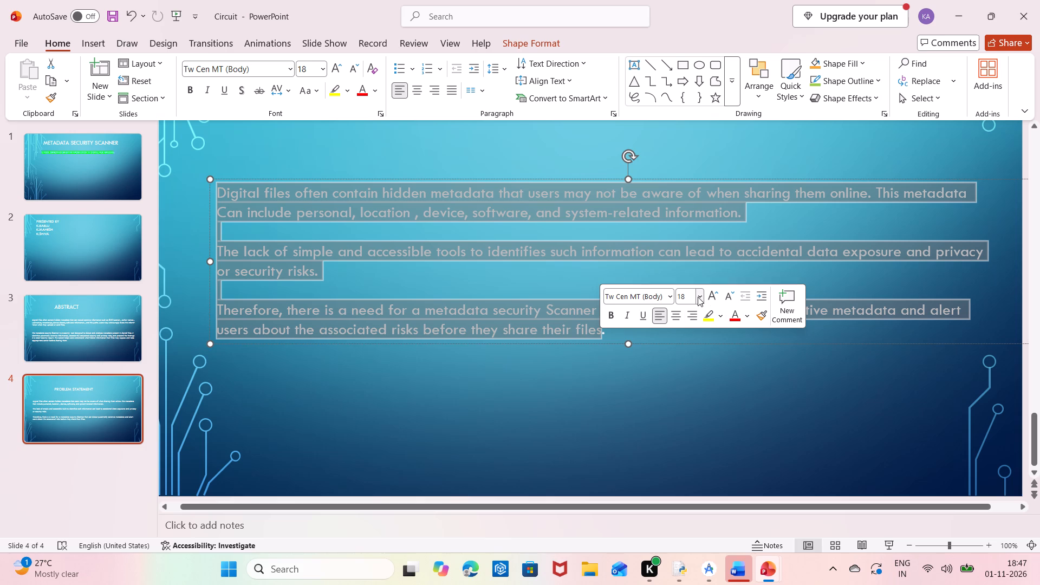
click(698, 297)
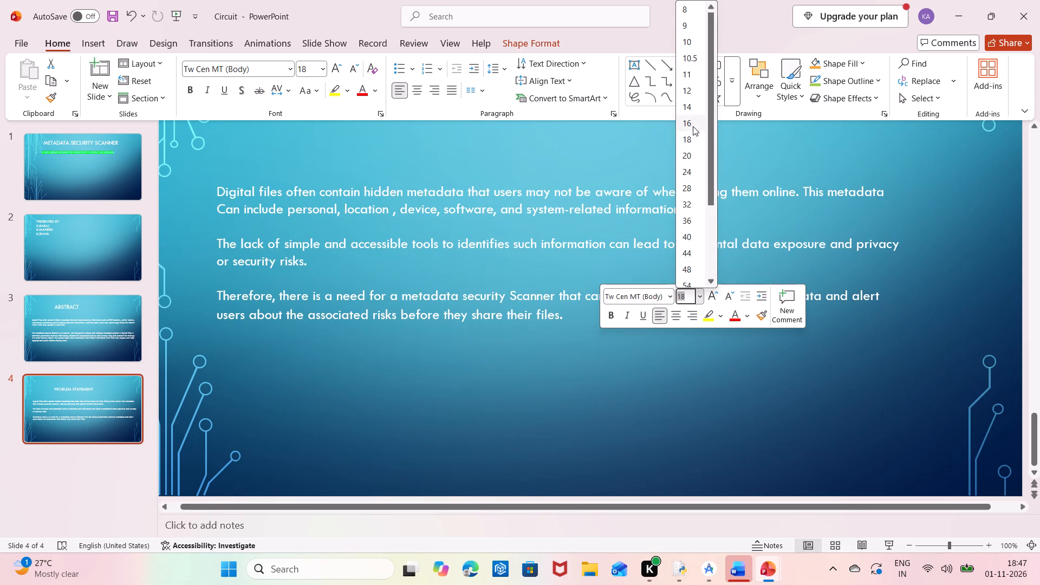
click(698, 167)
click(573, 346)
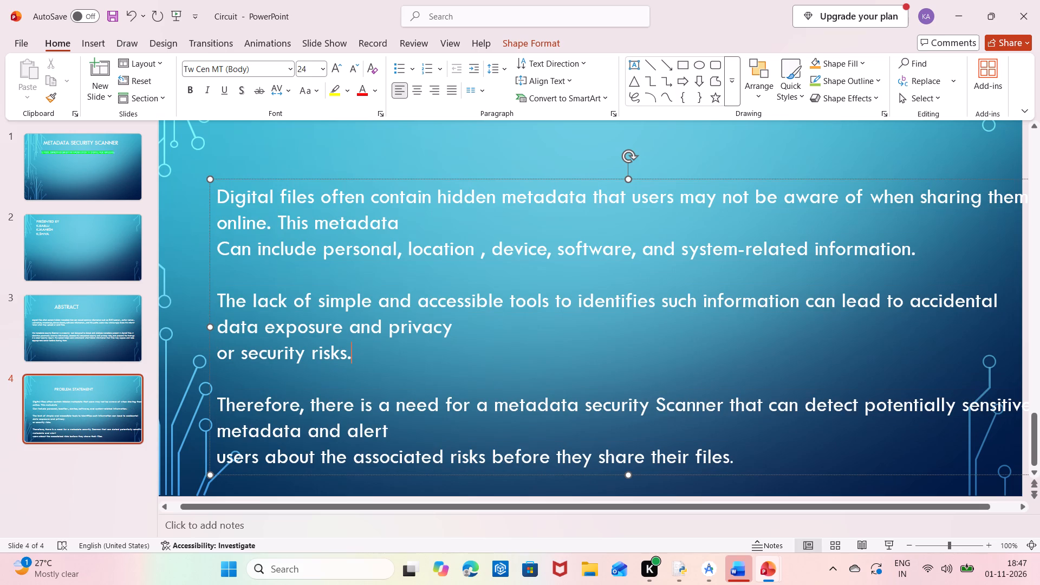
Add a new slide after the problem statement slide.
scroll(573, 346, down, 4)
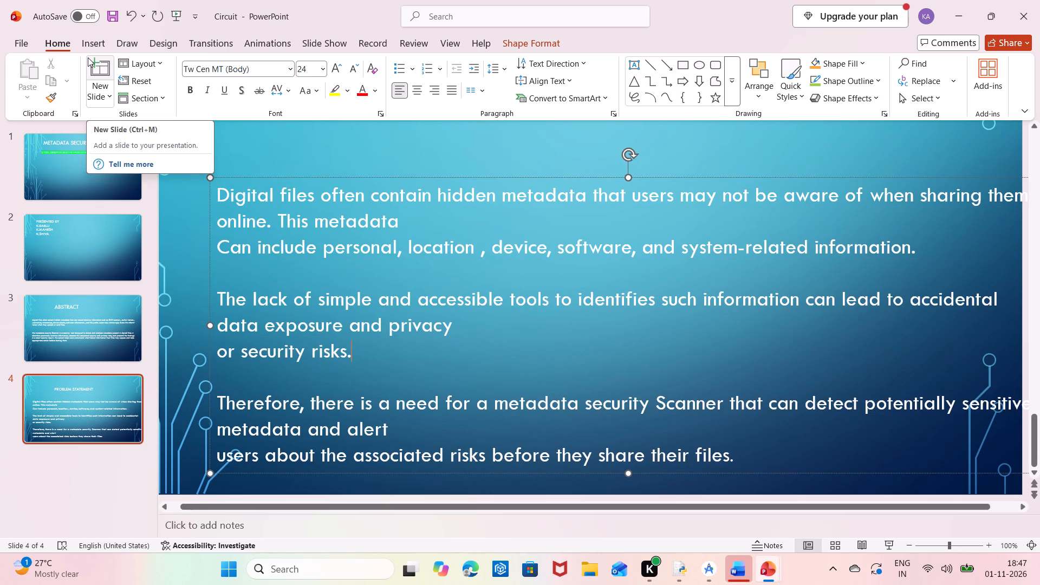
click(98, 71)
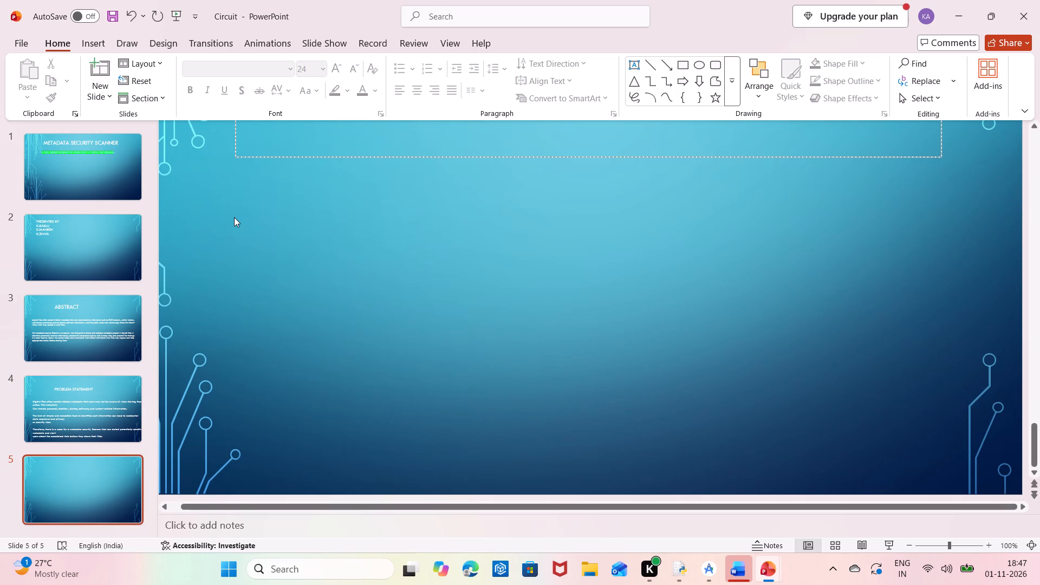
Title slide 5 "Proposed Solution".
scroll(484, 248, up, 1)
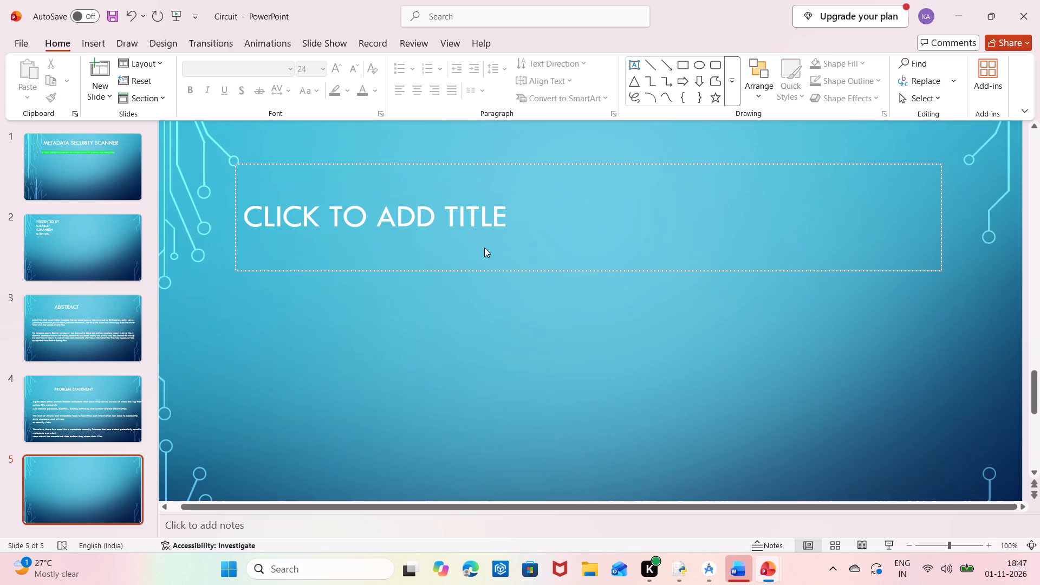
scroll(484, 248, up, 1)
click(316, 190)
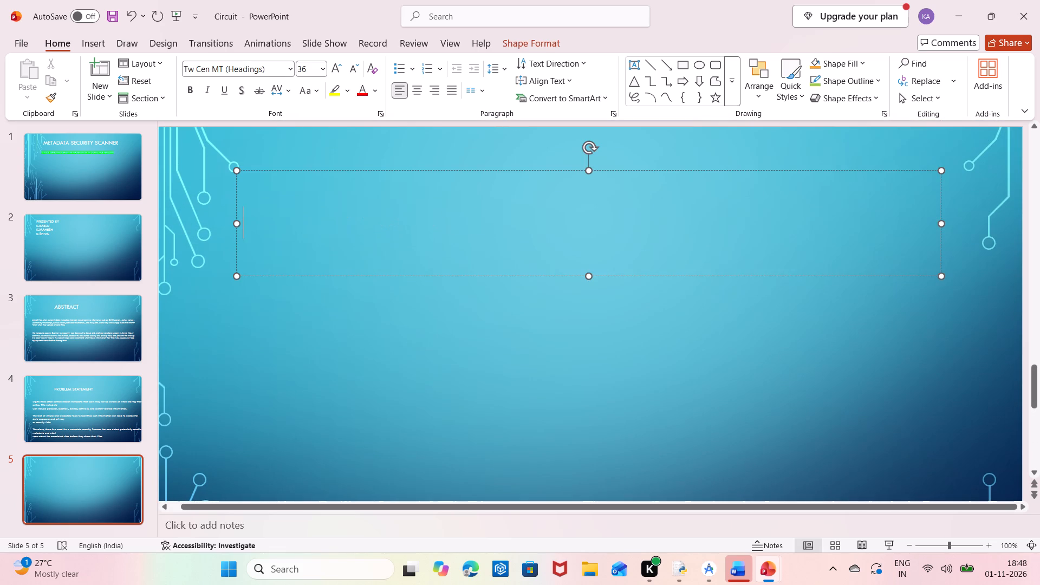
key(p)
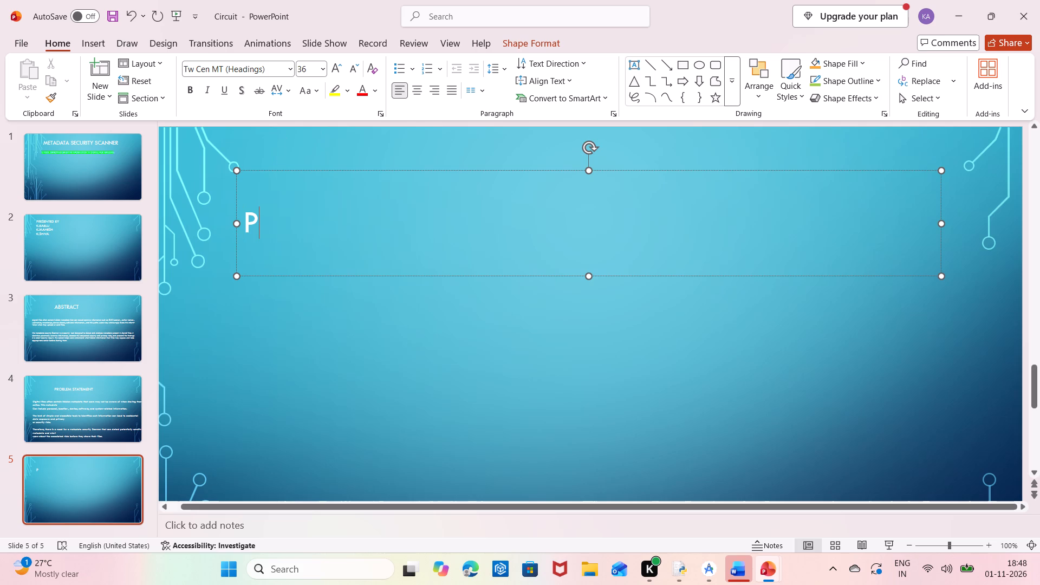
text(ri)
key(BackSpace)
text(op)
key(e)
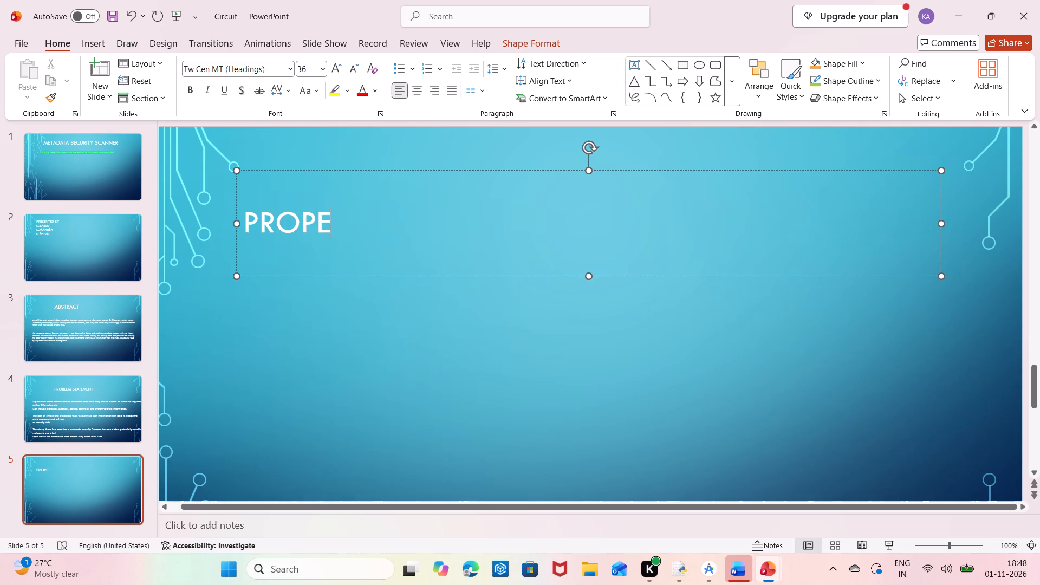
key(BackSpace)
text(osed)
key(space)
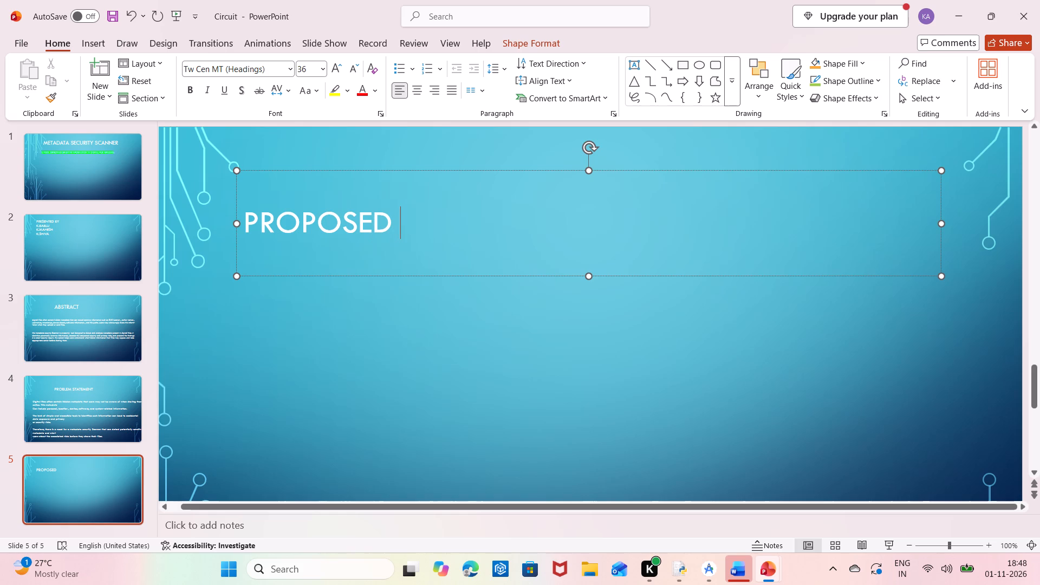
text(soluto)
key(BackSpace)
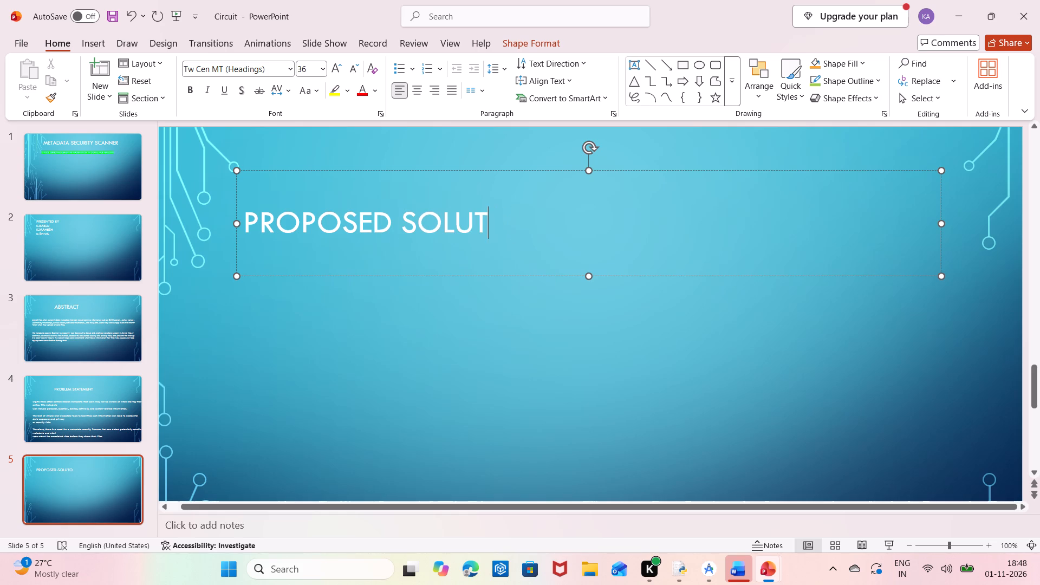
text(ion)
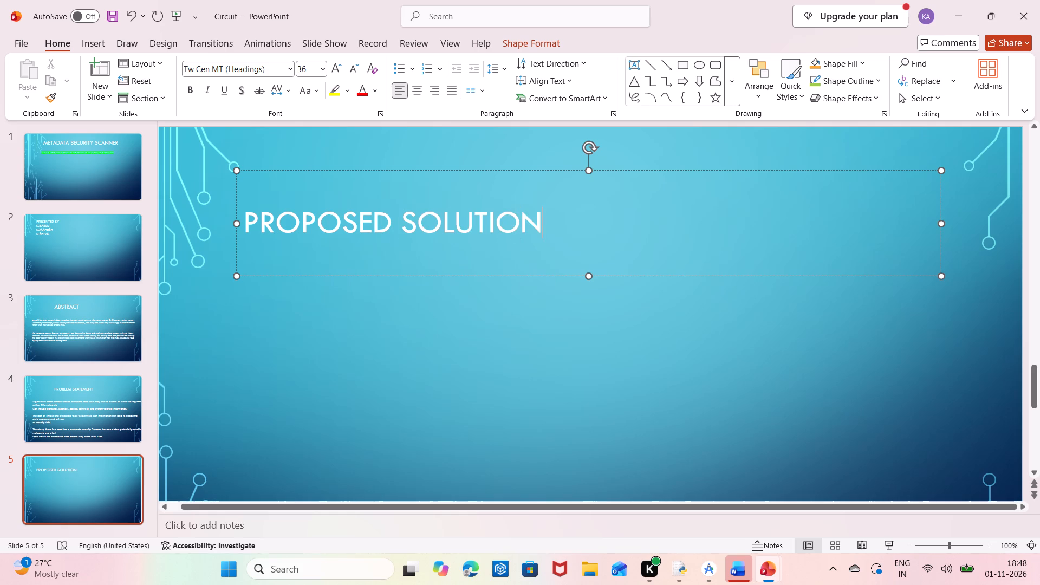
Shift the slide 5 title toward the middle of its placeholder by inserting 15 leading spaces.
click(243, 218)
key(space)
key(space)
key(space)
key(space)
key(space)
key(space)
key(space)
key(space)
key(space)
key(space)
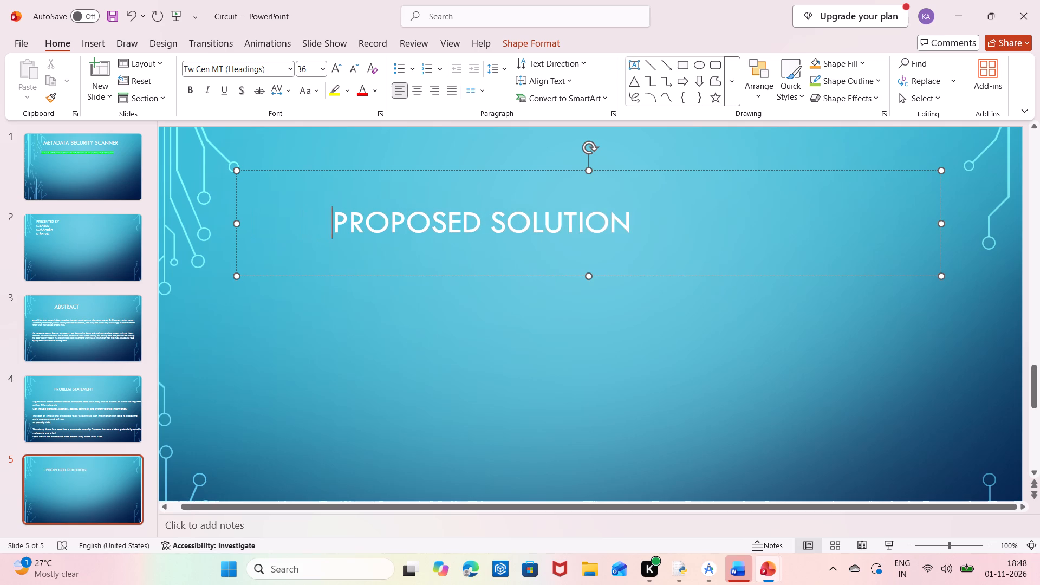
key(space)
key(space)
key(space)
key(space)
key(space)
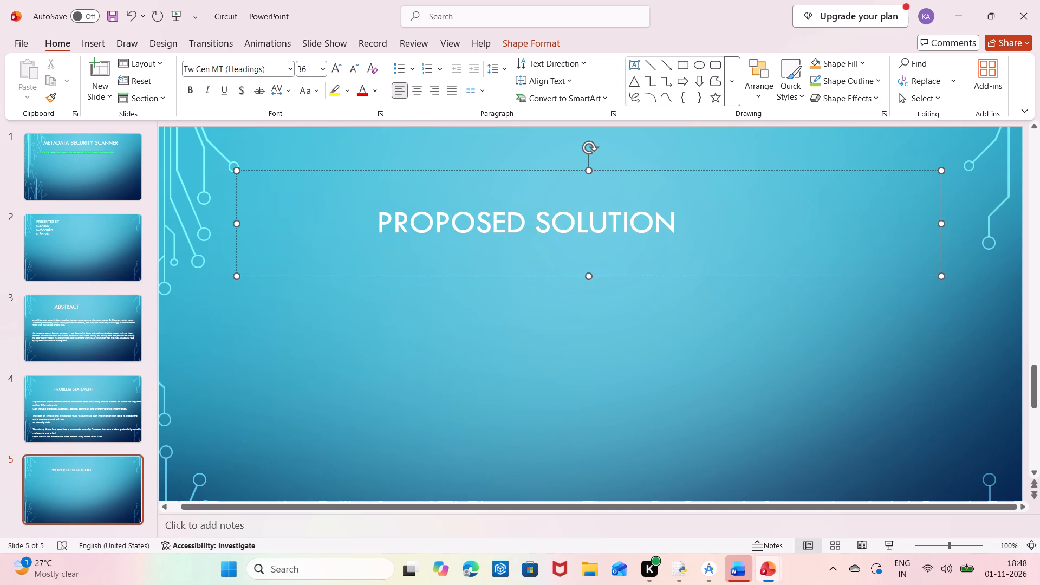
drag(430, 183, 430, 118)
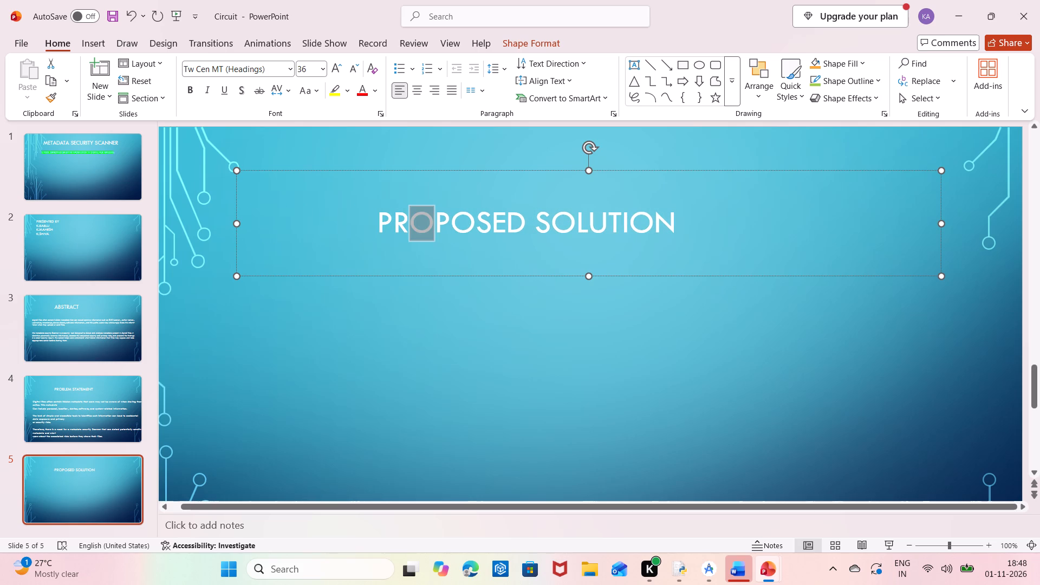
drag(430, 118, 430, 124)
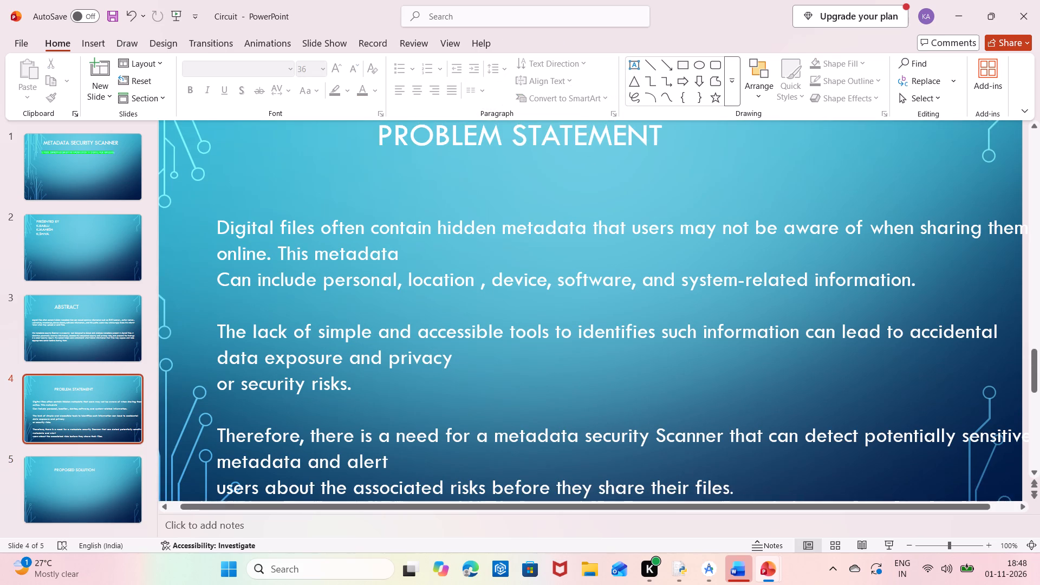
Place a new text box just below the title placeholder, near its left edge, on the Proposed Solution slide.
scroll(459, 167, down, 2)
scroll(459, 167, up, 1)
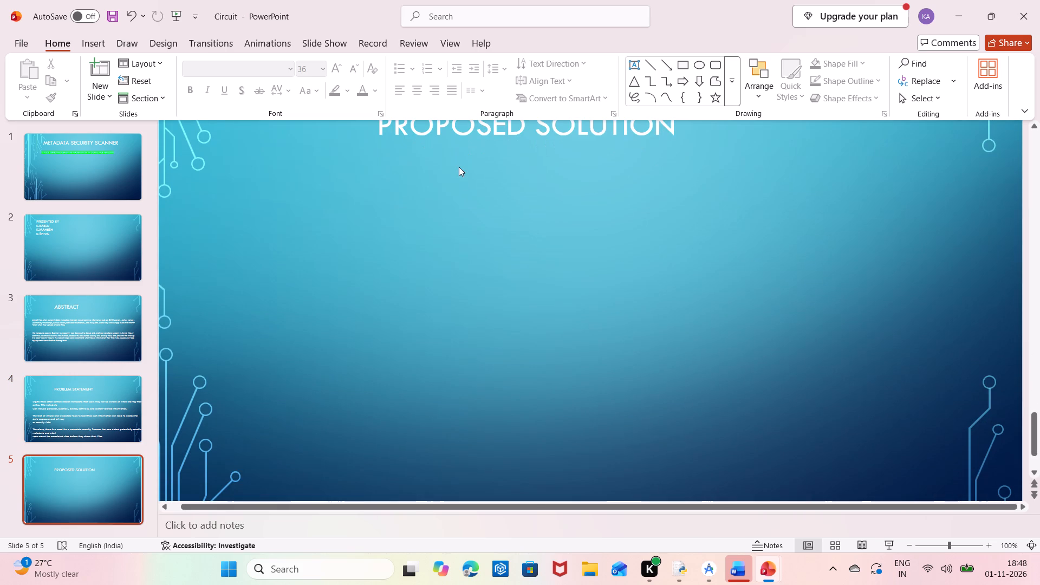
scroll(459, 167, up, 1)
double_click(250, 209)
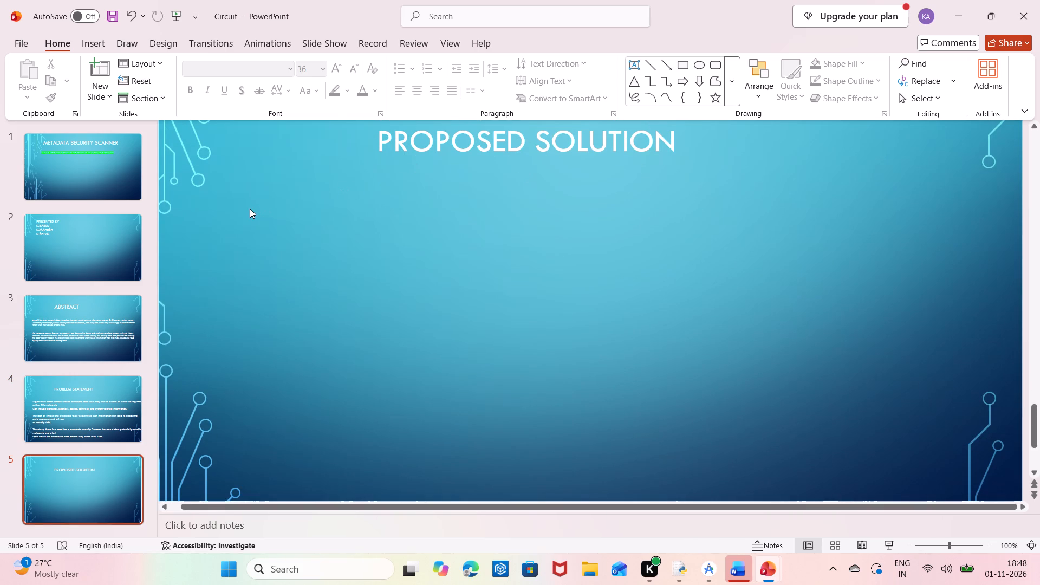
double_click(239, 206)
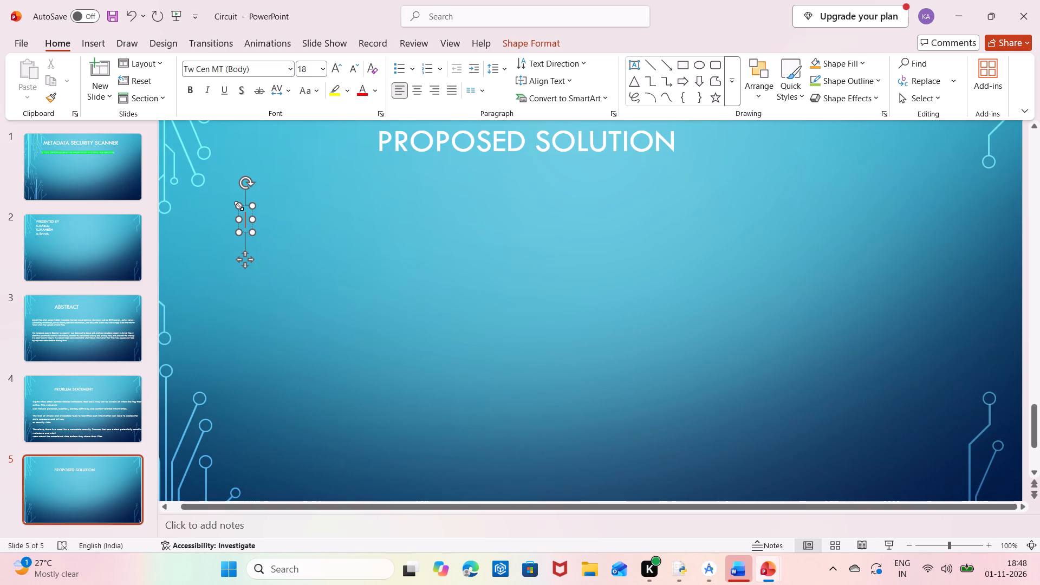
click(229, 195)
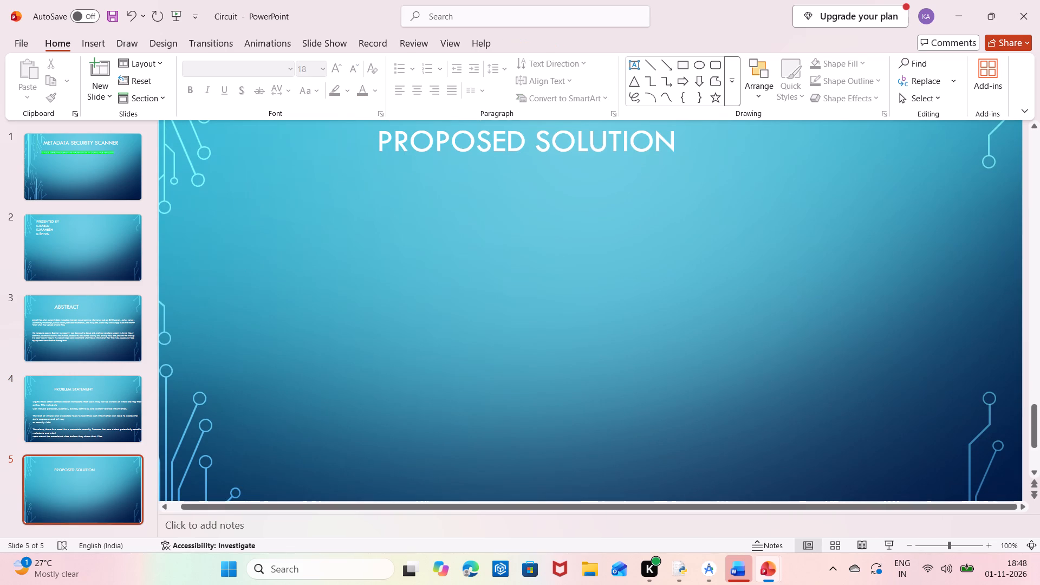
click(236, 193)
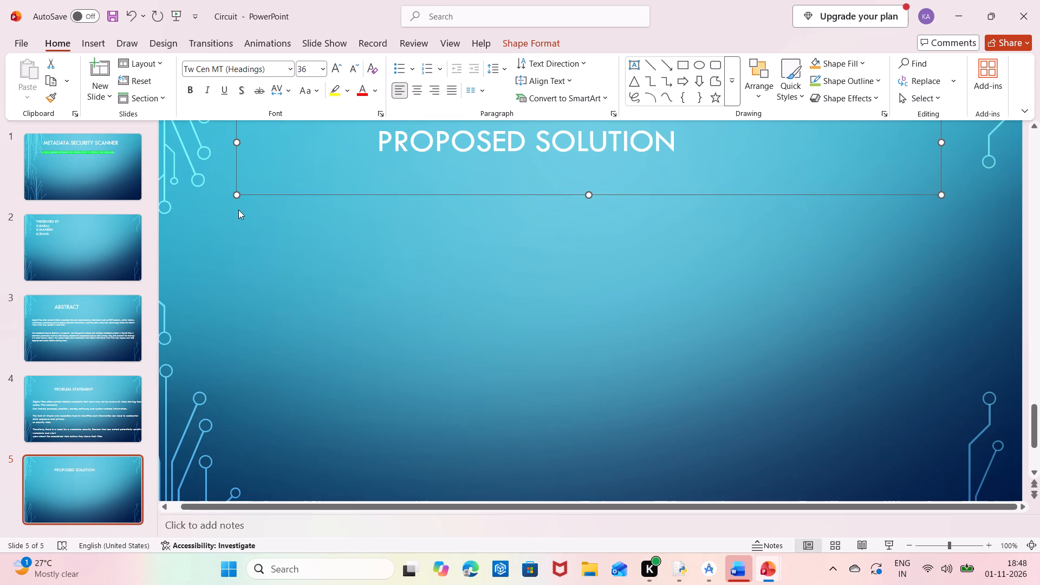
double_click(238, 210)
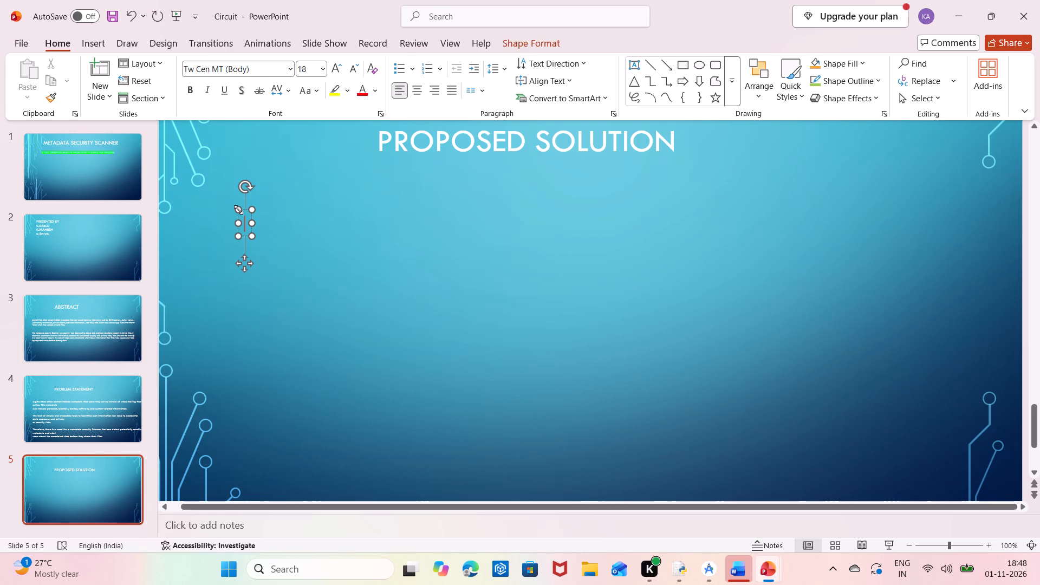
Start the first point in the new text box with "1.Develop a centralized web".
key(1)
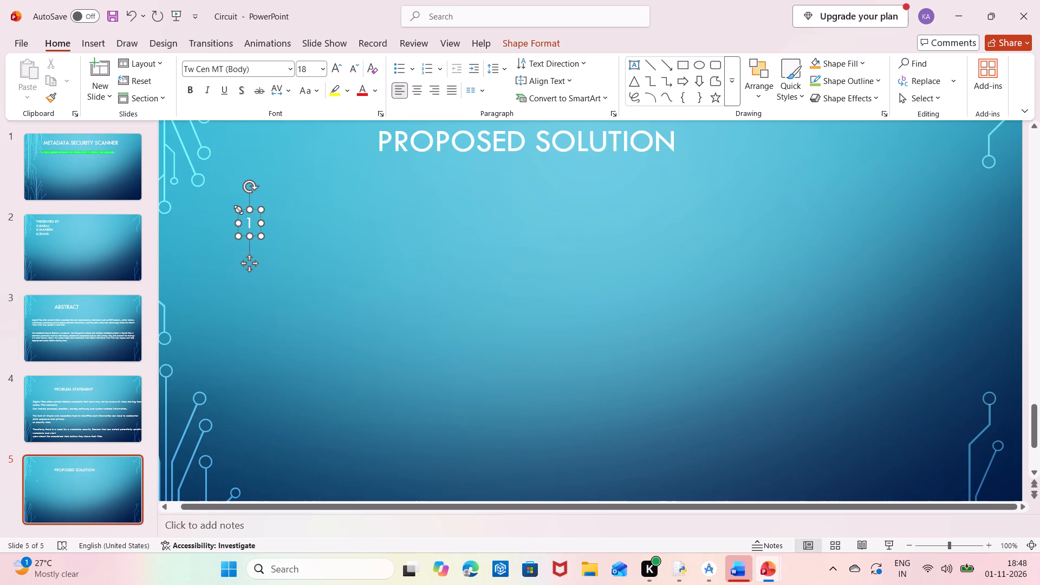
key(period)
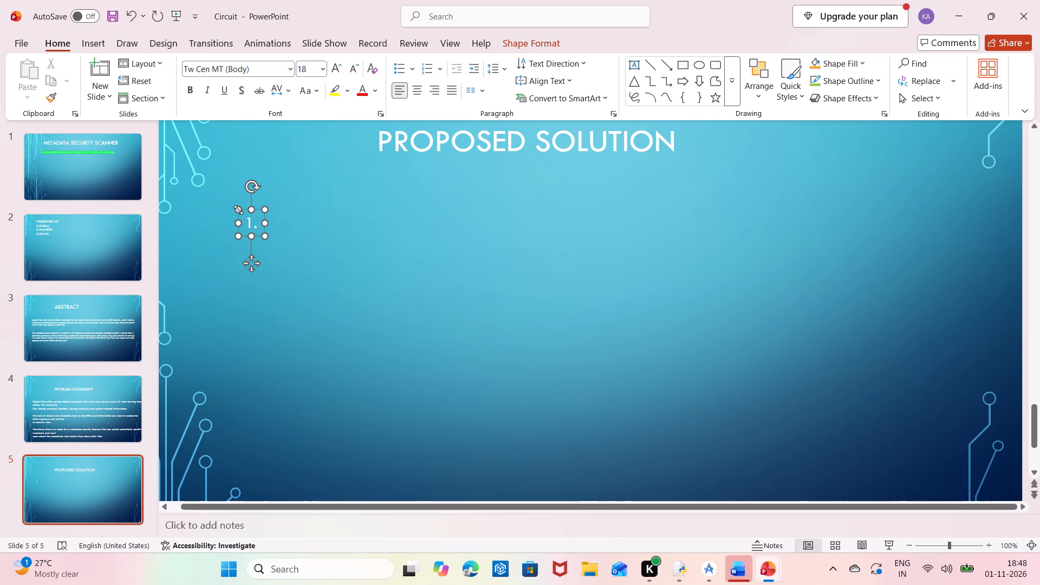
text(De)
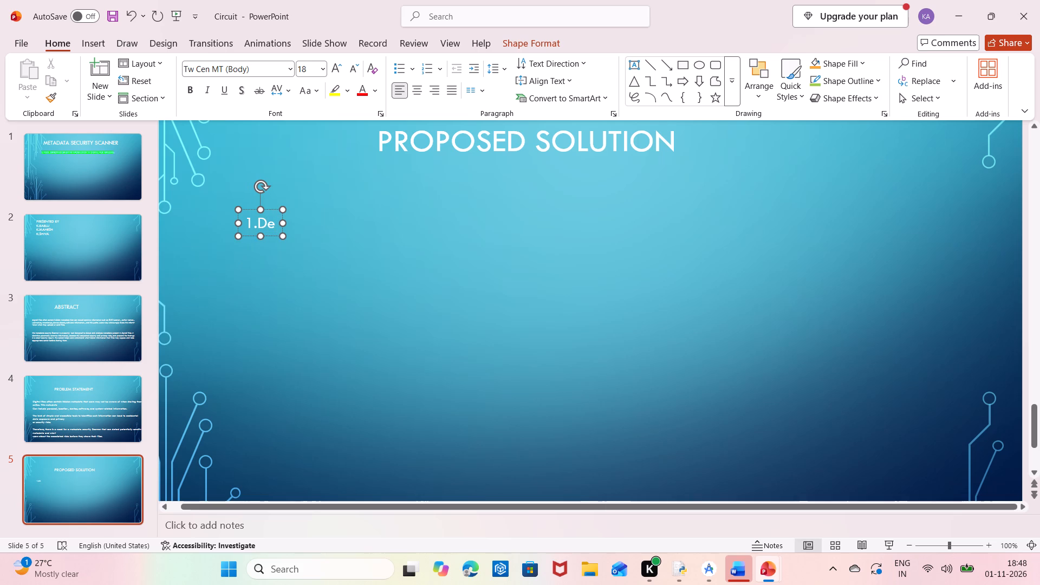
text(velop)
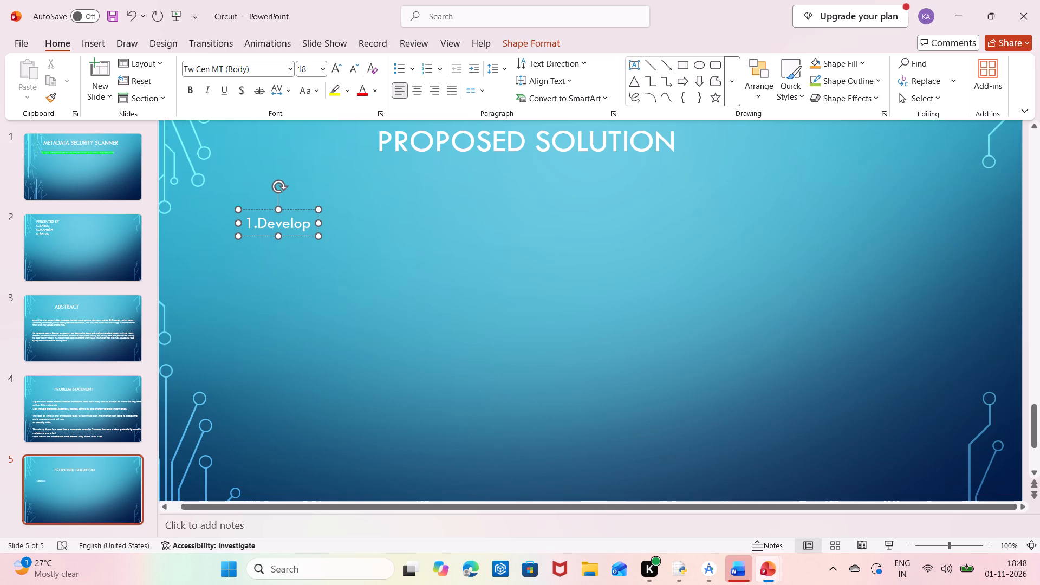
key(space)
text(a)
key(space)
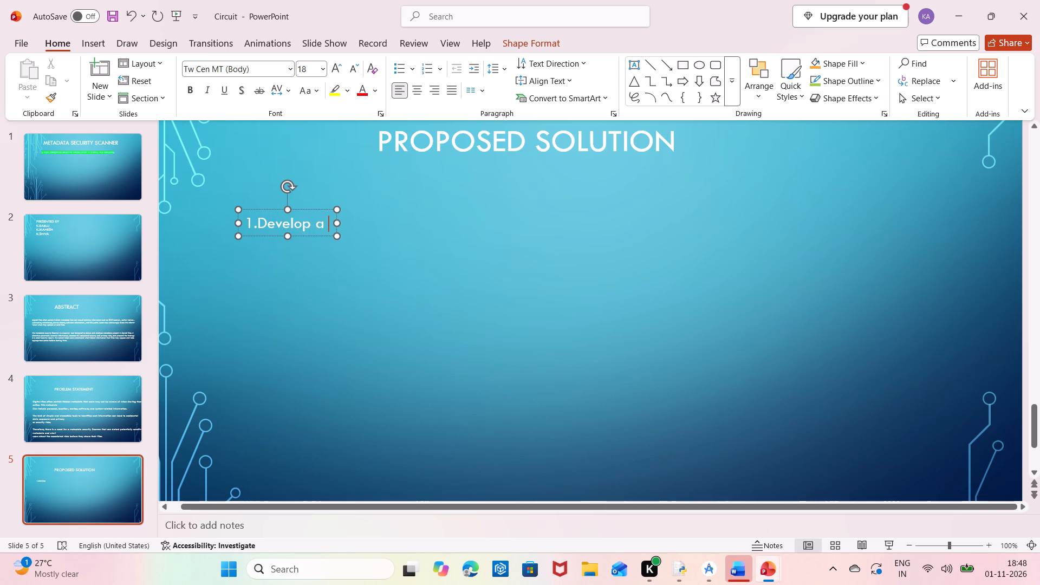
text(center)
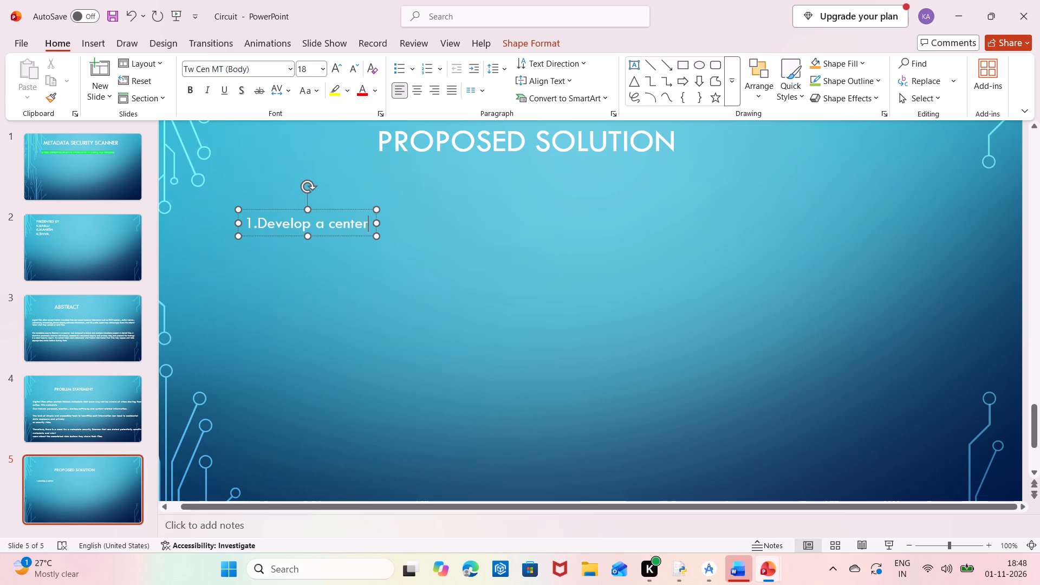
text(ali)
text(zed)
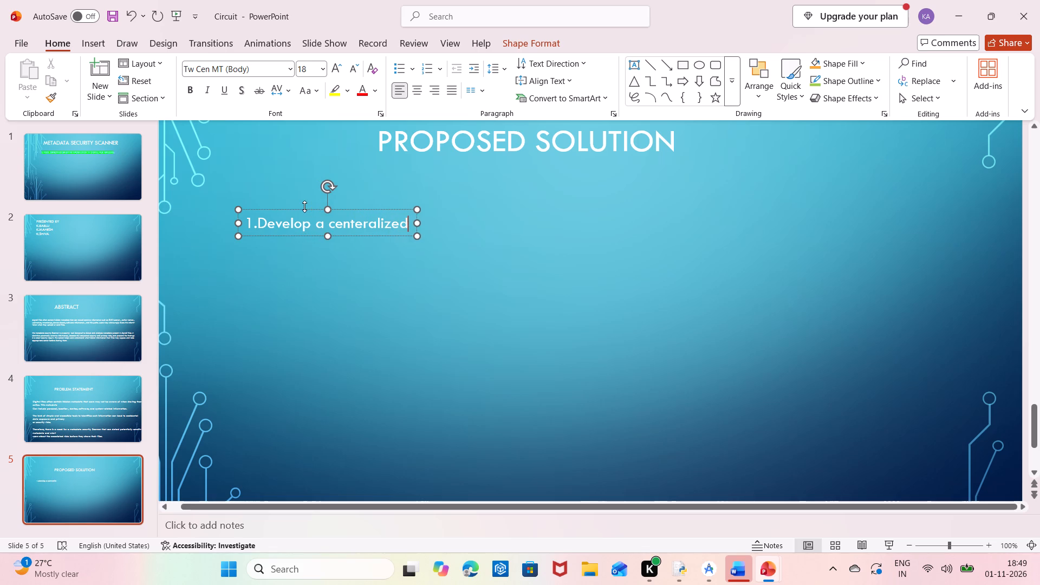
key(space)
text(web)
key(space)
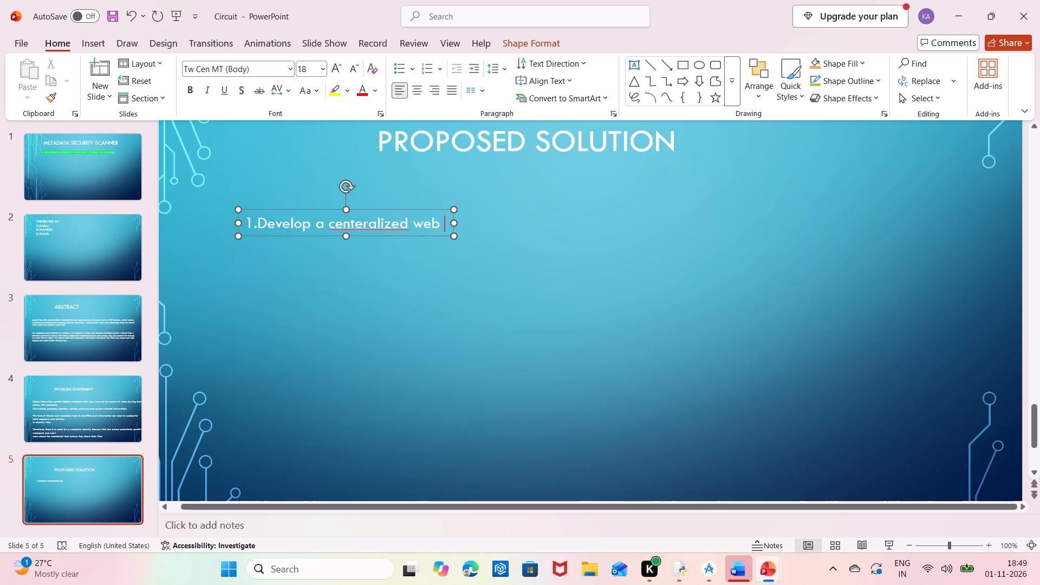
click(364, 227)
key(BackSpace)
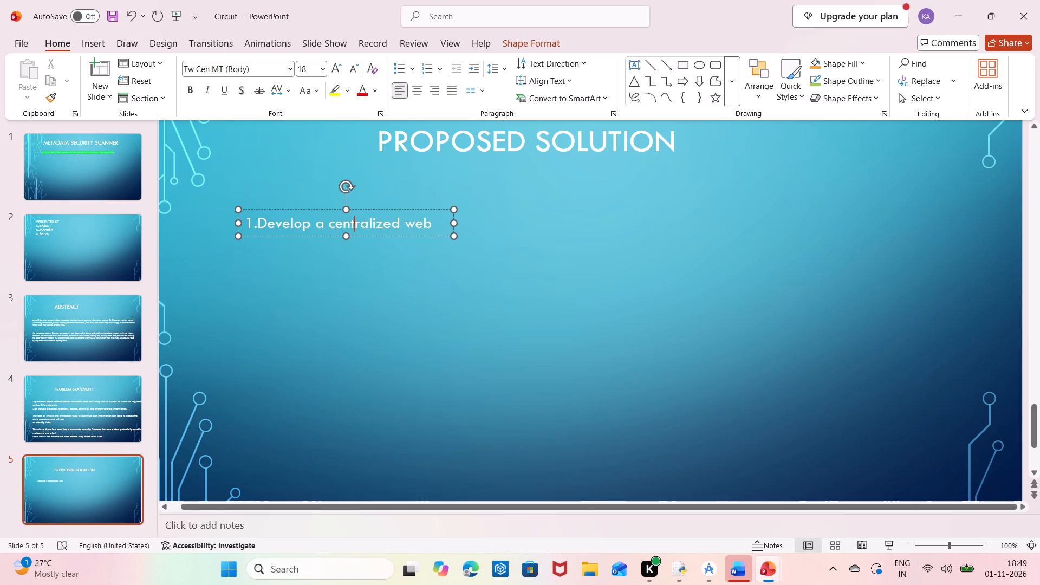
Continue the first point with "application to scan image files for hidden metadata".
click(435, 219)
text(application)
key(space)
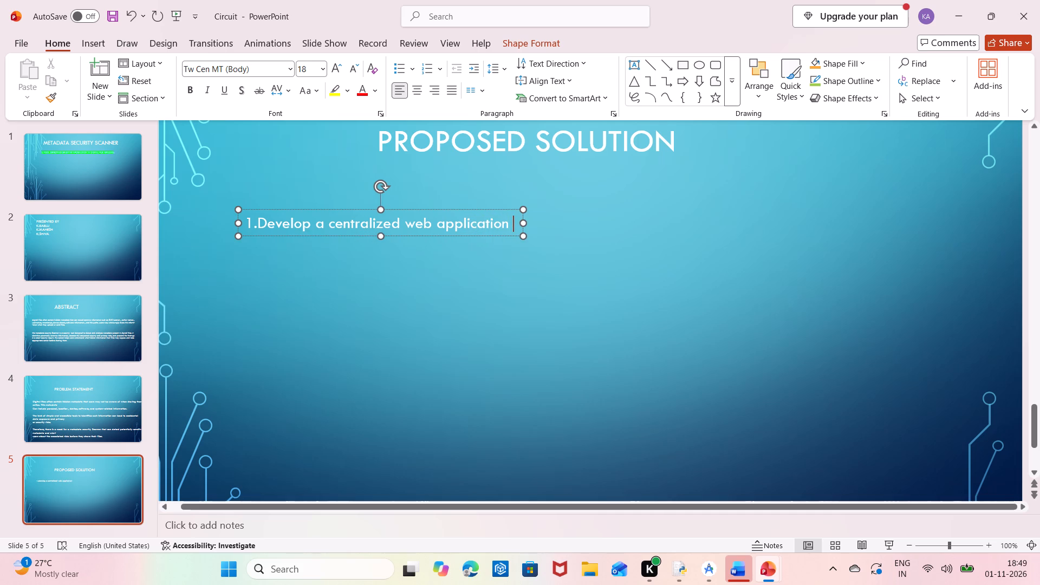
text(to a)
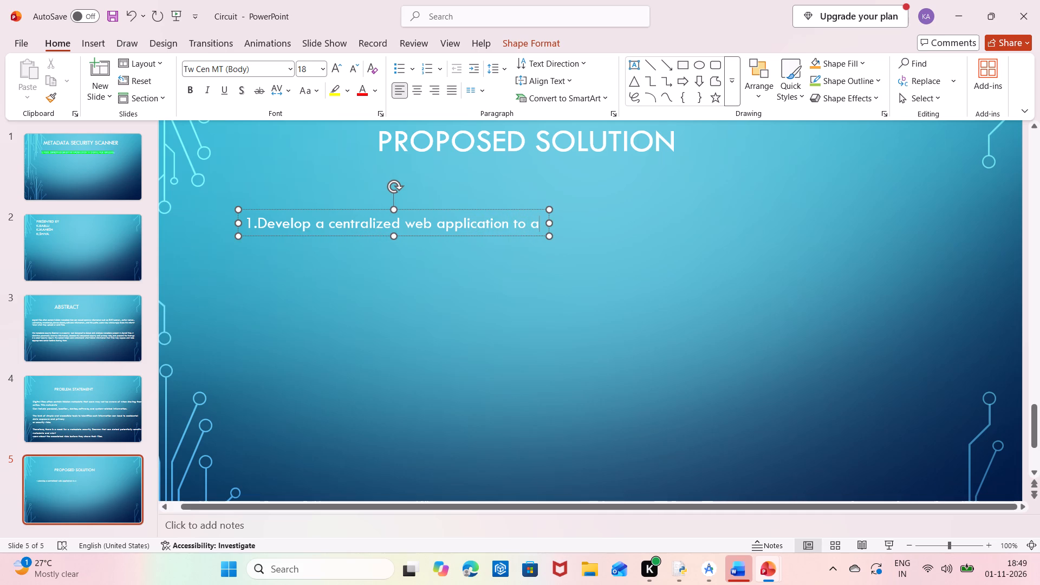
key(BackSpace)
text(scan)
key(space)
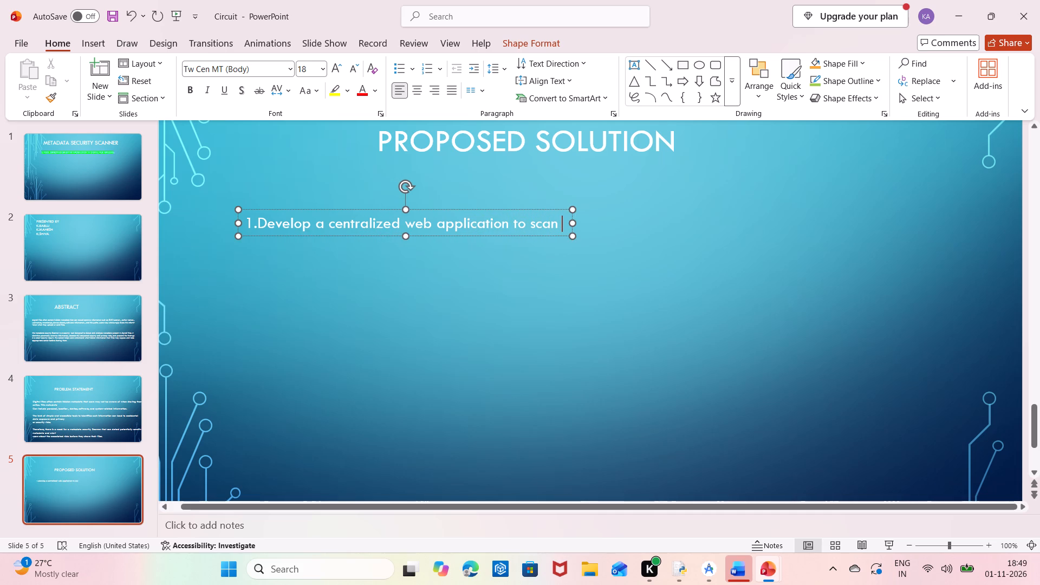
text(image)
key(space)
text(files)
key(space)
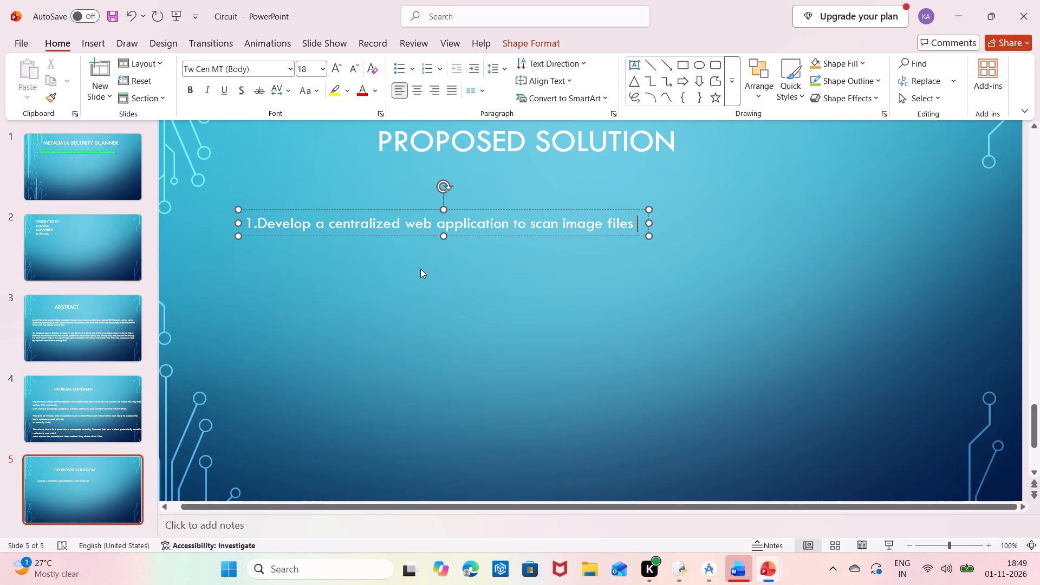
text(for)
key(space)
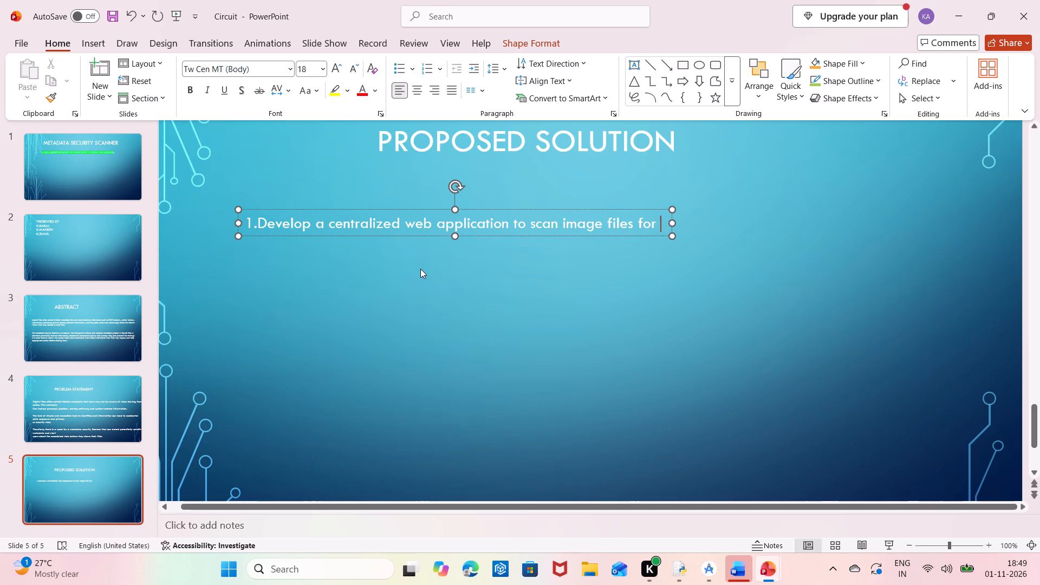
text(hidden)
key(space)
text(metada)
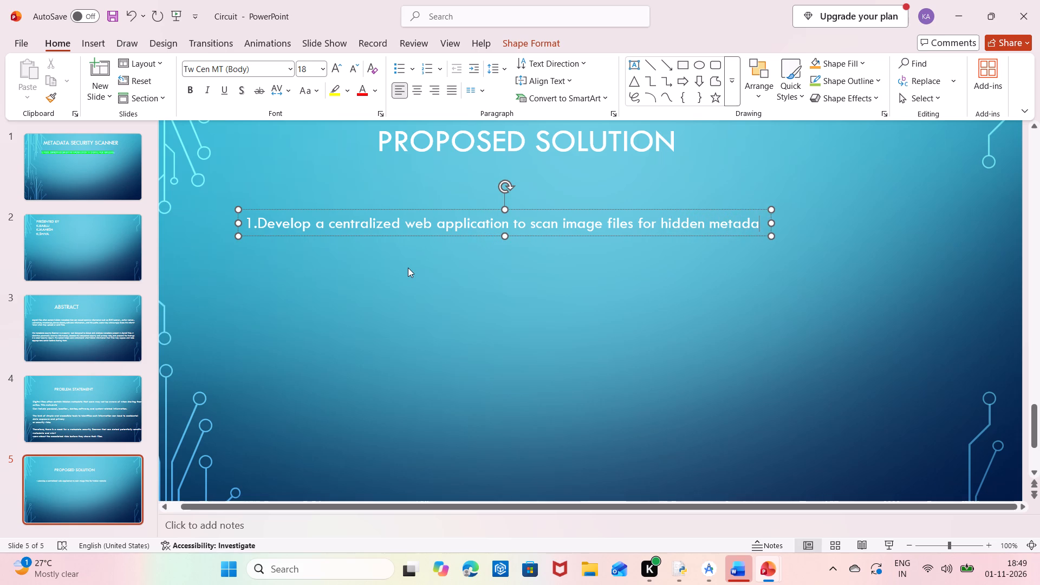
text(ta)
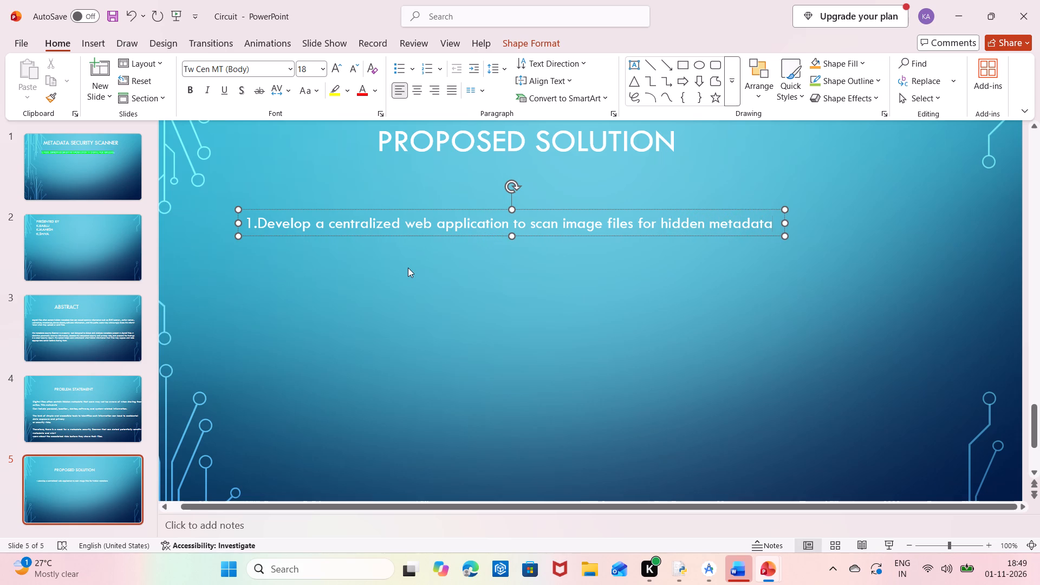
End the first point with a period and start a new line numbered "2.", with a space after both numbers.
key(period)
key(Return)
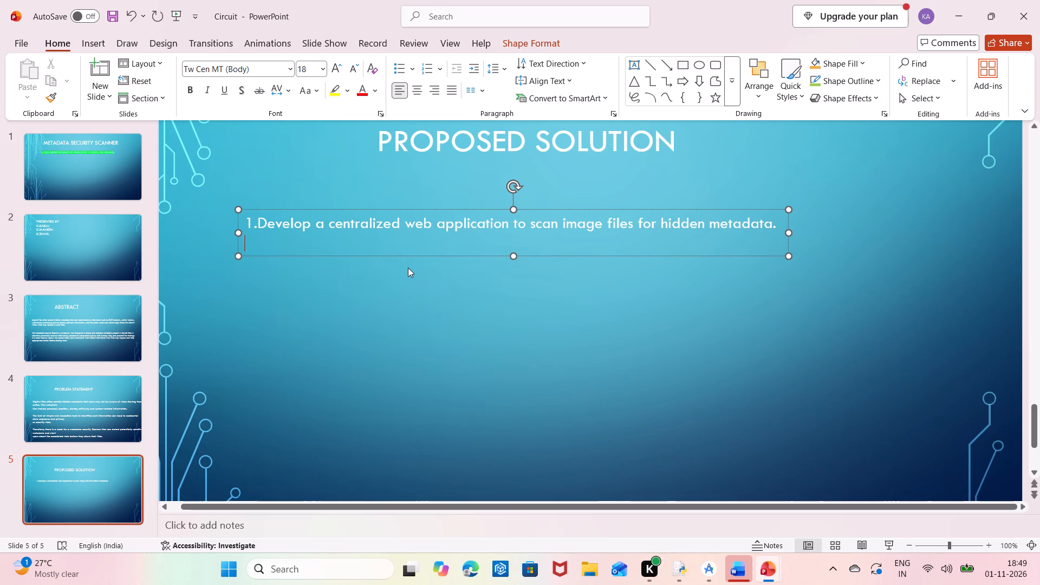
text(2.)
key(space)
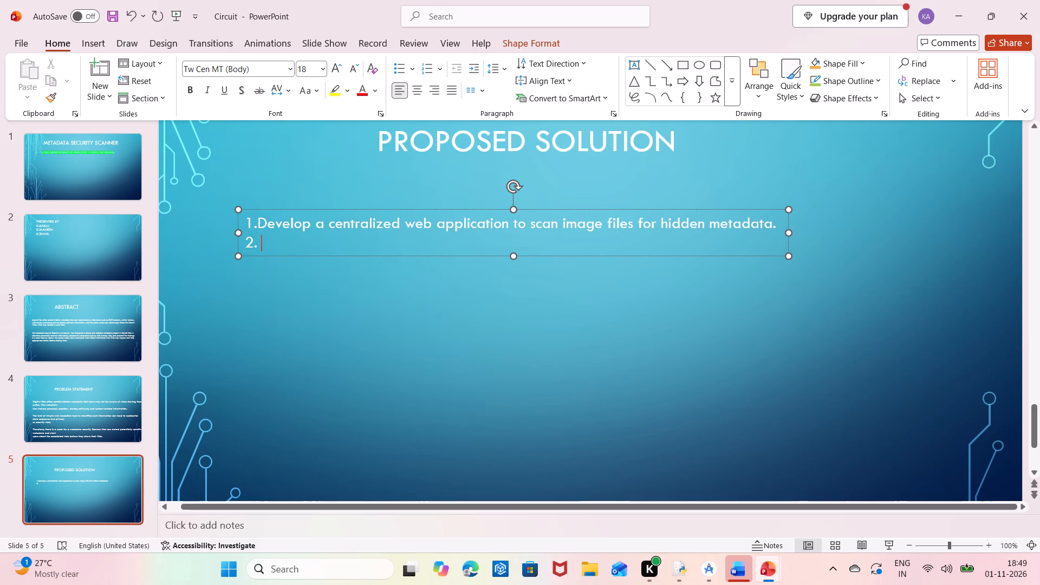
click(256, 220)
key(space)
click(262, 243)
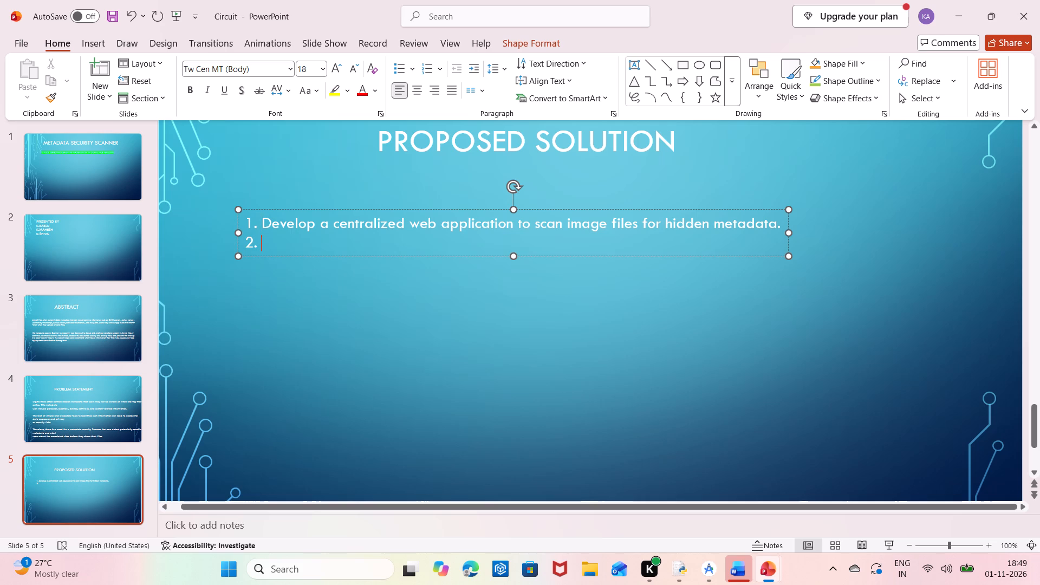
Begin the second point with "Provide a simple interface for".
text(pr)
key(BackSpace)
key(BackSpace)
key(shift+p)
text(rovide)
key(space)
text(a simple)
key(space)
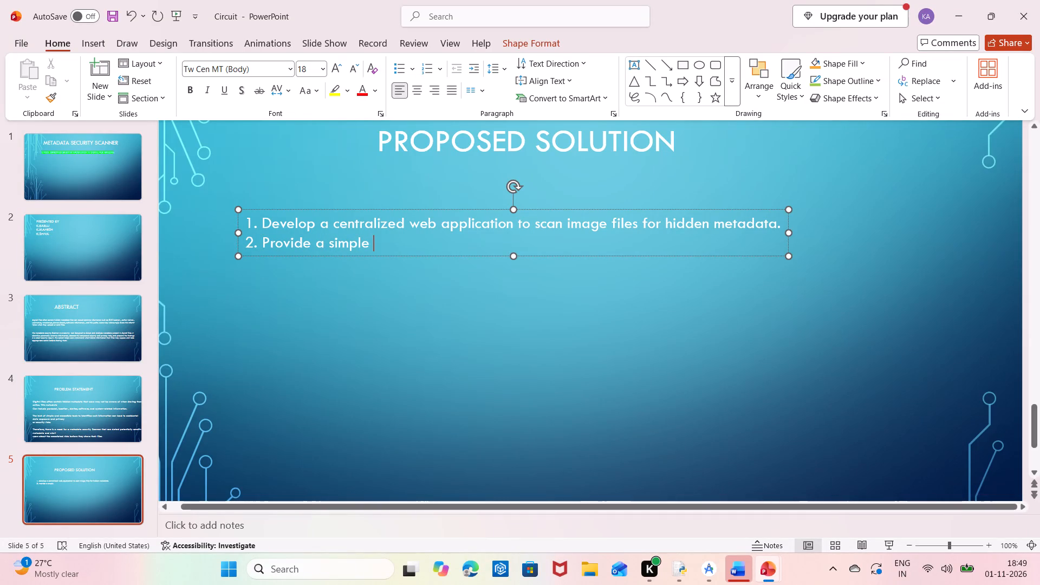
text(interface for)
key(space)
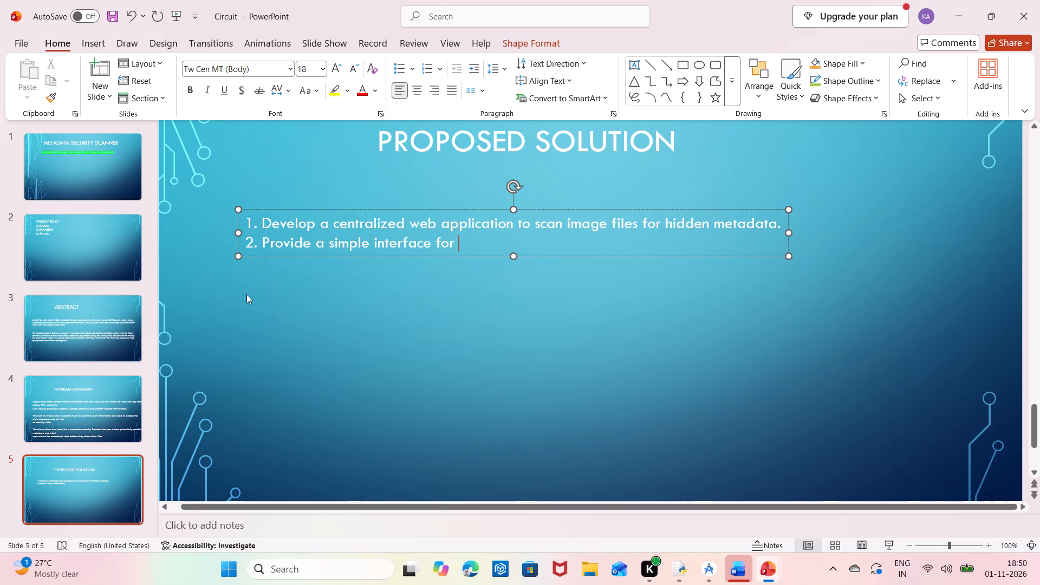
Complete the second point with "users to upload images and initiate scanning." and start a new line.
text(users)
key(space)
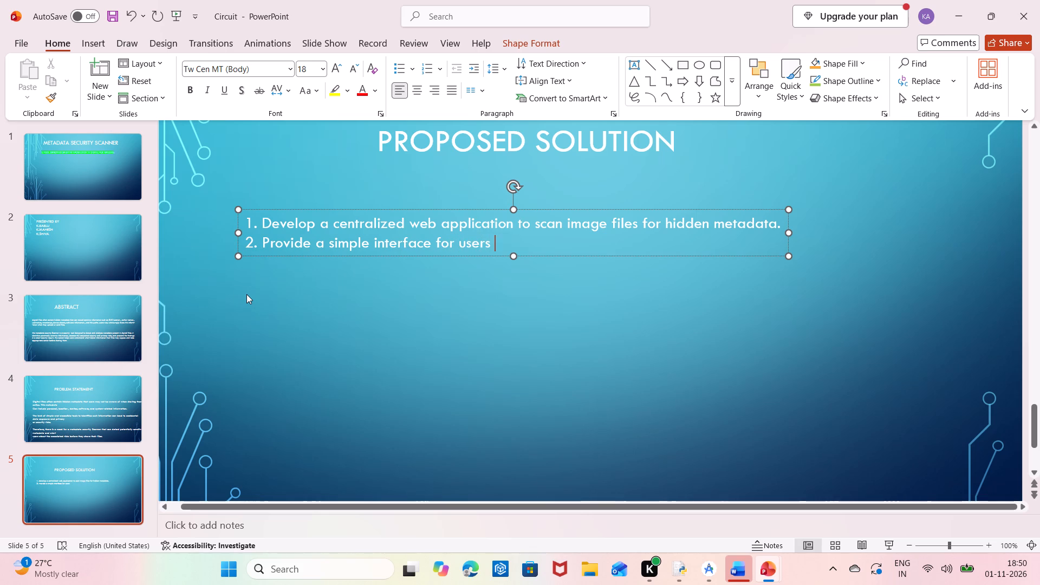
text(to)
key(space)
text(upload images and)
key(space)
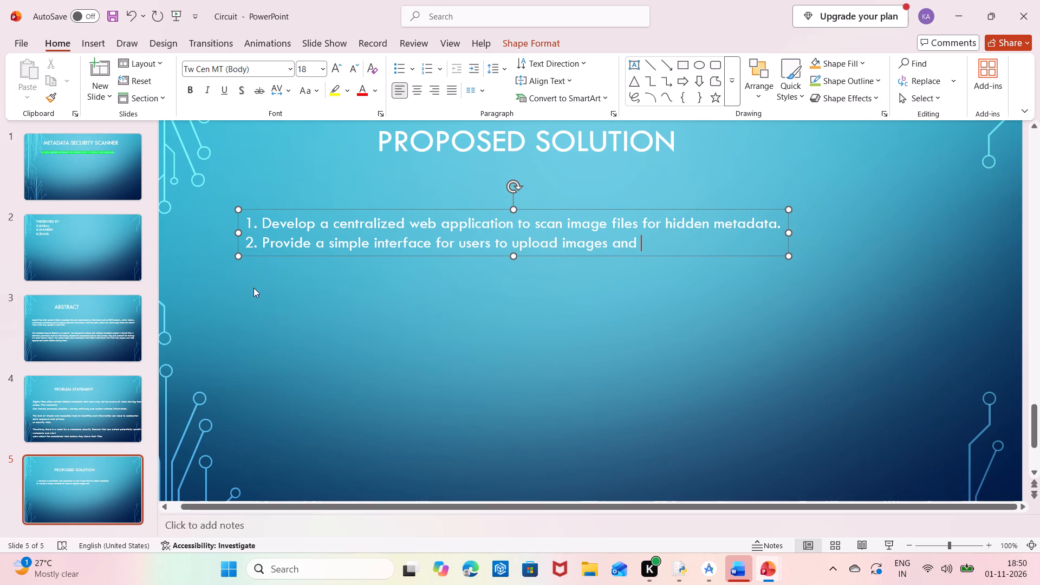
text(init)
text(iate)
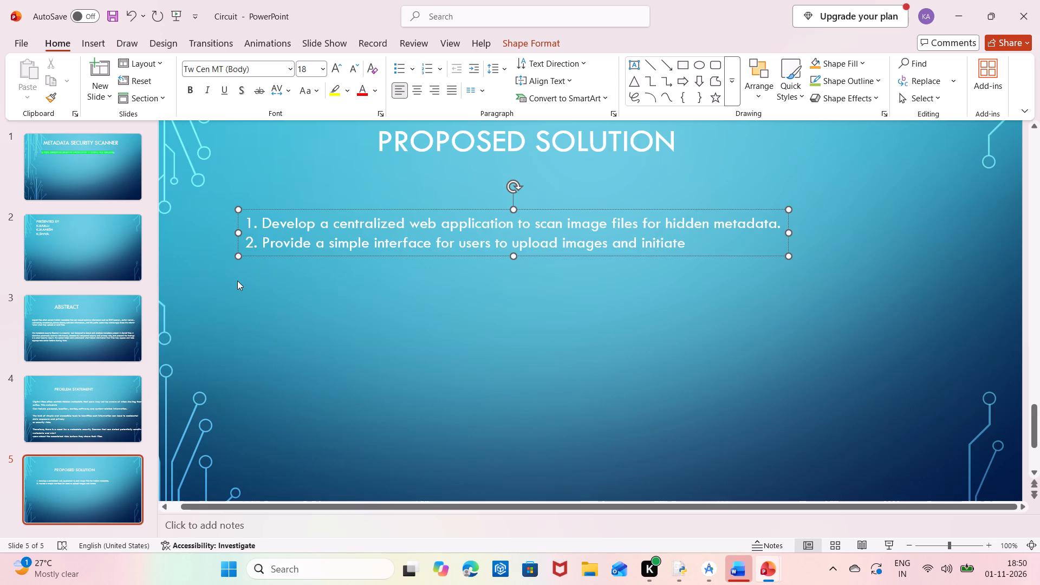
key(space)
text(scanning)
key(period)
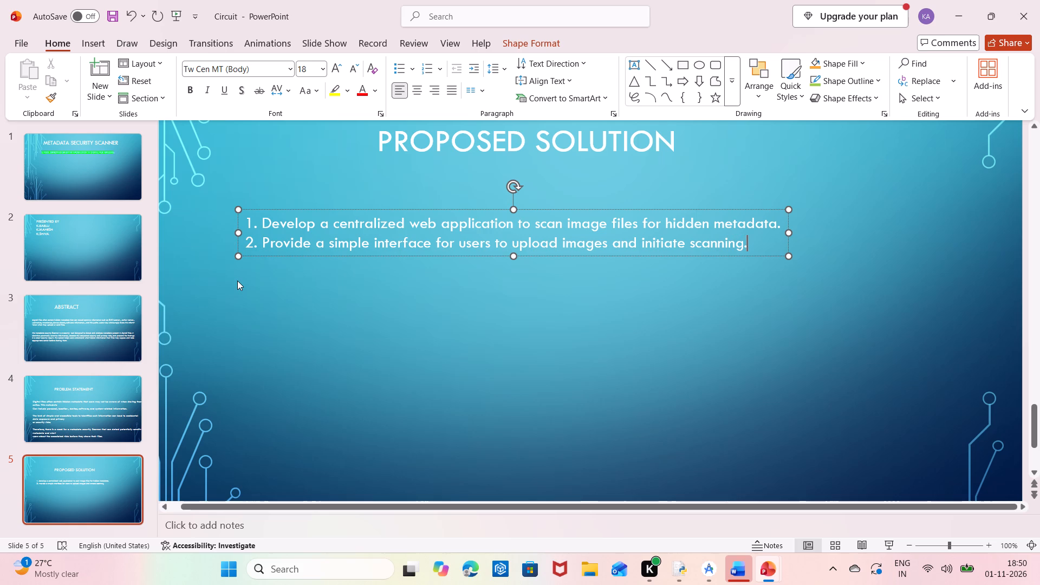
key(Return)
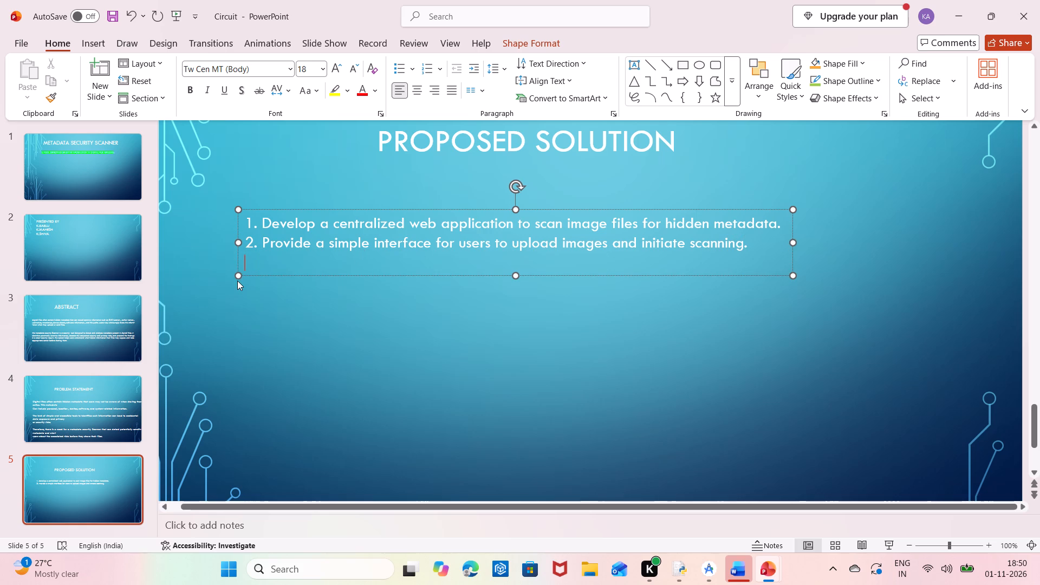
Begin the third point with "3. Automatically extract available".
text(3.)
key(space)
key(a)
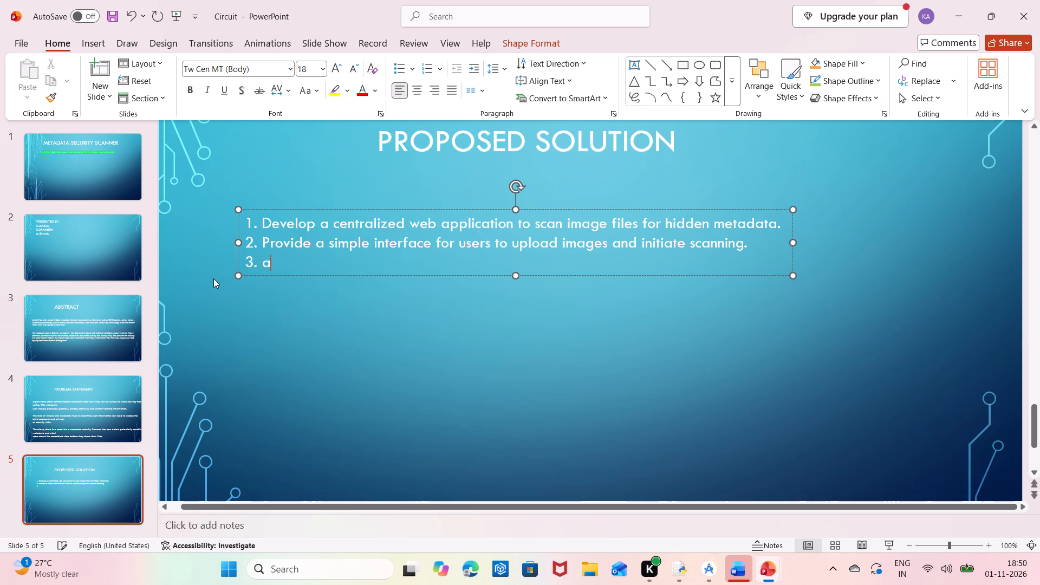
key(BackSpace)
text(Autom)
text(atically)
key(space)
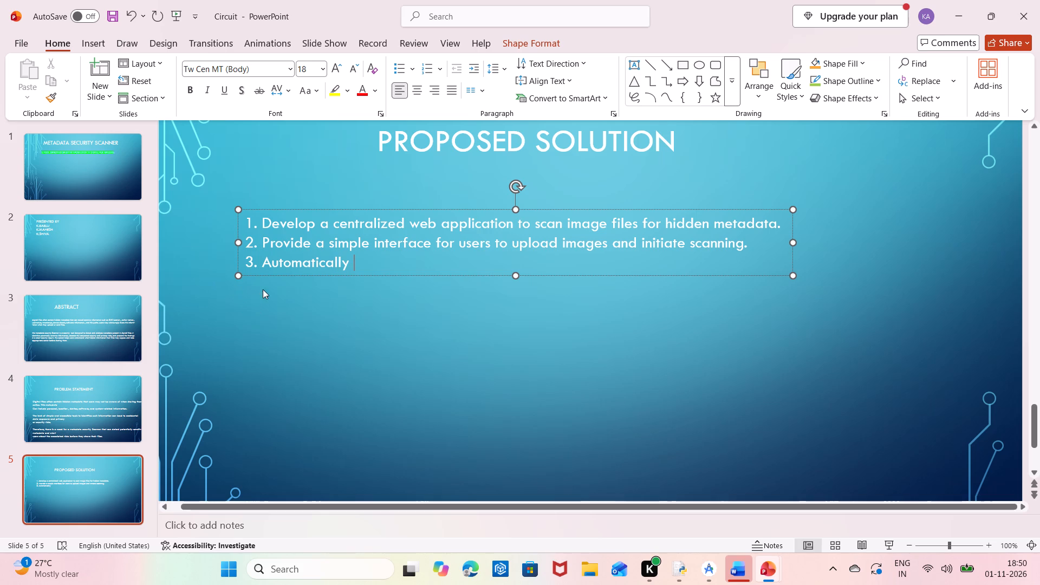
key(e)
text(xtract)
key(space)
text(av)
text(ailable)
key(space)
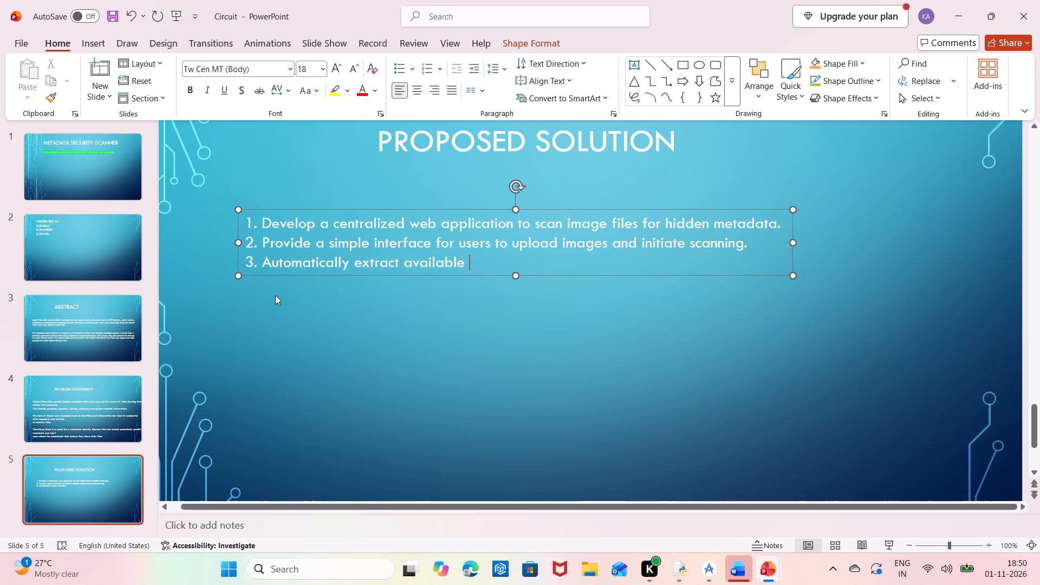
Complete the third point with "metadata from upload images." and start a new line.
text(metada)
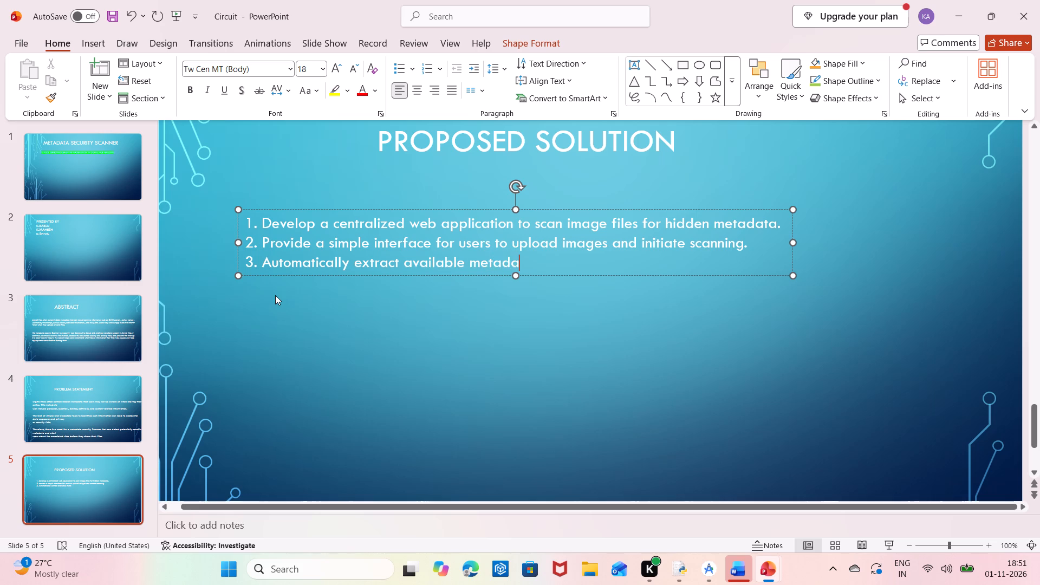
text(ta)
key(space)
text(from)
key(space)
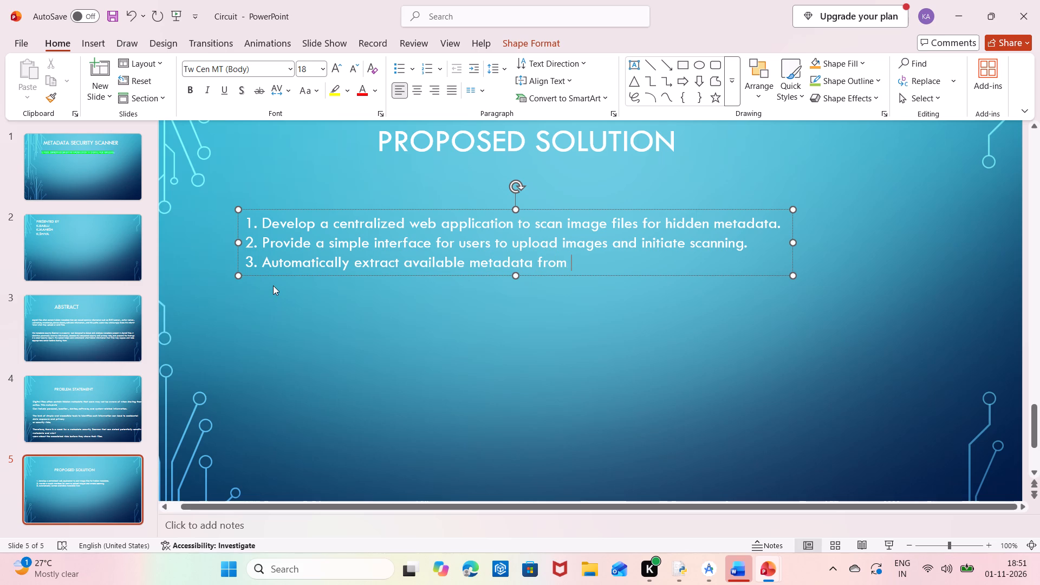
text(up)
text(load)
key(space)
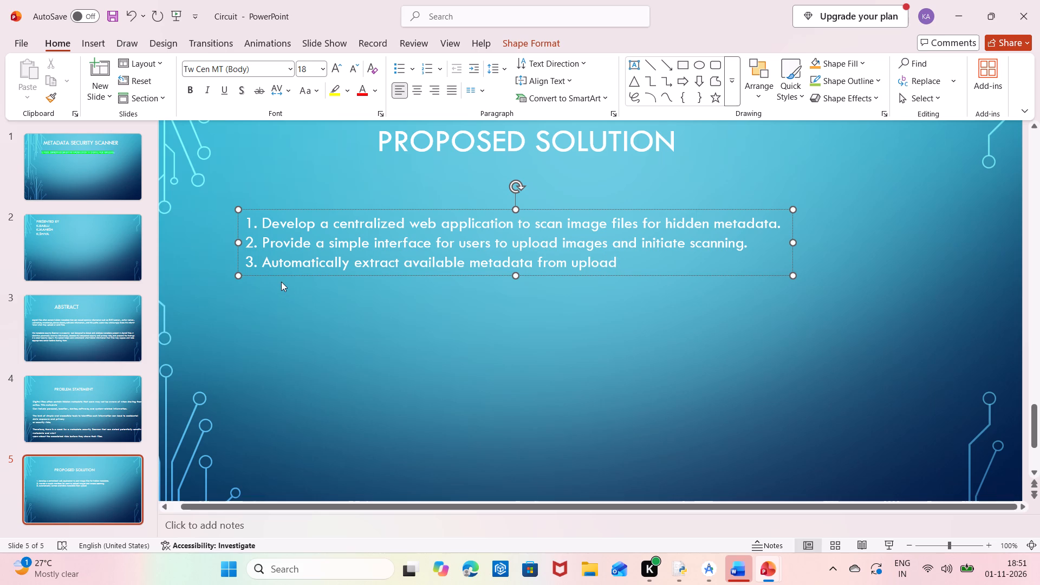
text(images.)
key(Return)
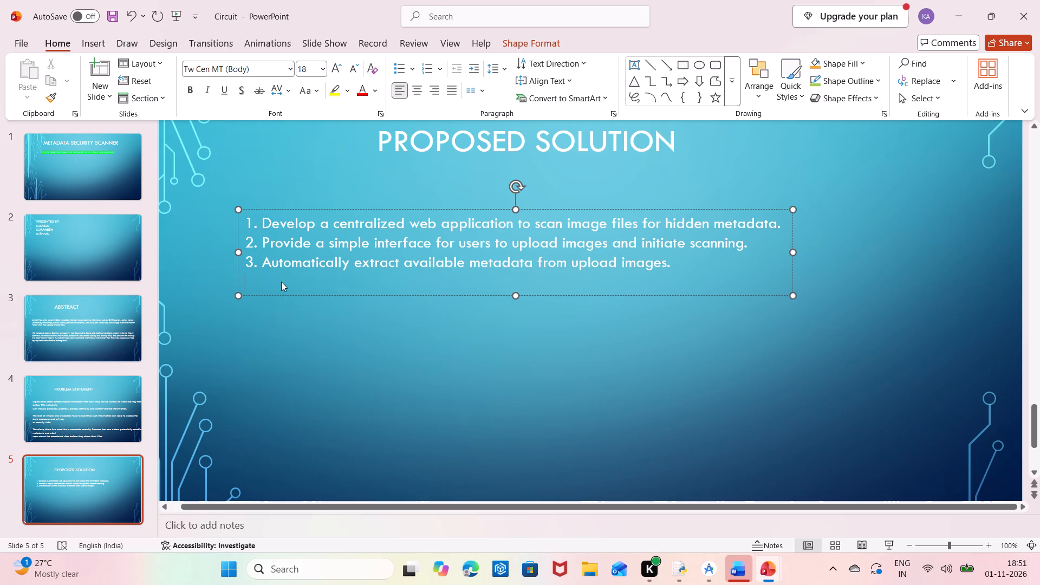
Begin the fourth point with "4. Analyze the extracted information".
text(4.)
key(space)
key(shift+a)
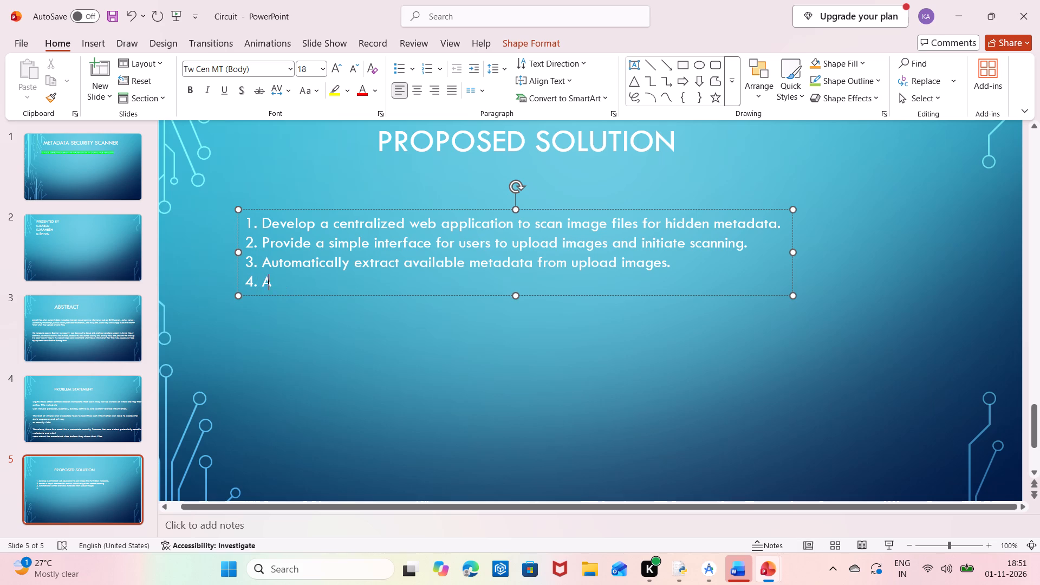
text(naly)
text(ze)
key(space)
text(the)
key(space)
text(extracted information)
key(space)
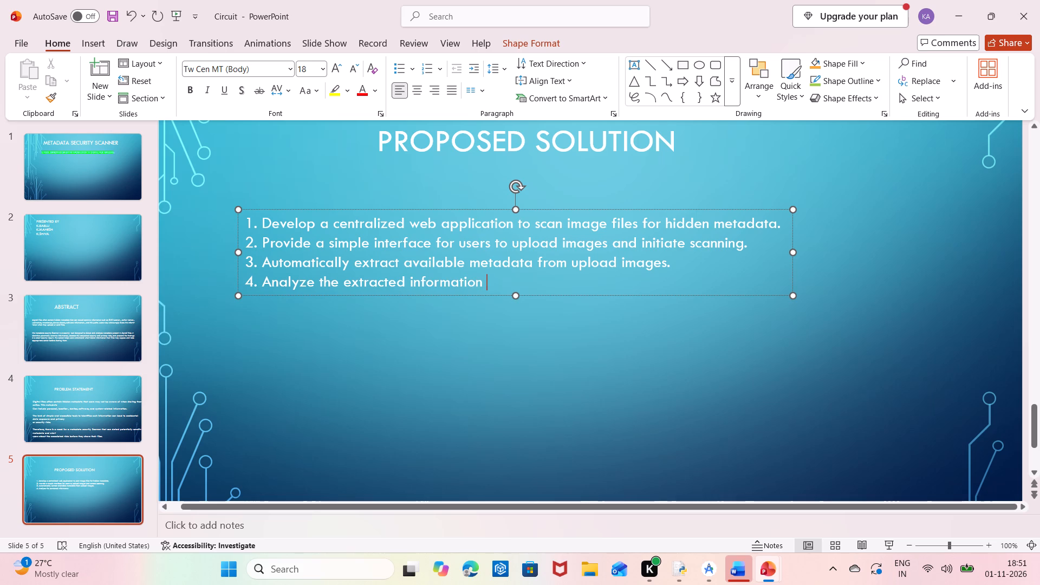
Complete the fourth point with "to identity potentially sensitive details." and start a new line.
text(to)
key(space)
text(identity)
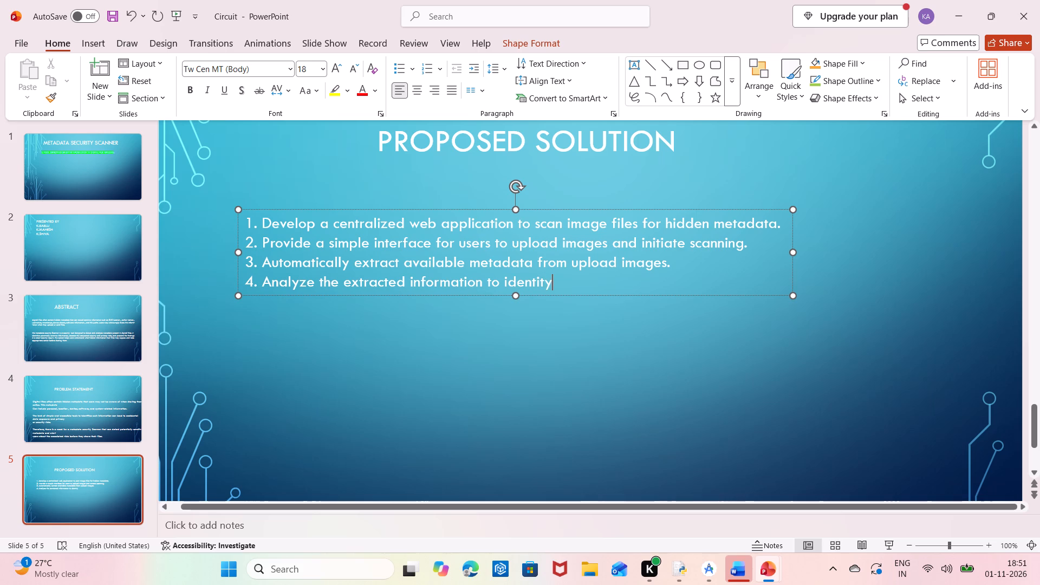
key(space)
text(poten)
text(tially sensetive)
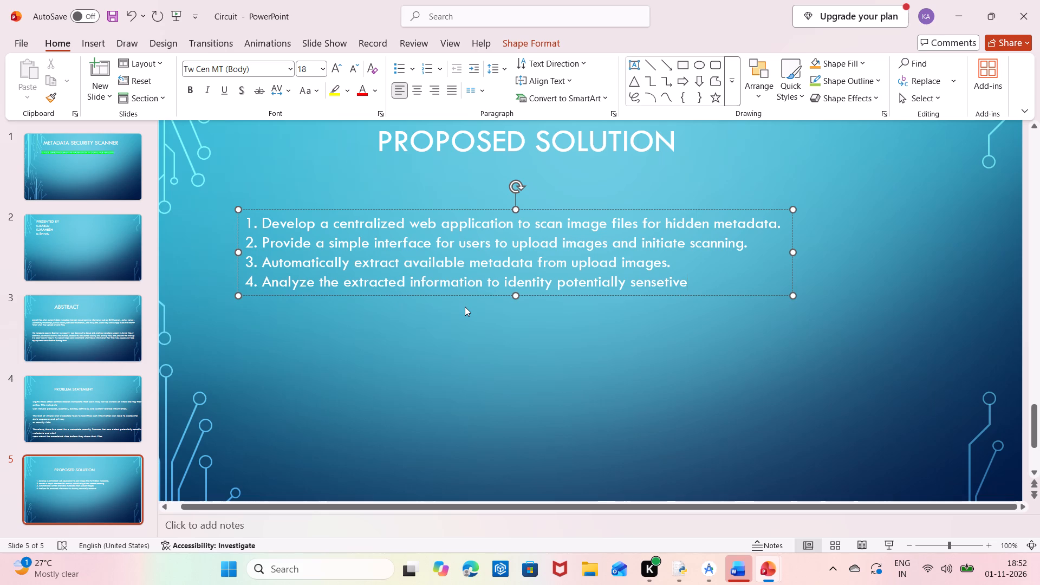
click(661, 281)
key(BackSpace)
key(i)
click(695, 287)
key(space)
text(details.)
key(Return)
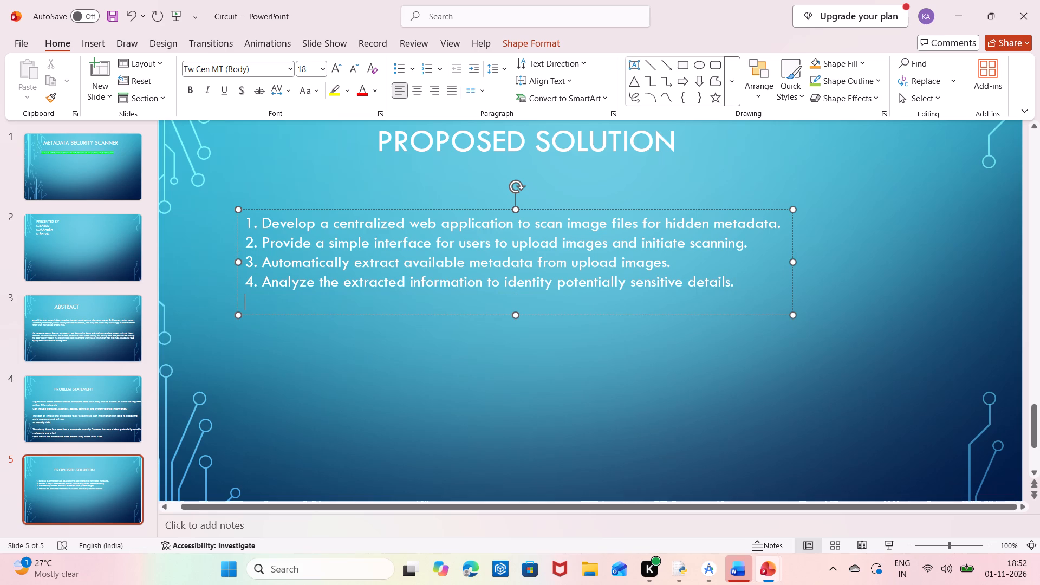
Begin the fifth Proposed Solution point with "5. Highlight privacy-related information".
text(5.)
key(space)
text(Hi)
text(ghli)
text(ghts)
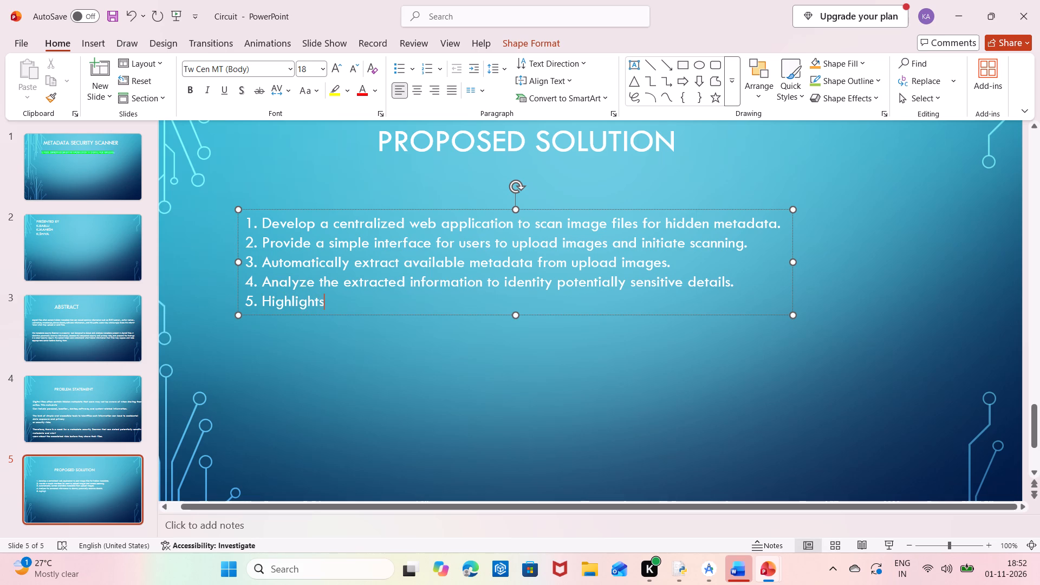
key(space)
key(BackSpace)
key(BackSpace)
key(space)
text(privacy)
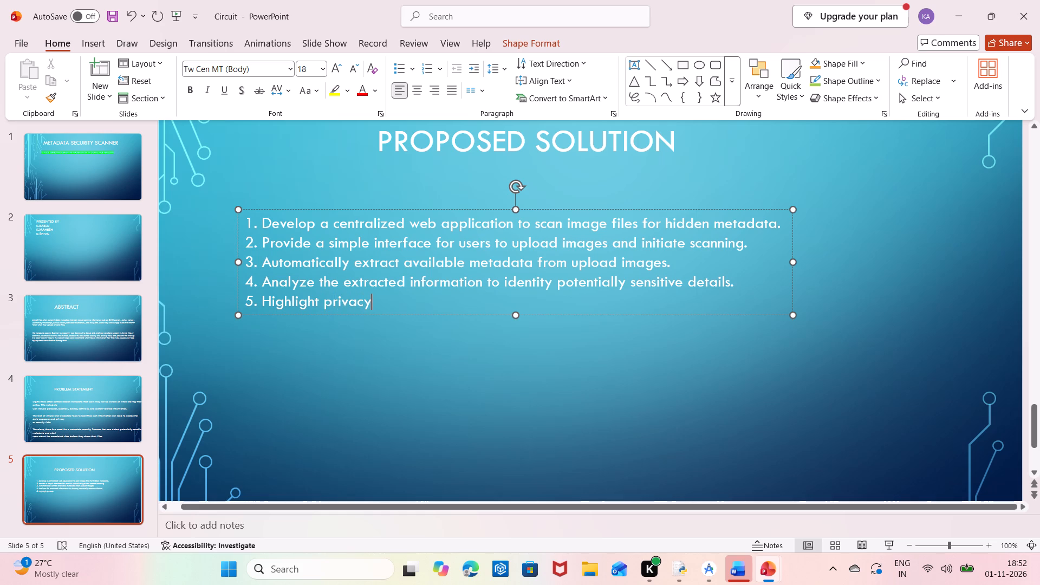
key(minus)
text(related)
key(space)
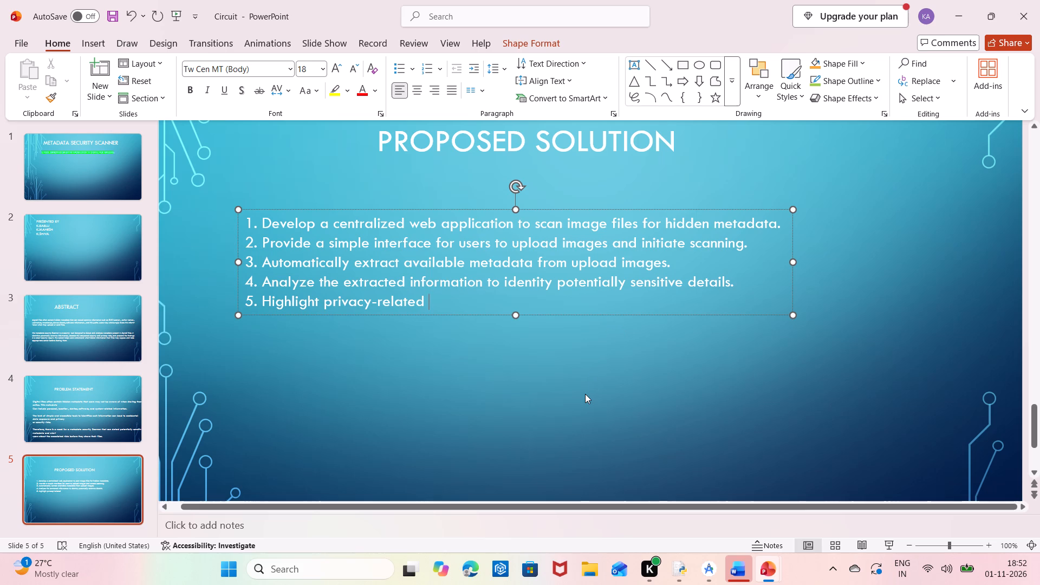
text(information)
key(space)
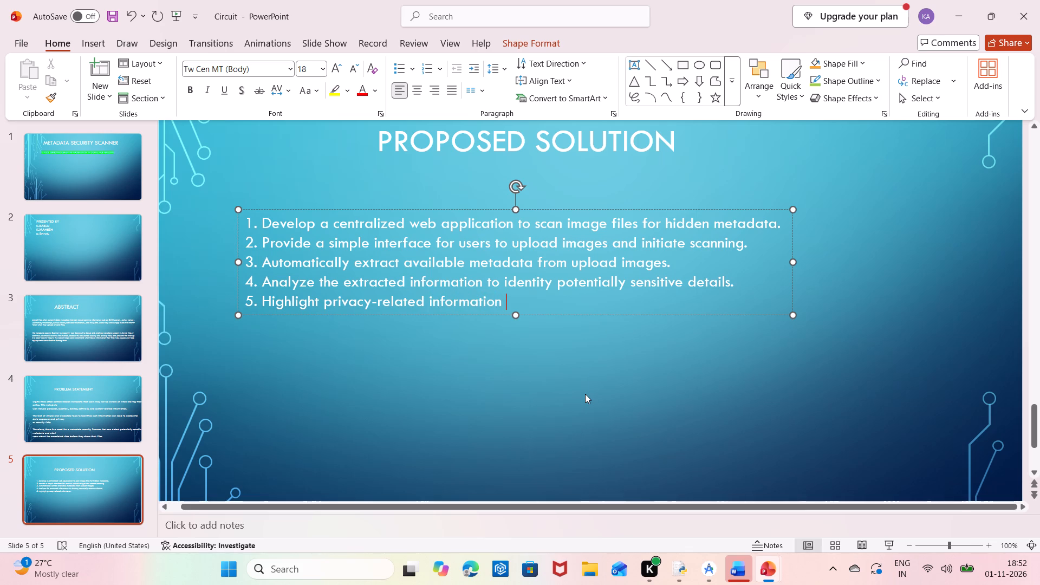
Complete the fifth point with "such as GPS location, camera details etc." and start a new line.
text(such)
key(space)
text(as)
key(space)
text(GPS)
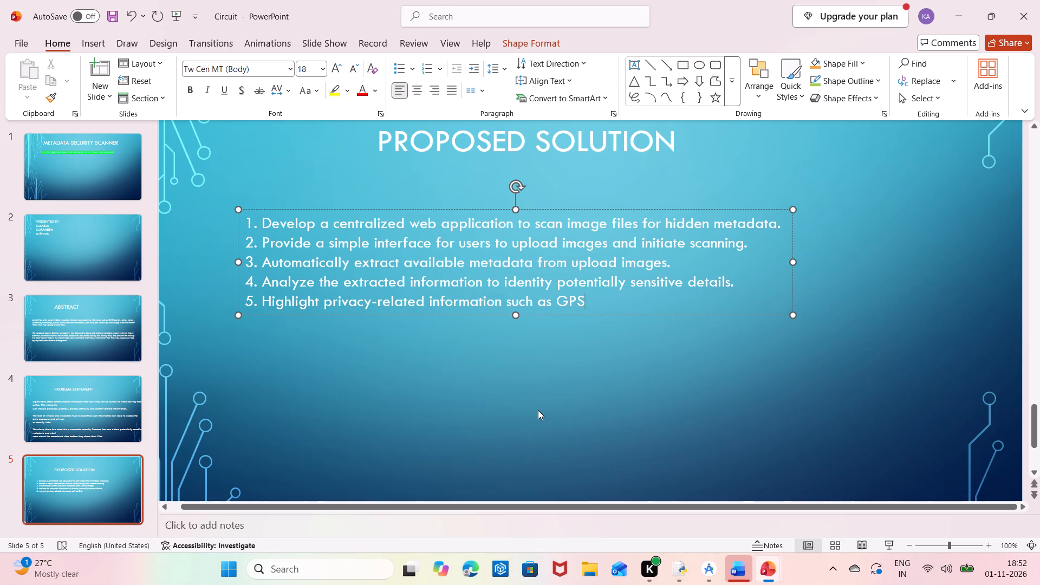
key(space)
text(location)
key(space)
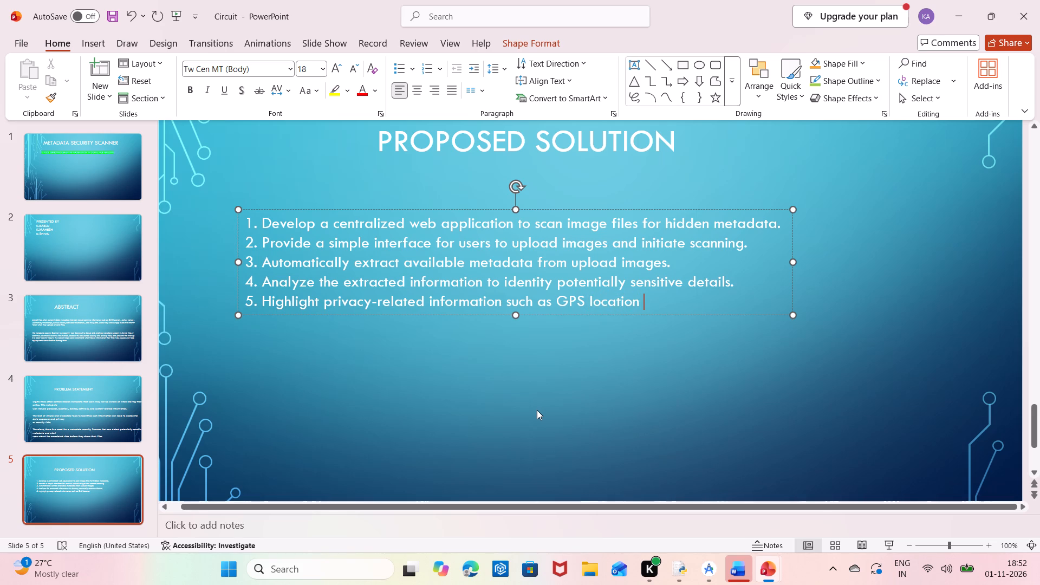
key(BackSpace)
text(,)
key(space)
text(camera detail)
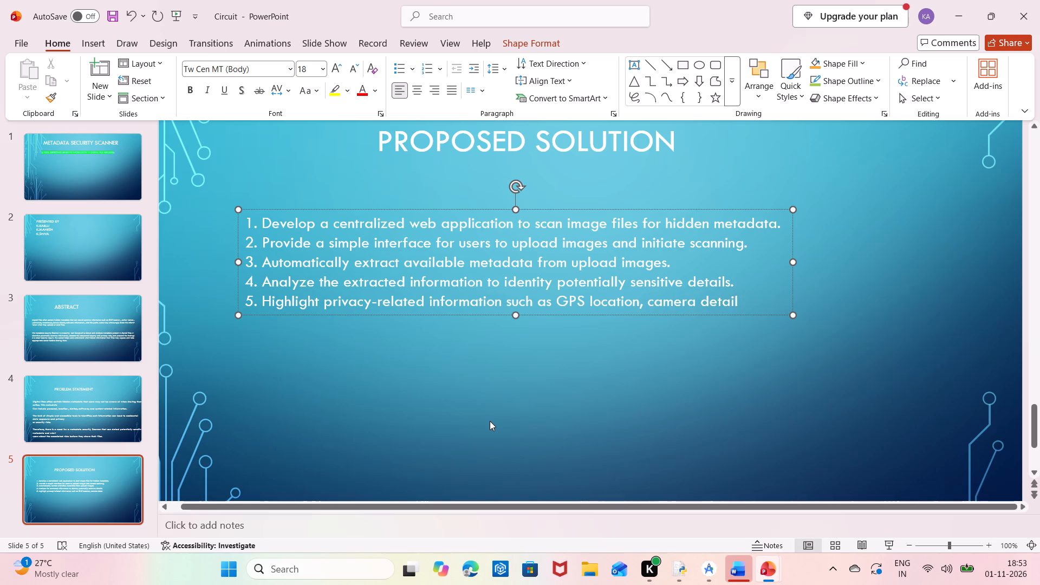
key(s)
key(space)
text(etc)
key(period)
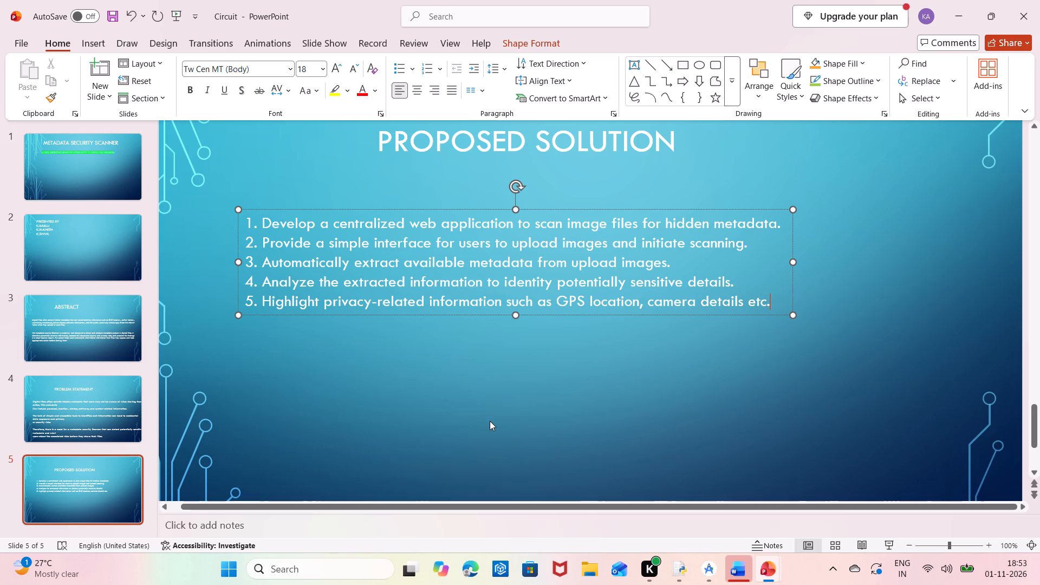
key(Return)
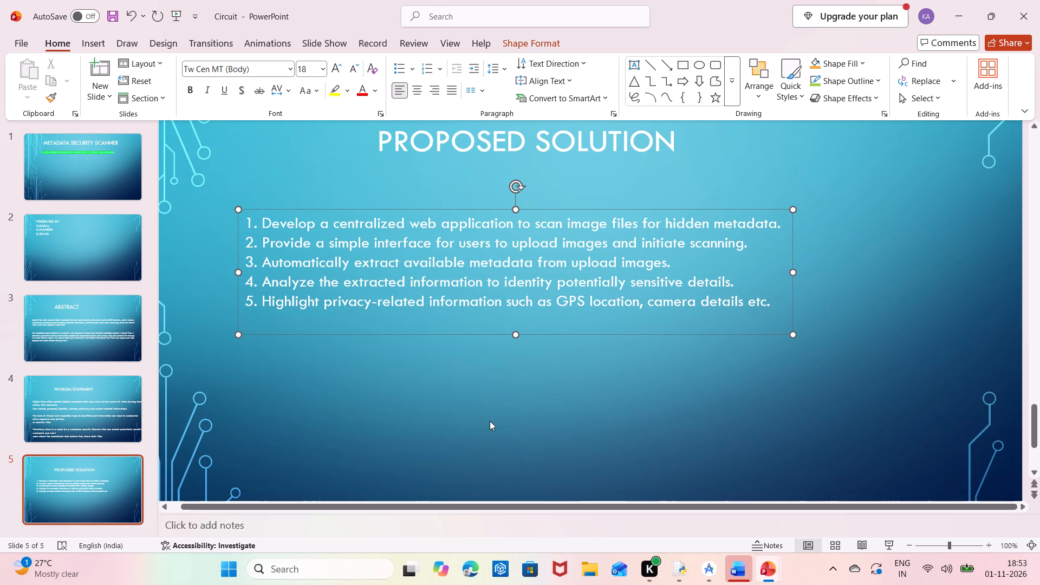
Begin the sixth Proposed Solution point with "6. Display scan results".
text(6.)
key(space)
text(Display)
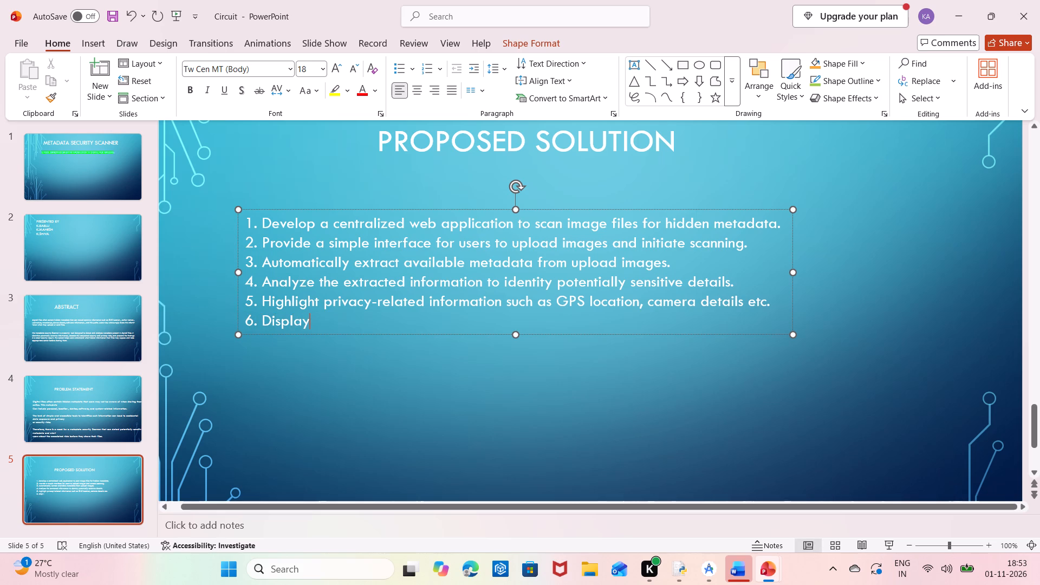
key(space)
text(scan)
key(space)
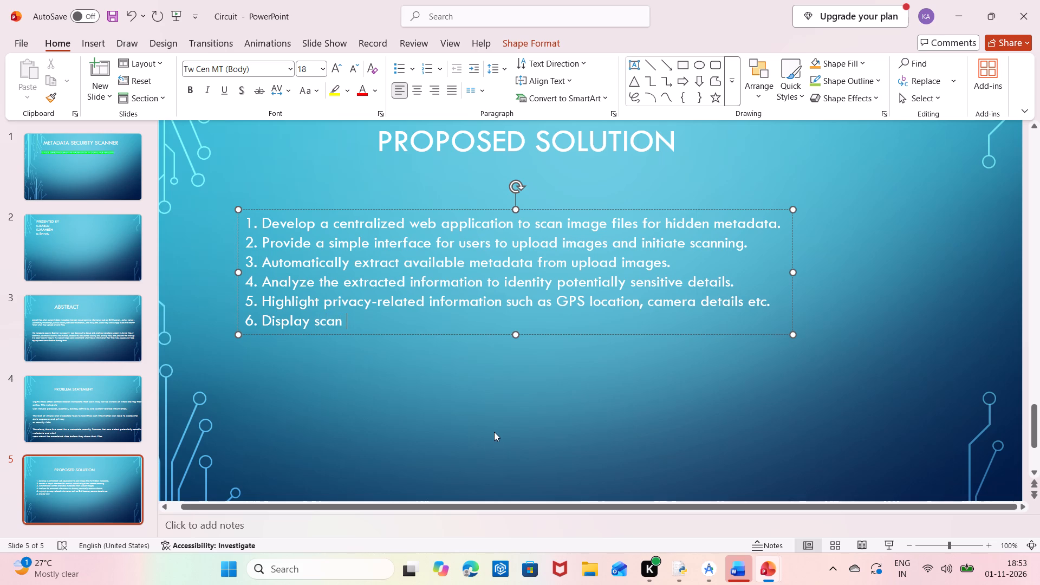
text(results)
key(space)
Complete the sixth point with "in a clear and organized format" and start a new line.
text(in a)
key(space)
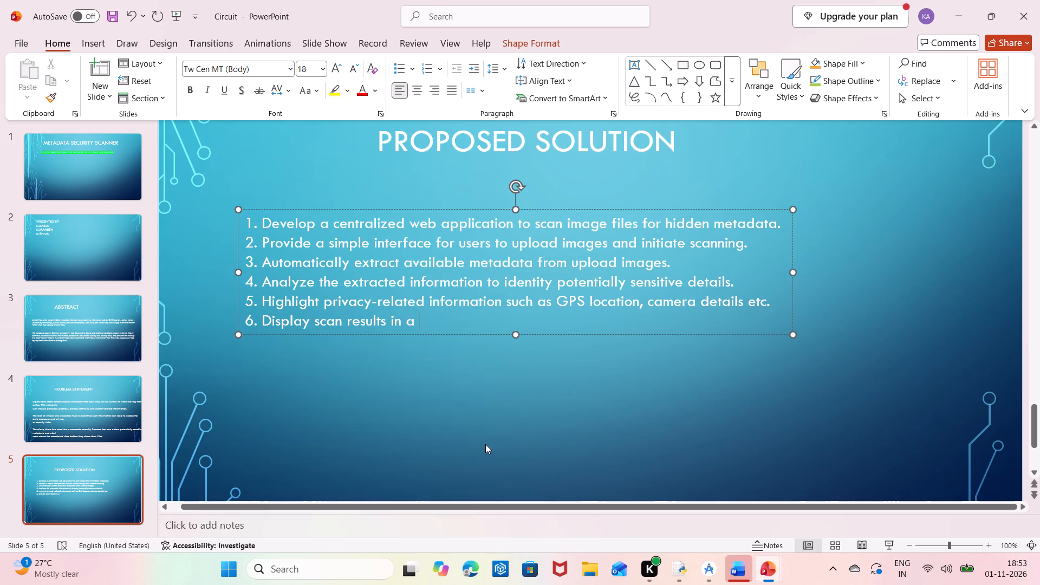
text(clear)
key(space)
text(and)
key(space)
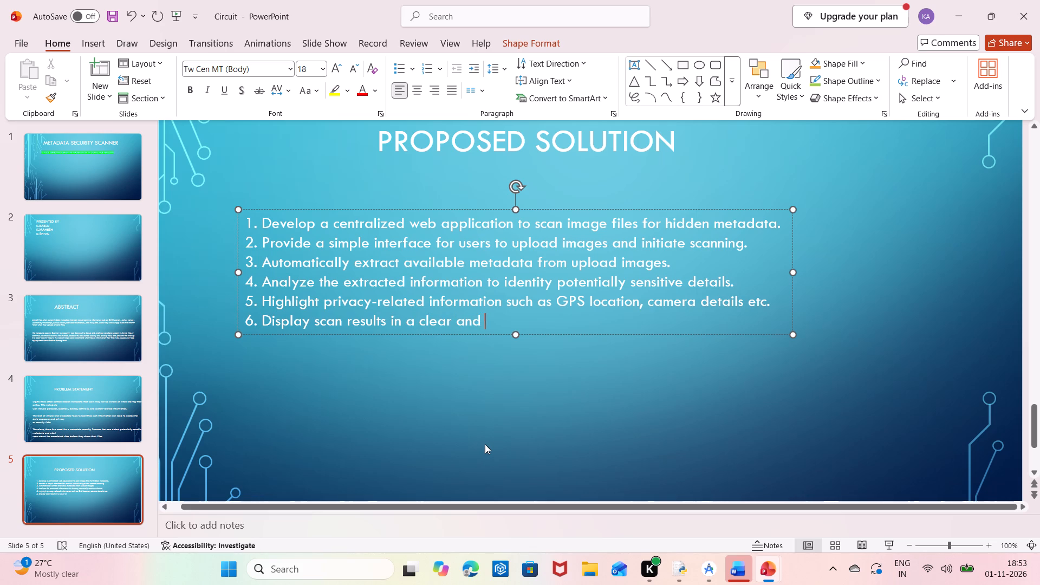
text(orga)
text(nised format)
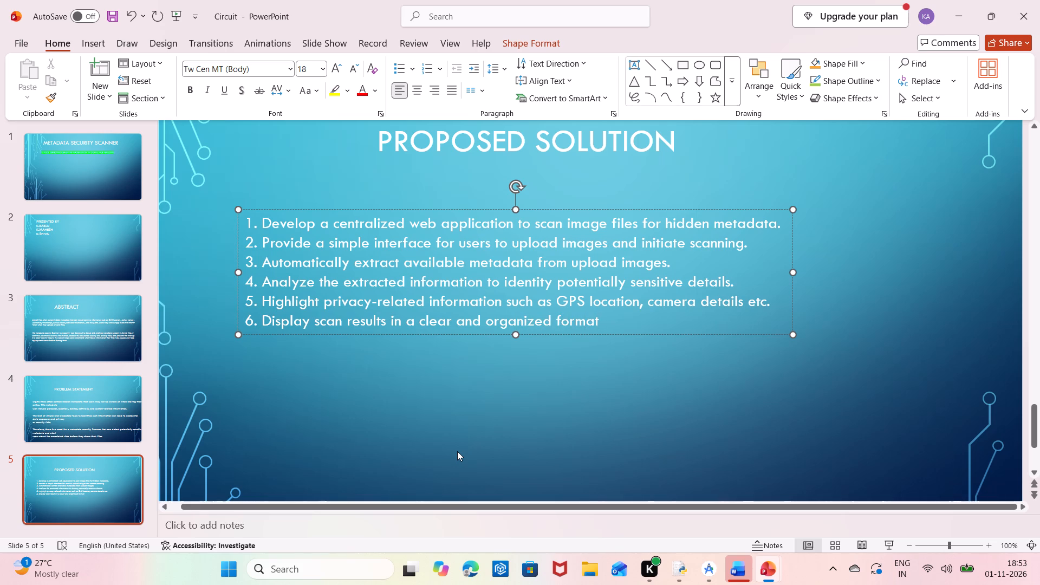
key(Return)
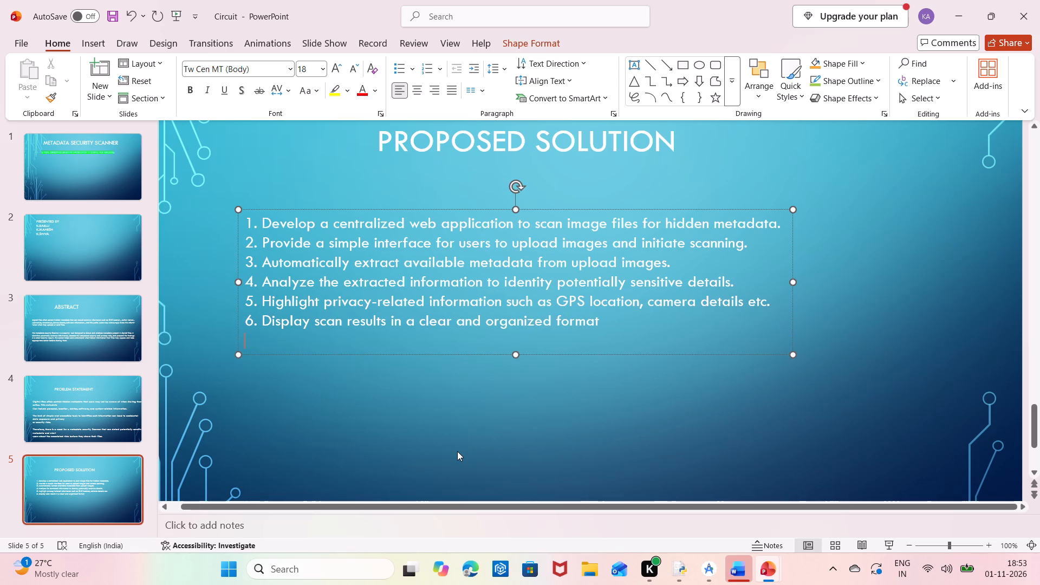
Begin the seventh Proposed Solution point with "7. Maintain scan history".
text(7.)
key(space)
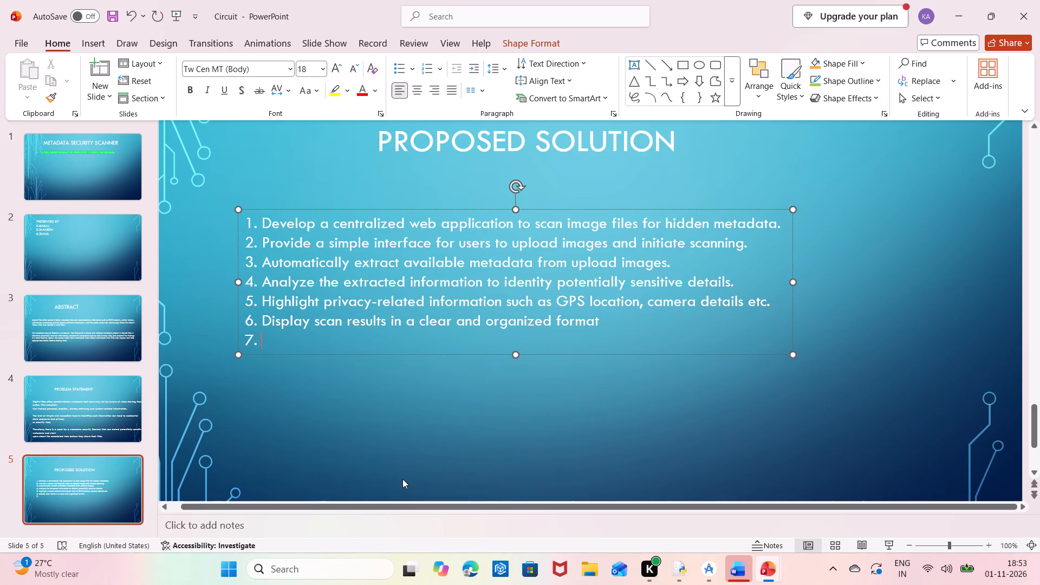
text(MA)
key(BackSpace)
key(a)
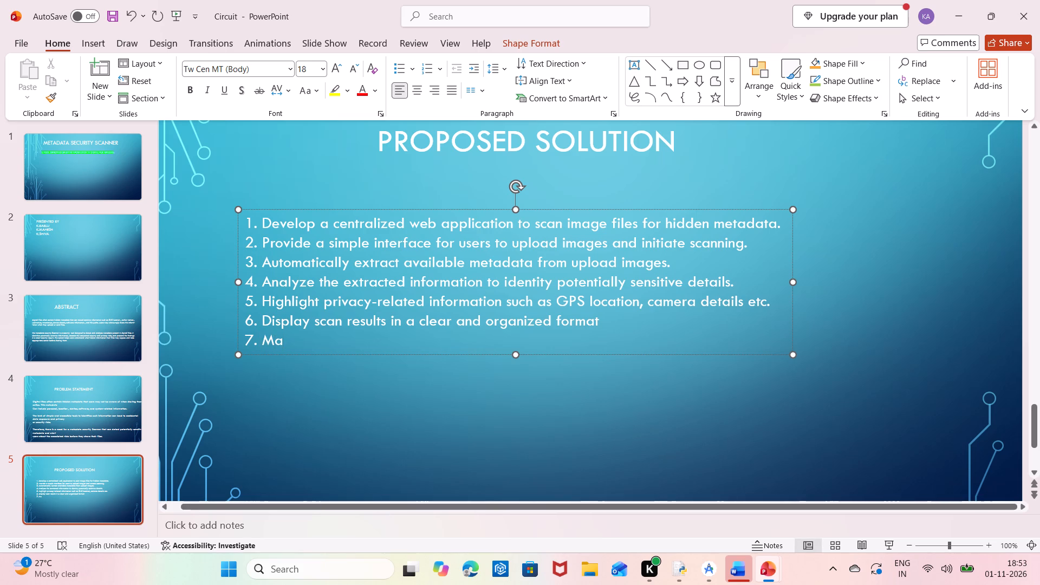
text(intain)
key(space)
text(scan)
key(space)
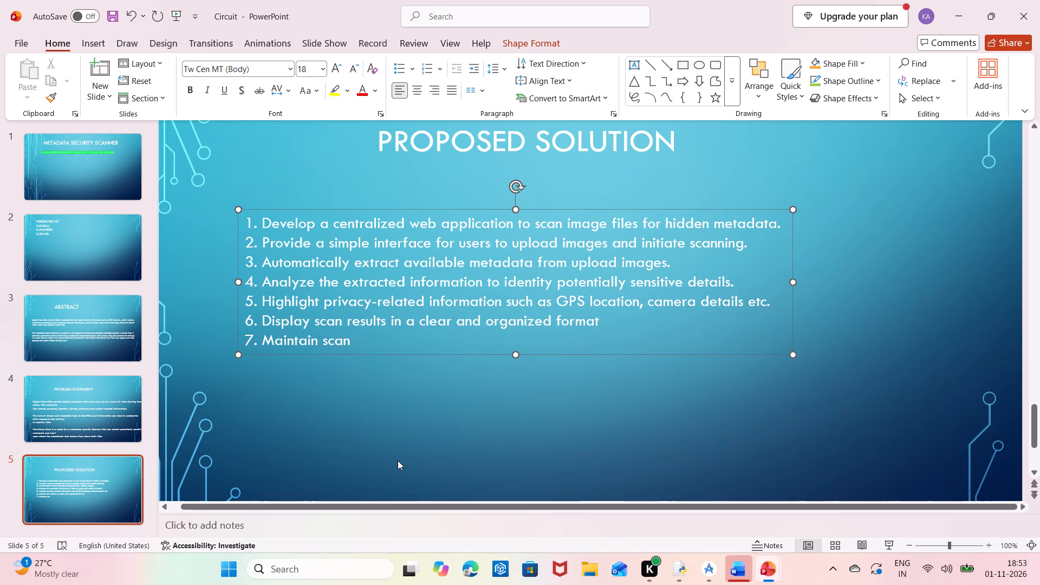
text(histo)
text(ry)
key(space)
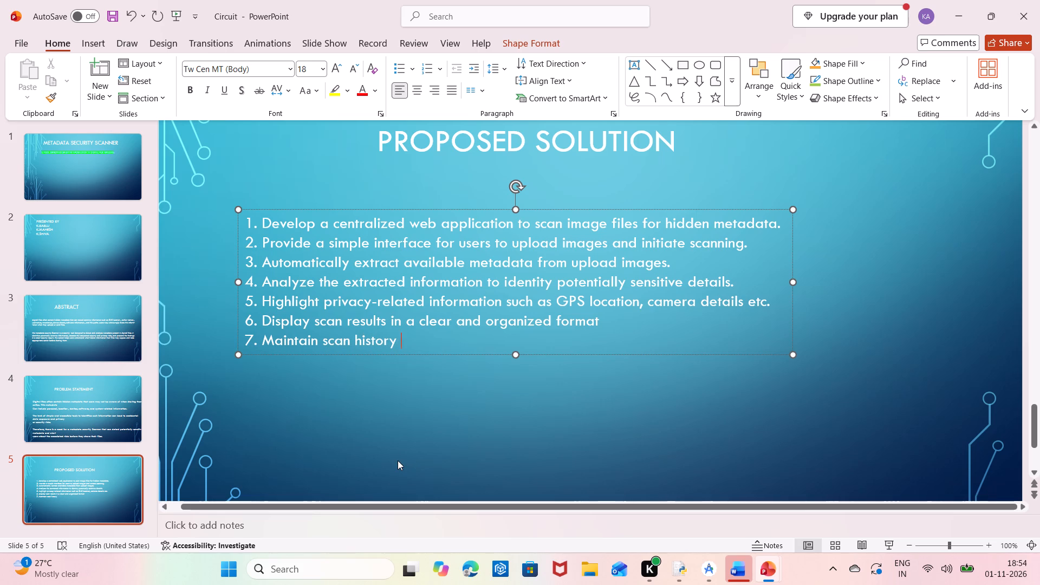
Complete the seventh point with "for future reference." and start a new line.
text(for)
key(space)
text(future)
key(space)
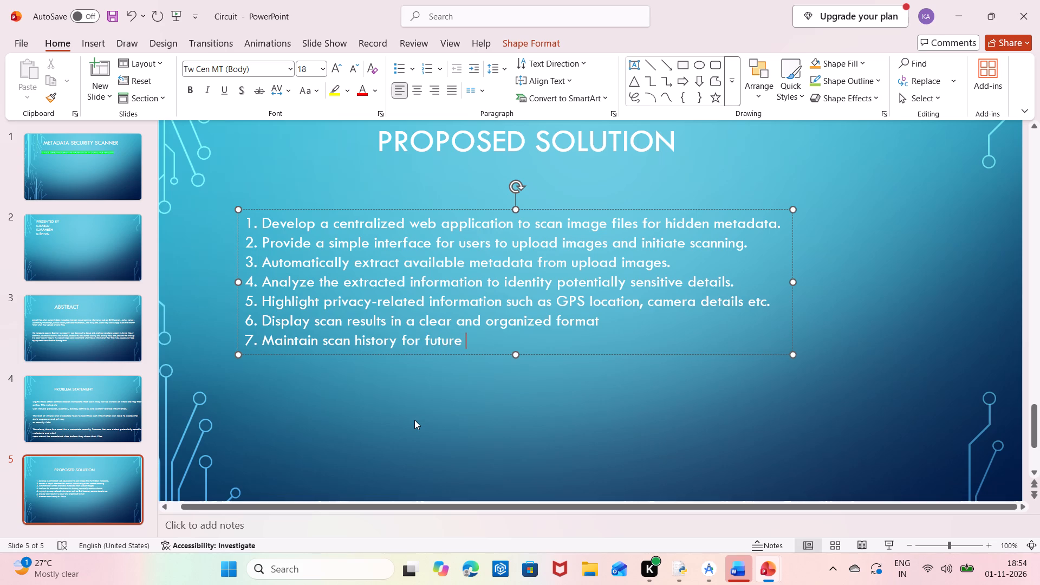
text(reference)
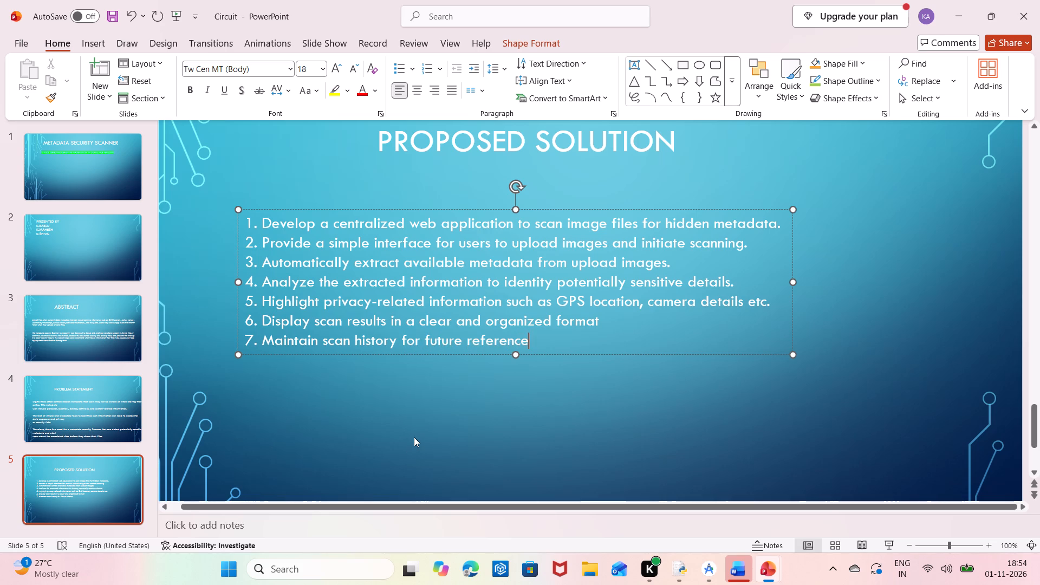
key(space)
key(BackSpace)
key(period)
key(Return)
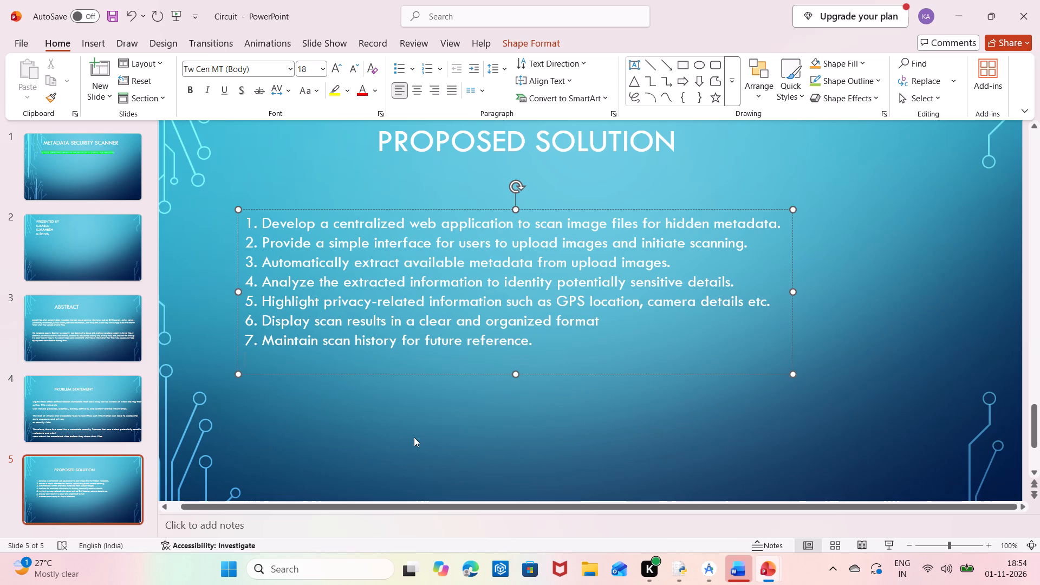
Begin the eighth Proposed Solution point with "8. Helps users make informed decisions".
text(8.)
key(space)
text(Helps)
key(space)
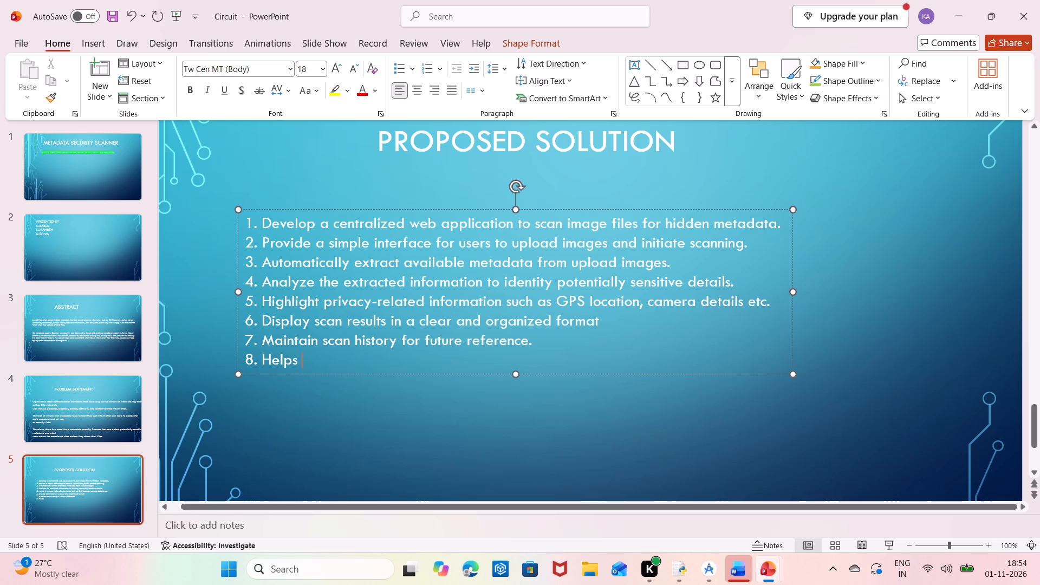
text(users make)
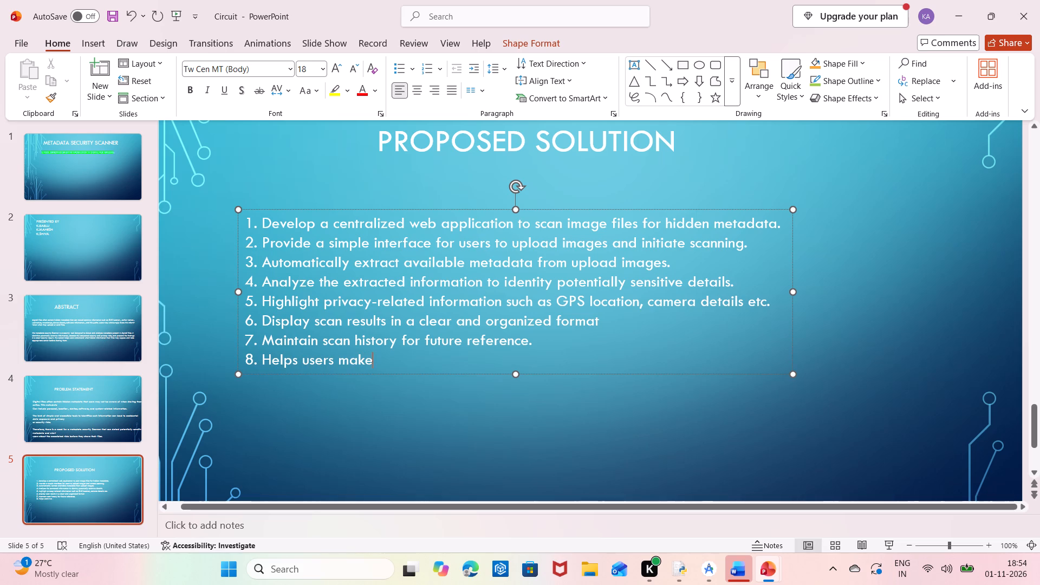
key(space)
text(informed)
key(space)
text(decisions)
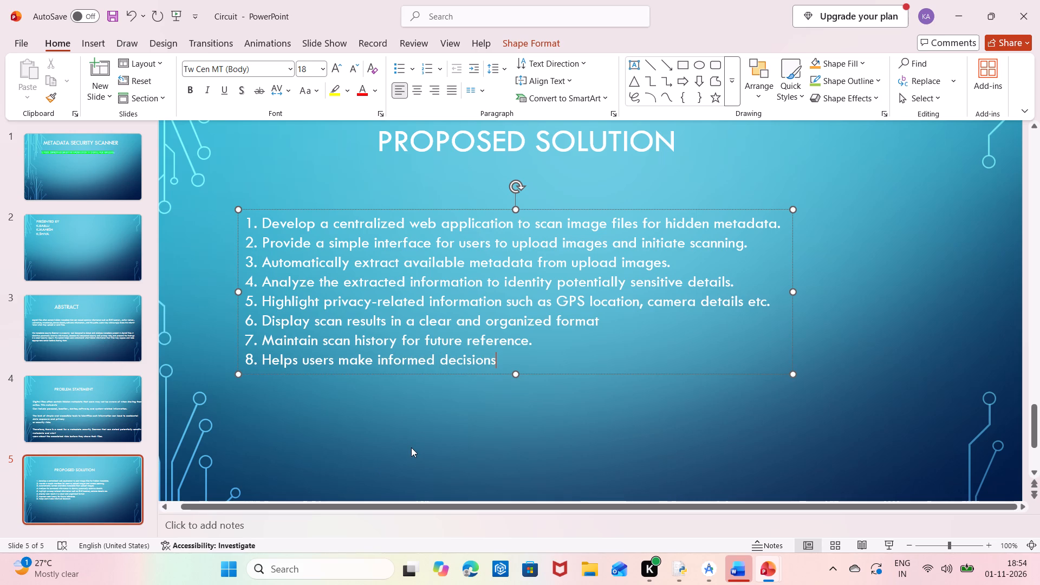
Complete the eighth point with "before sharing images.".
key(space)
text(before)
key(space)
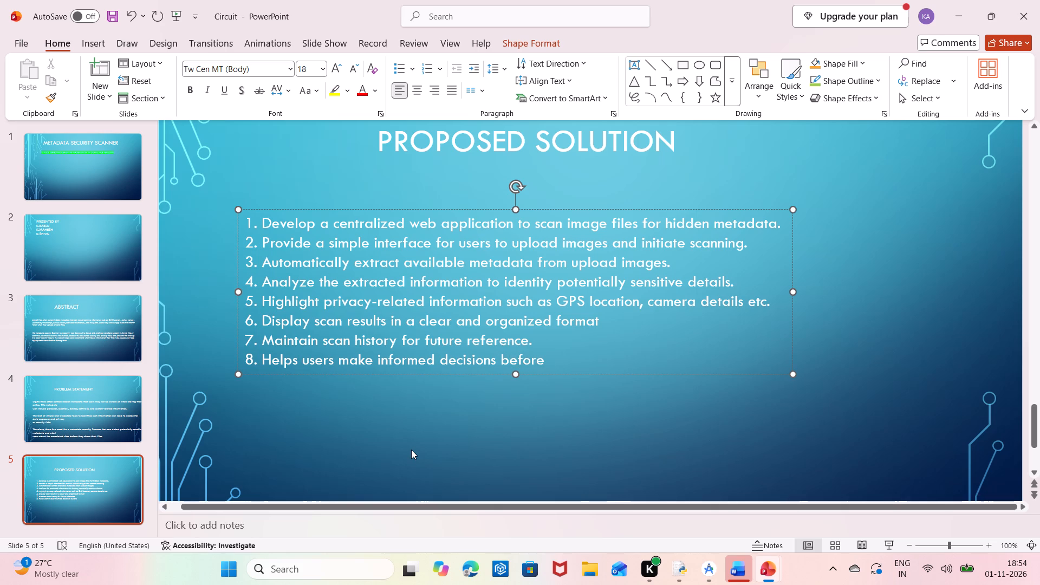
text(sharing)
key(space)
text(images)
key(period)
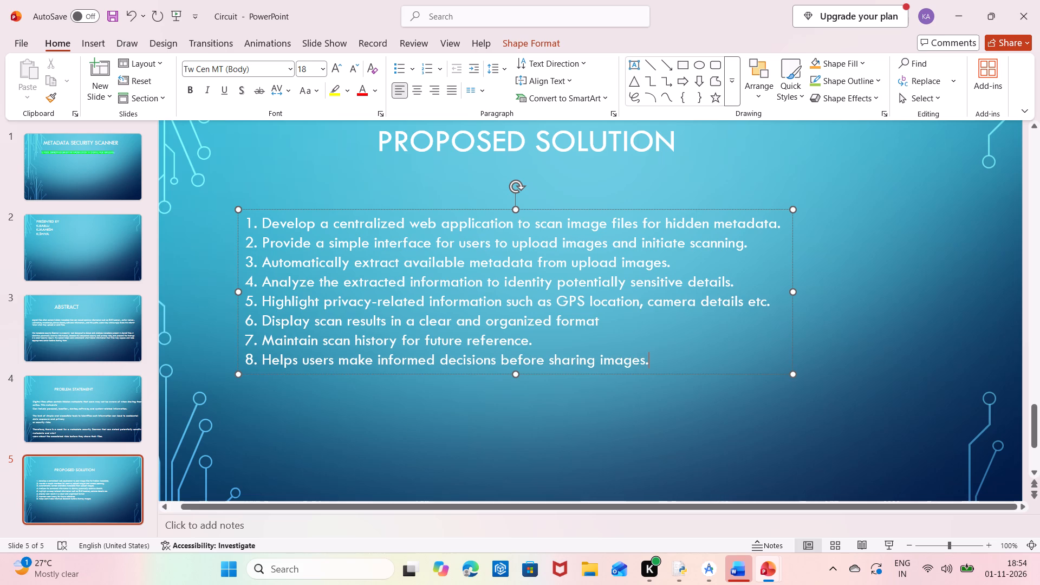
Set the font size of all eight Proposed Solution points to 24.
click(247, 222)
drag(247, 222, 673, 357)
click(673, 357)
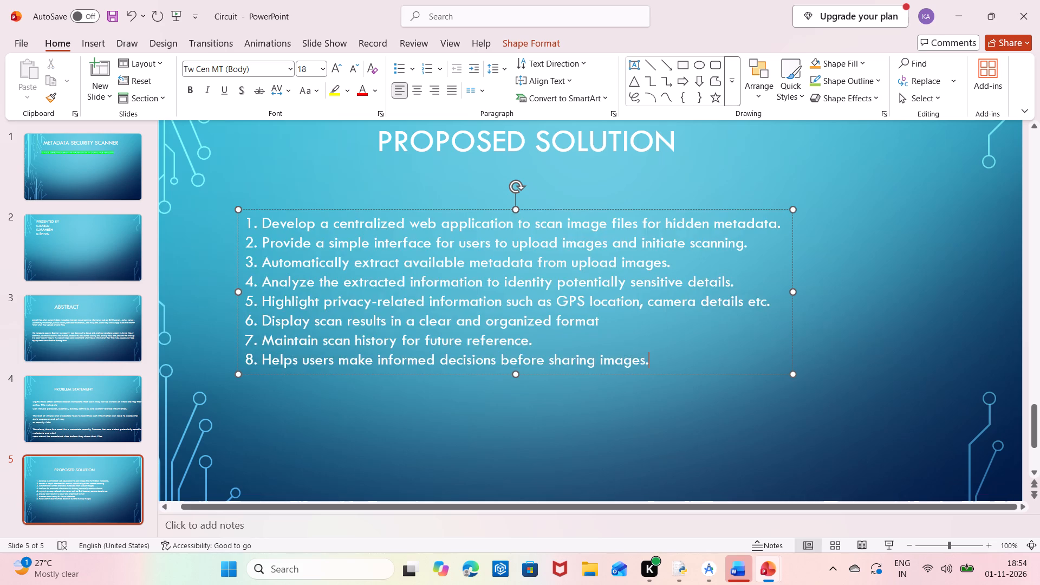
click(244, 224)
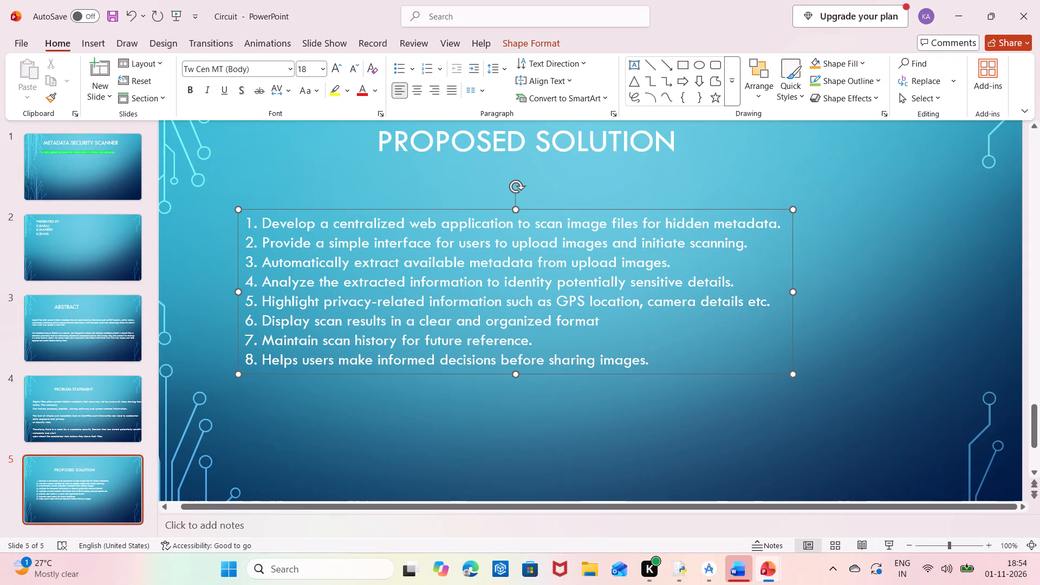
click(246, 224)
drag(246, 224, 594, 375)
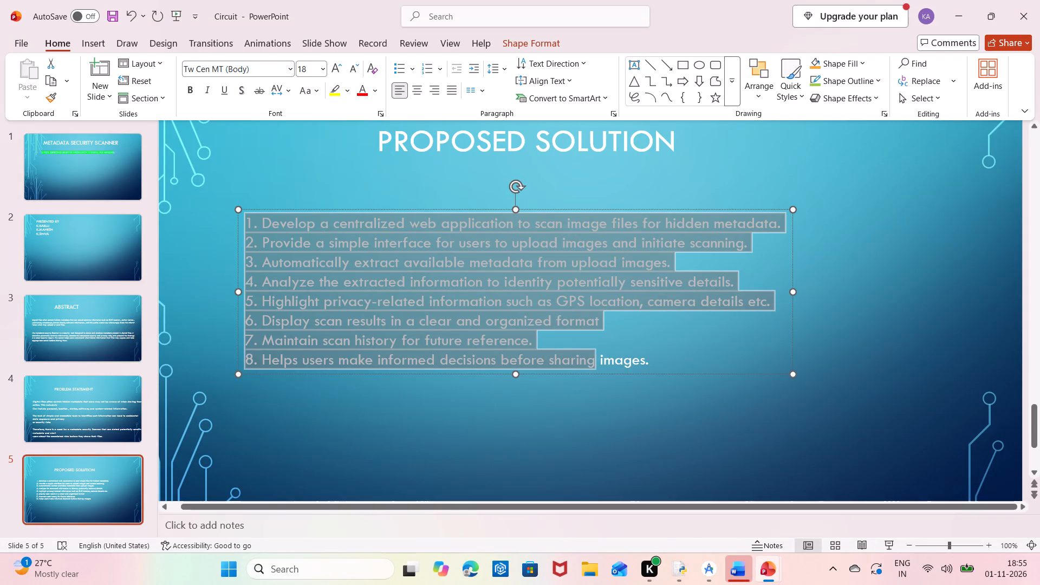
drag(594, 375, 701, 382)
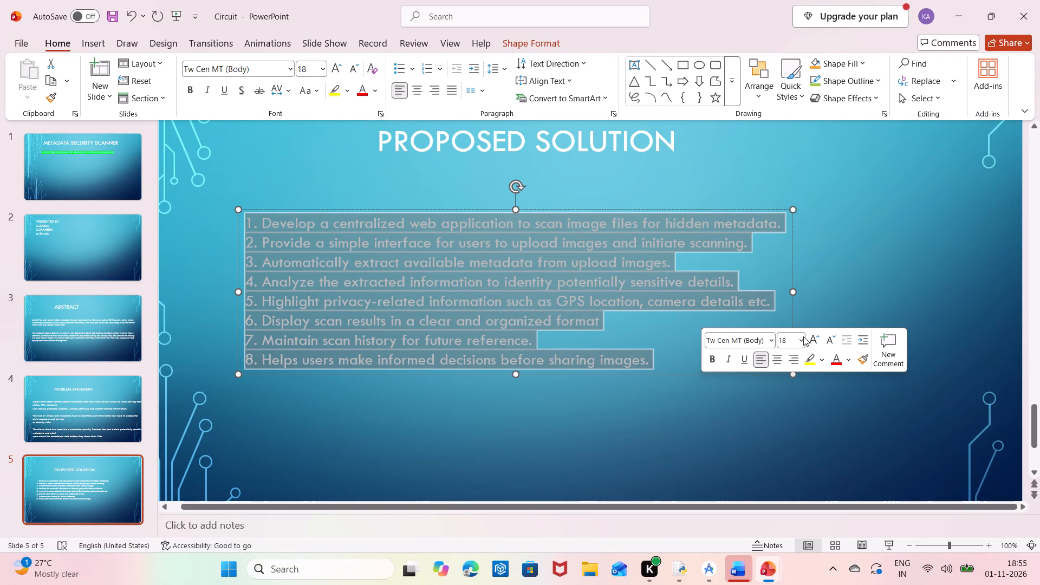
click(803, 337)
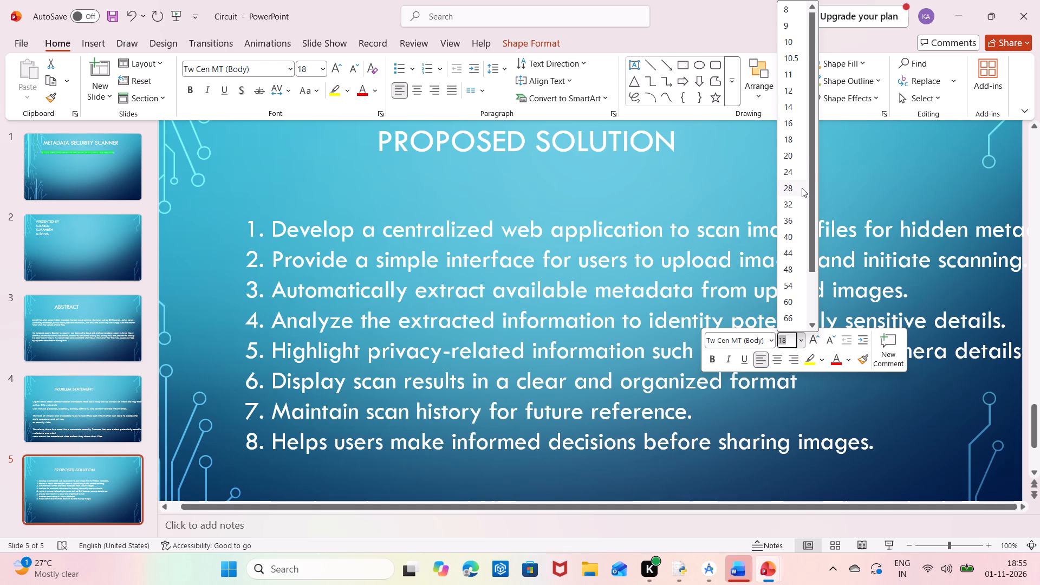
click(802, 179)
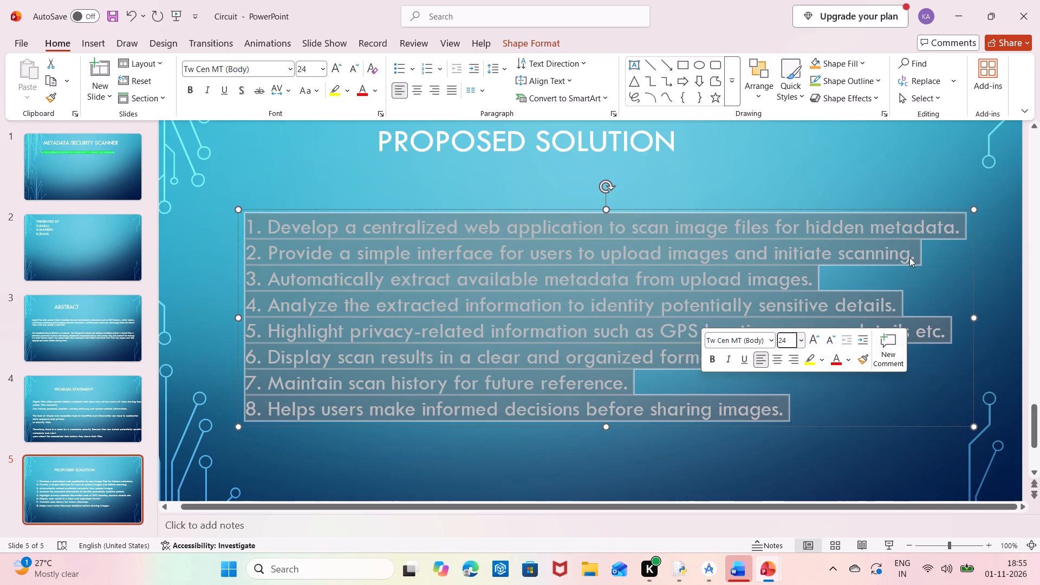
click(686, 488)
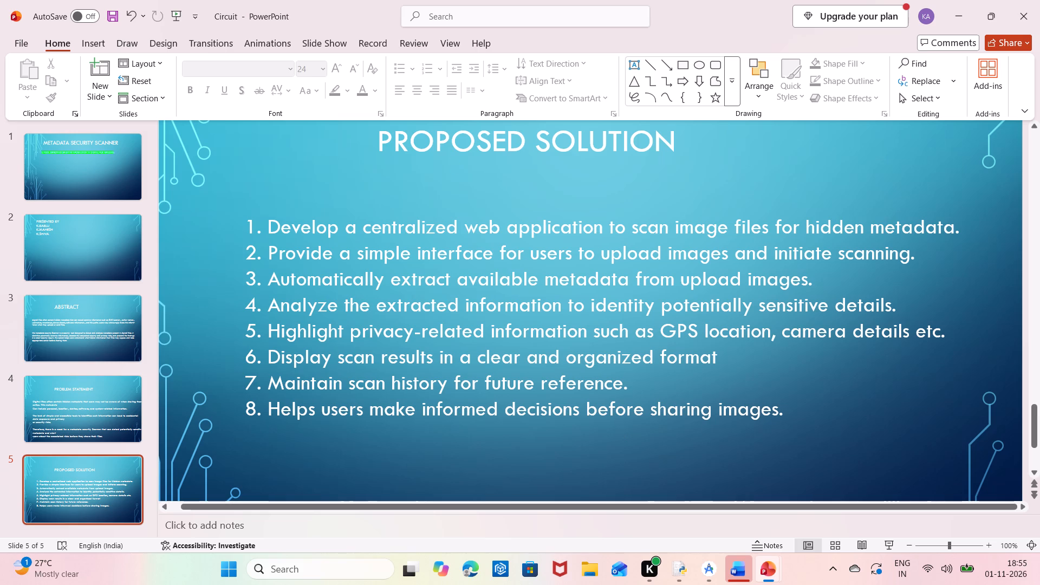
Change the font colour of the "Proposed Solution" slide title to red.
drag(377, 138, 503, 115)
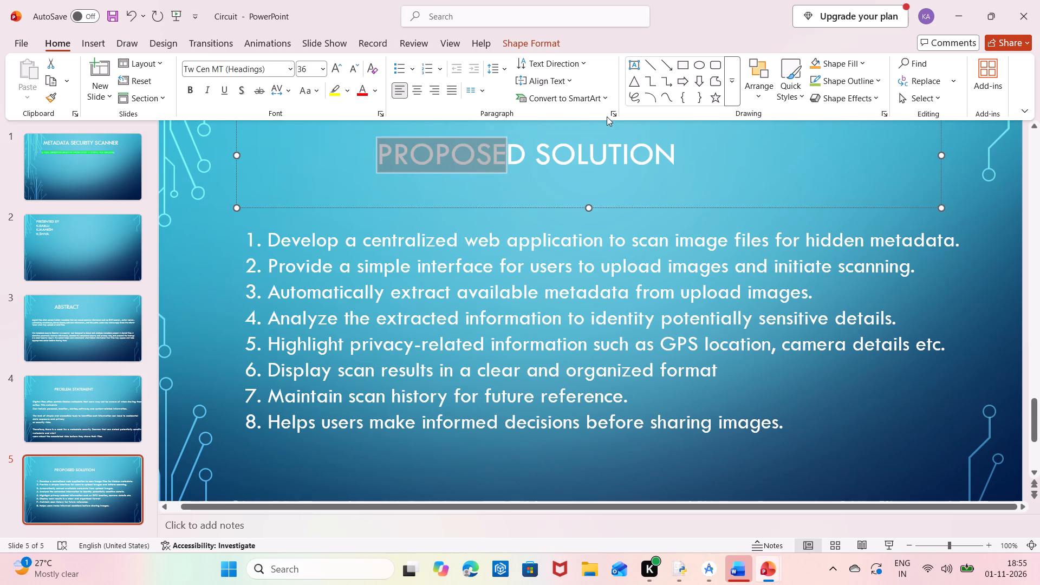
click(640, 168)
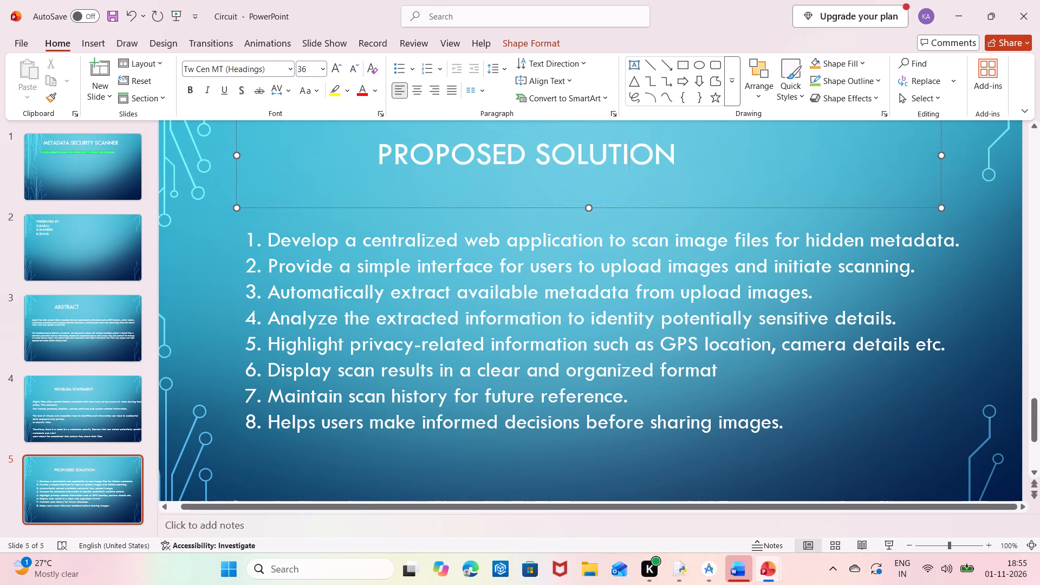
click(373, 149)
drag(373, 149, 648, 146)
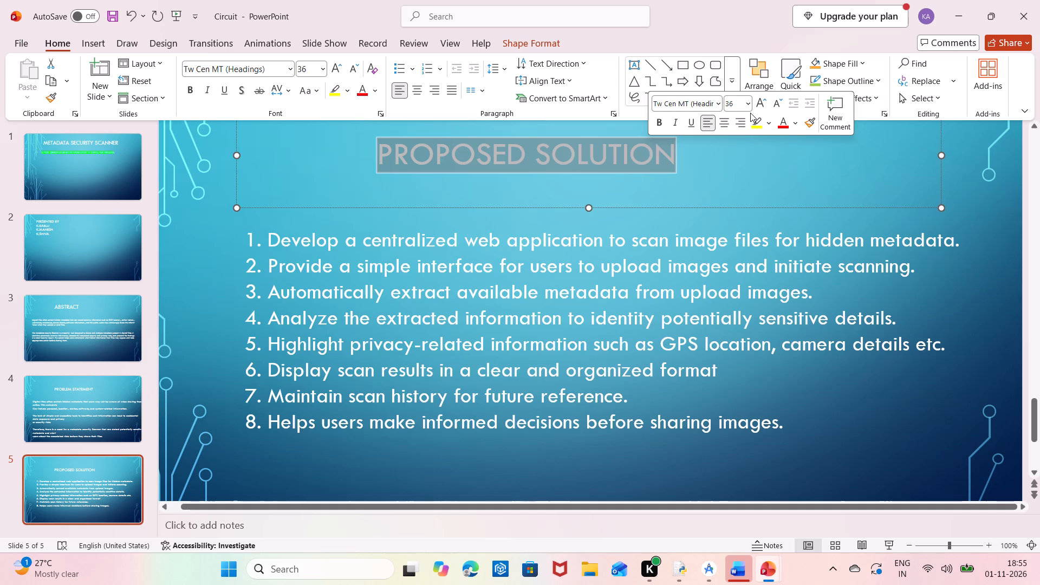
click(789, 126)
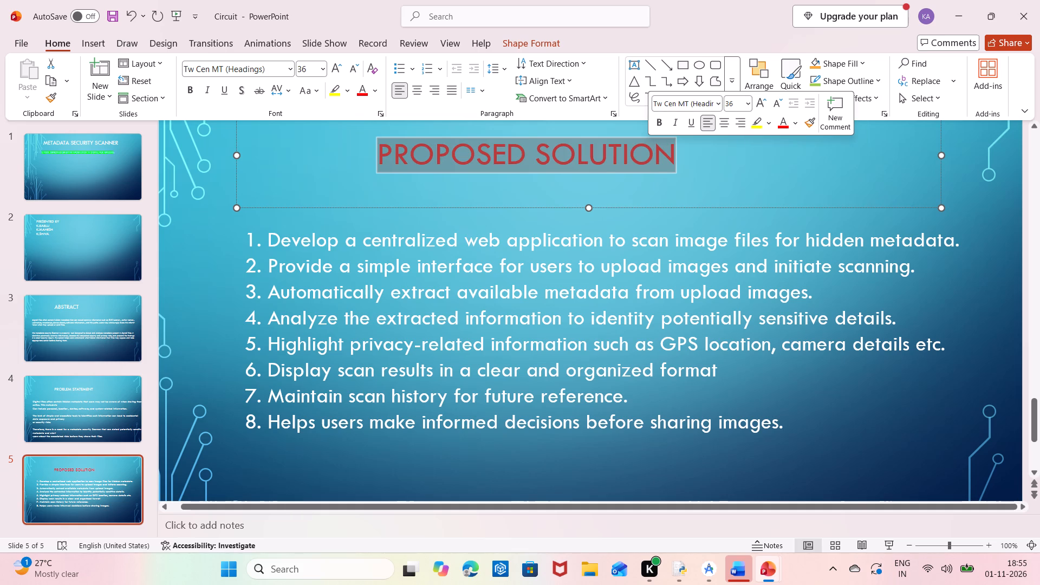
click(791, 152)
Change the font colour of the "Abstract" slide title to red.
scroll(662, 251, up, 6)
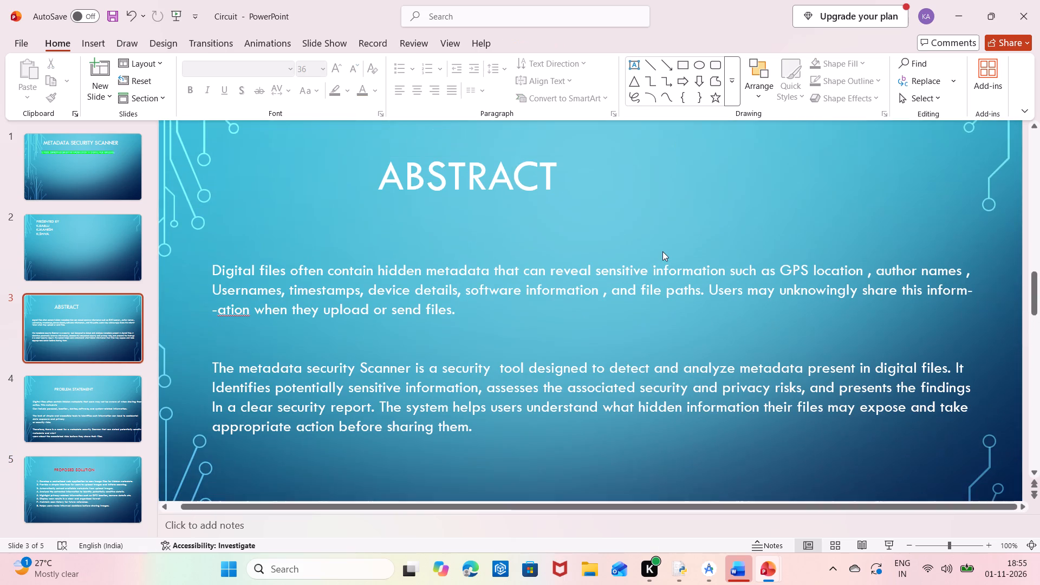
click(377, 178)
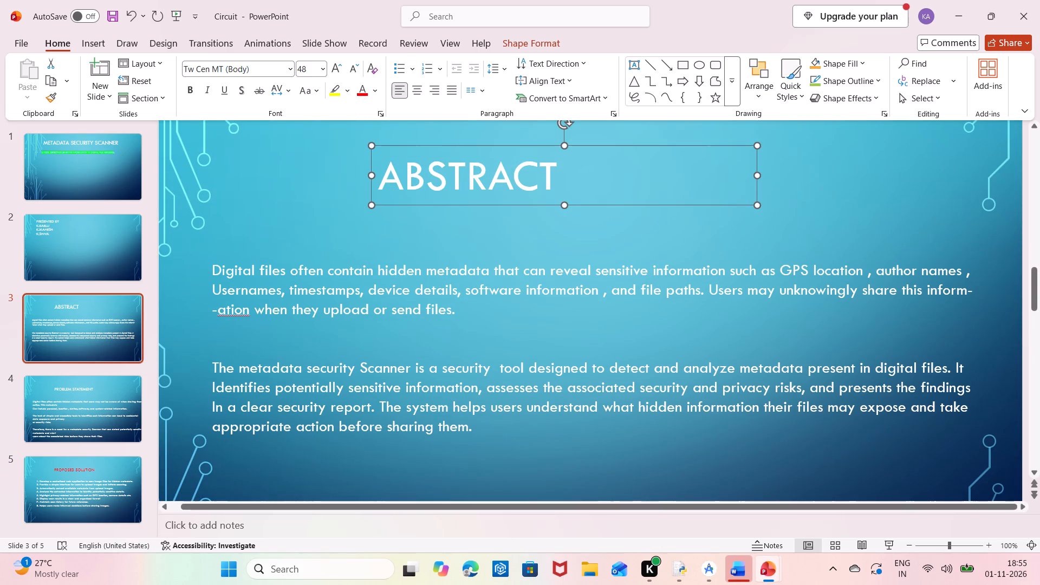
click(380, 174)
drag(380, 174, 544, 167)
click(578, 175)
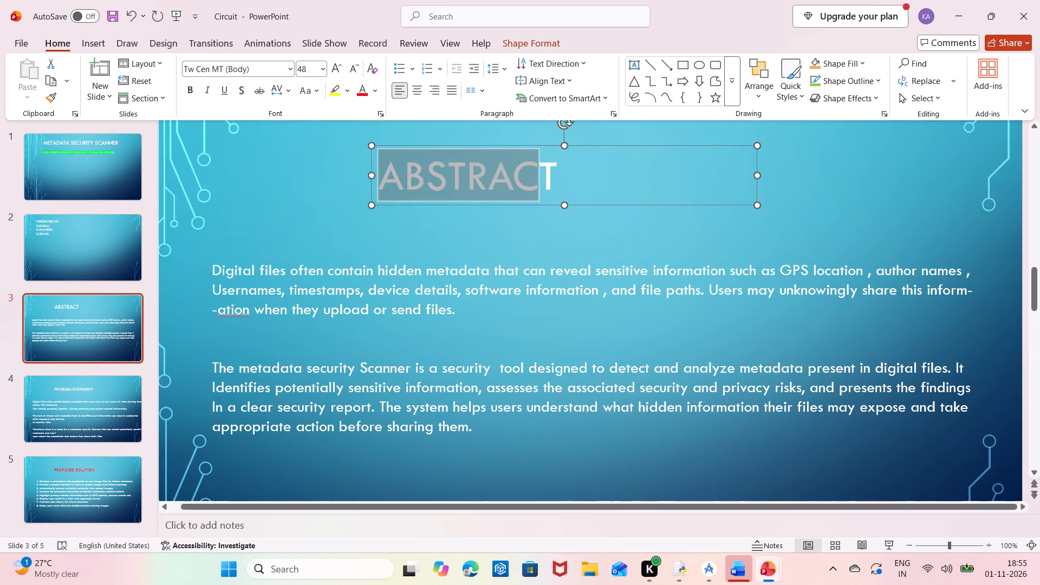
click(382, 172)
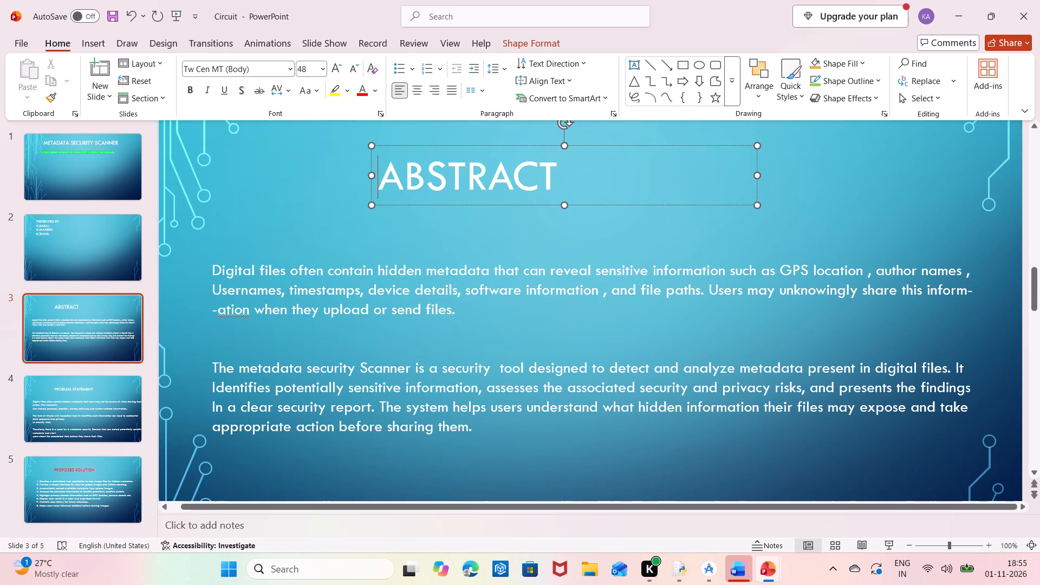
drag(382, 172, 565, 149)
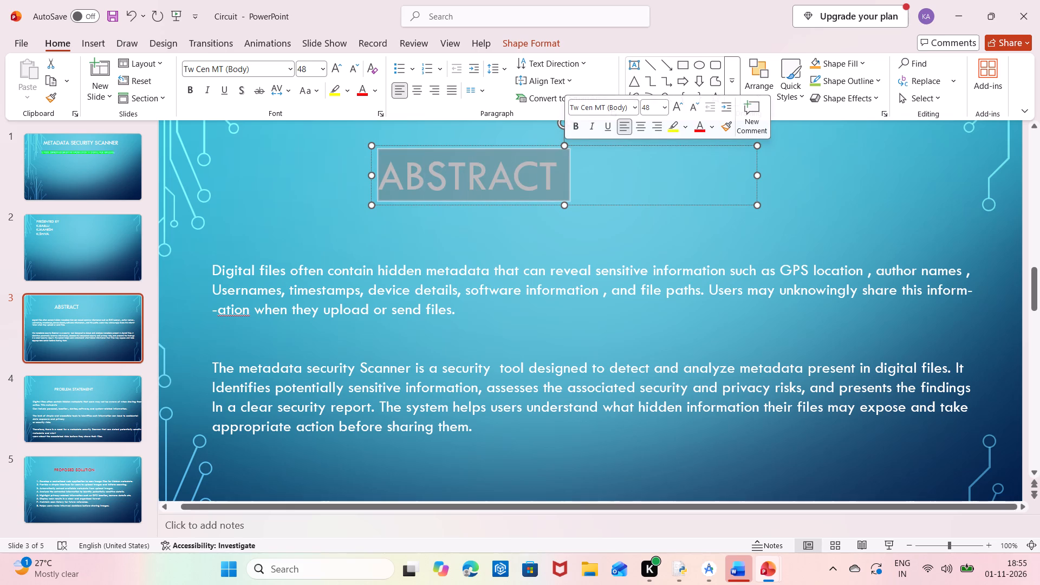
click(701, 127)
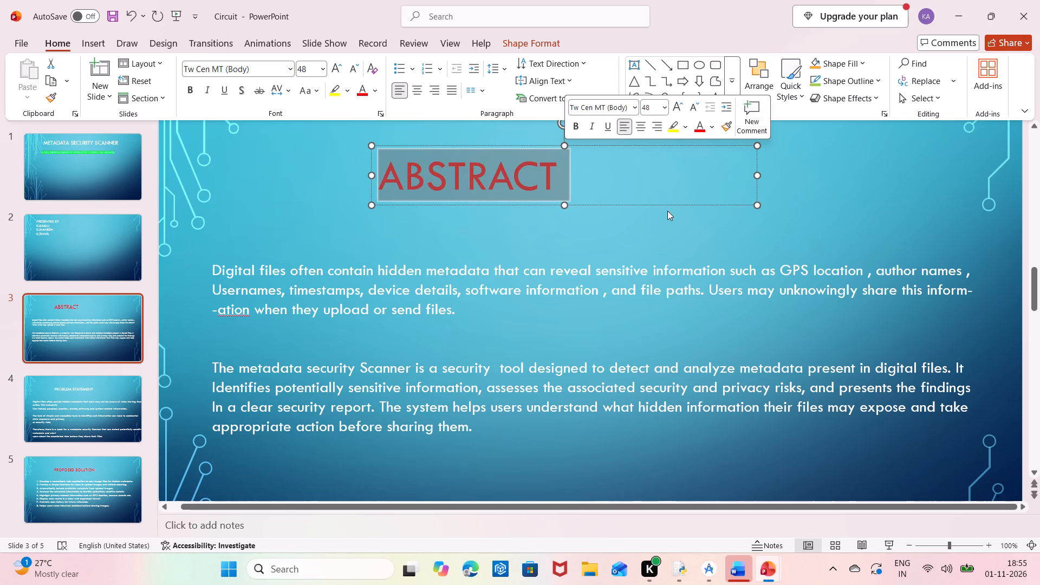
click(667, 211)
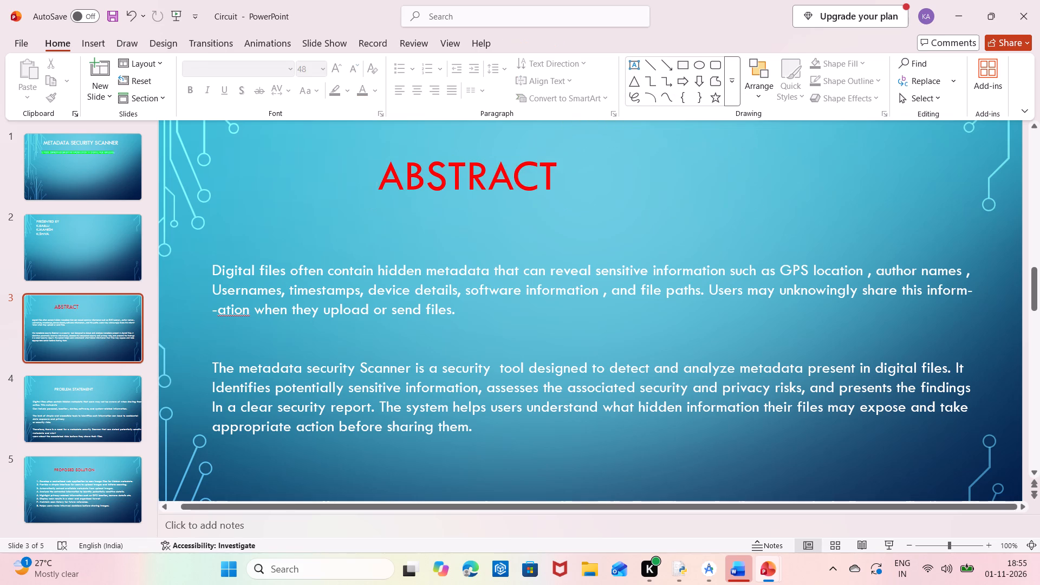
Move the "Abstract" title box across and slightly up so the heading sits centred above the body text.
click(513, 174)
click(474, 181)
drag(473, 181, 522, 179)
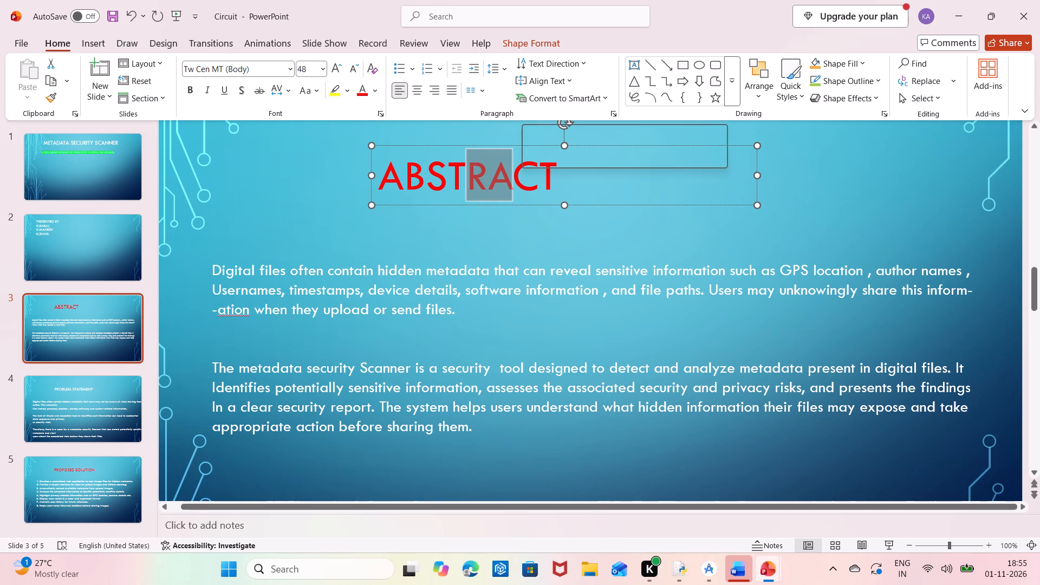
click(635, 178)
drag(635, 178, 665, 174)
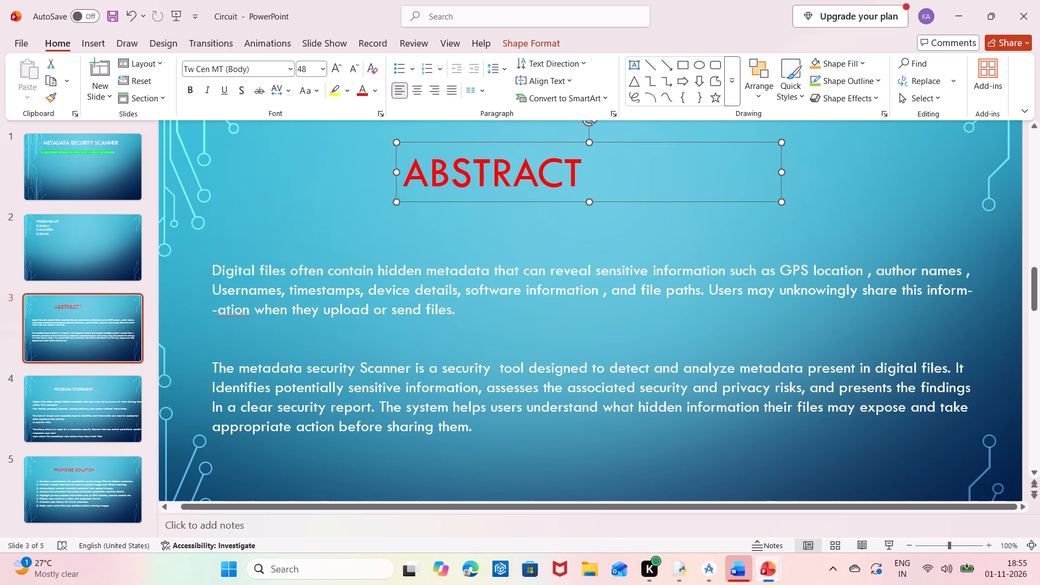
drag(681, 166, 730, 161)
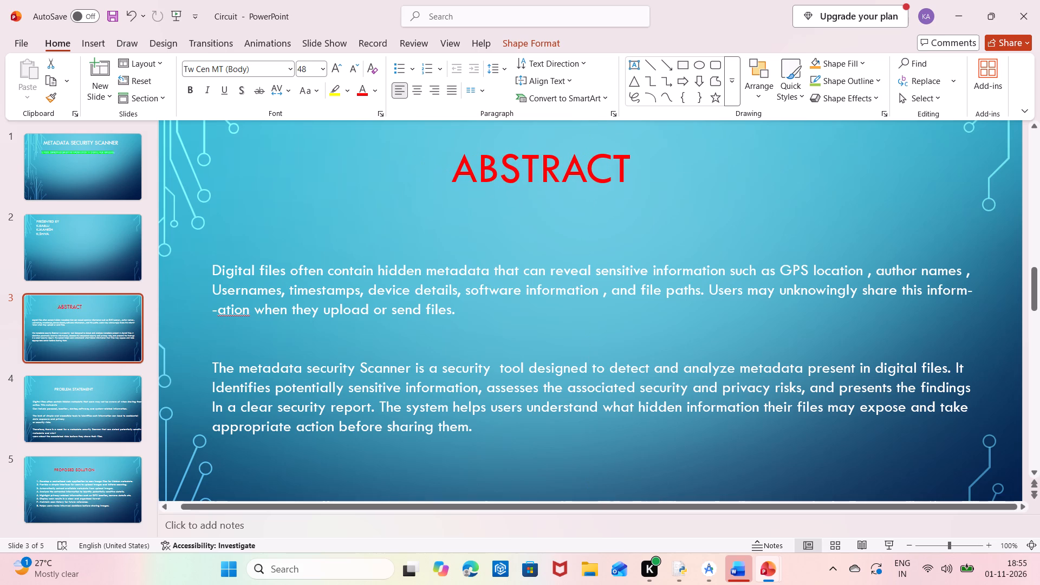
drag(730, 161, 731, 161)
click(659, 265)
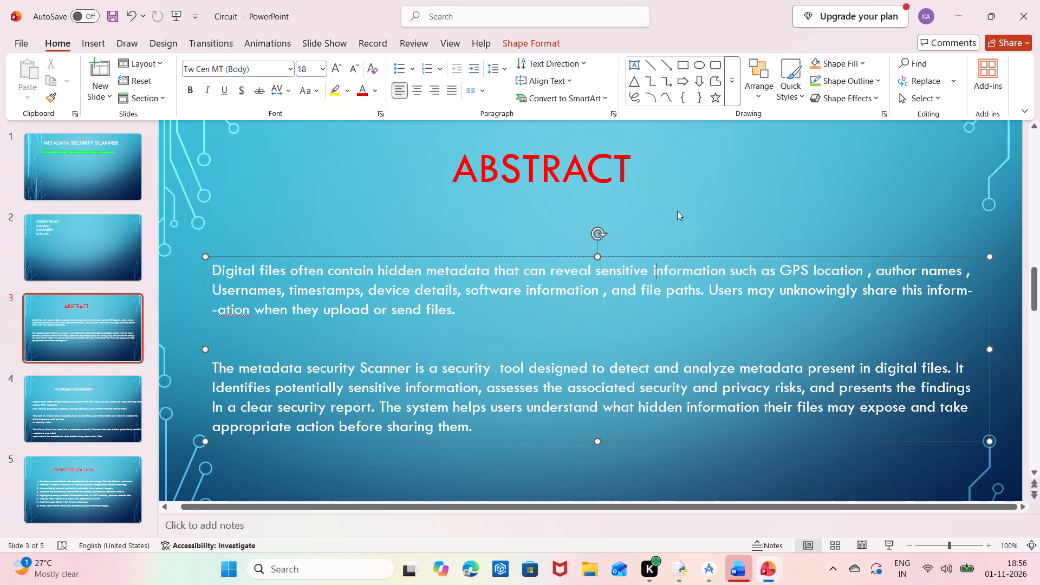
click(677, 211)
Review the slides from the "Presented By" slide through to the end of the "Proposed Solution" slide.
scroll(677, 211, up, 4)
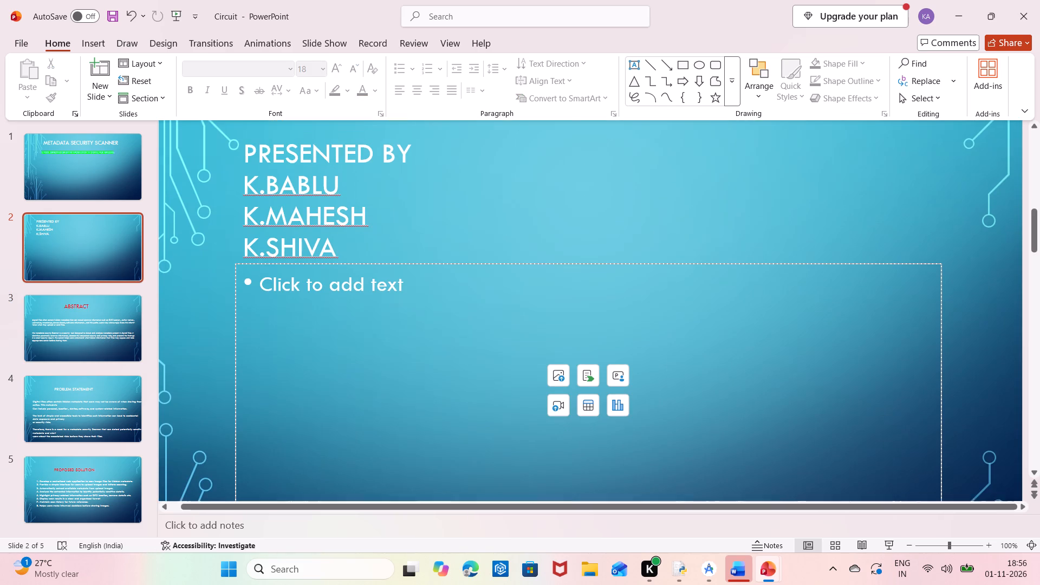
scroll(677, 211, up, 1)
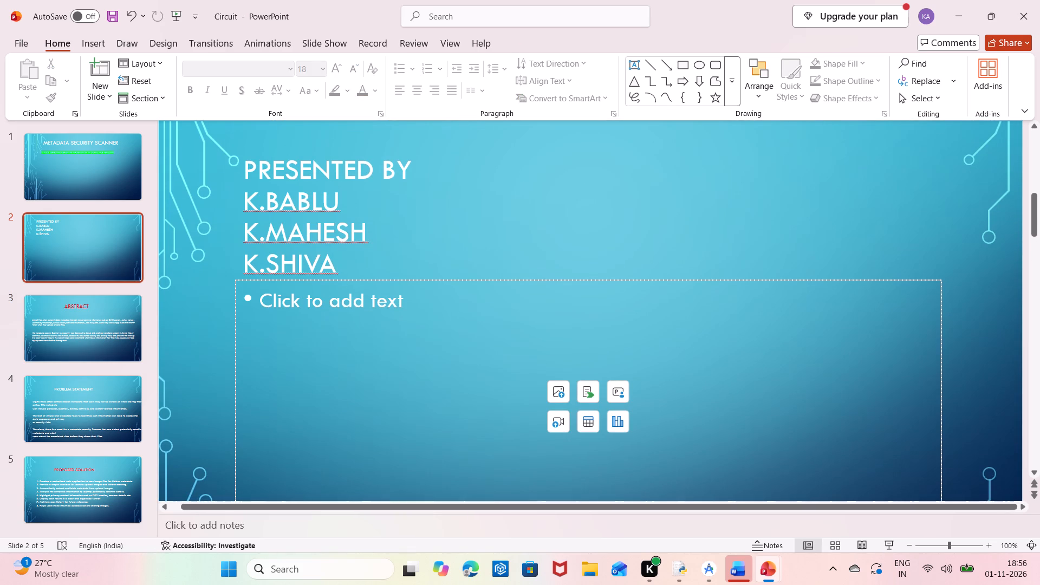
click(660, 207)
double_click(601, 353)
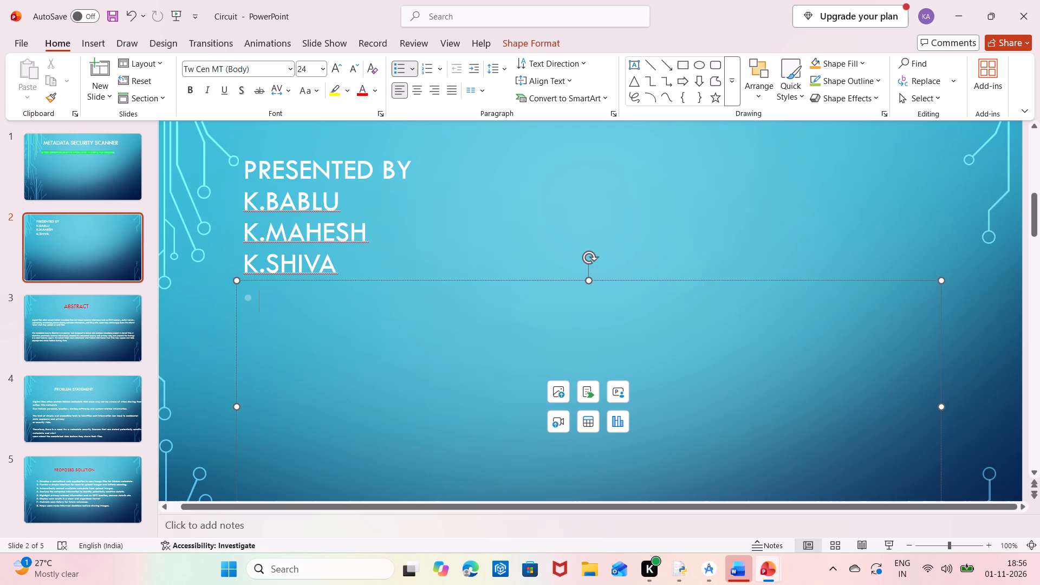
scroll(766, 353, down, 4)
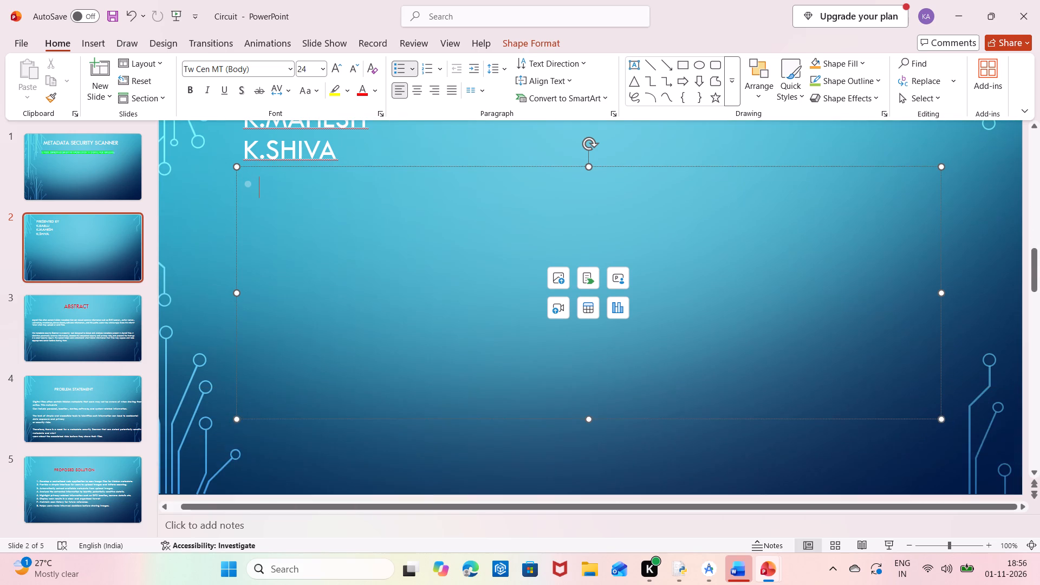
scroll(766, 353, down, 4)
scroll(782, 170, down, 1)
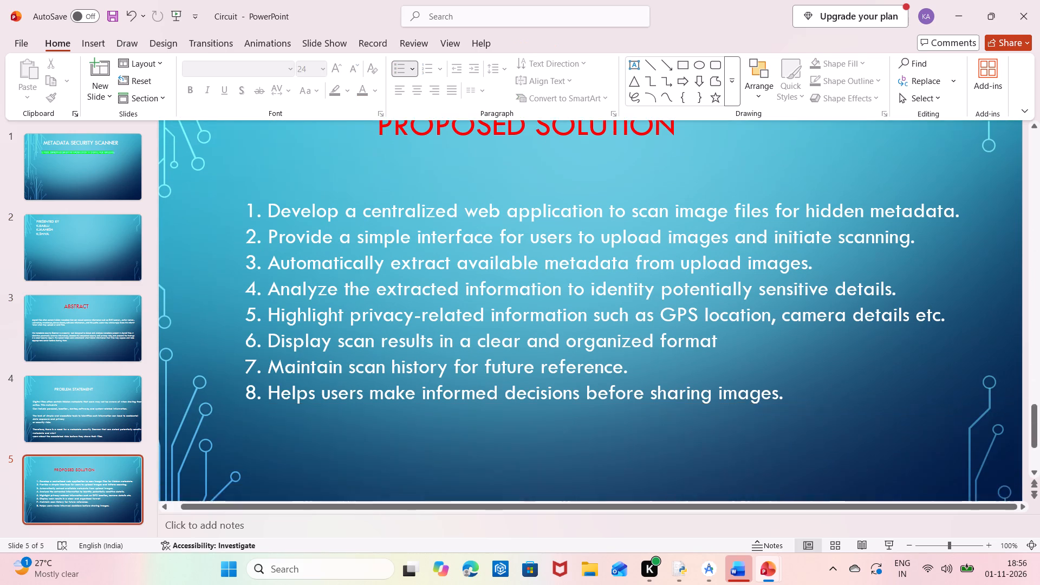
scroll(782, 170, down, 5)
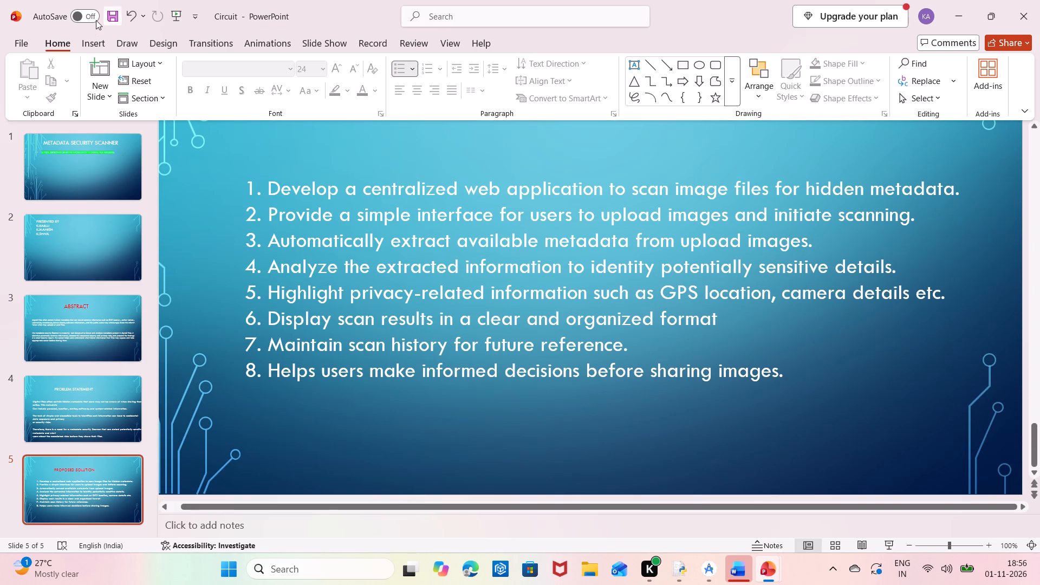
Add a new slide after "Proposed Solution" and give it the title "use case diagram".
click(96, 70)
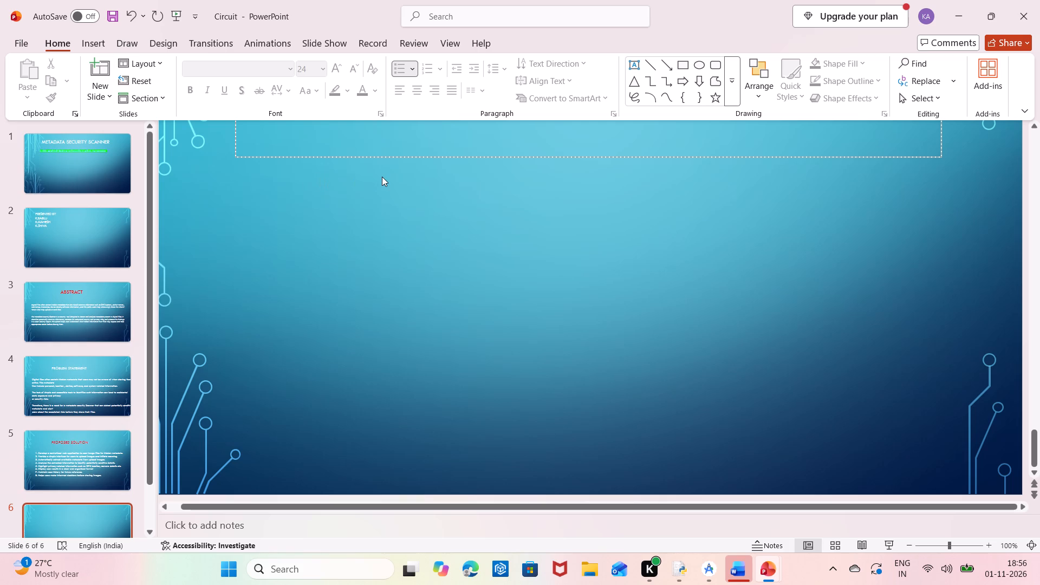
scroll(550, 199, up, 1)
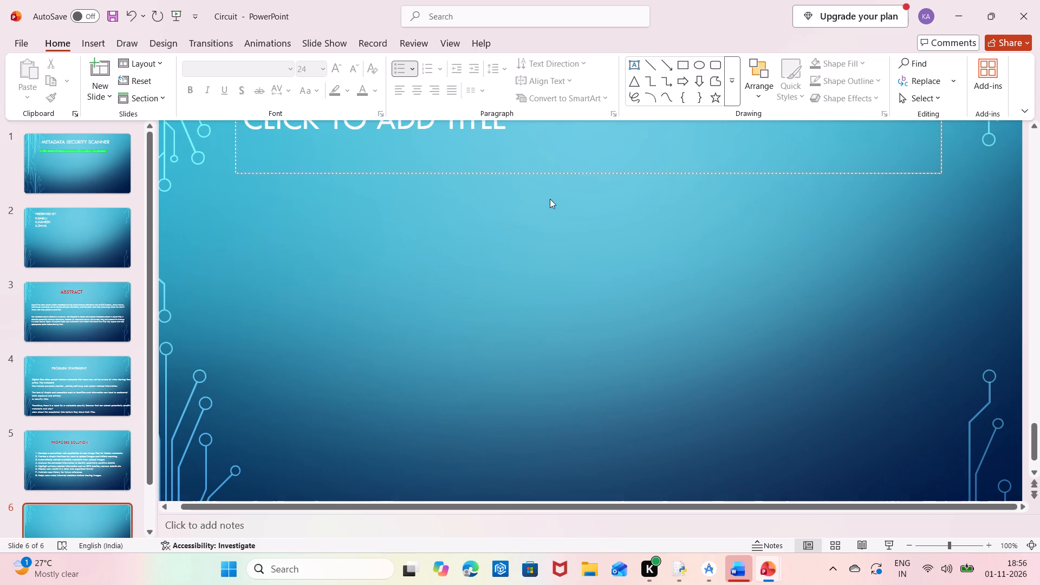
scroll(550, 199, up, 1)
click(428, 159)
key(u)
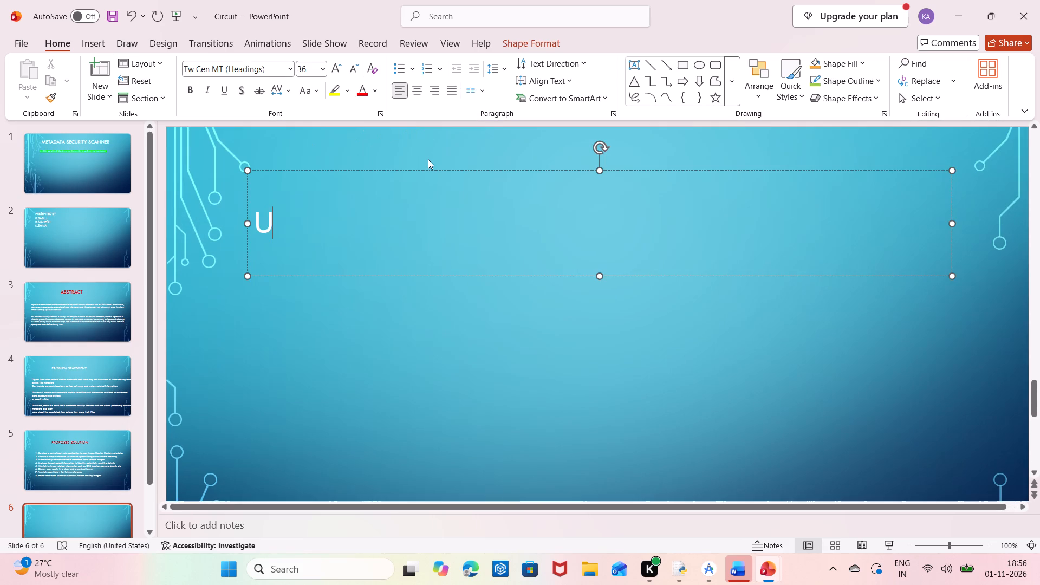
text(se ca)
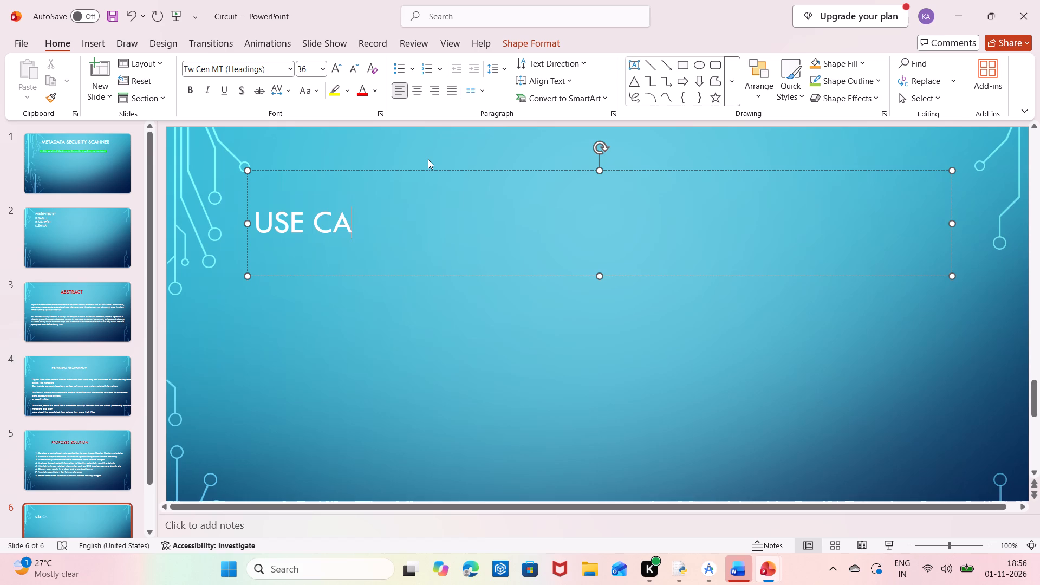
text(se)
key(space)
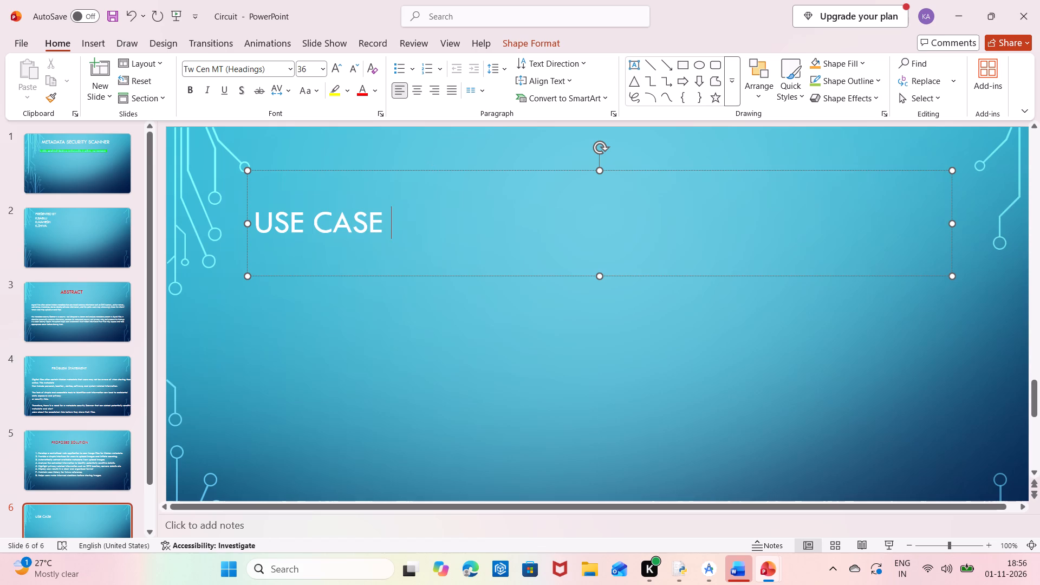
text(dia)
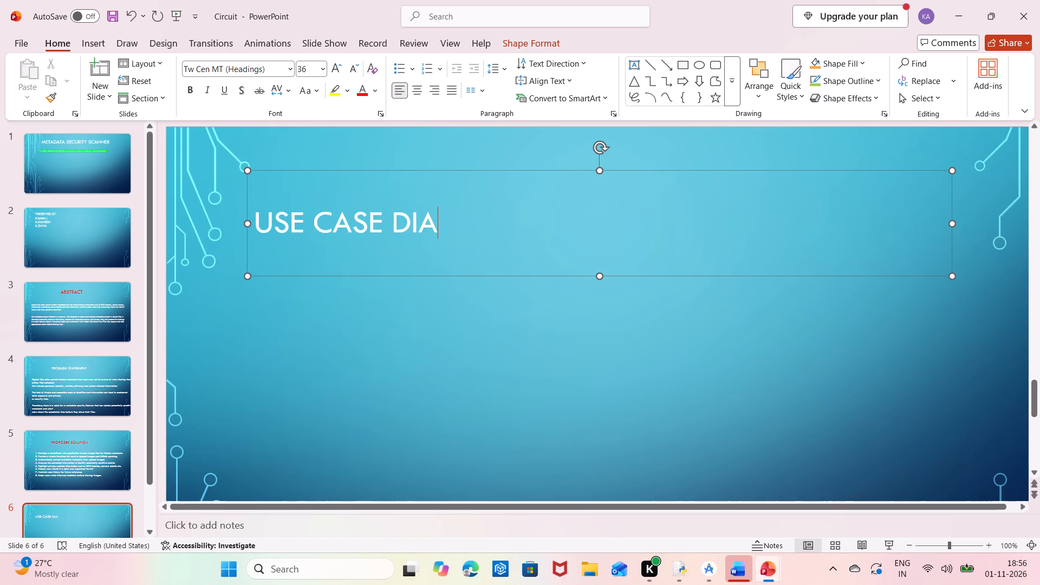
text(gram)
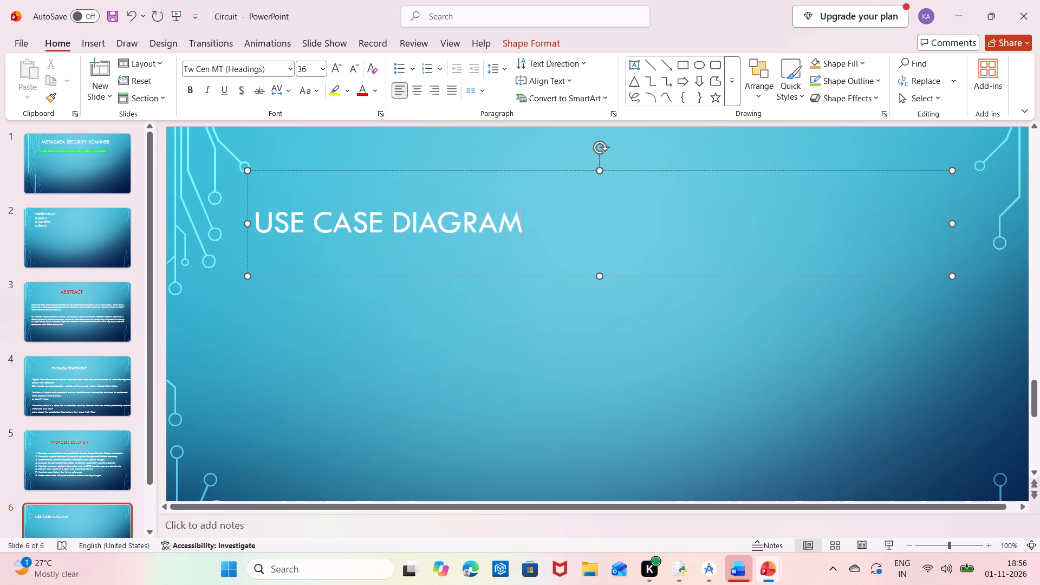
Shift the "Use Case Diagram" title text towards the slide's centre with leading spaces, leaving no stray letter before it.
drag(605, 211, 698, 159)
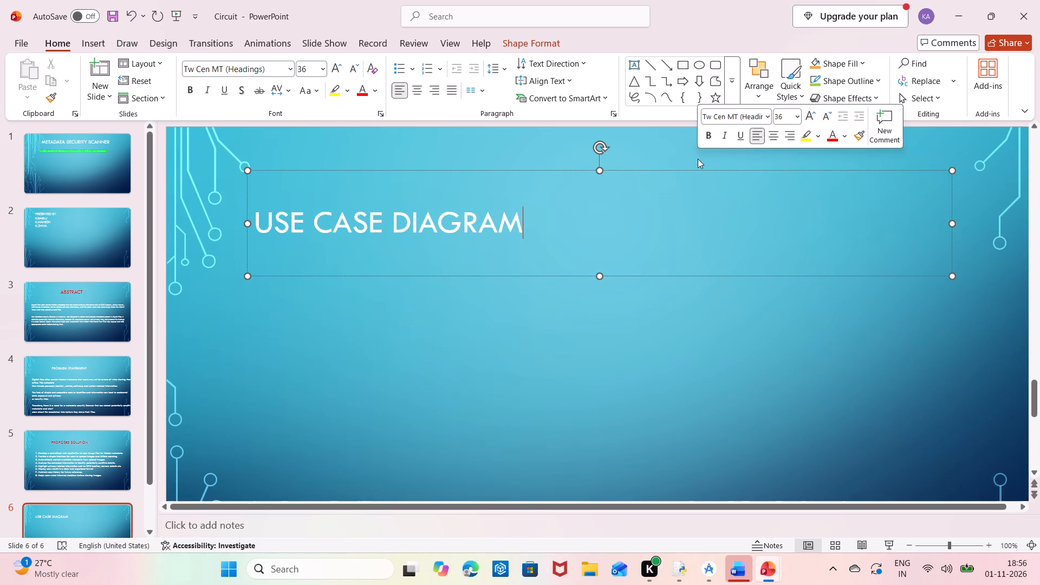
click(609, 194)
click(252, 216)
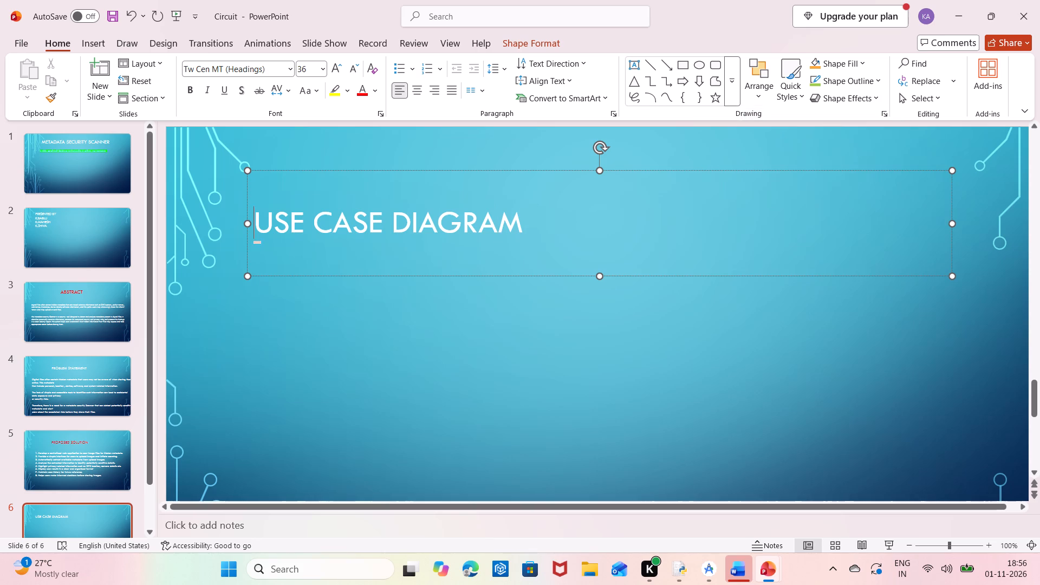
text(n)
key(space)
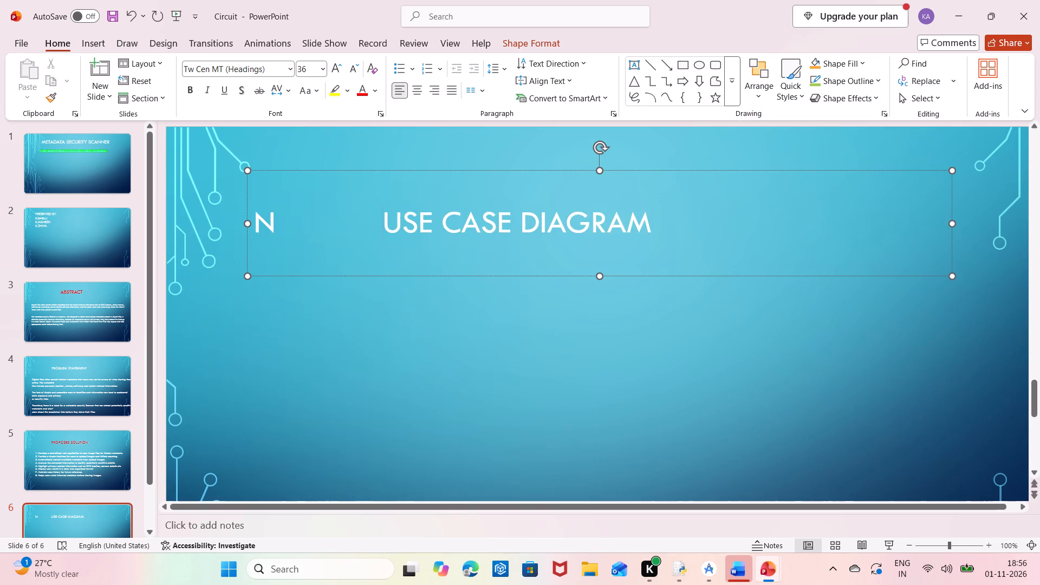
key(Left)
key(Left)
key(Left)
key(Left)
key(Left)
key(Left)
key(Left)
key(Left)
key(Left)
key(Left)
key(Left)
key(Left)
key(BackSpace)
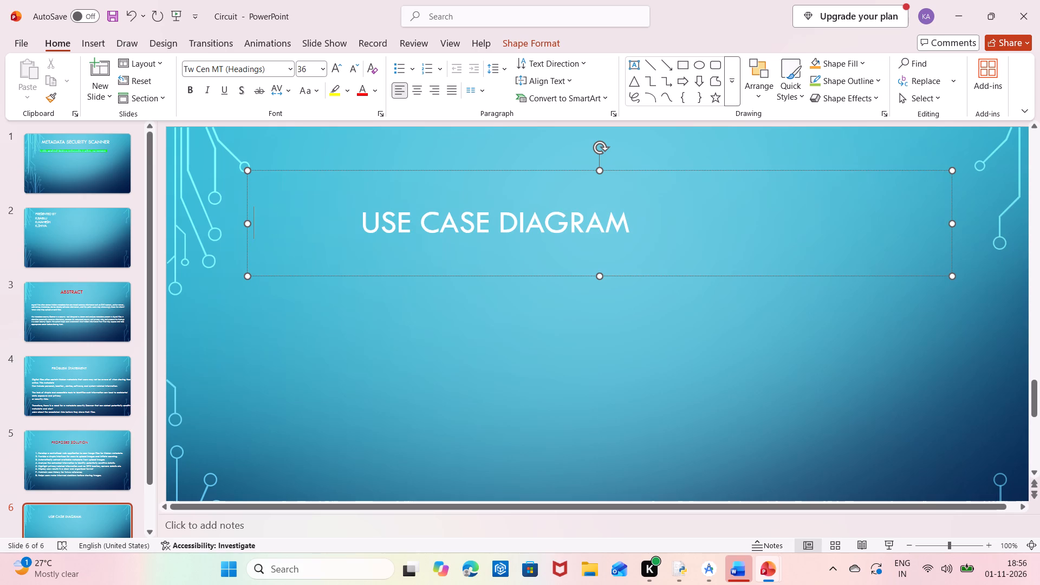
Move the "Use Case Diagram" title box up towards the slide's top edge and slightly to the right.
drag(538, 244, 544, 163)
click(519, 189)
click(519, 189)
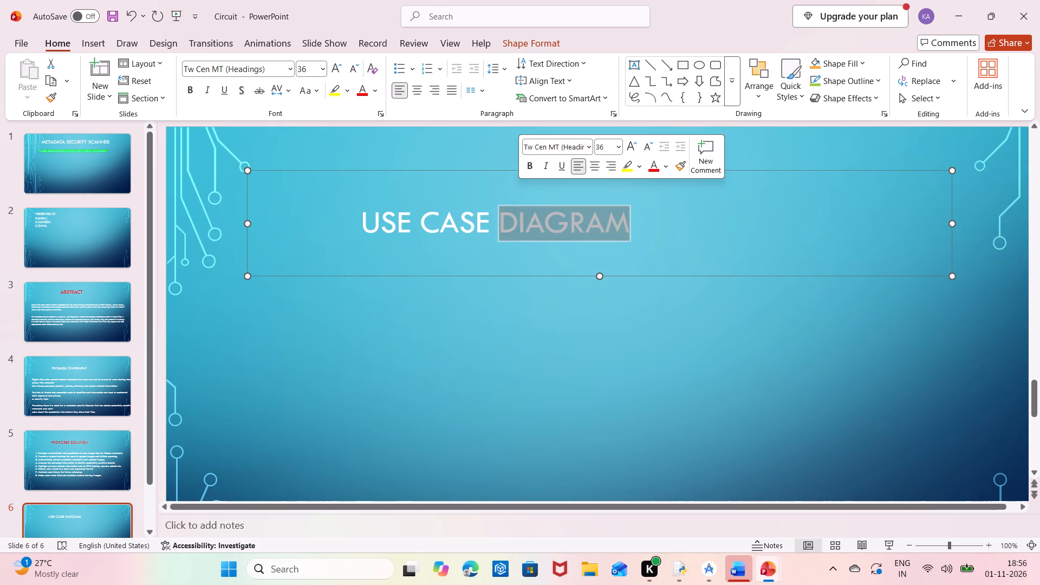
click(834, 202)
click(834, 202)
click(834, 202)
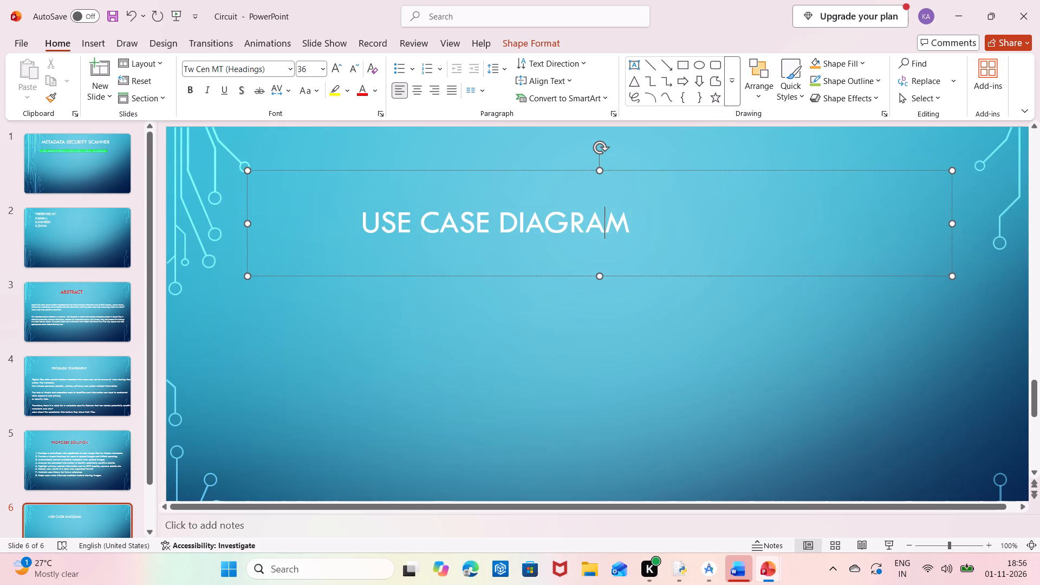
click(878, 222)
click(837, 426)
click(736, 233)
click(813, 182)
click(521, 216)
drag(851, 210, 852, 173)
drag(665, 172, 665, 172)
drag(665, 172, 664, 152)
click(664, 154)
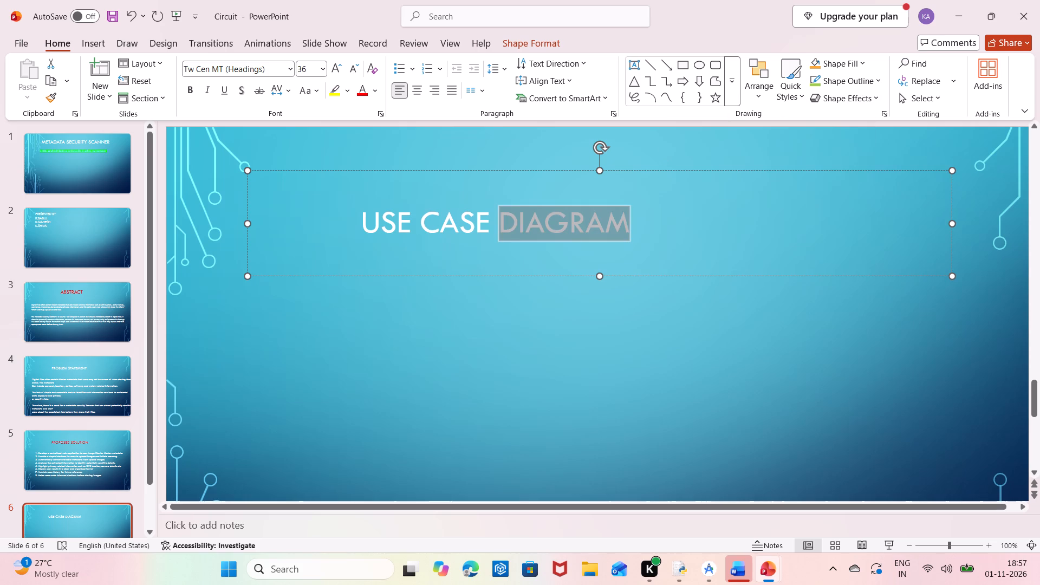
click(663, 173)
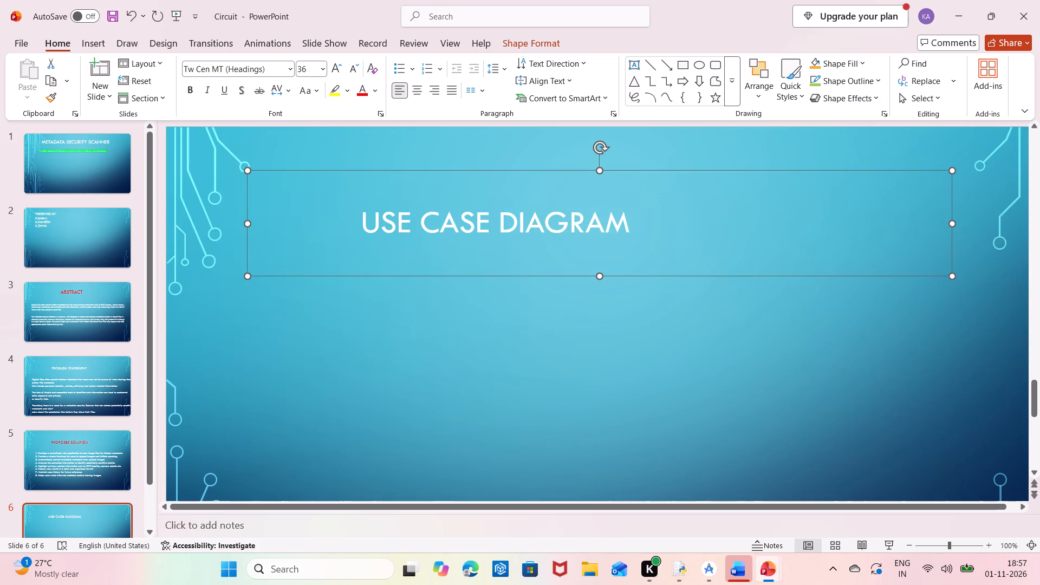
drag(651, 169, 672, 126)
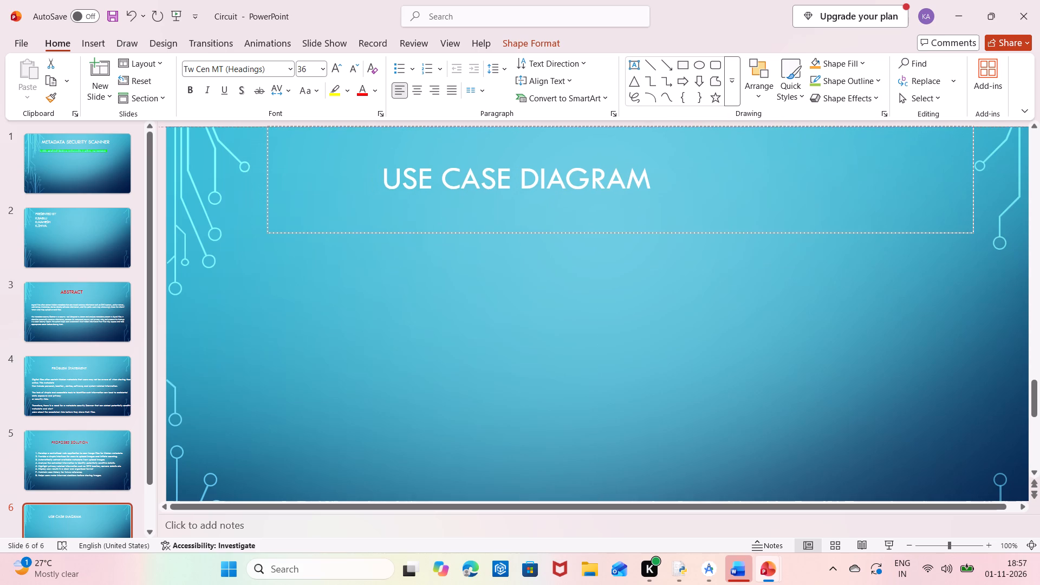
drag(672, 126, 669, 121)
Draw a small oval about 2.22 cm wide and 1.21 cm high below the "Use Case Diagram" title, left of the slide's centre.
scroll(632, 246, down, 1)
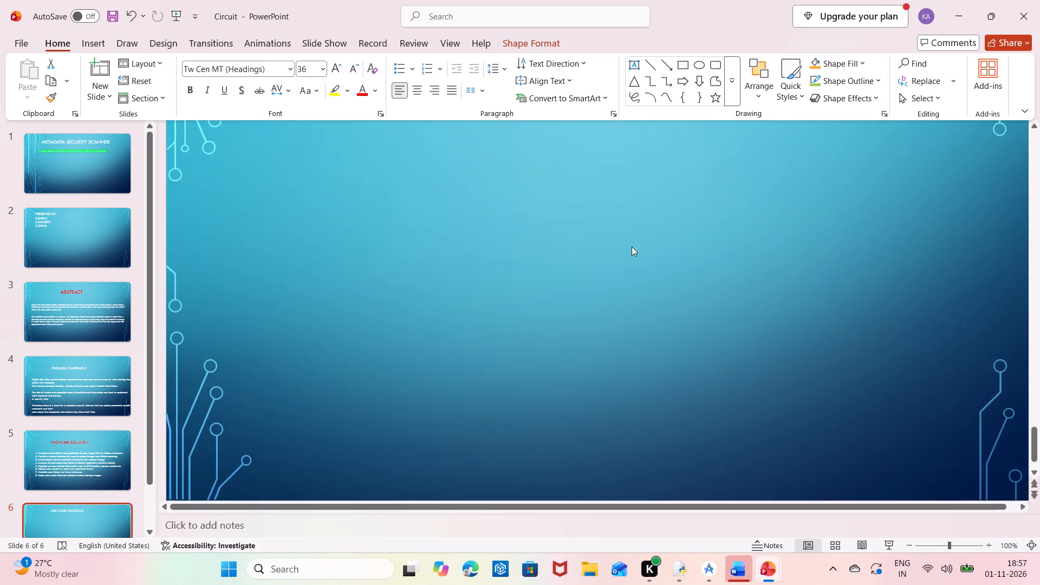
scroll(632, 246, down, 1)
click(526, 235)
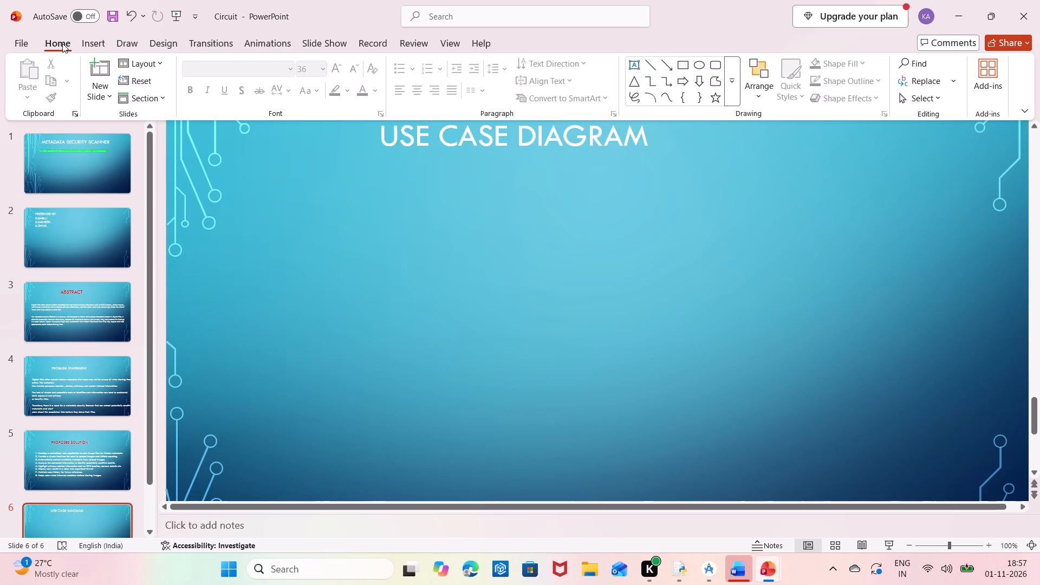
click(89, 40)
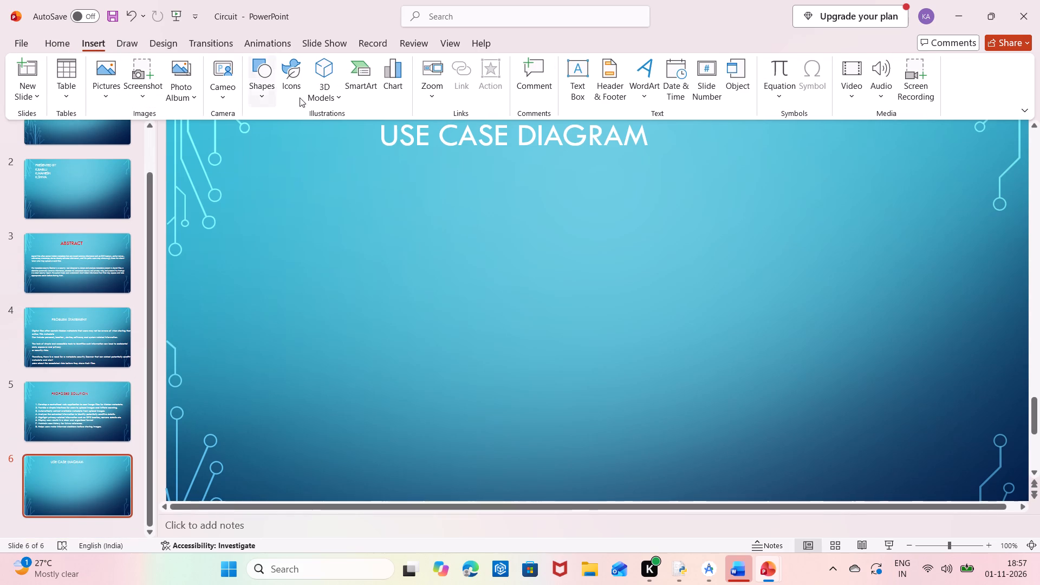
click(262, 97)
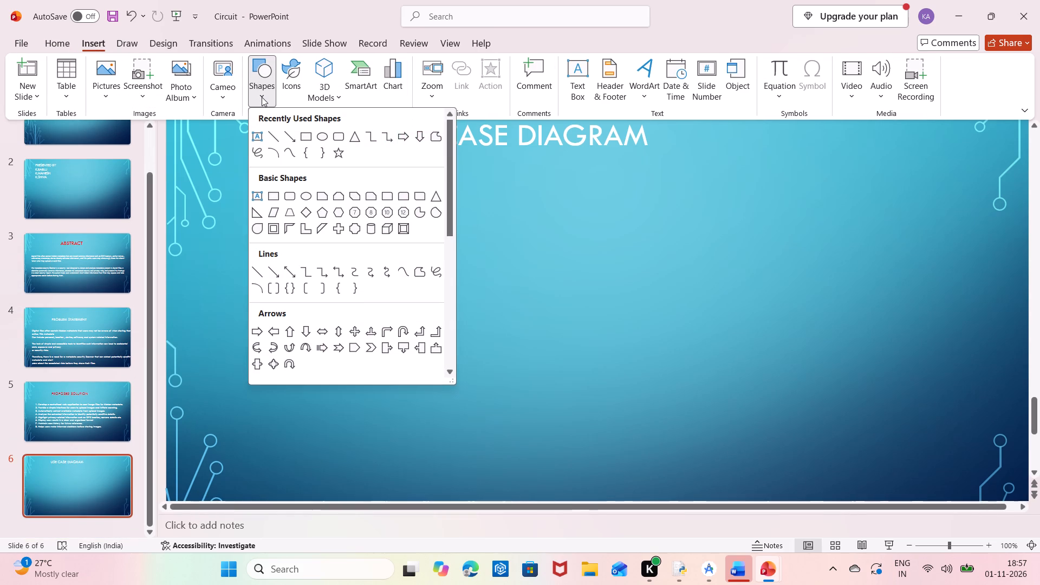
click(324, 136)
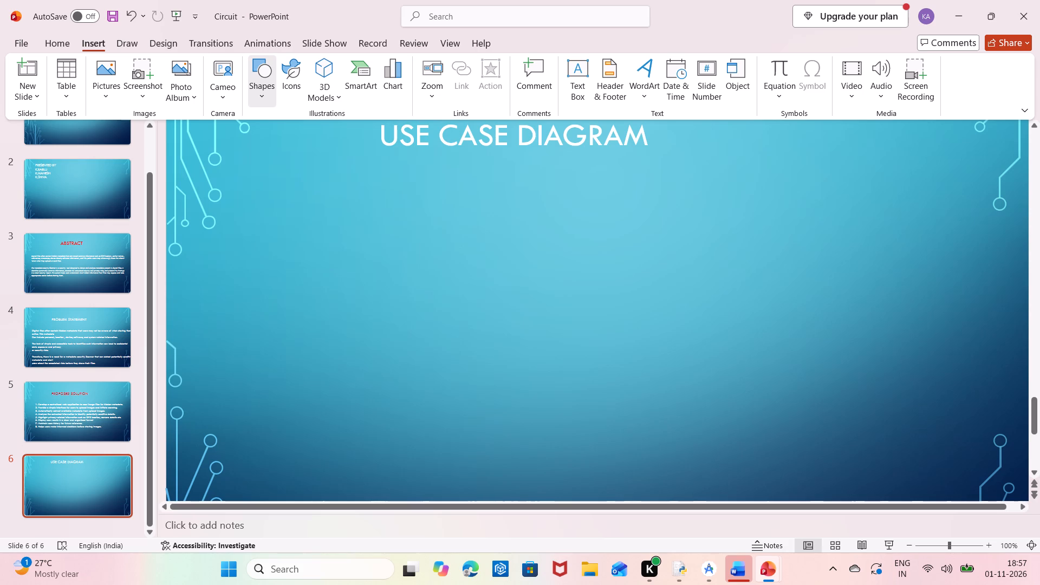
drag(420, 221, 447, 221)
drag(447, 221, 450, 224)
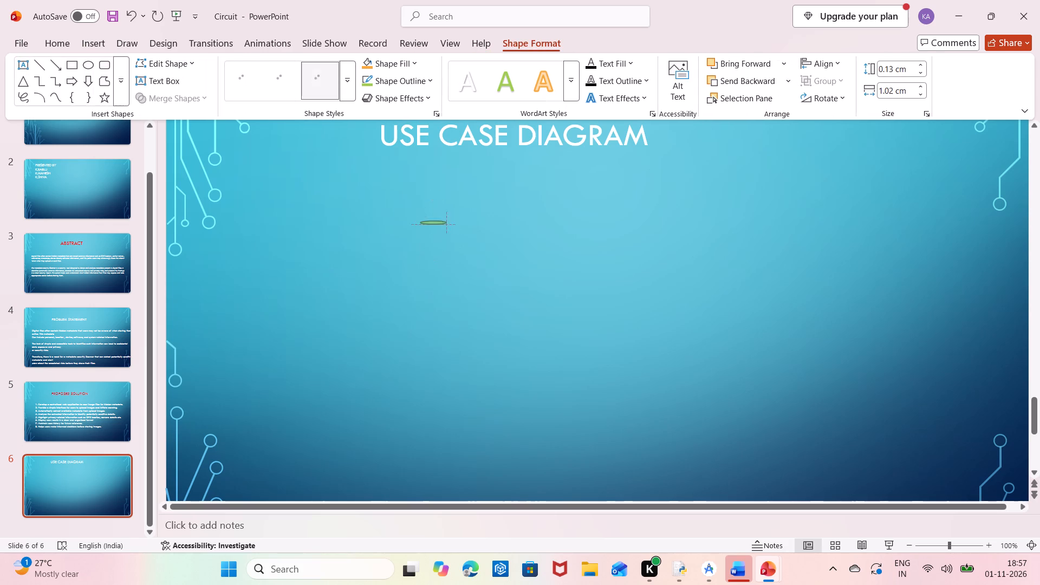
drag(450, 224, 477, 252)
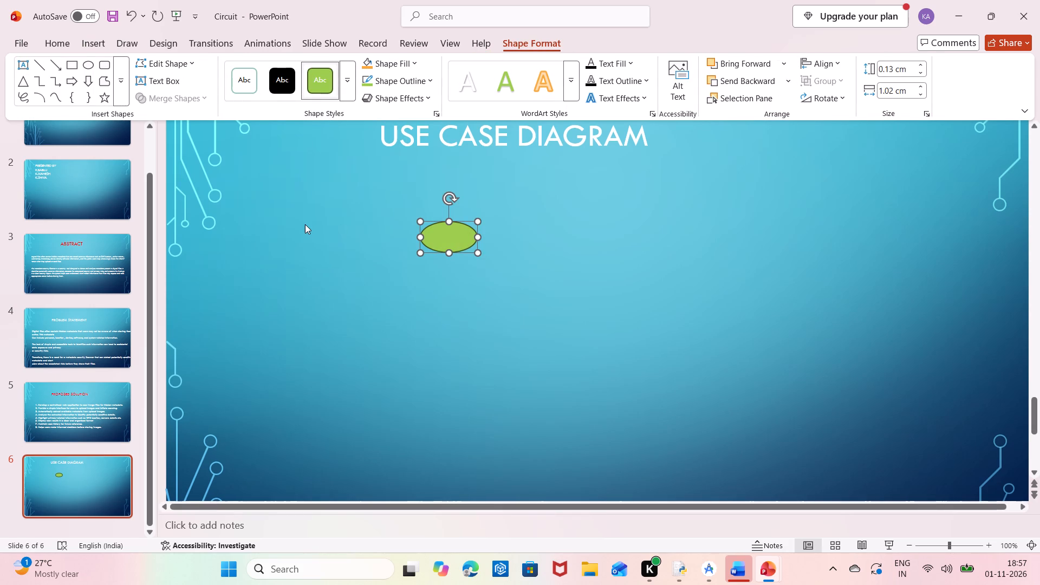
click(305, 224)
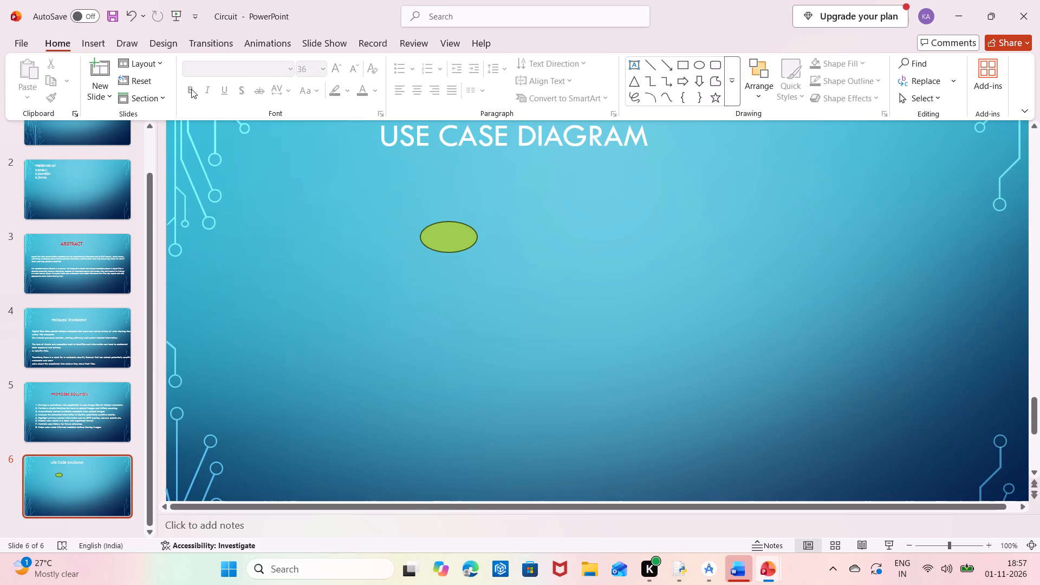
Copy the oval and place the duplicate directly beneath the original, aligned with it in a vertical column.
click(443, 238)
right_click(443, 238)
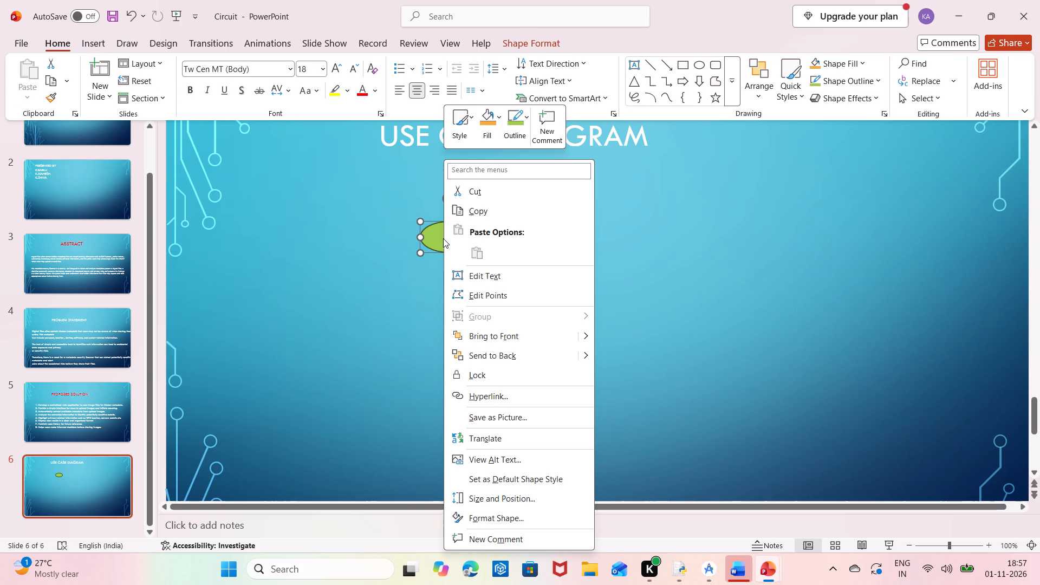
click(511, 207)
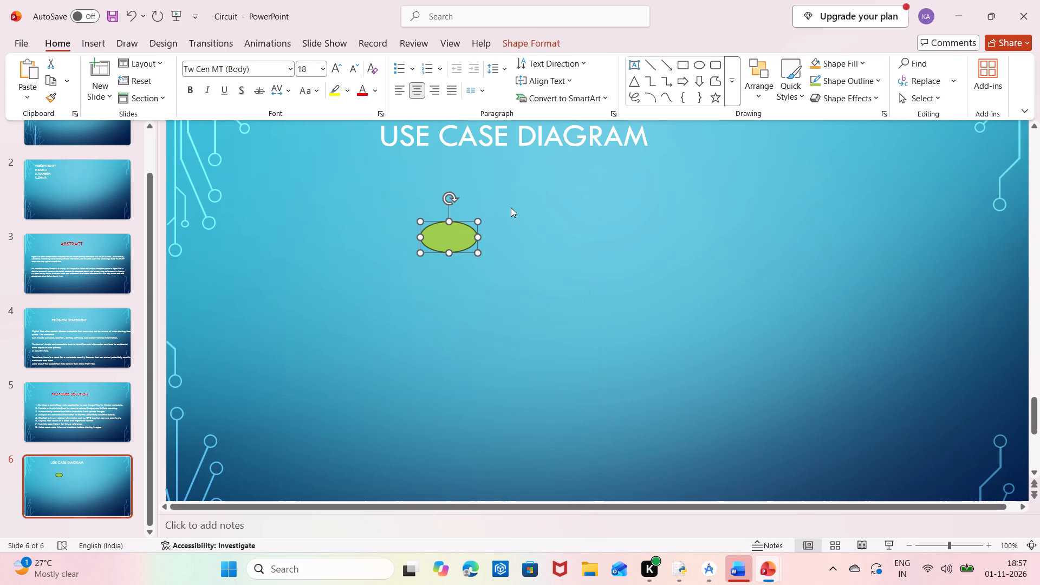
click(445, 318)
click(443, 291)
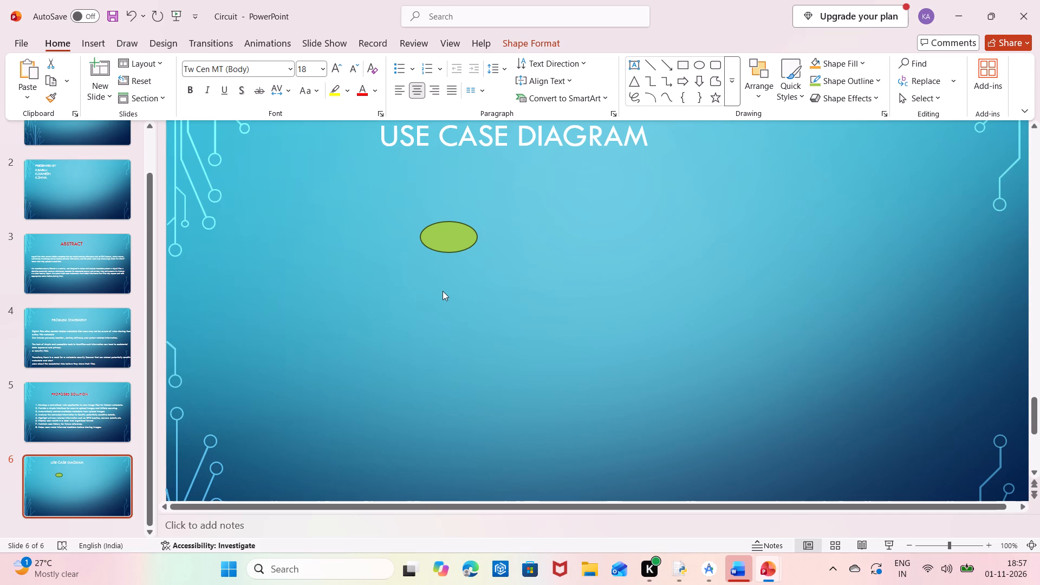
click(443, 291)
double_click(445, 289)
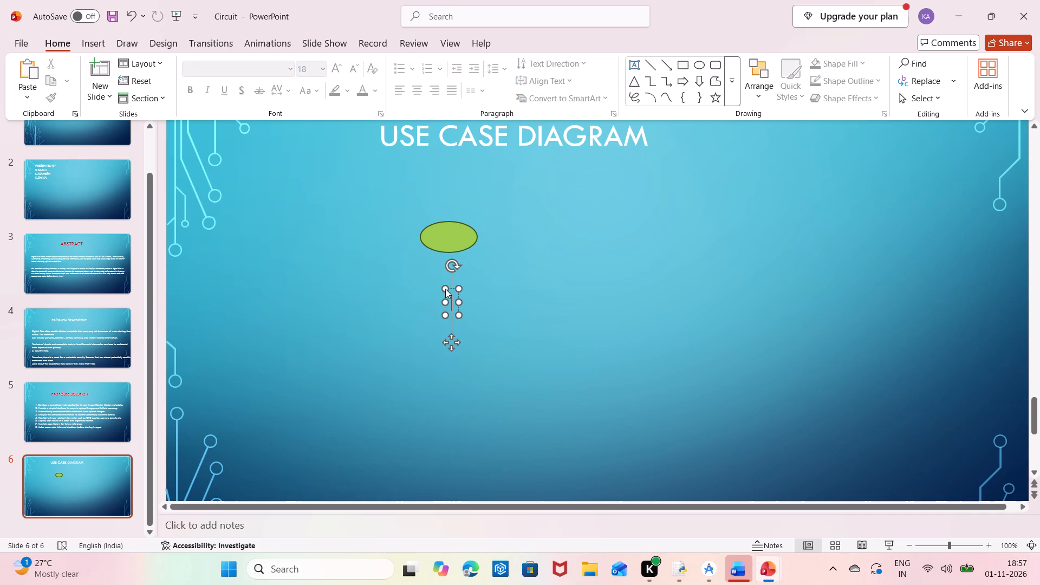
click(445, 289)
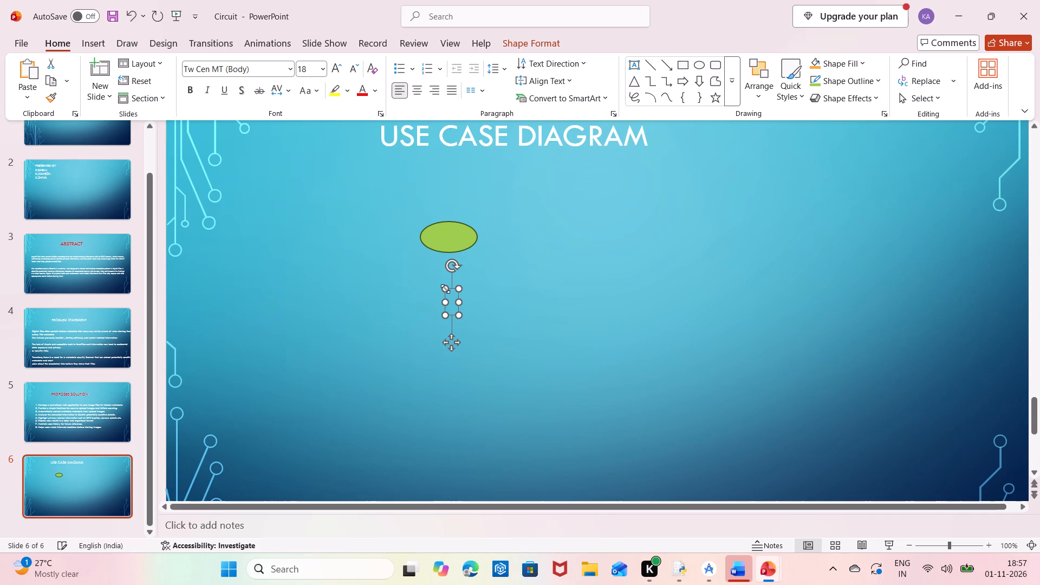
right_click(445, 289)
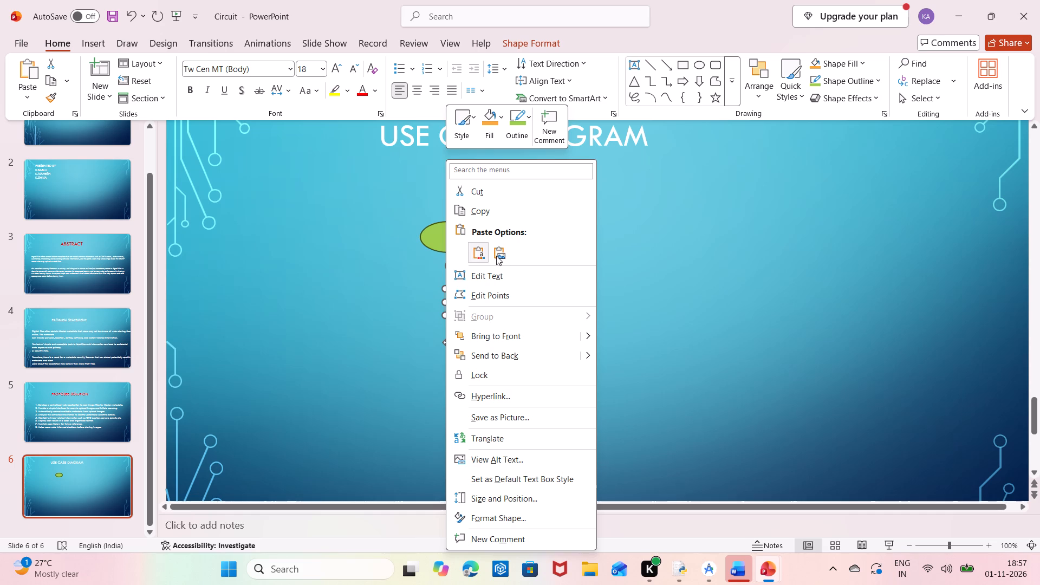
click(477, 256)
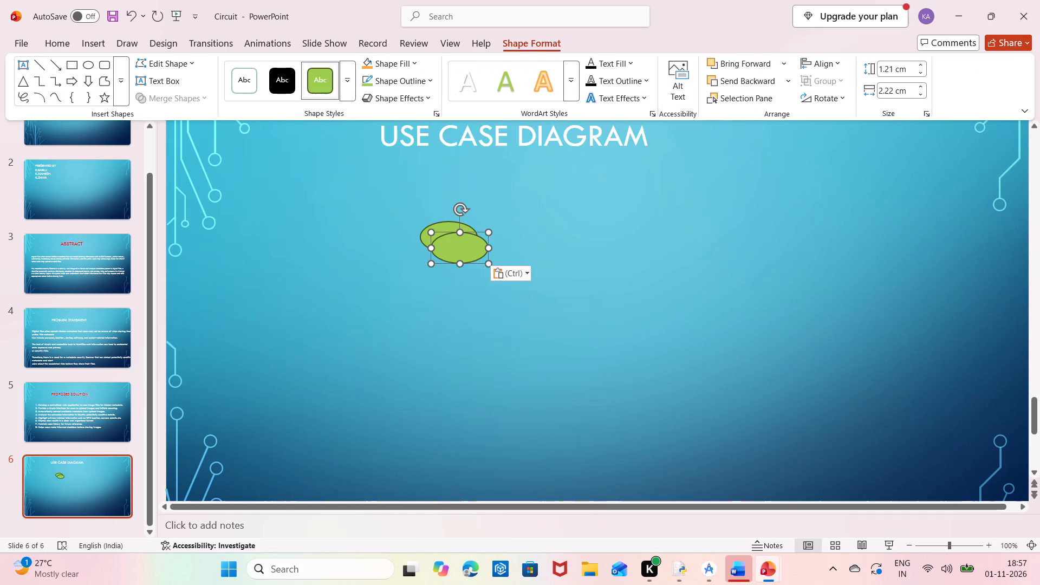
drag(468, 255, 464, 291)
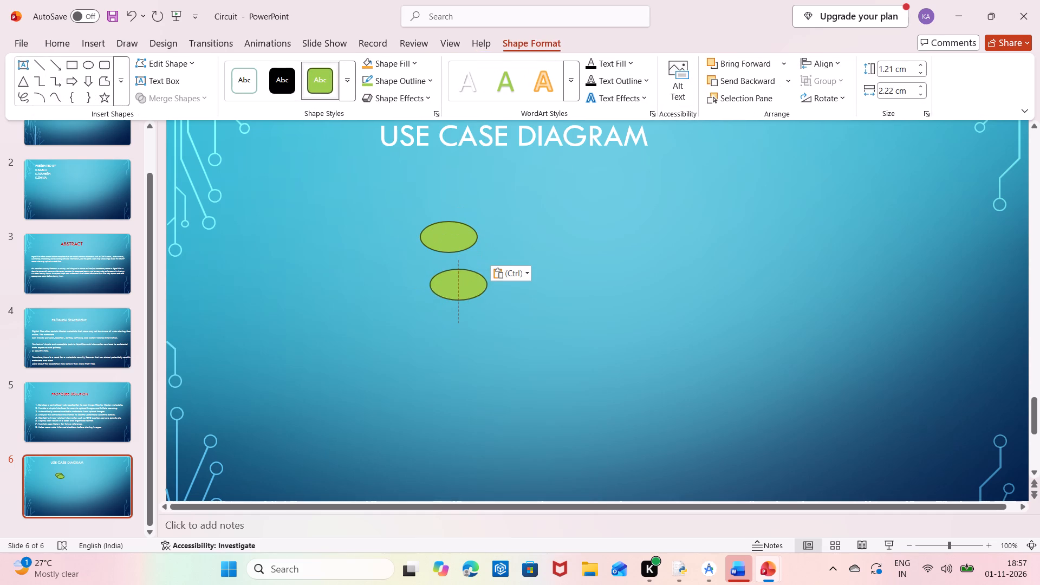
drag(464, 291, 456, 293)
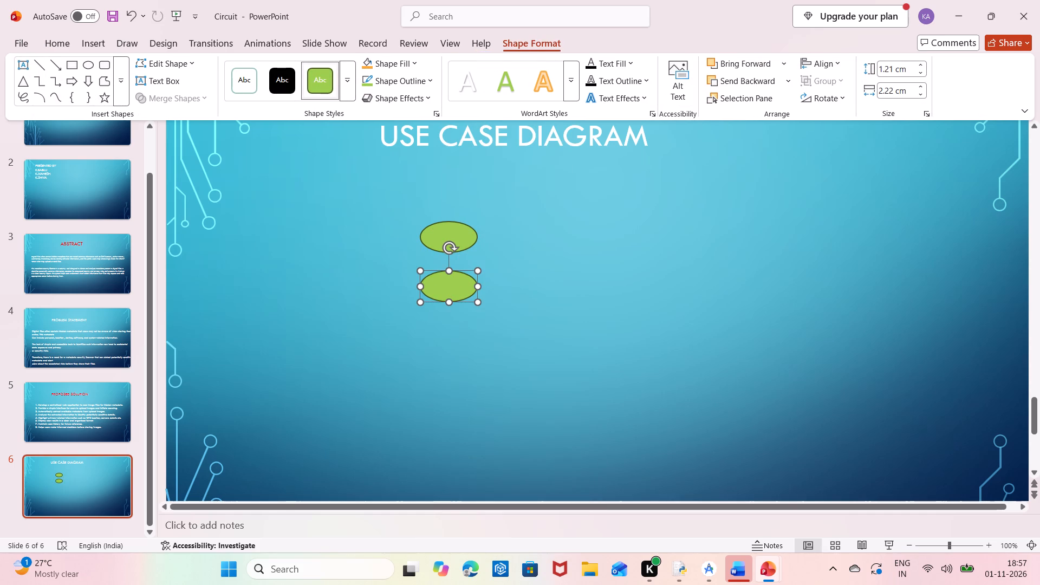
click(456, 293)
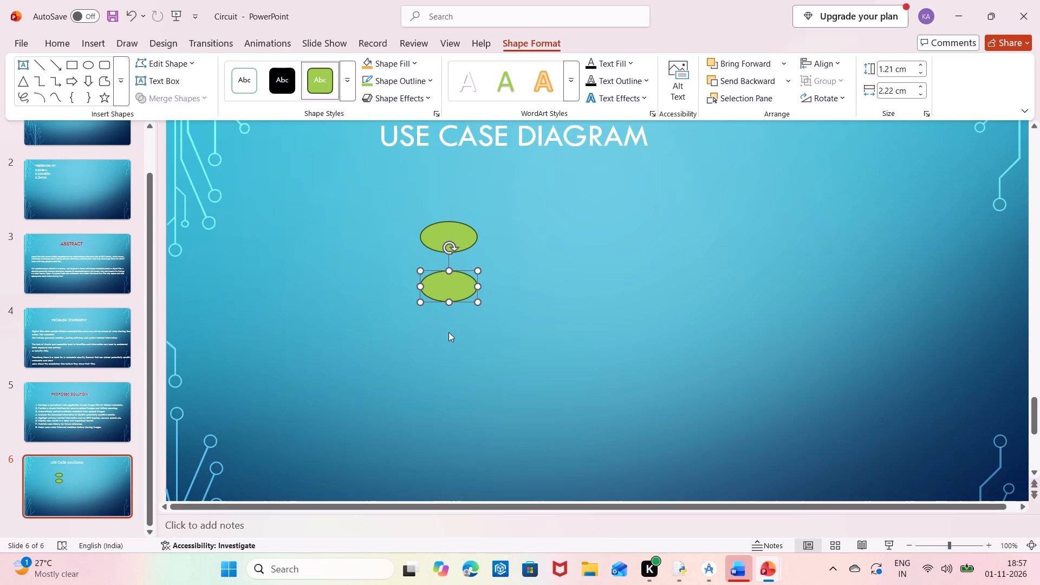
Paste another copy of the oval and align it beneath the second one as the third in the column.
double_click(448, 332)
click(448, 332)
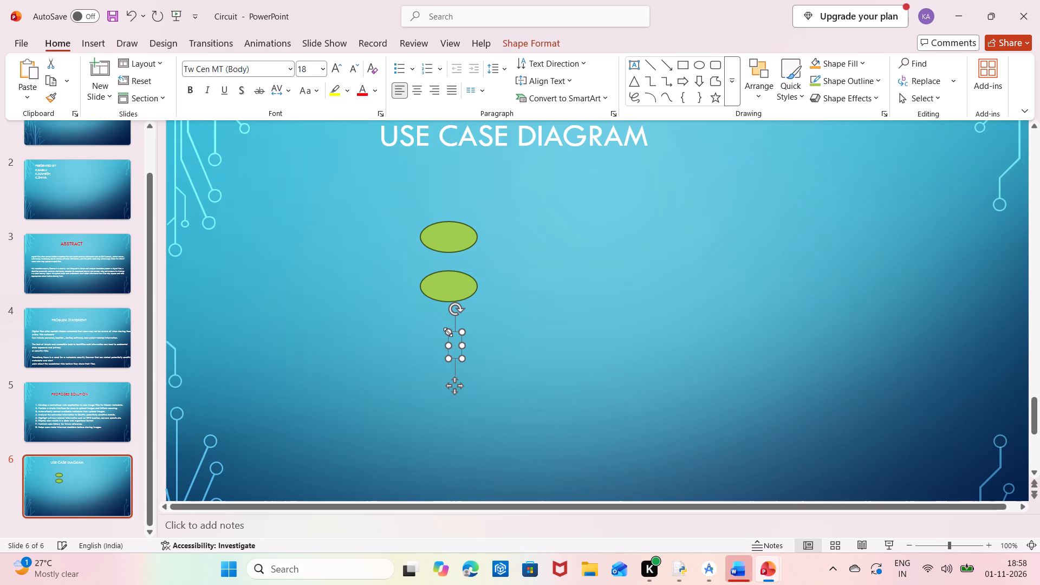
click(459, 350)
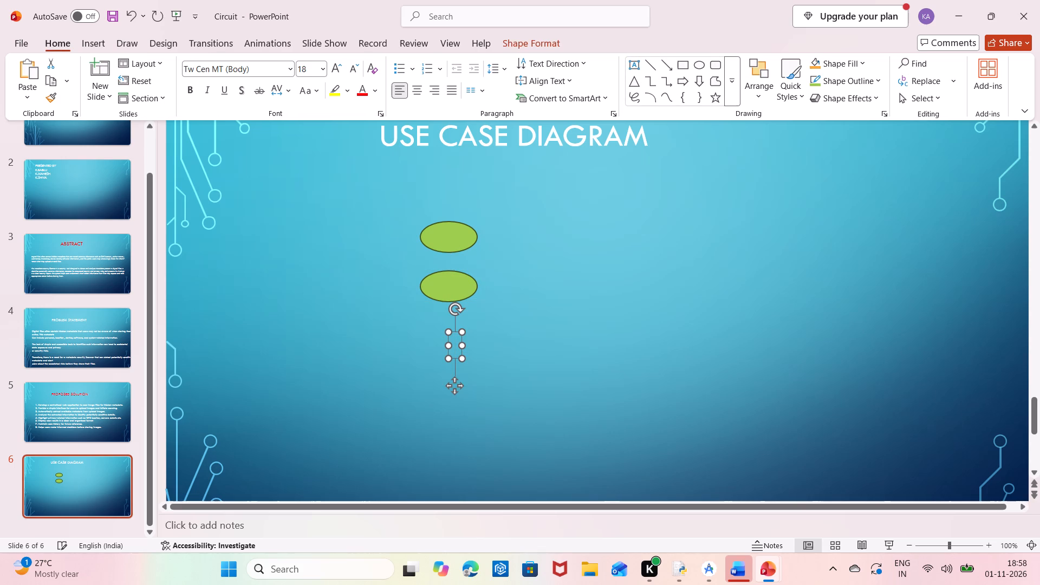
click(459, 350)
right_click(459, 350)
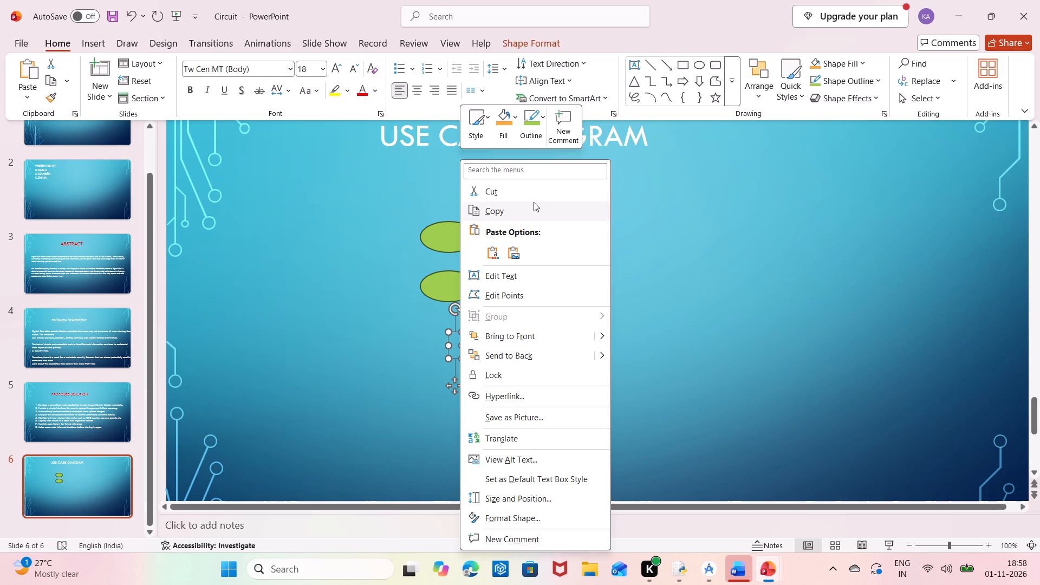
click(497, 247)
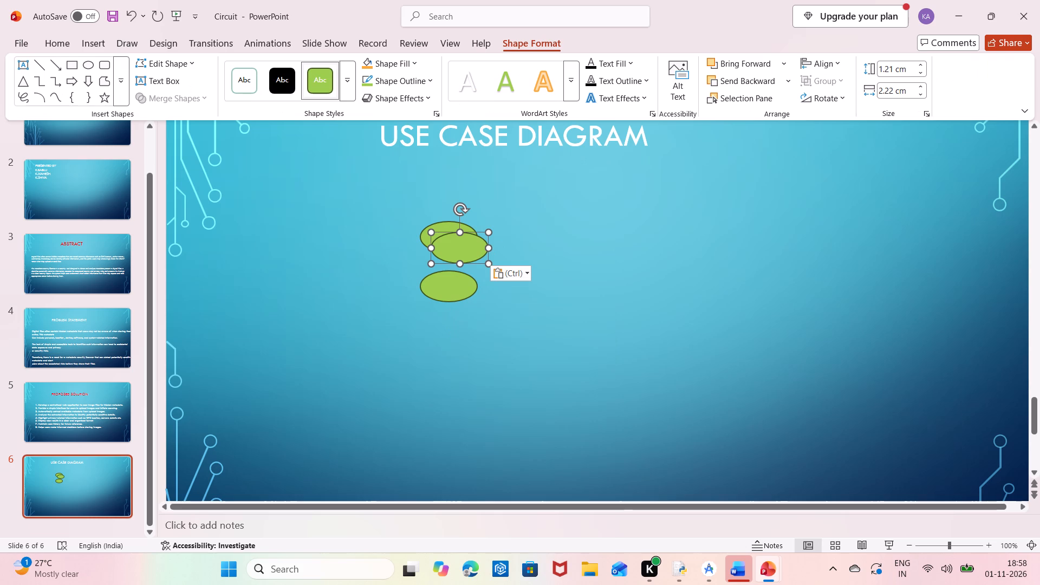
drag(466, 256, 454, 341)
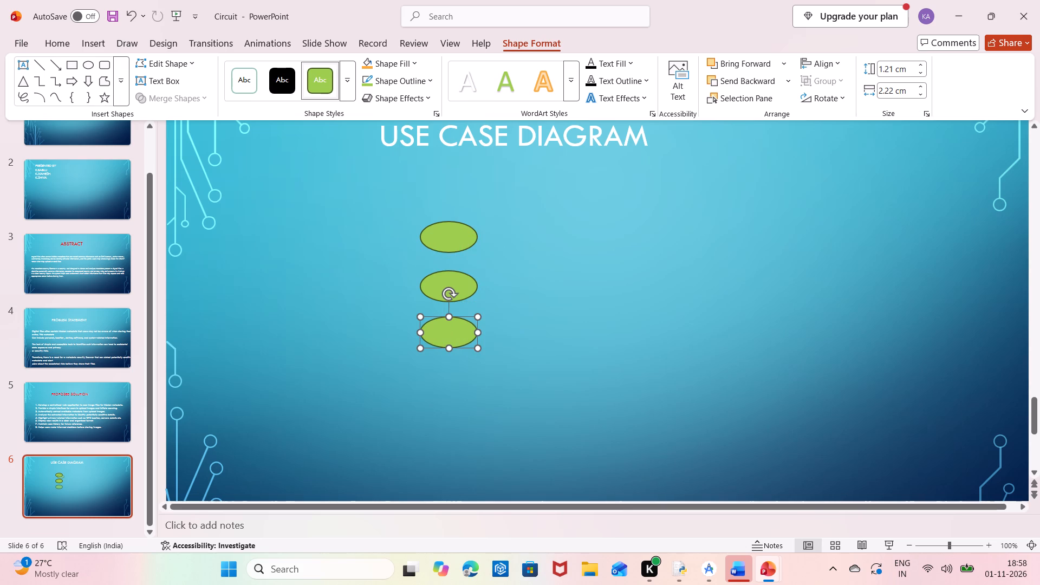
click(487, 383)
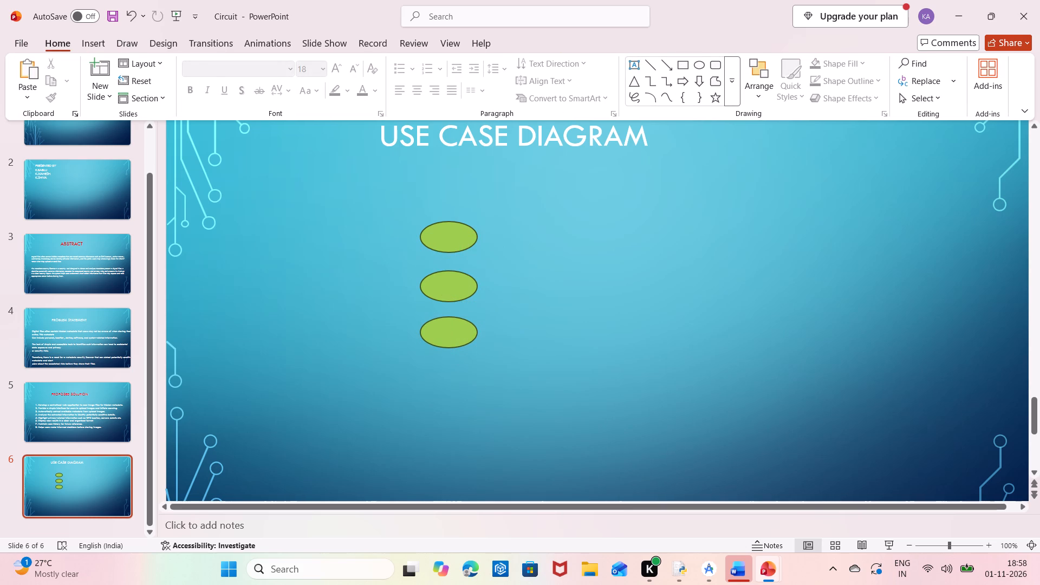
click(438, 337)
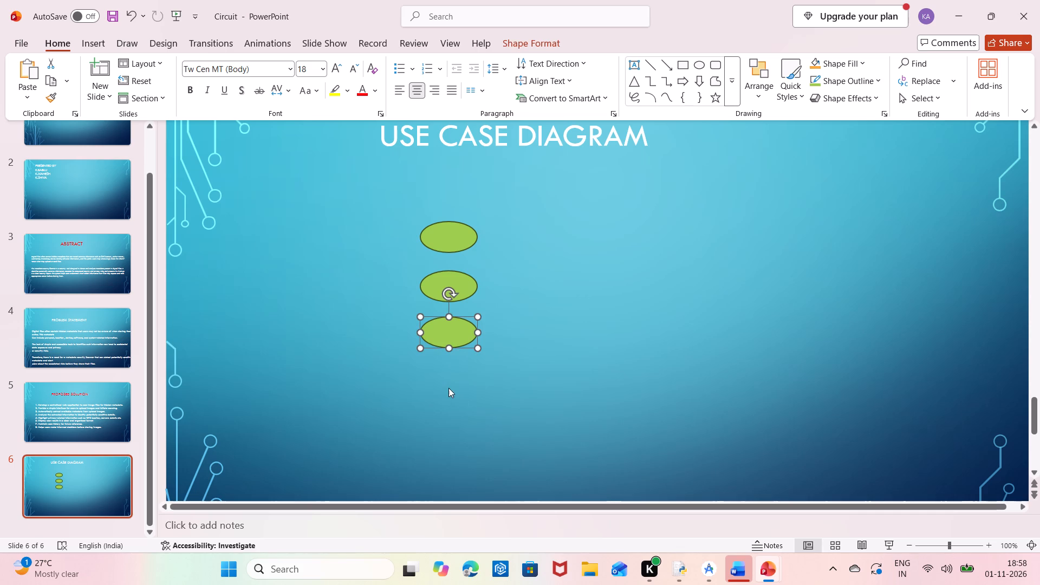
Paste another copy of the oval and align it beneath the third one as the fourth in the column.
double_click(448, 388)
right_click(448, 388)
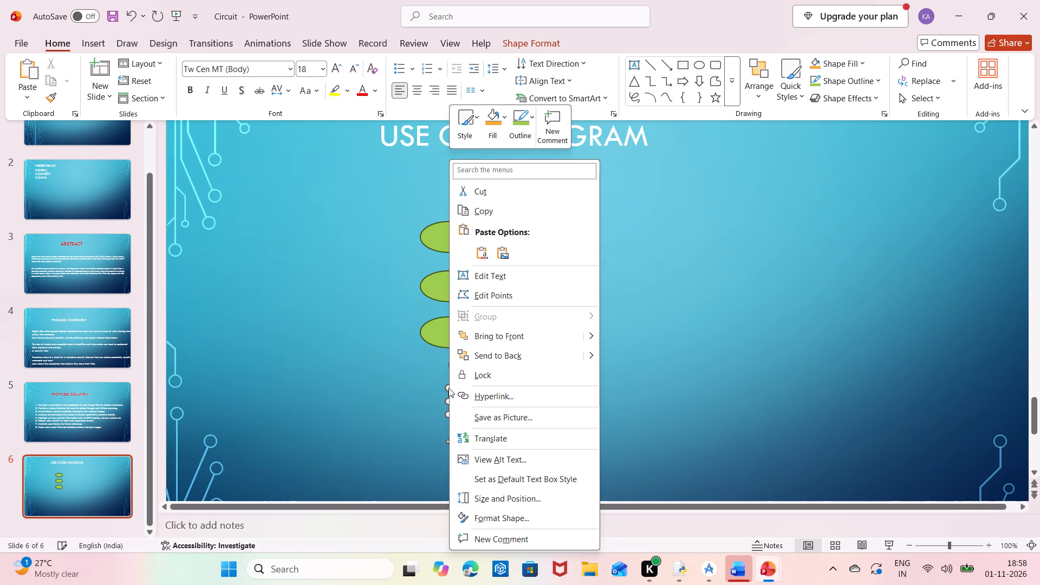
click(483, 250)
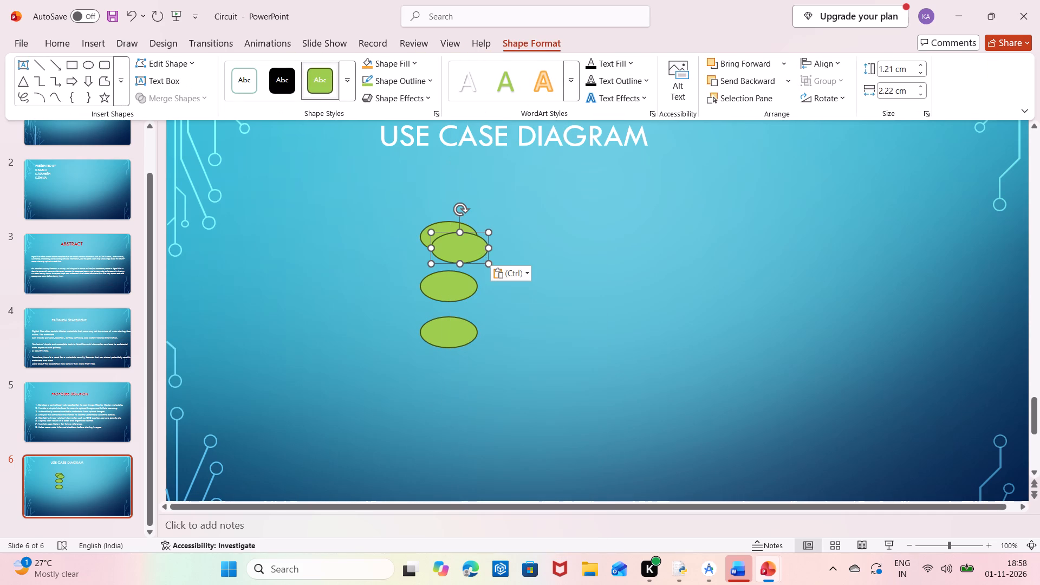
drag(449, 245, 435, 370)
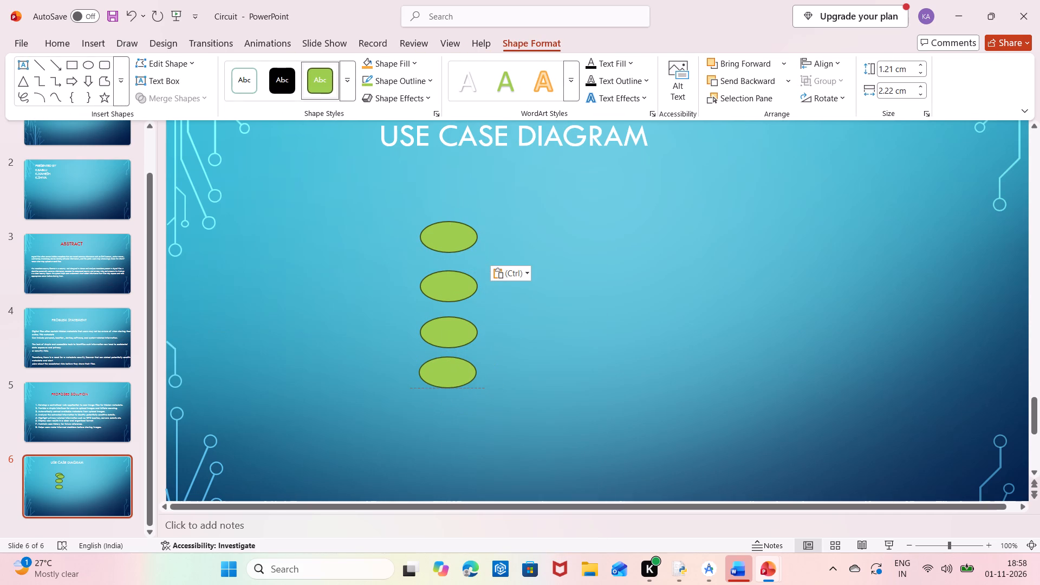
drag(435, 370, 438, 374)
click(577, 323)
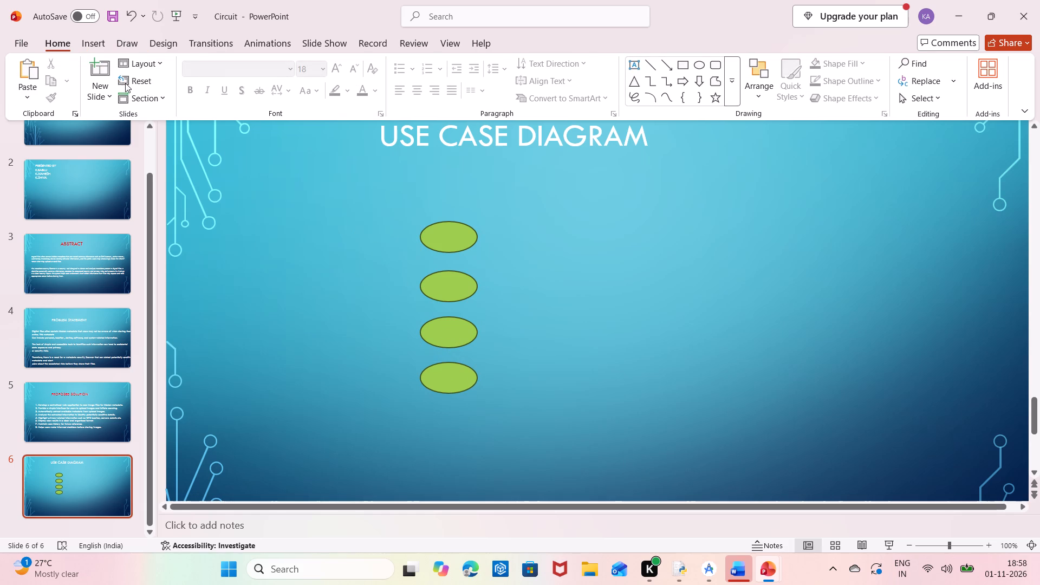
Insert a smiley face shape at its default size in the empty area left of the oval column.
click(100, 39)
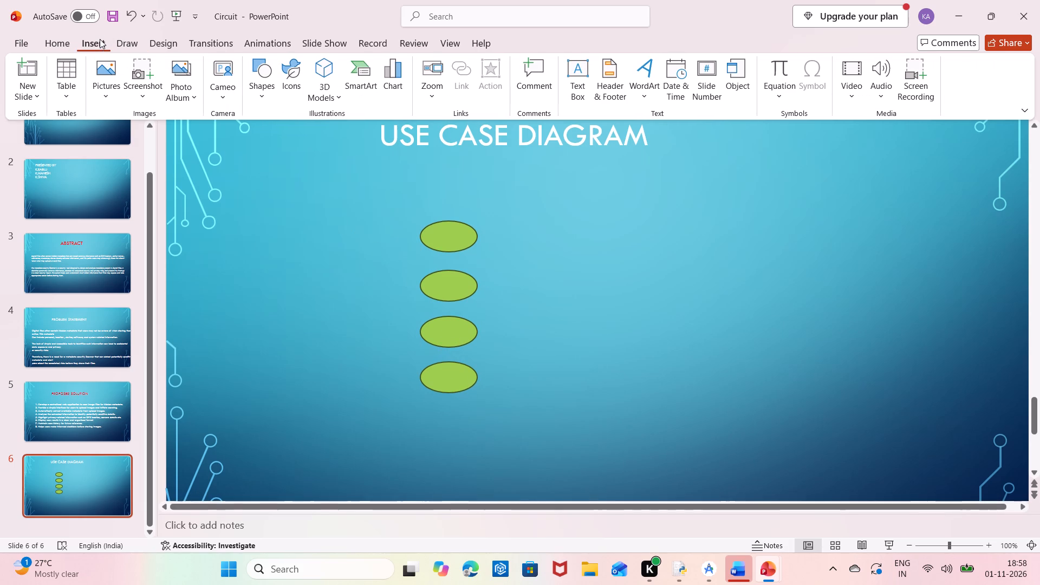
click(263, 93)
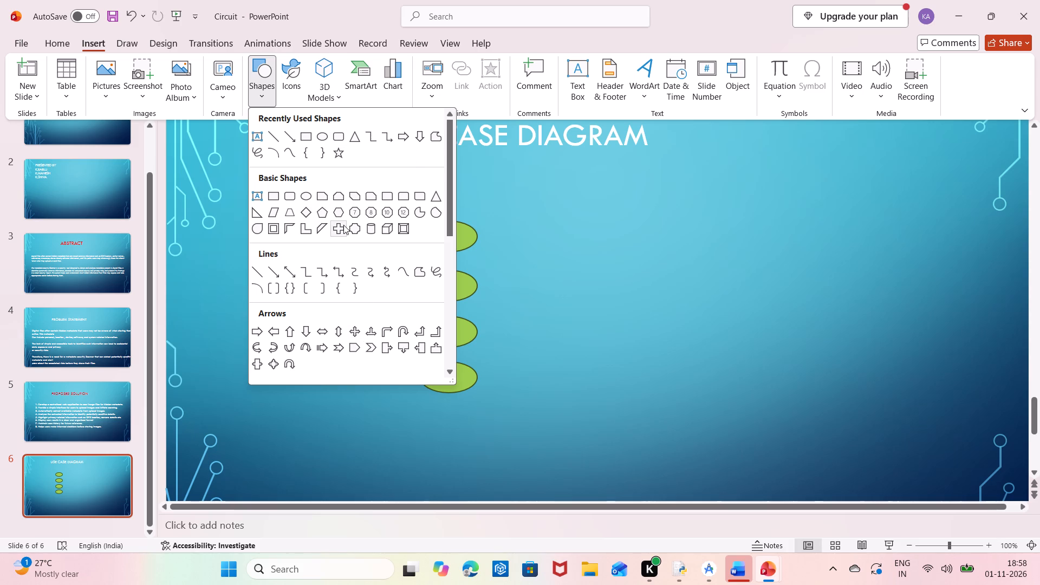
scroll(378, 318, down, 1)
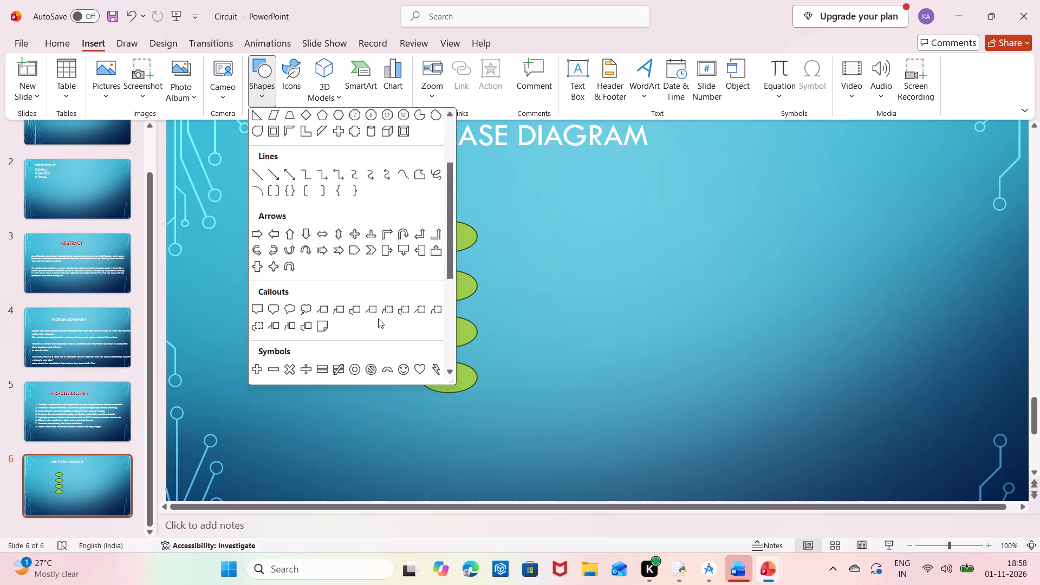
scroll(378, 318, down, 3)
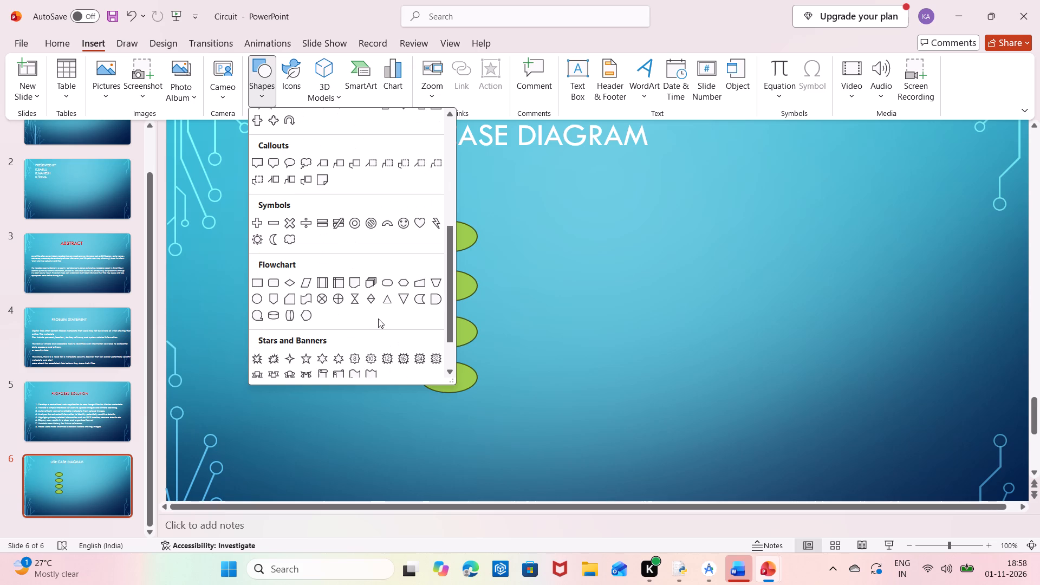
scroll(378, 318, down, 1)
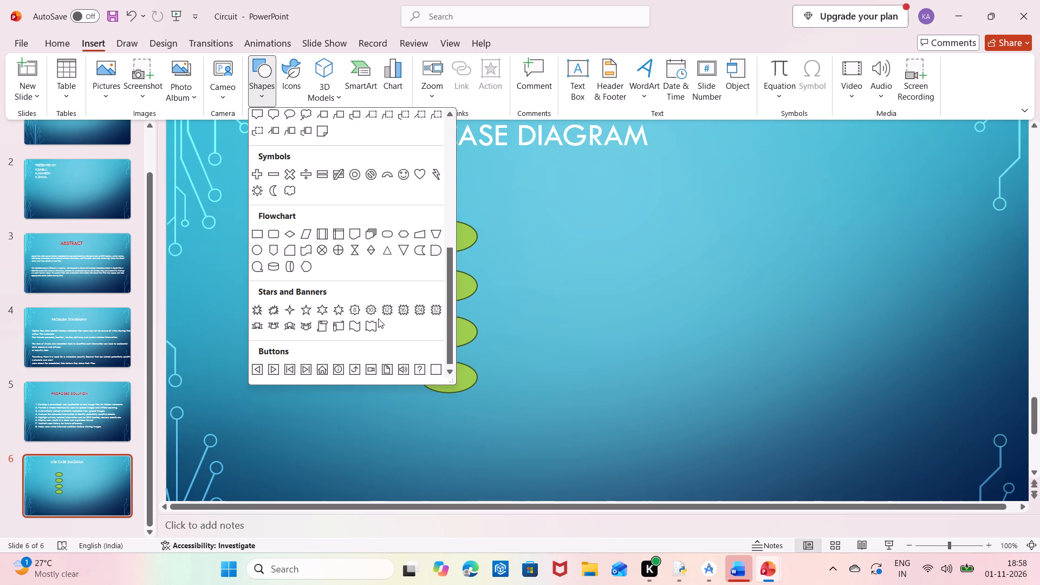
key(Up)
key(Up)
key(Up)
key(Up)
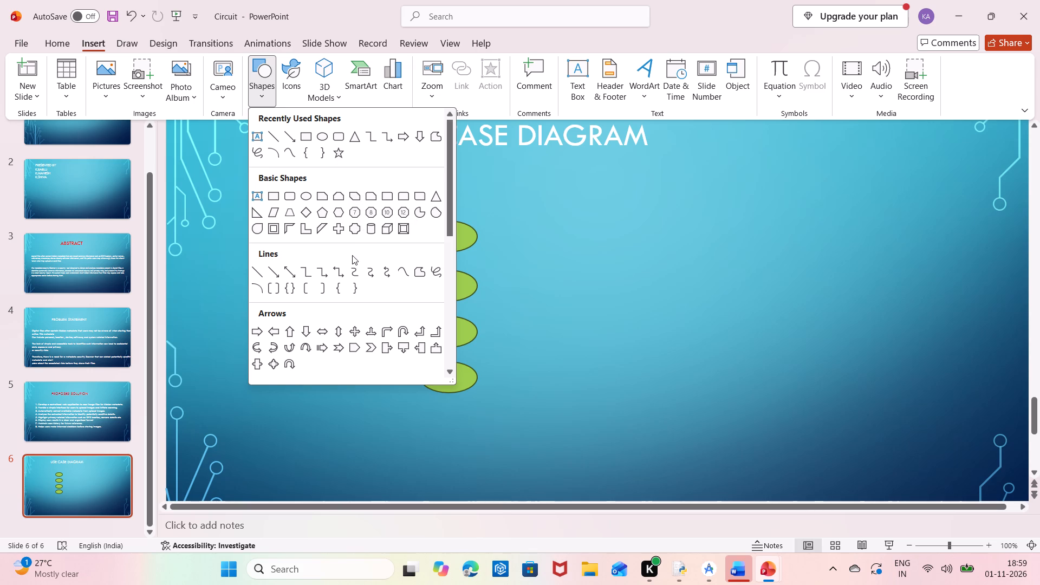
key(Down)
key(Down)
key(Down)
key(Down)
key(Down)
key(Down)
key(Down)
key(Down)
key(Down)
key(Down)
key(Down)
key(Down)
key(Down)
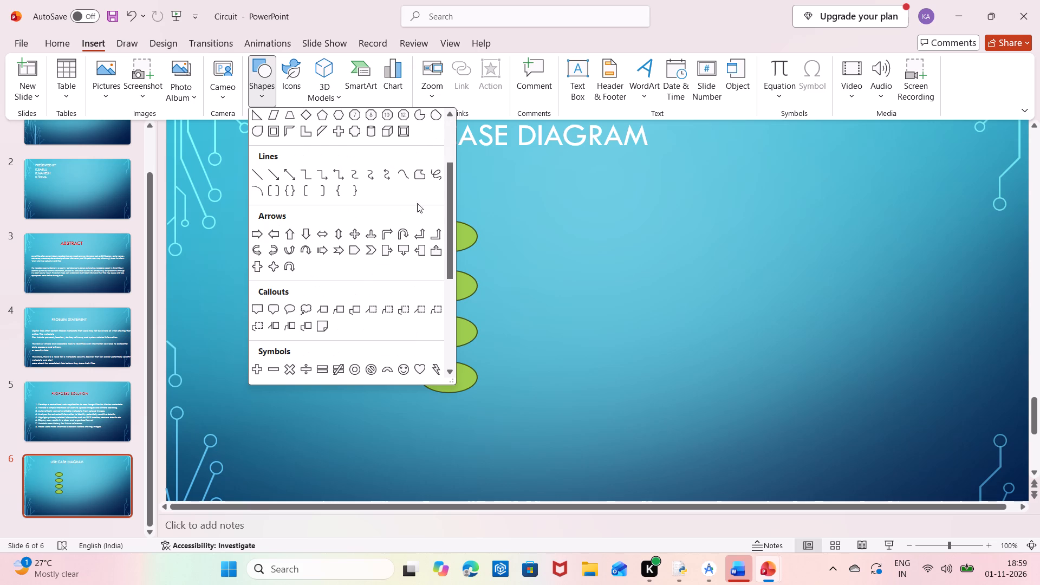
key(Down)
key(Down)
key(Down)
key(Down)
key(Down)
click(406, 366)
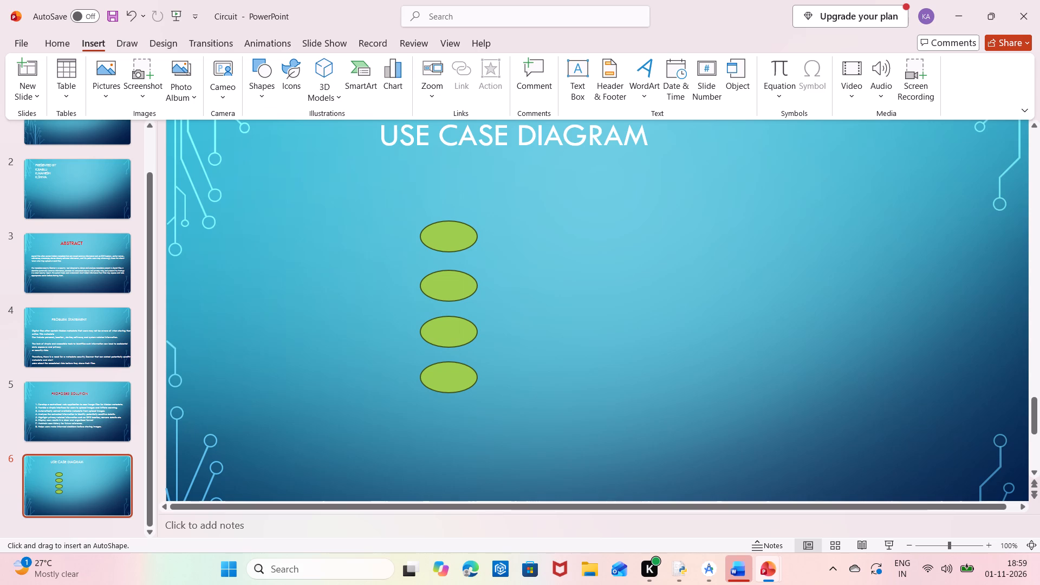
click(308, 282)
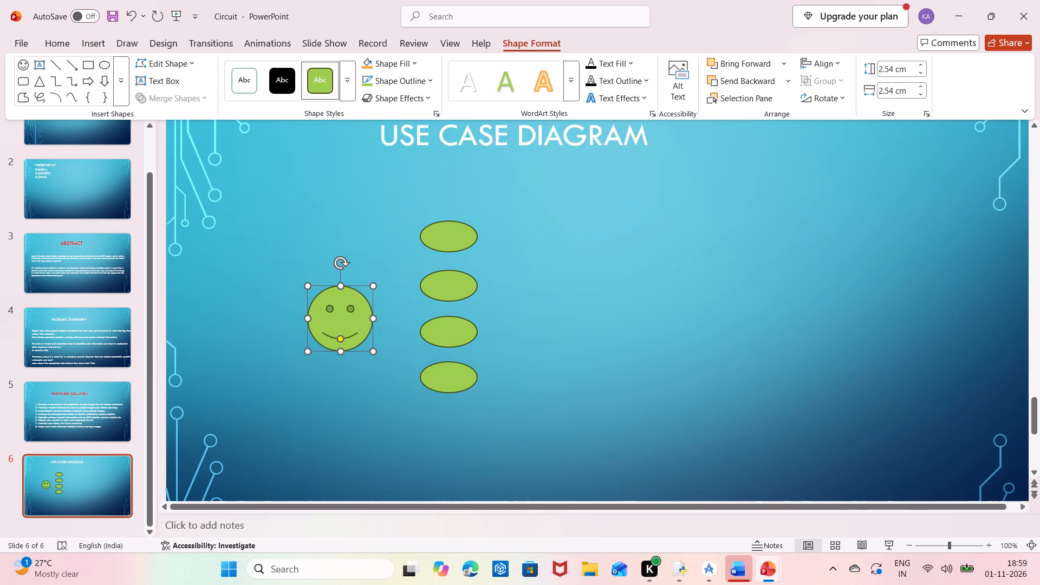
Shrink the smiley face to about 1.29 cm wide and 1.38 cm high and move it further left, level with the second oval.
drag(374, 352, 341, 321)
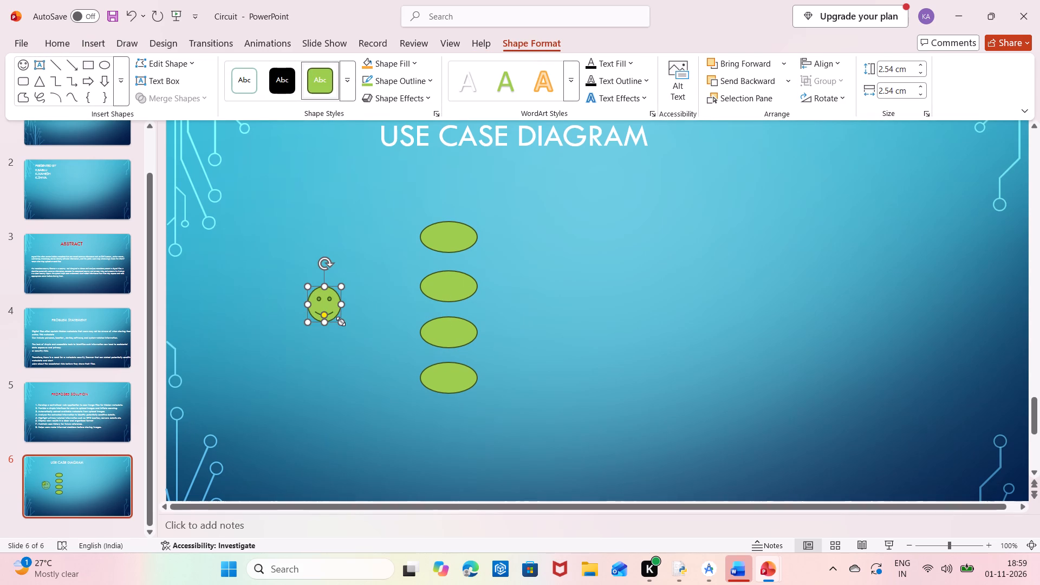
drag(331, 308, 310, 288)
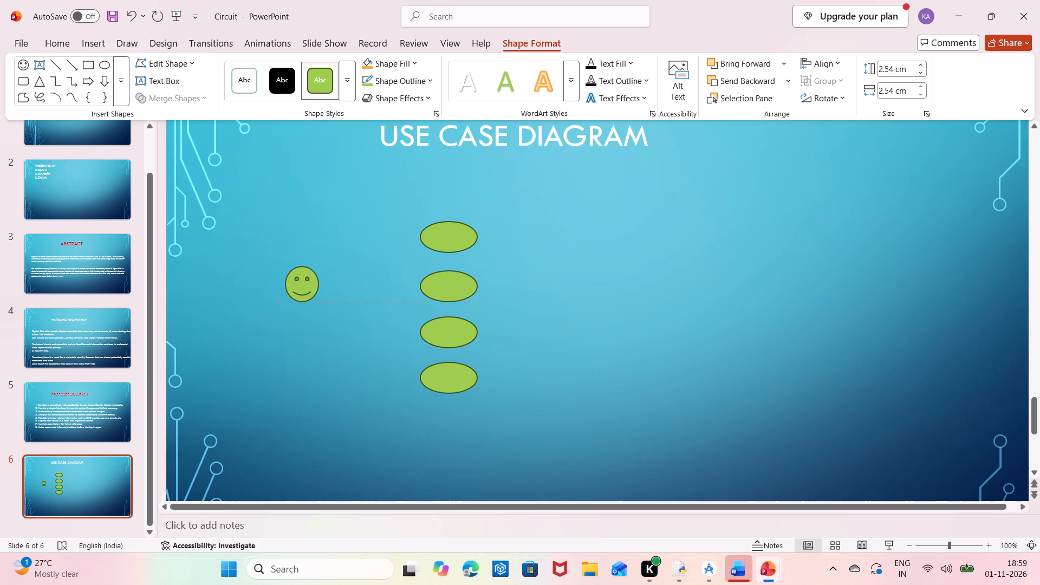
drag(310, 288, 305, 286)
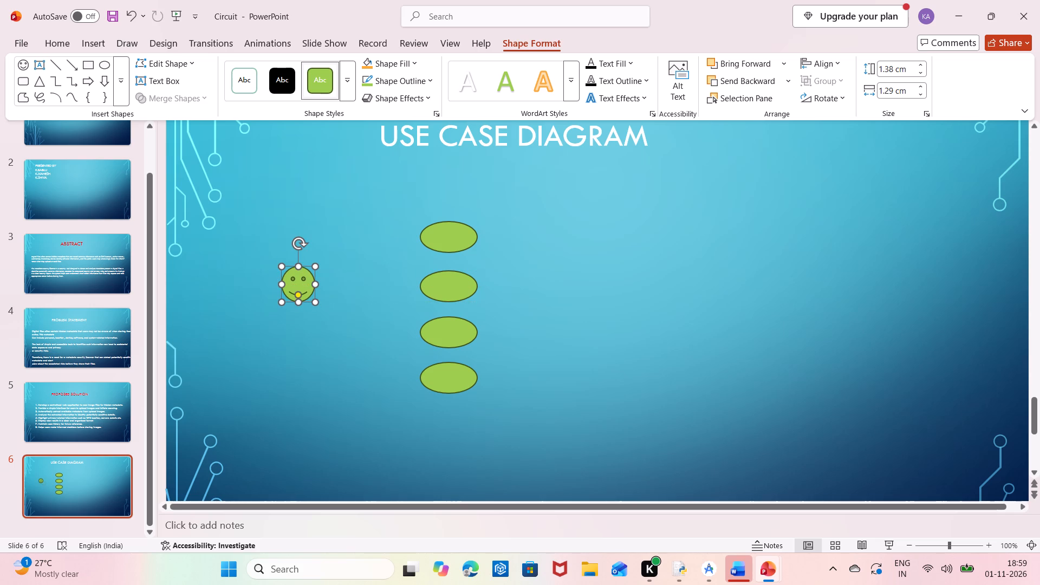
click(302, 288)
click(250, 220)
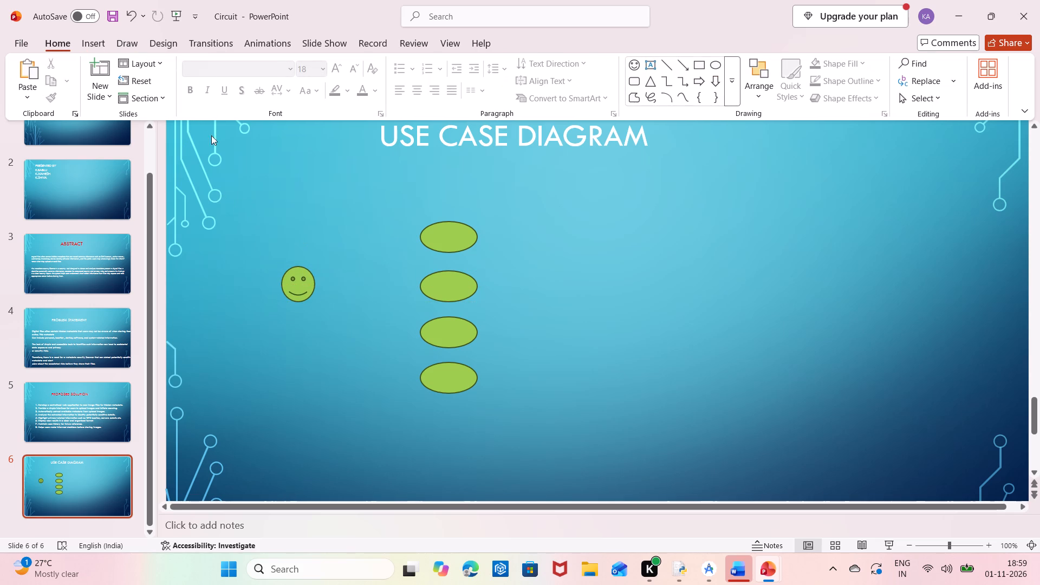
Draw a vertical straight line about 2.36 cm long, running down from the bottom centre of the smiley face.
click(94, 38)
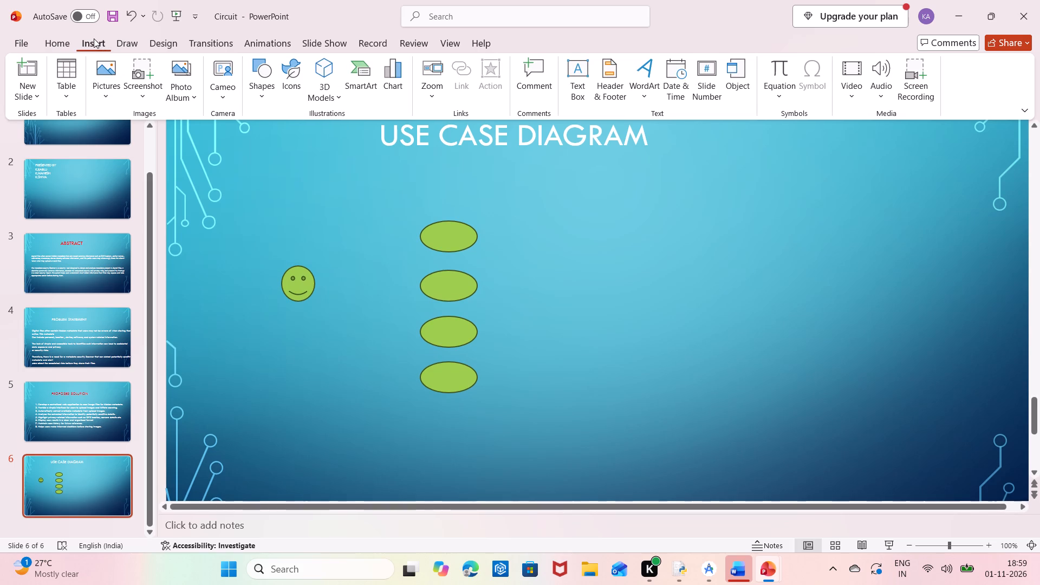
click(262, 93)
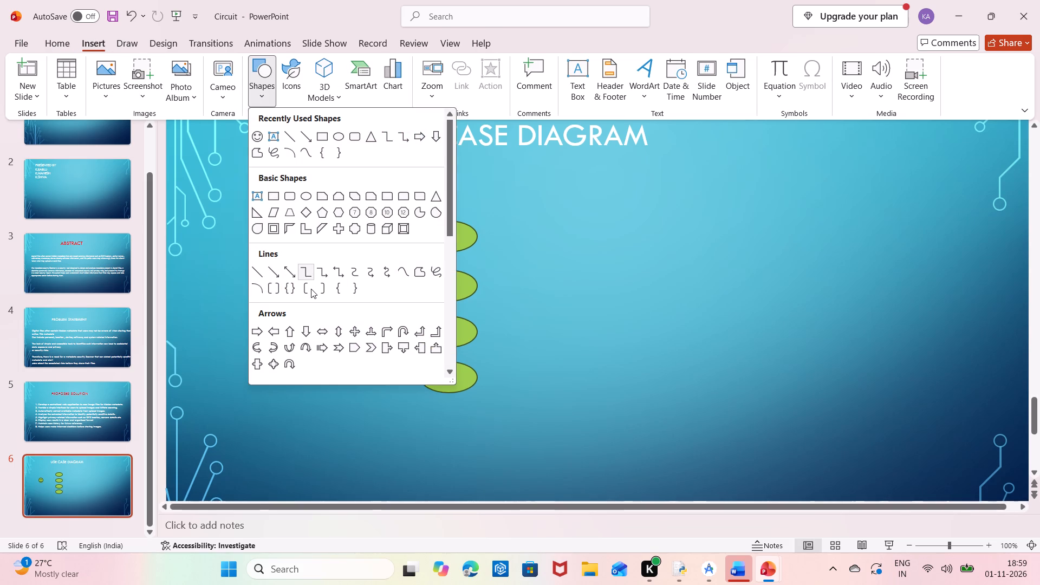
scroll(311, 289, down, 2)
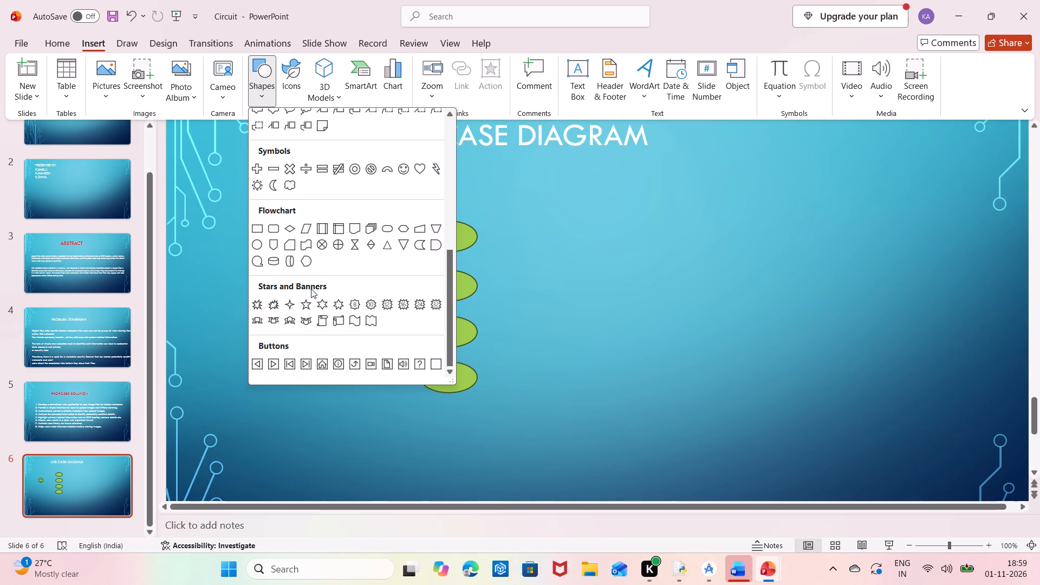
scroll(311, 289, down, 1)
scroll(366, 257, up, 3)
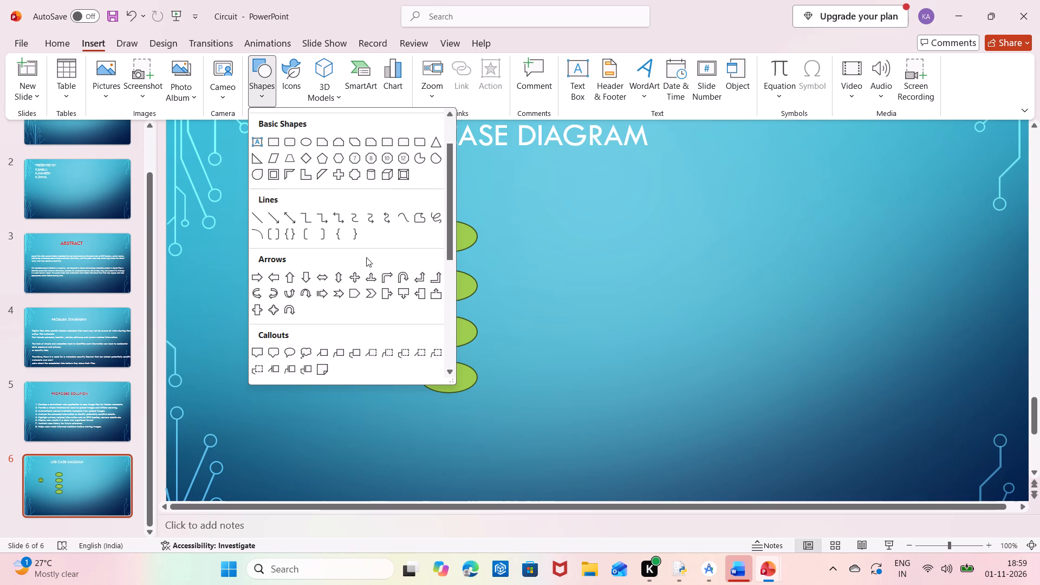
scroll(366, 257, up, 2)
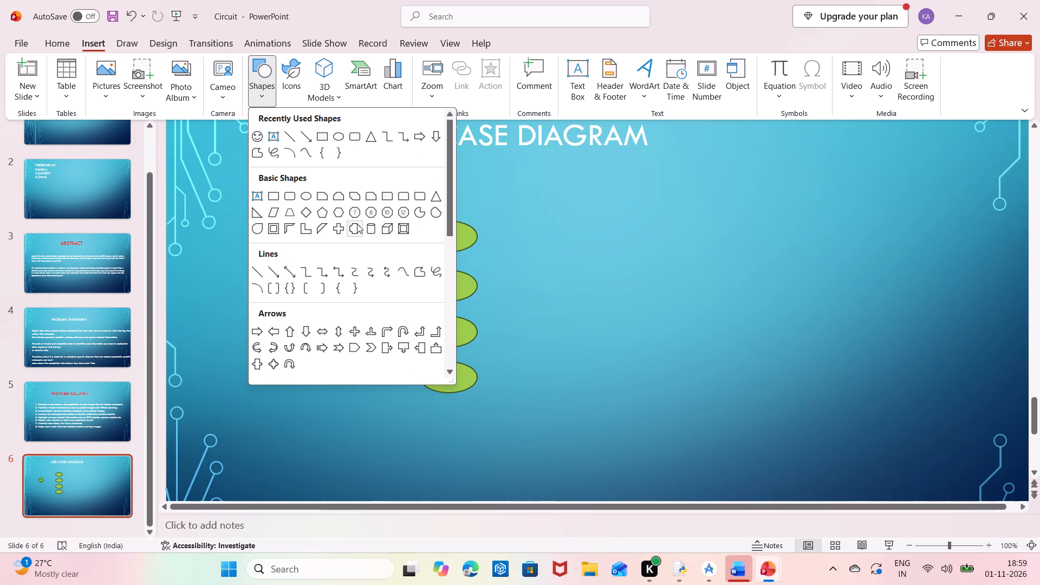
double_click(253, 270)
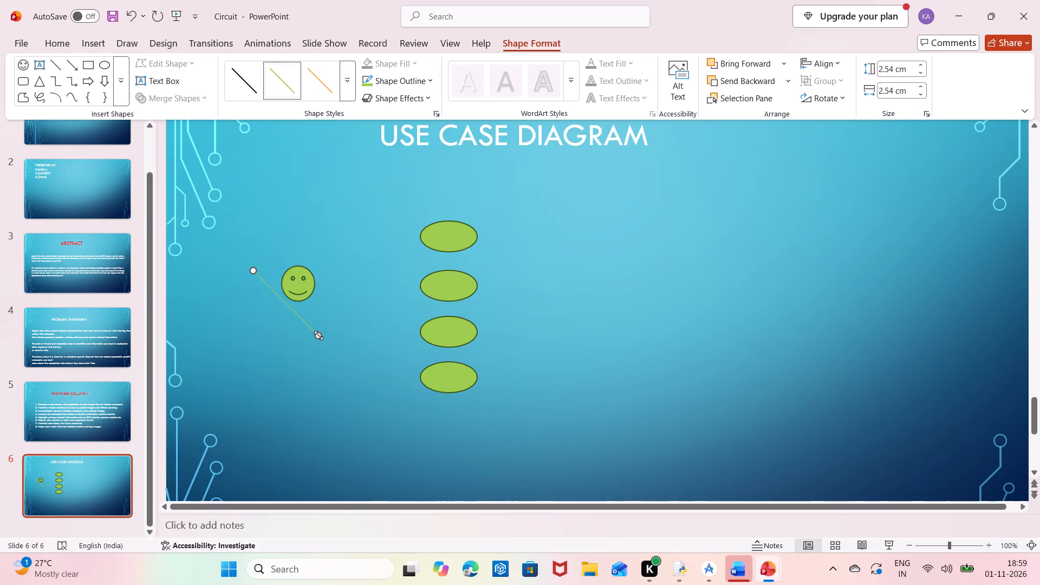
drag(318, 335, 255, 368)
drag(255, 368, 255, 354)
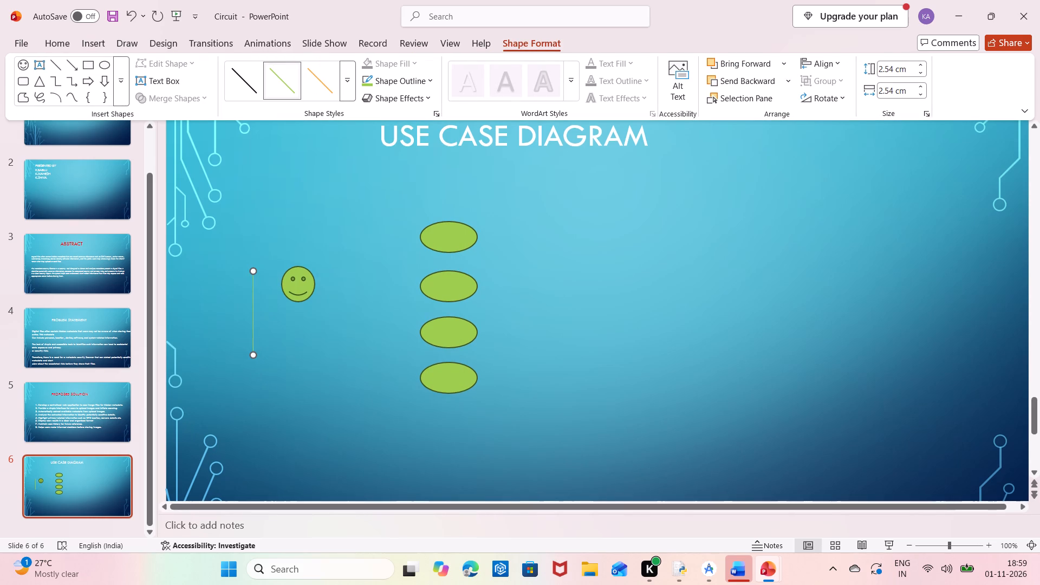
drag(253, 318, 294, 345)
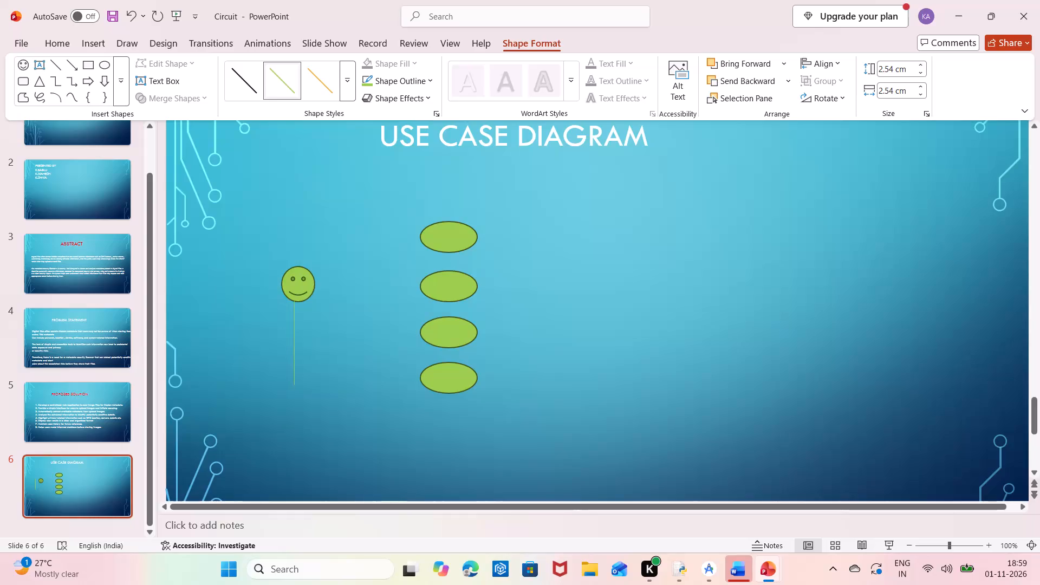
drag(294, 345, 296, 350)
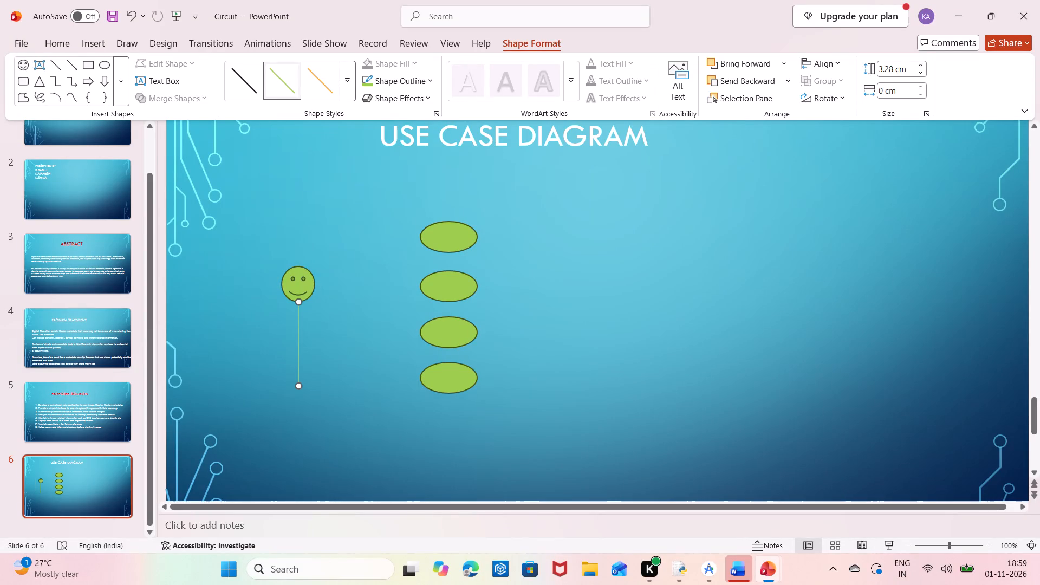
drag(299, 388, 299, 386)
drag(299, 386, 301, 359)
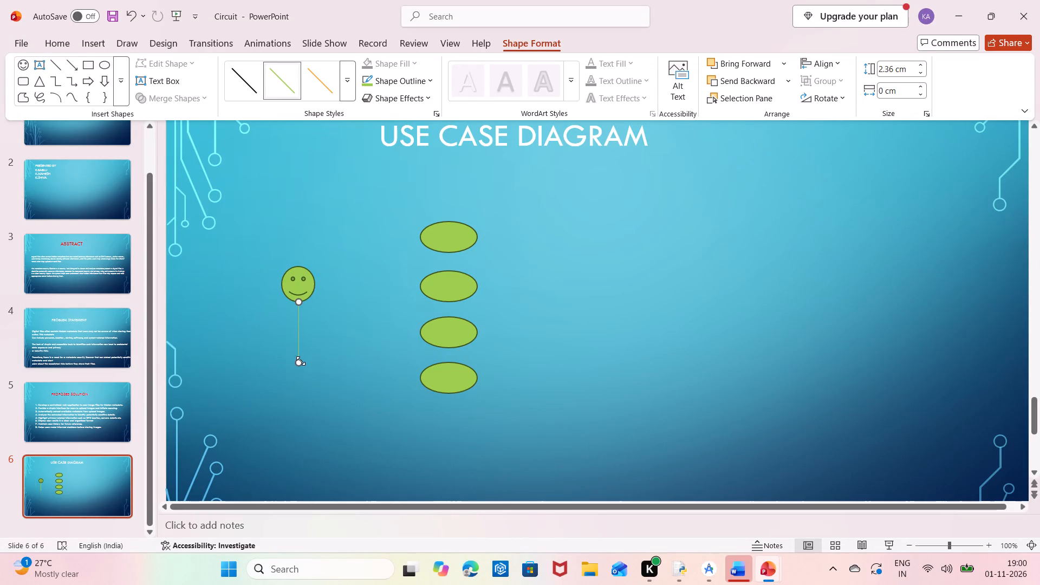
Shorten the vertical body line beneath the smiley face to about 1.43 cm, keeping it straight.
drag(301, 361, 300, 339)
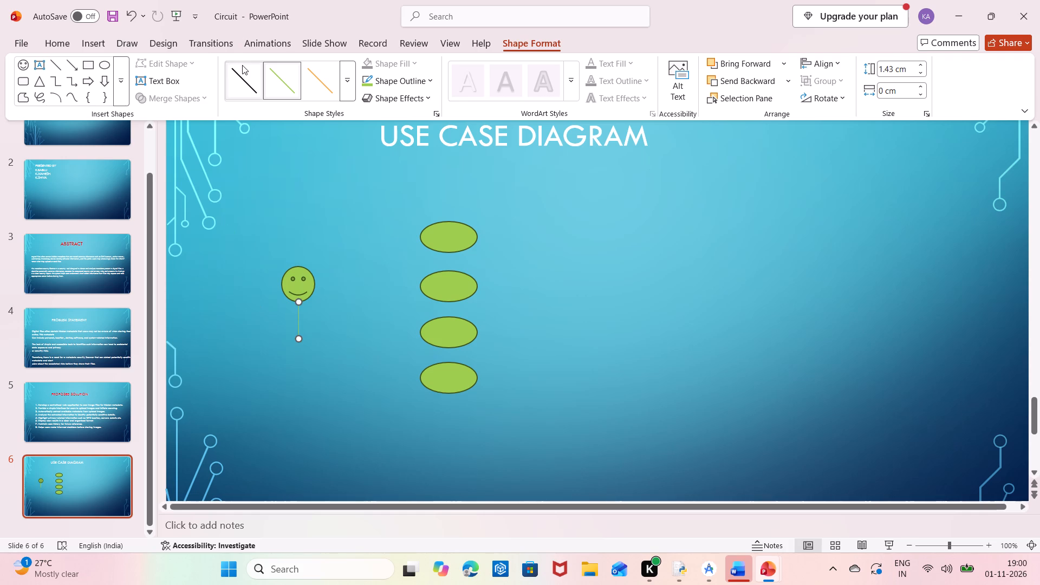
click(271, 84)
click(283, 86)
drag(283, 86, 303, 339)
click(268, 226)
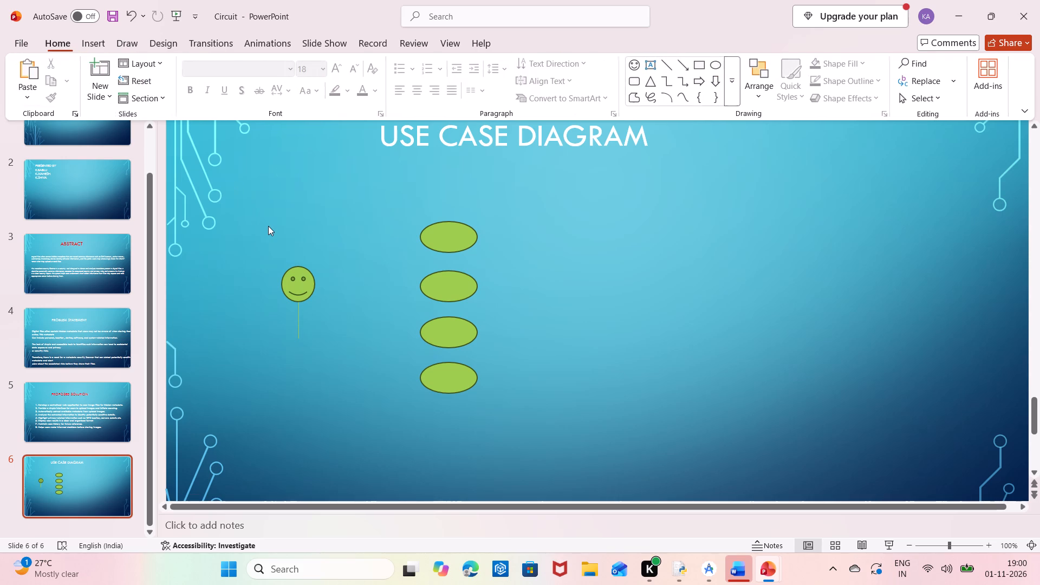
Draw a horizontal straight line about 1.5 cm long across the middle of the body line as the figure's arms.
click(94, 46)
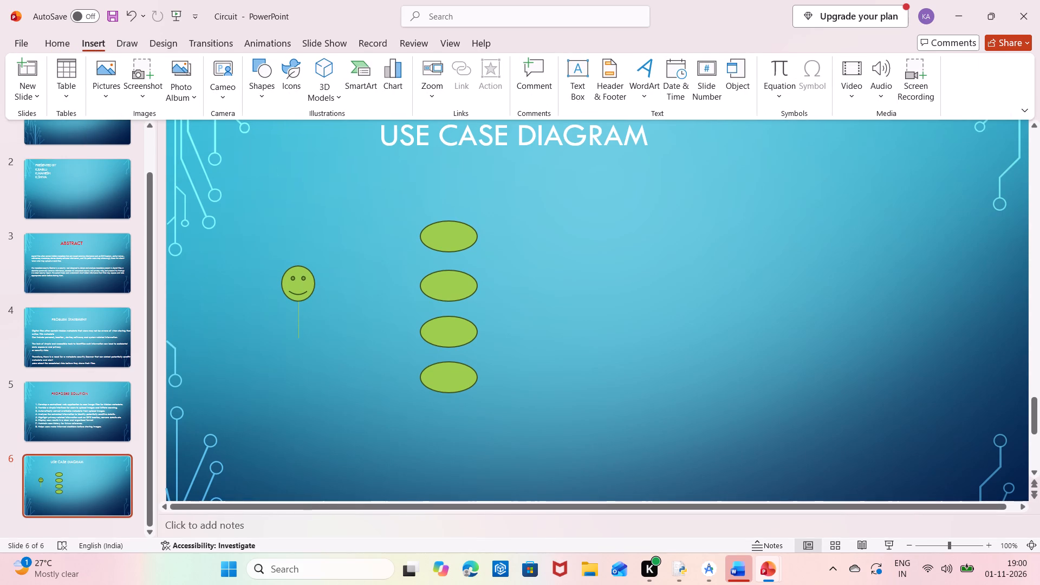
click(259, 91)
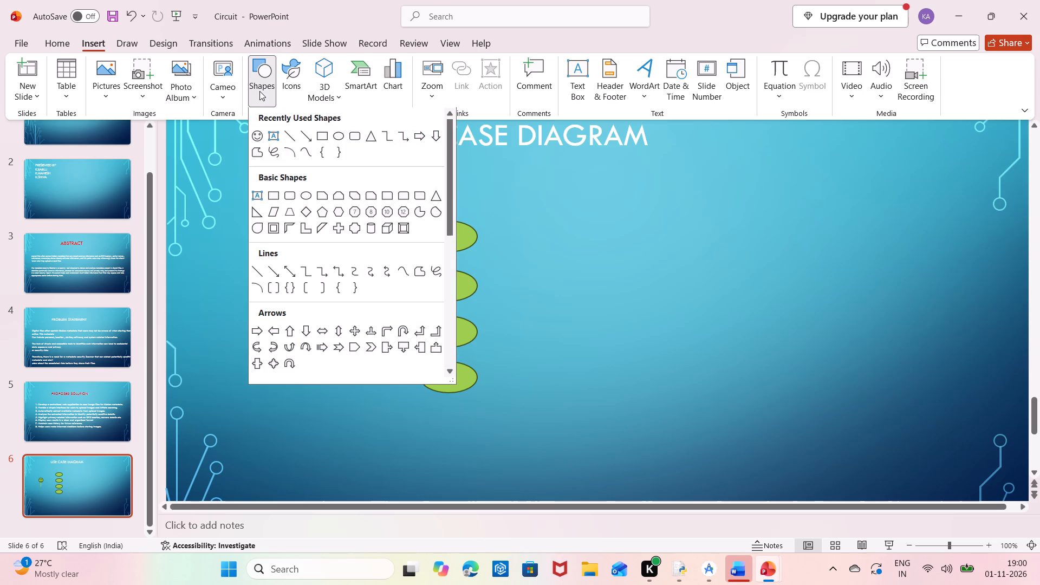
click(262, 271)
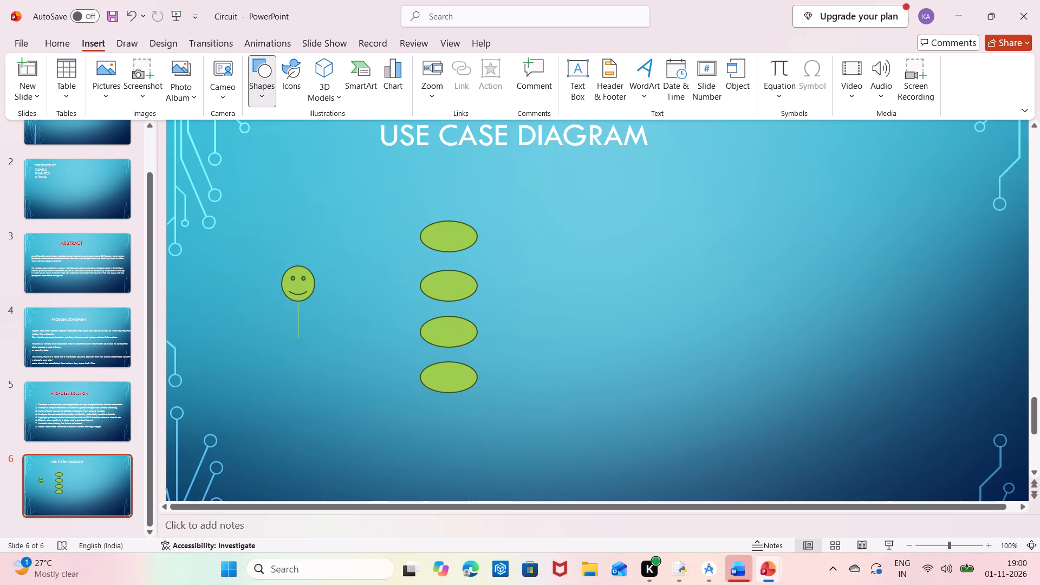
click(290, 323)
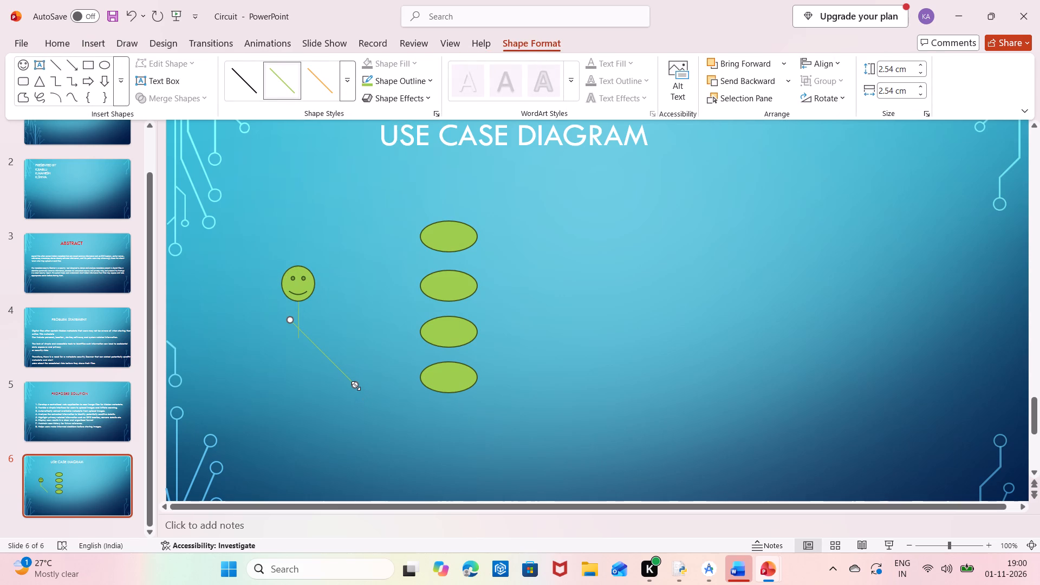
drag(356, 386, 323, 323)
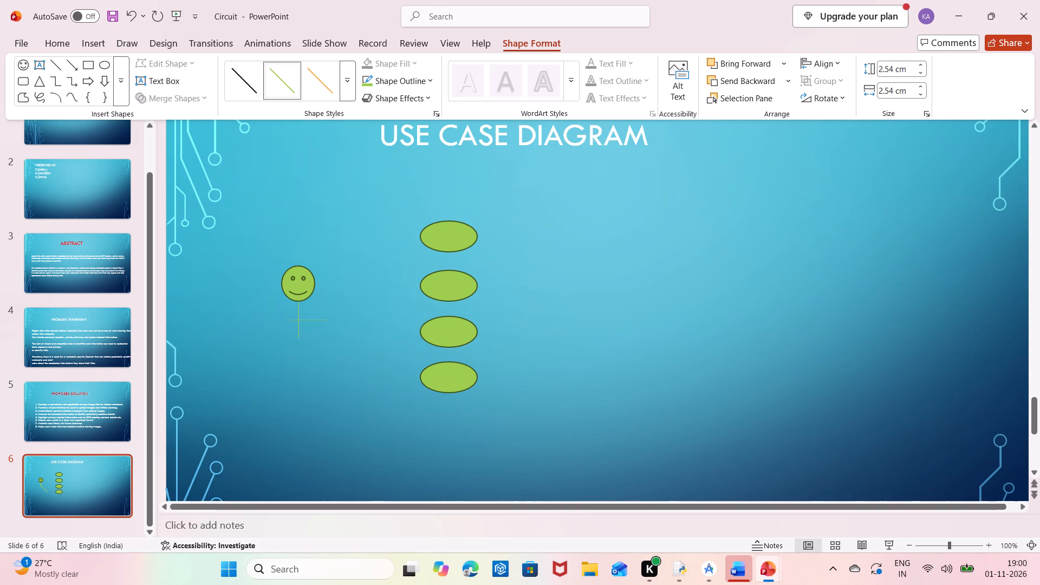
drag(323, 323, 320, 321)
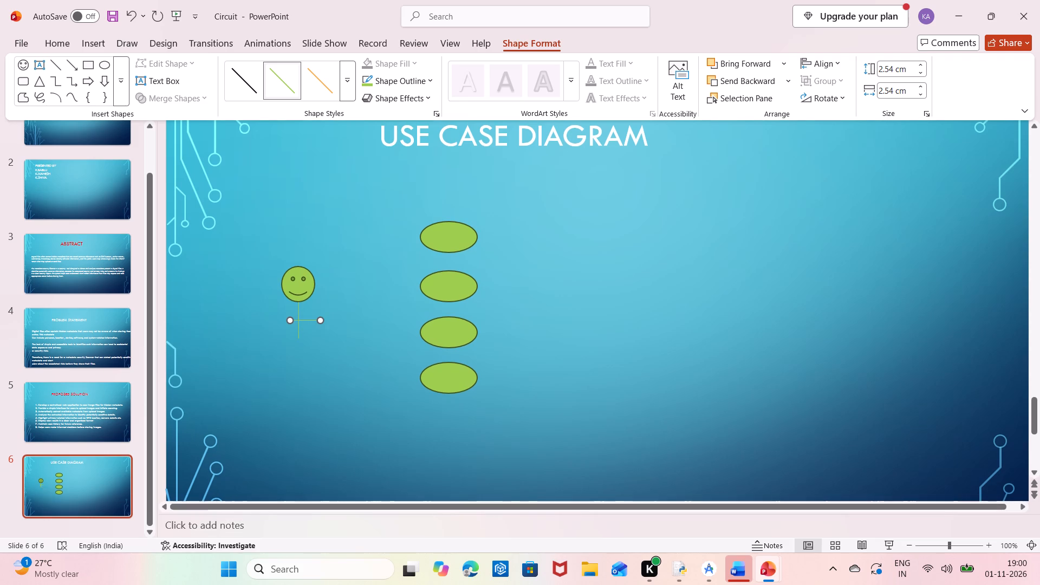
drag(289, 318, 281, 318)
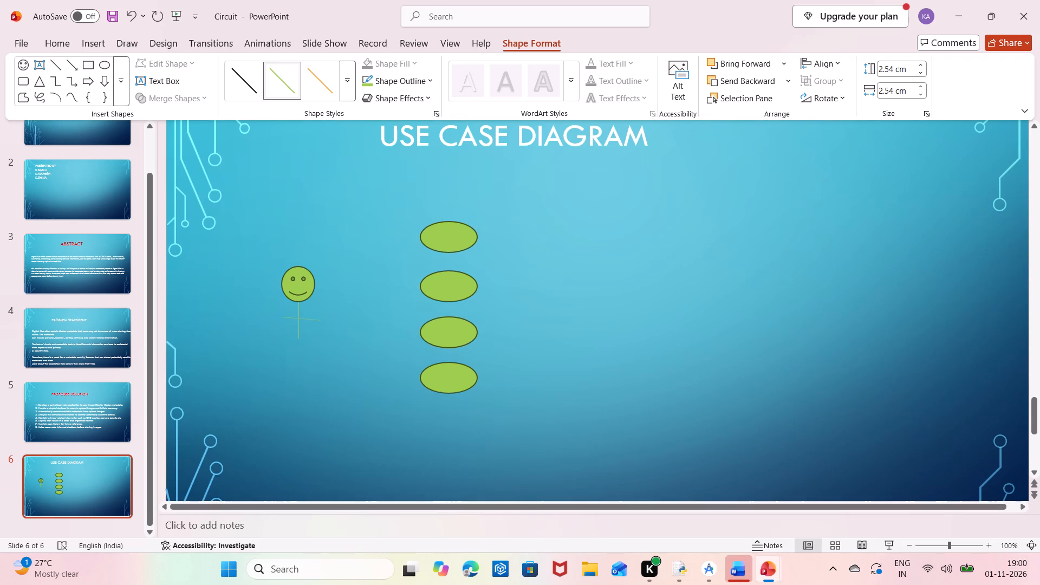
drag(281, 318, 278, 318)
drag(278, 318, 280, 322)
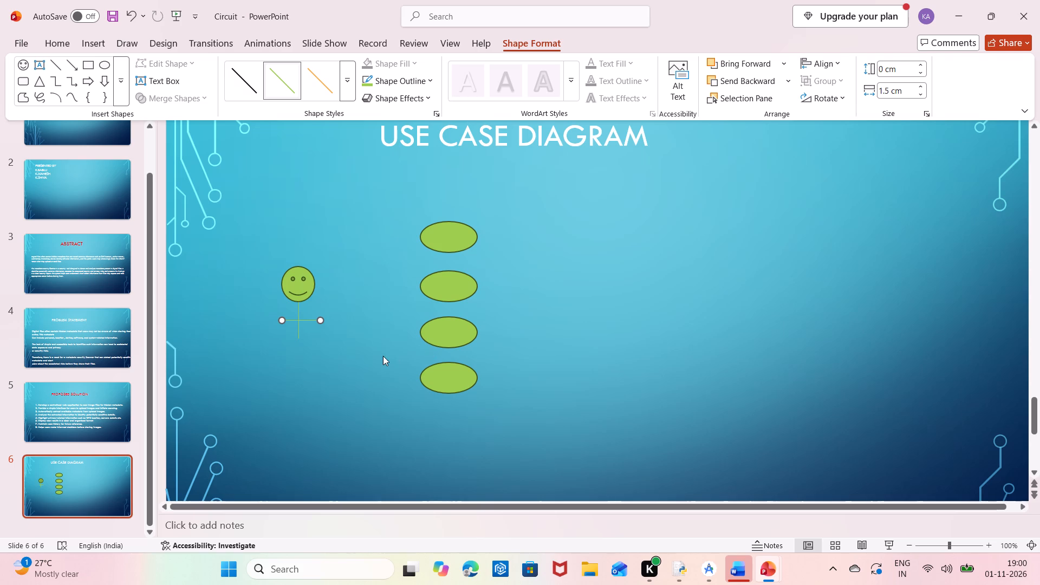
click(383, 356)
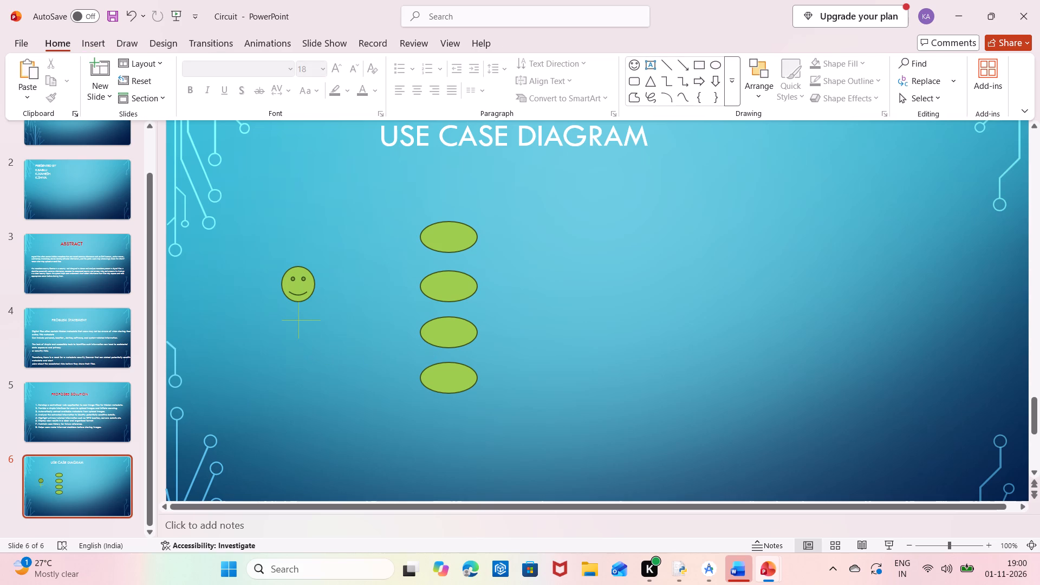
Extend the left end of the horizontal arm line slightly further outward, keeping it level.
click(302, 328)
double_click(302, 328)
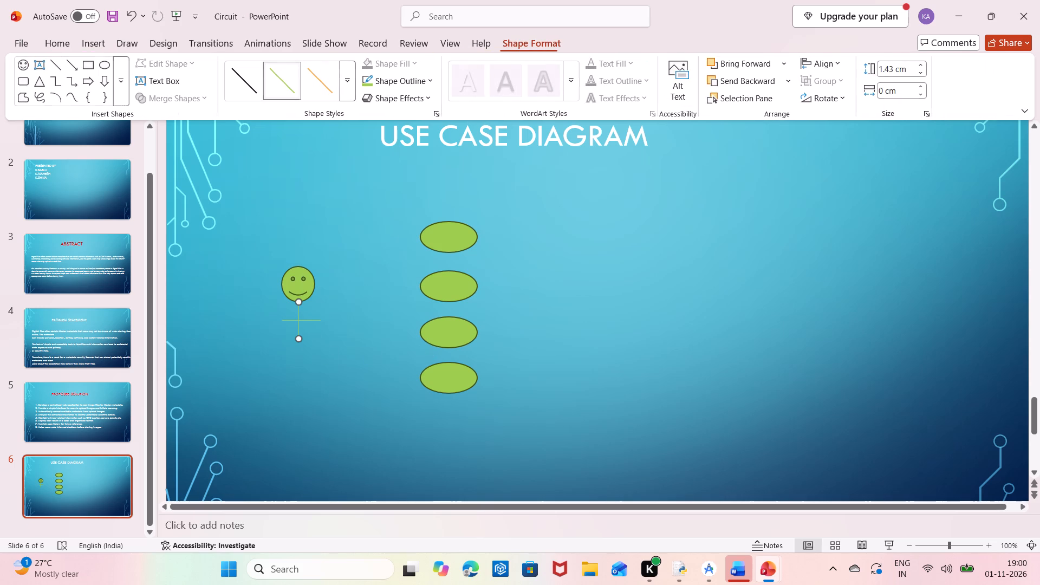
click(307, 332)
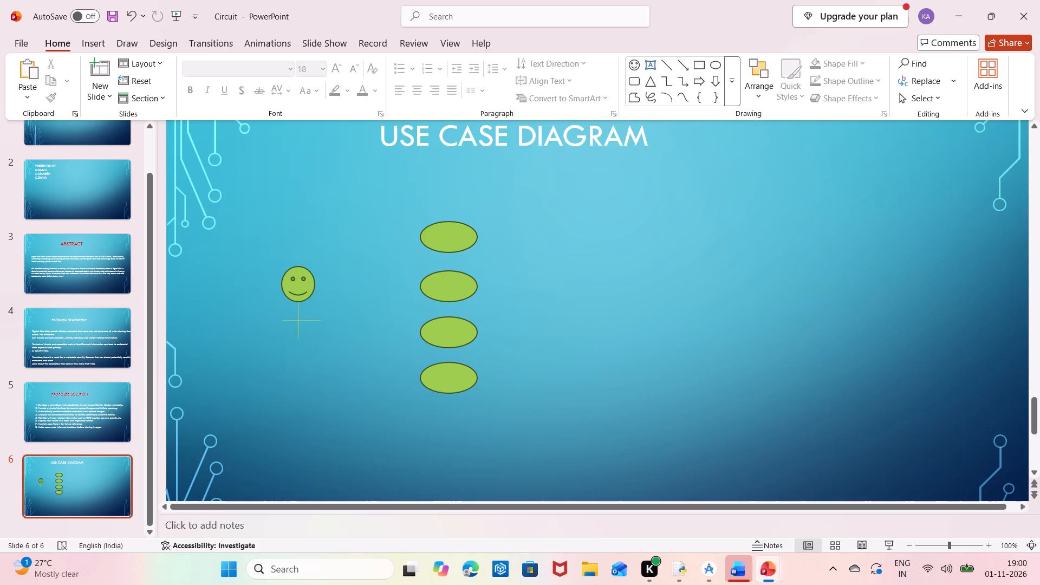
click(289, 317)
click(281, 318)
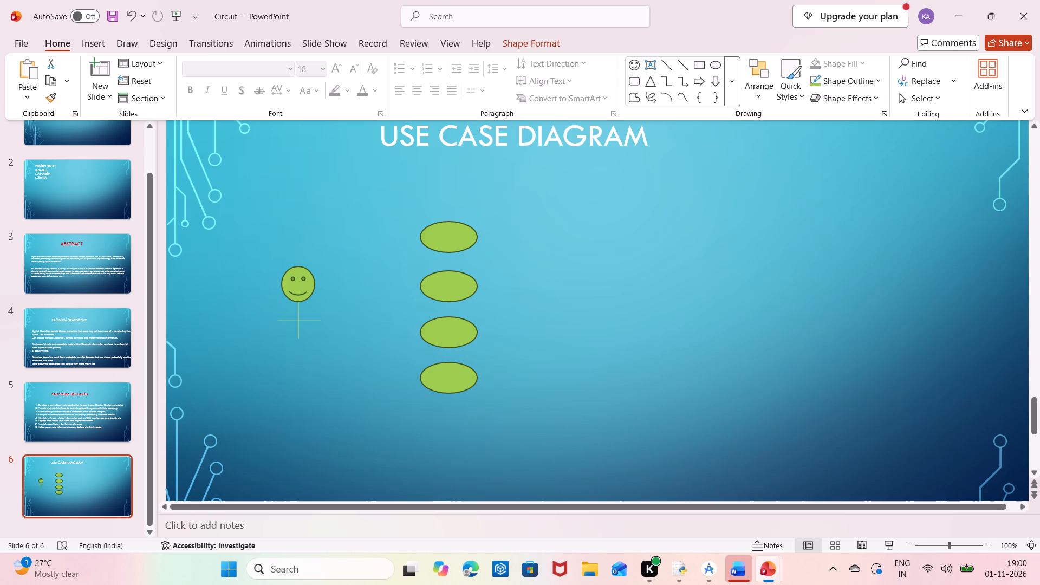
click(364, 352)
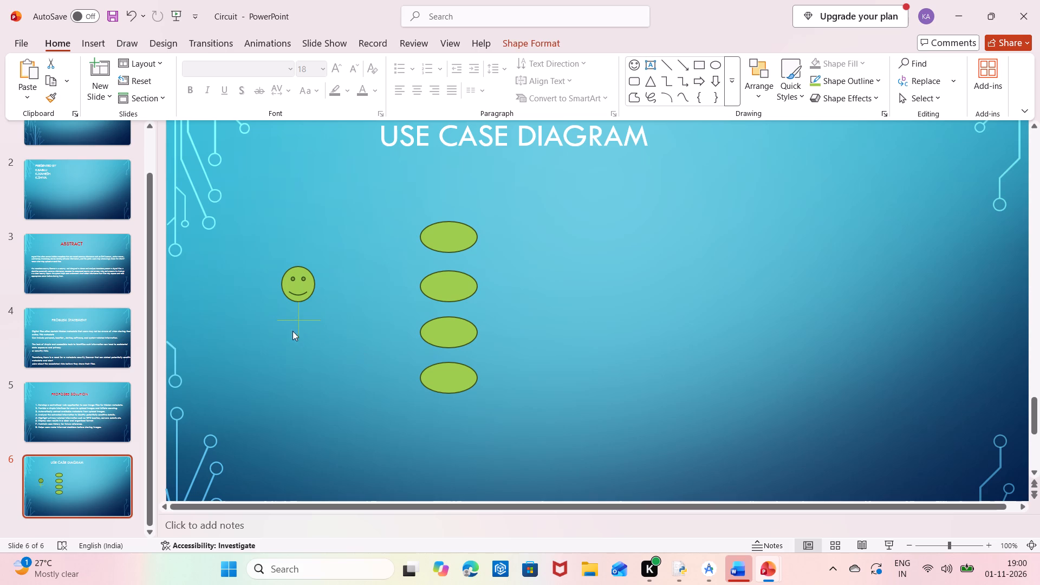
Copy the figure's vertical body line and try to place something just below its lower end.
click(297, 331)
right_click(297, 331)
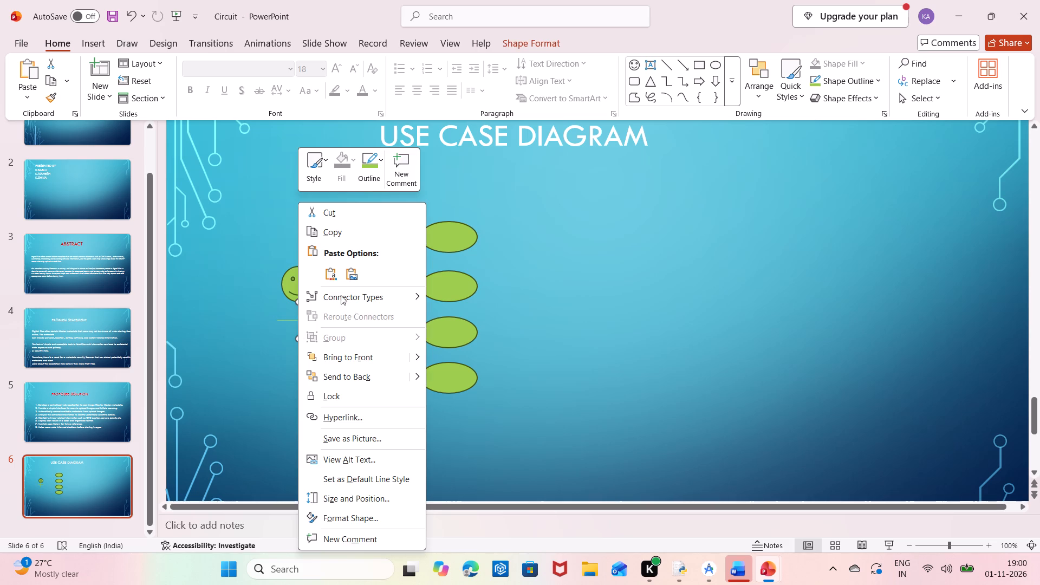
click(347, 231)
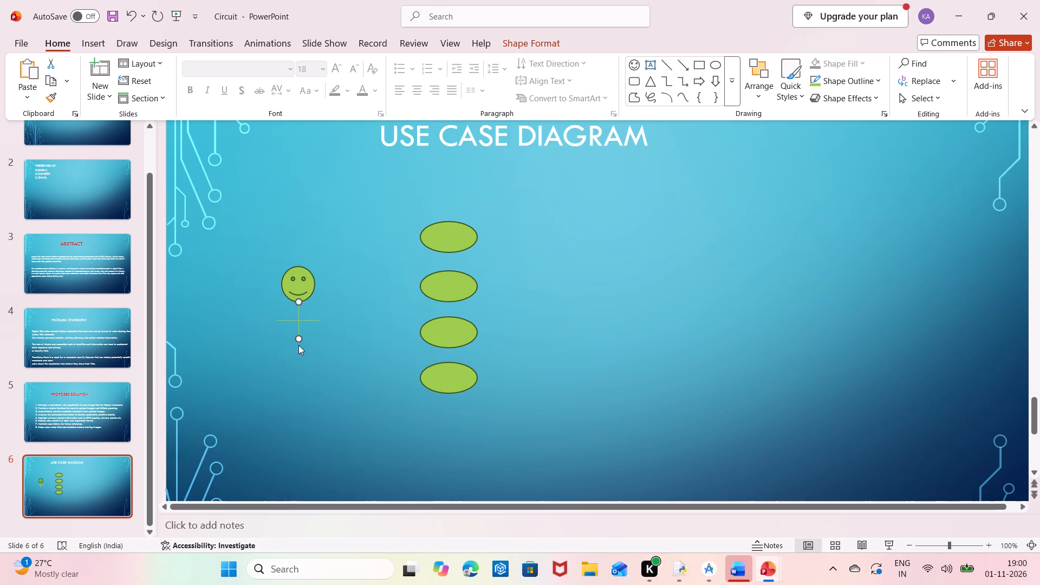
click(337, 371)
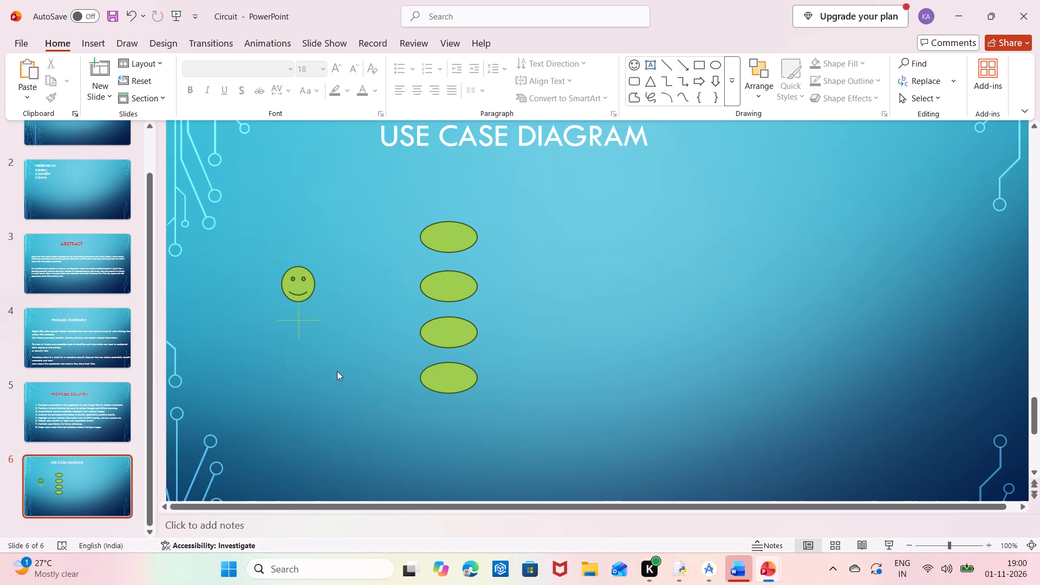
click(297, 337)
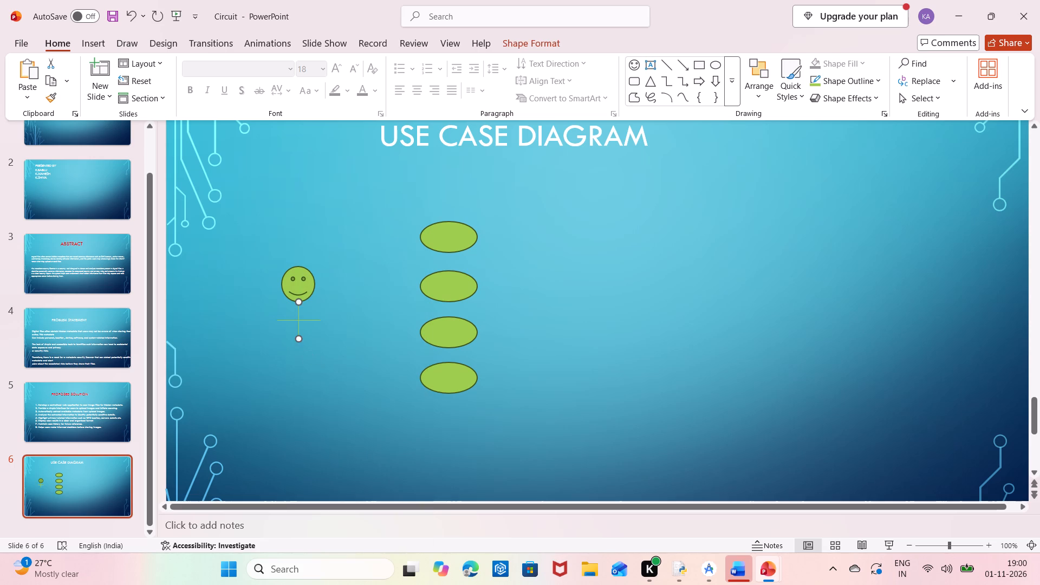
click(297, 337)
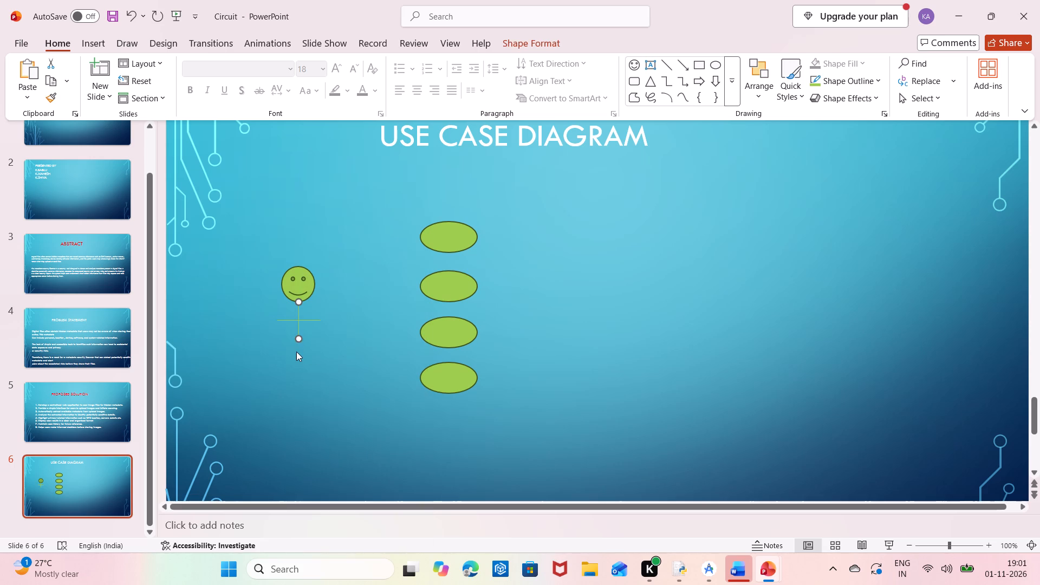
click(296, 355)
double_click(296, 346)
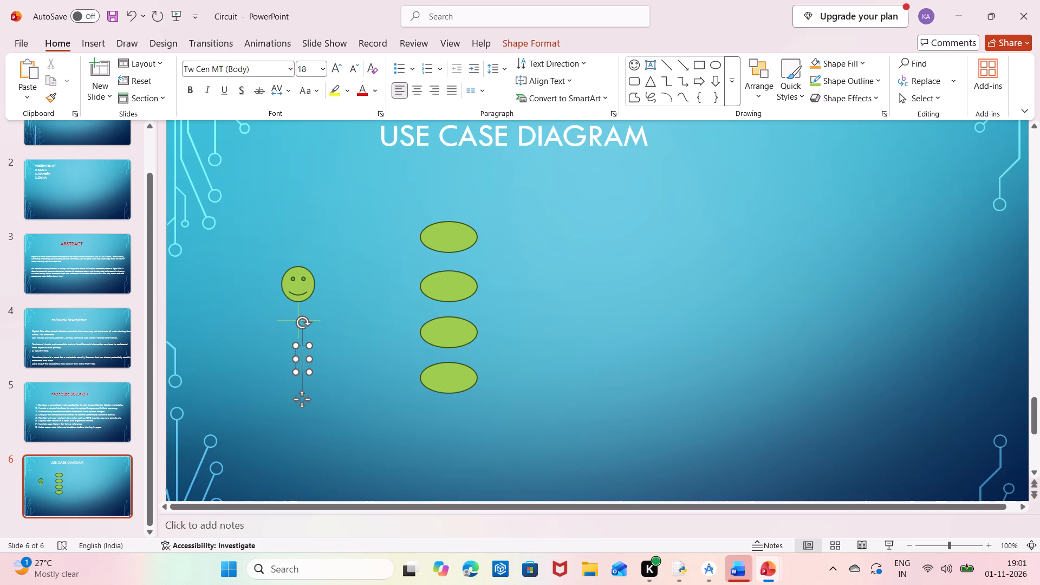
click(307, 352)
Draw a leg line sloping down and right from the body line's lower end, about 0.93 cm high and 0.65 cm wide.
click(102, 44)
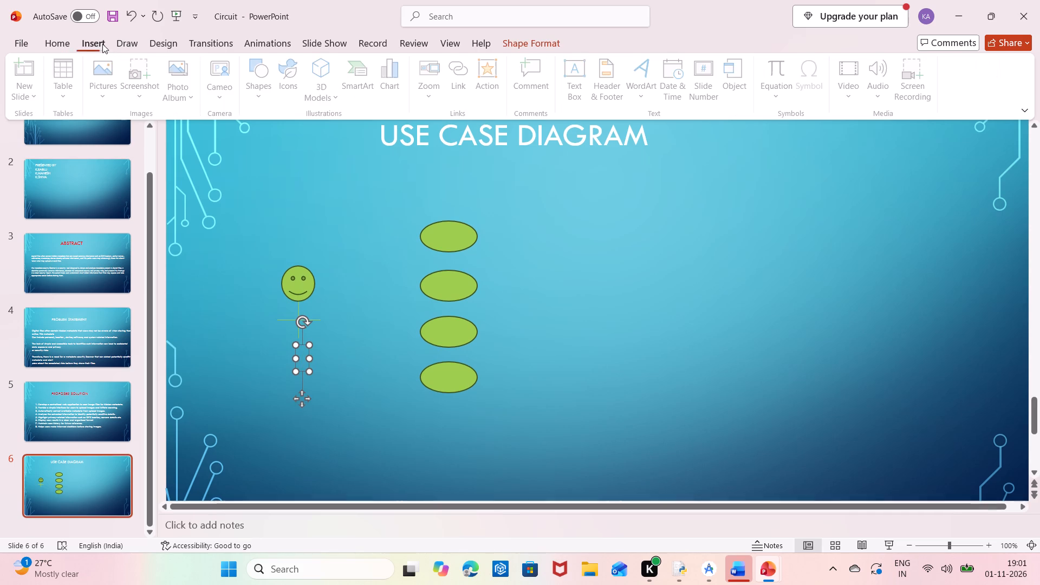
click(261, 90)
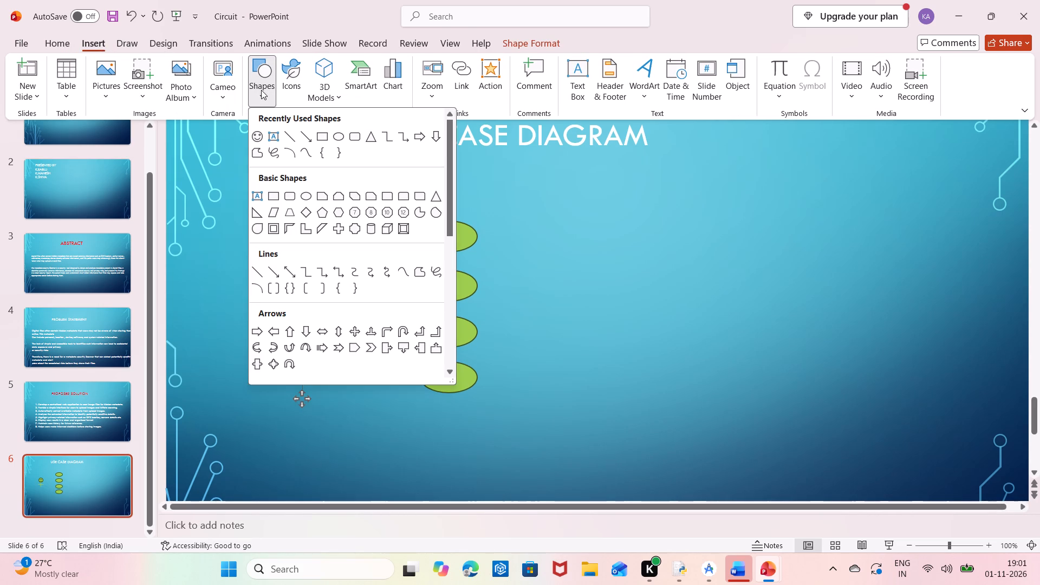
click(288, 131)
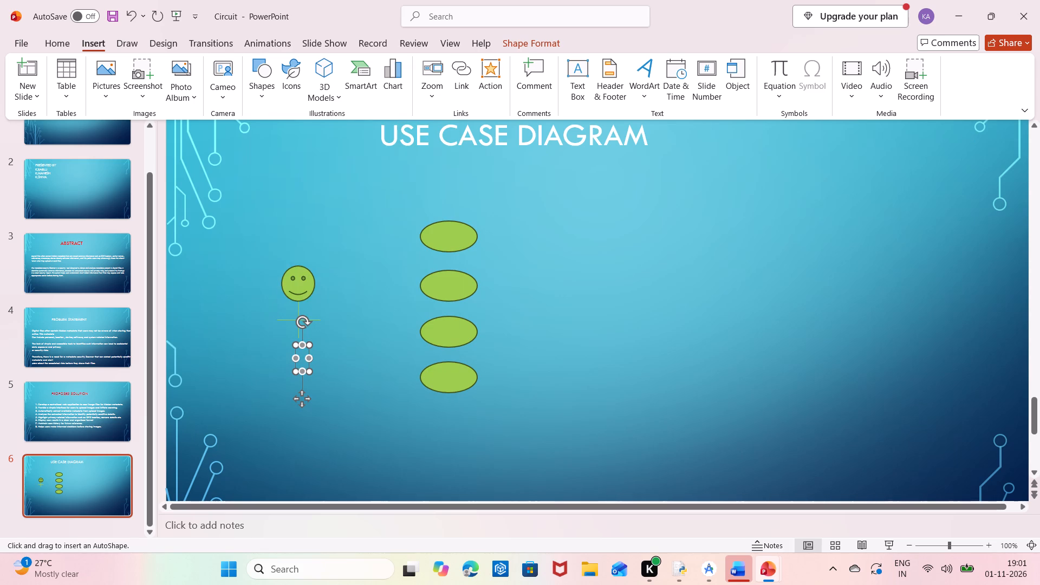
click(348, 399)
click(348, 399)
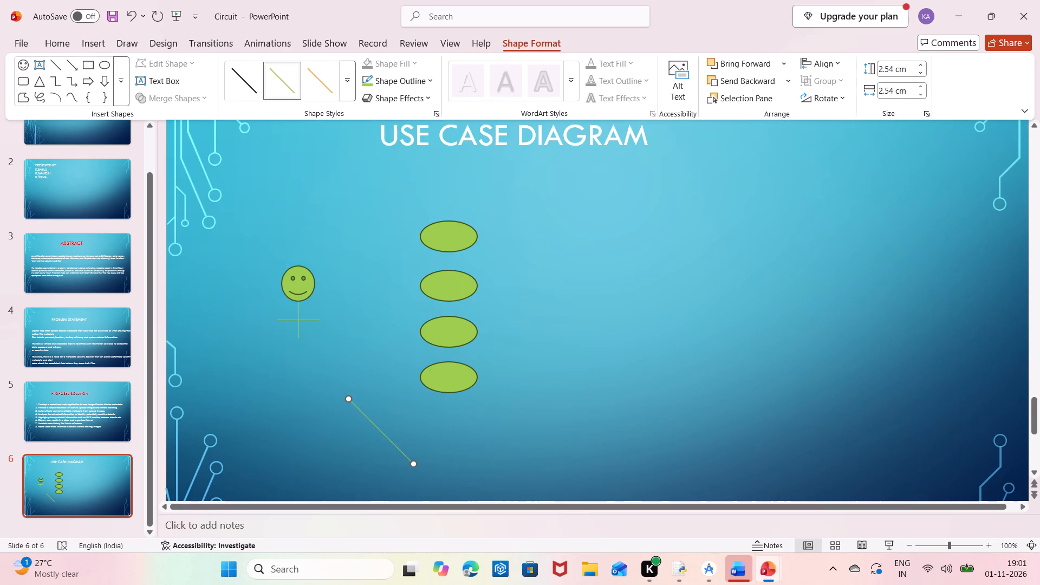
drag(350, 400, 297, 345)
drag(297, 345, 298, 337)
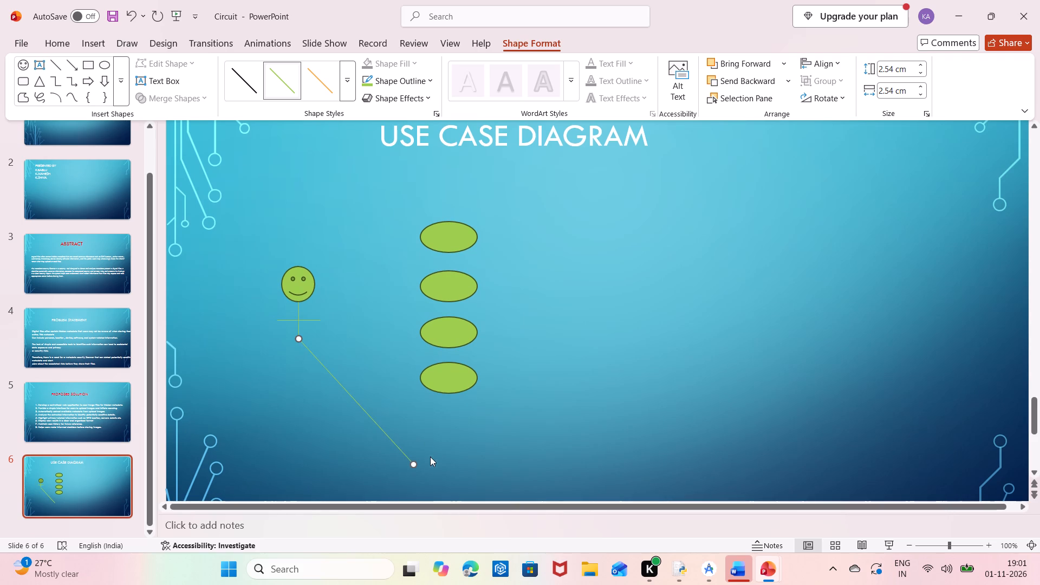
drag(414, 465, 311, 346)
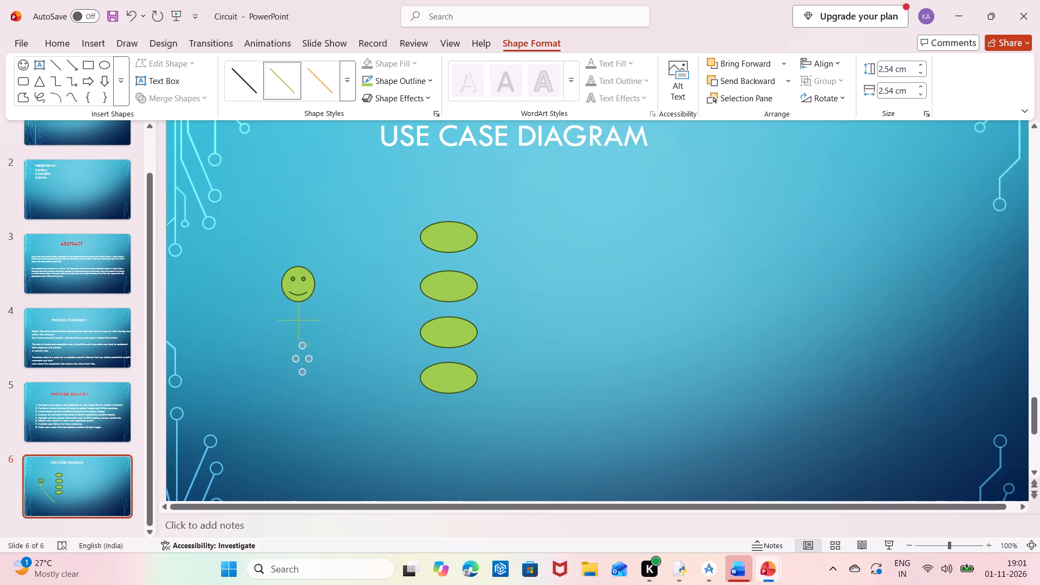
drag(311, 346, 315, 361)
drag(315, 361, 316, 361)
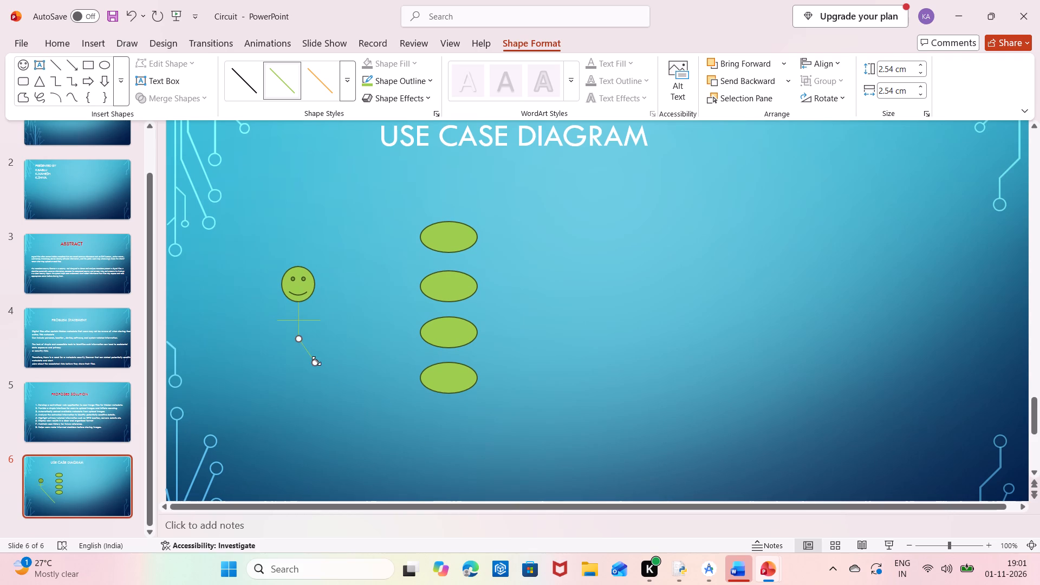
Draw the second leg as a straight line sloping down and left from the body line's lower end, about 0.93 cm high and 0.65 cm wide.
click(94, 40)
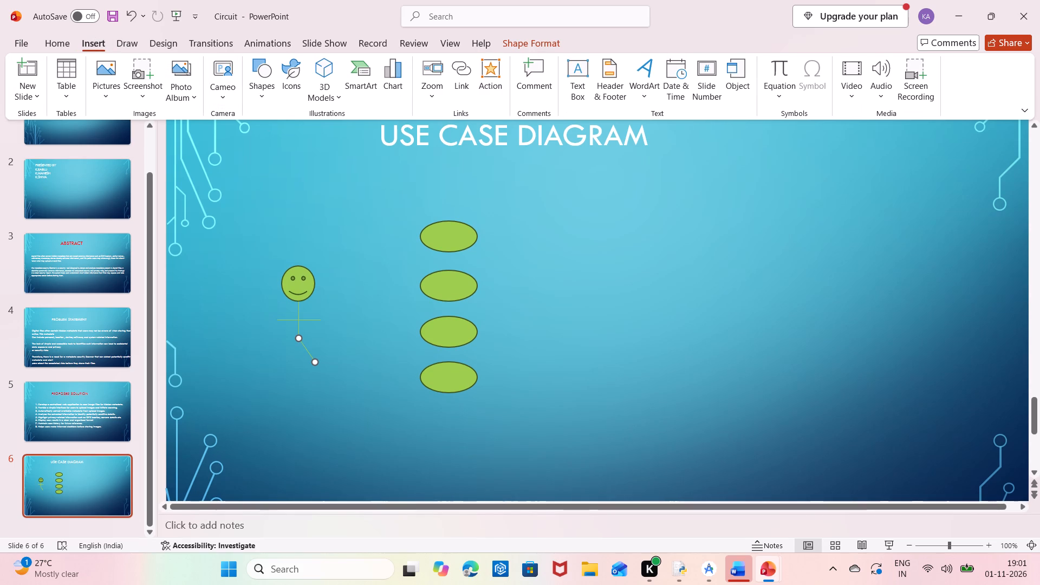
click(266, 84)
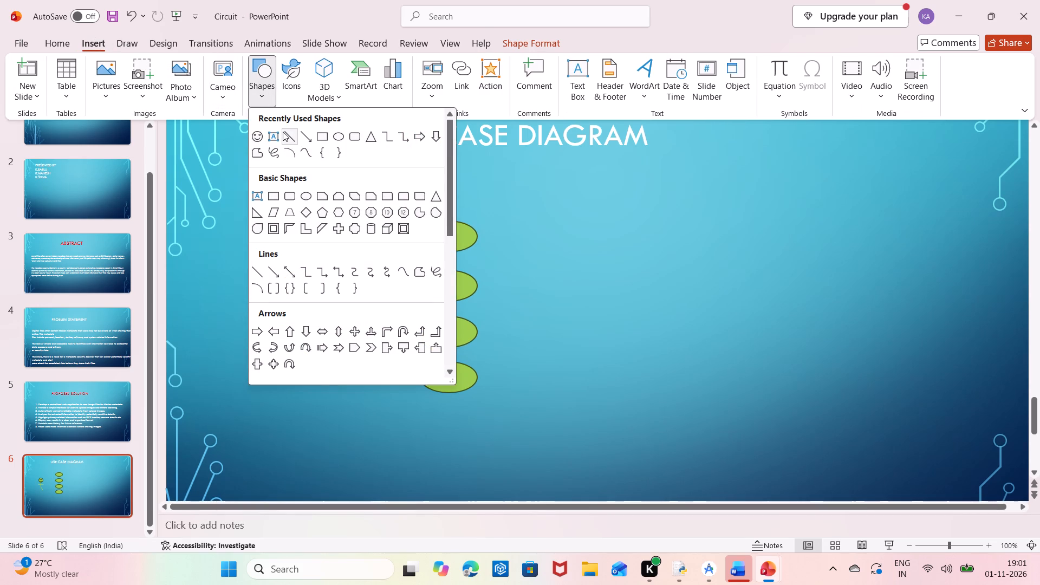
click(283, 132)
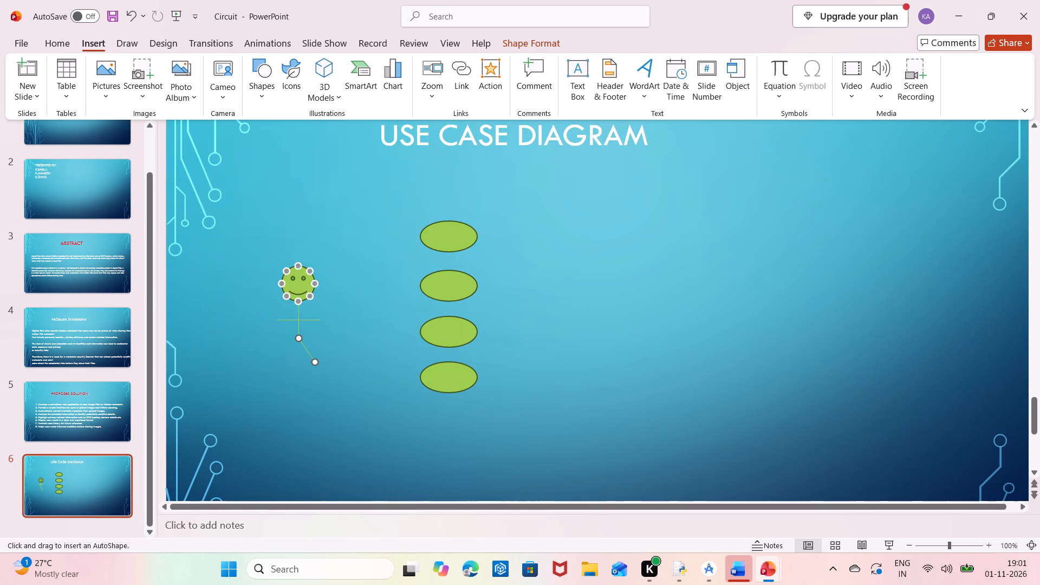
click(298, 337)
drag(298, 337, 292, 343)
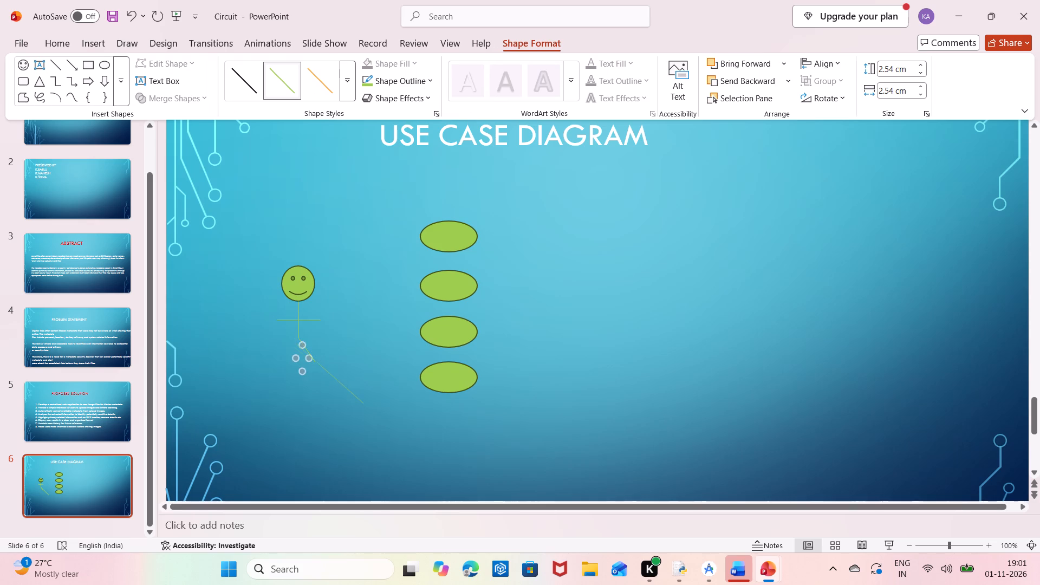
drag(292, 343, 360, 397)
drag(360, 397, 276, 385)
drag(363, 399, 300, 341)
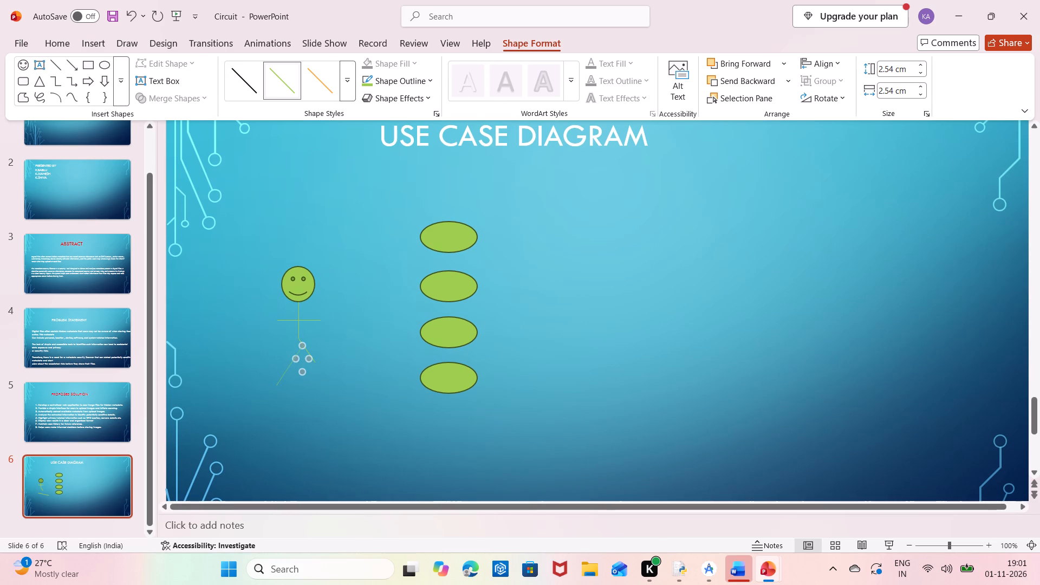
drag(300, 341, 298, 338)
drag(276, 385, 283, 361)
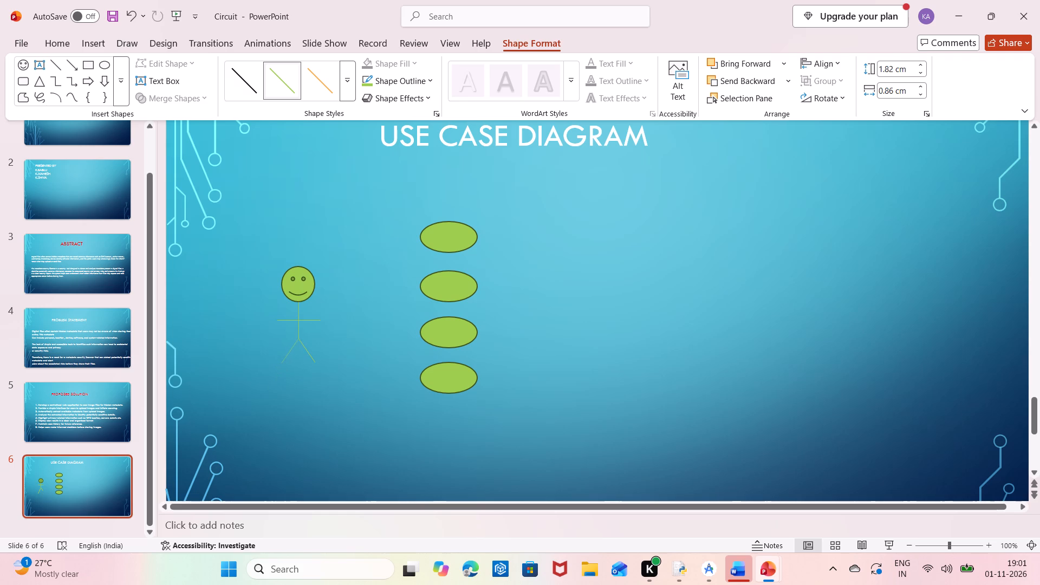
drag(283, 361, 283, 361)
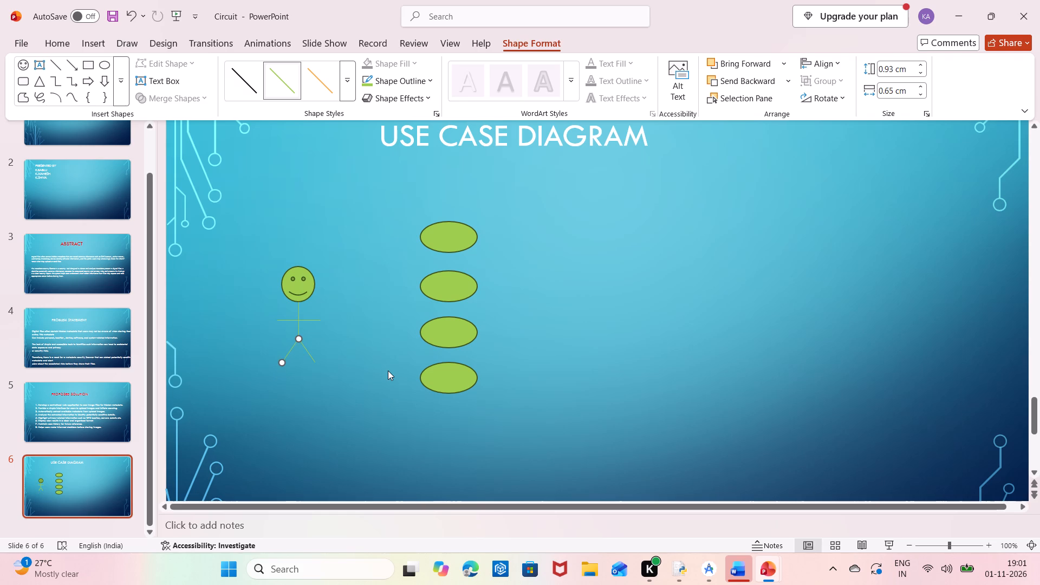
click(388, 370)
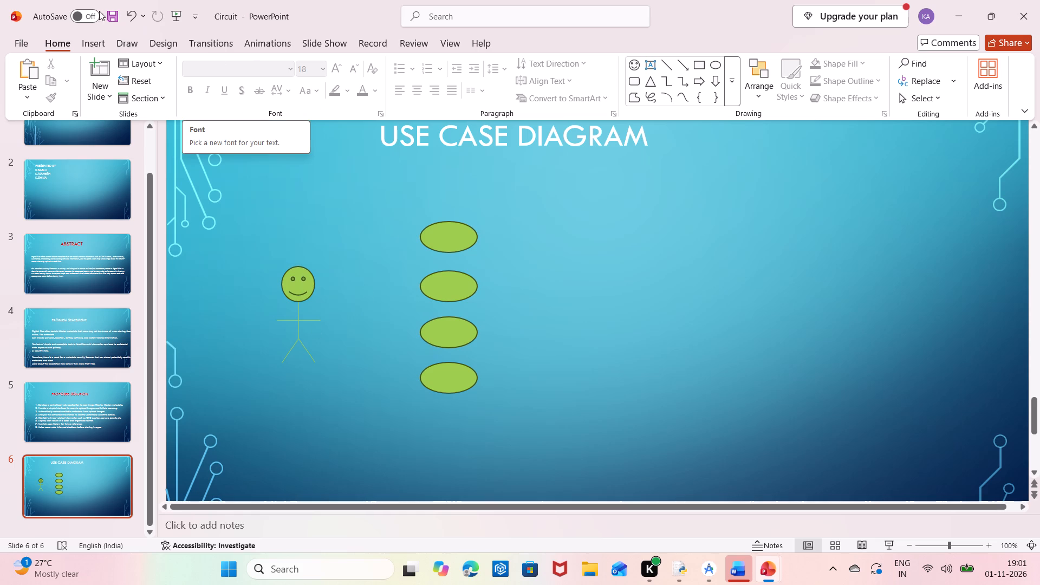
Start inserting another element on the Use Case Diagram slide.
click(95, 37)
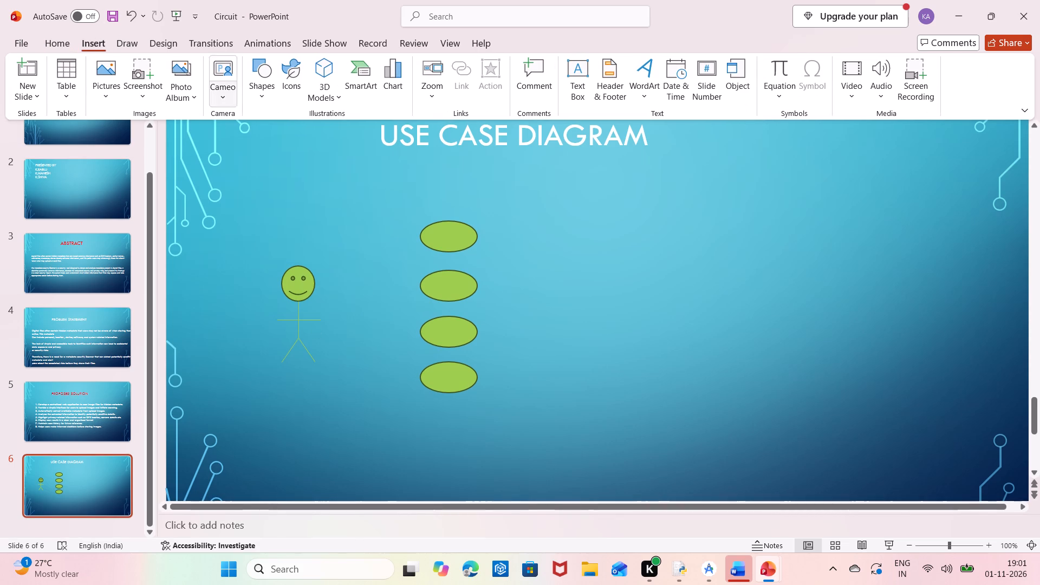
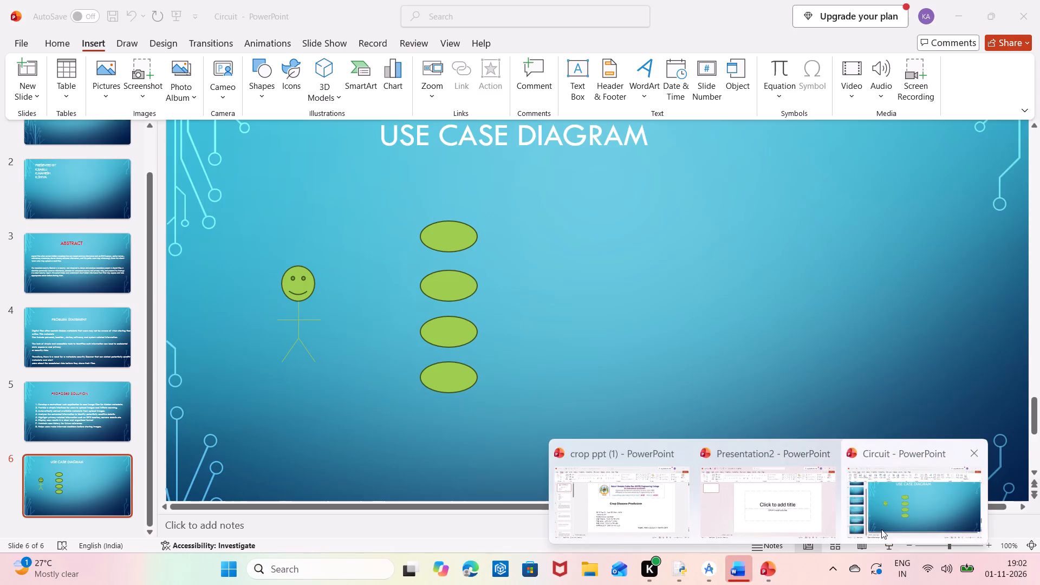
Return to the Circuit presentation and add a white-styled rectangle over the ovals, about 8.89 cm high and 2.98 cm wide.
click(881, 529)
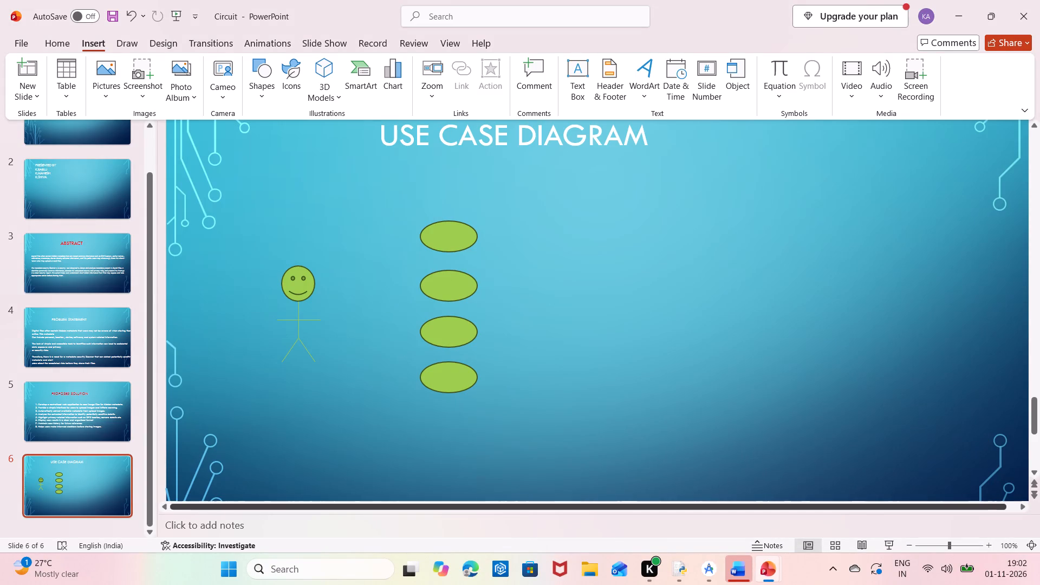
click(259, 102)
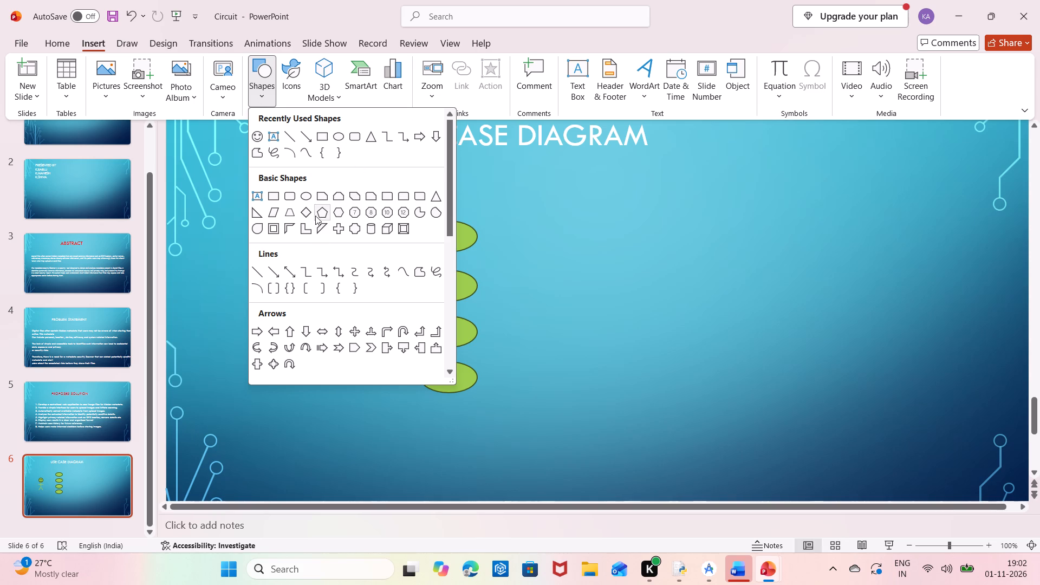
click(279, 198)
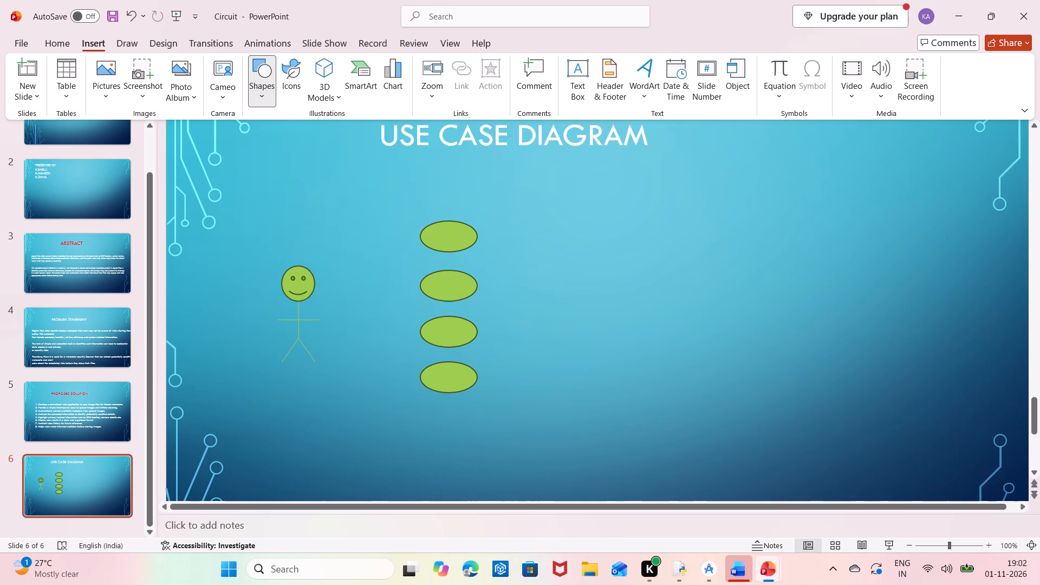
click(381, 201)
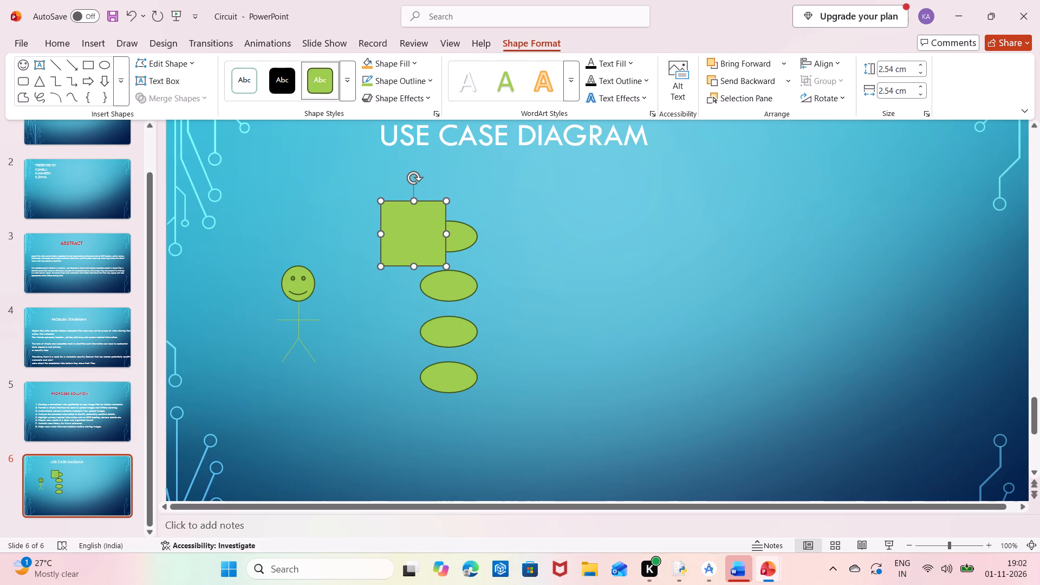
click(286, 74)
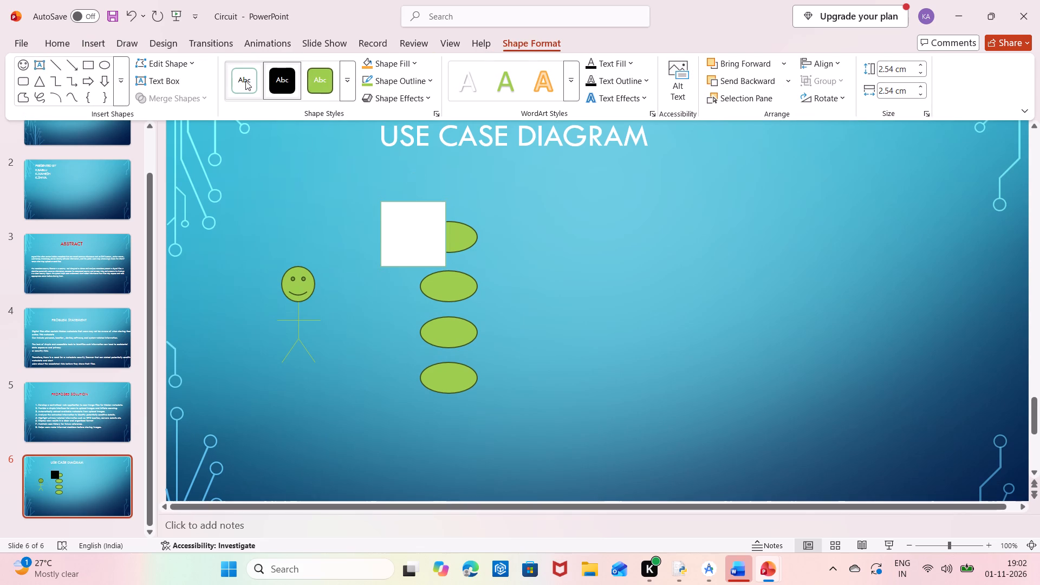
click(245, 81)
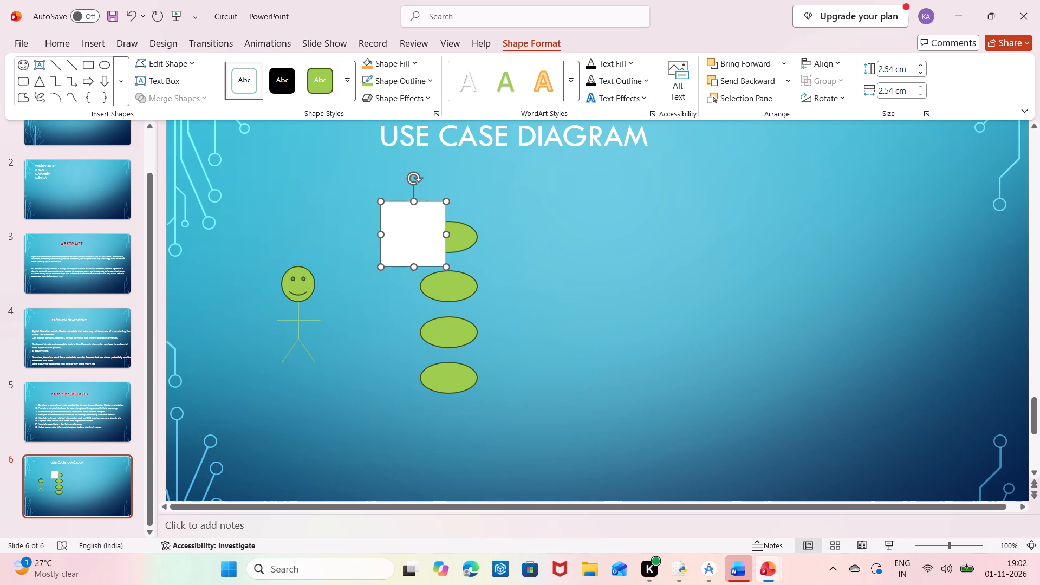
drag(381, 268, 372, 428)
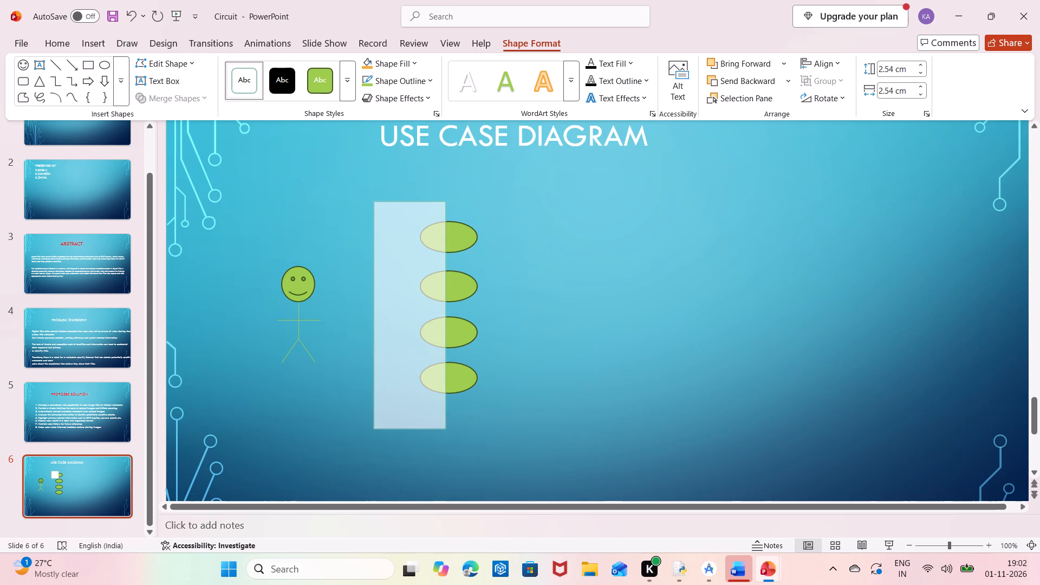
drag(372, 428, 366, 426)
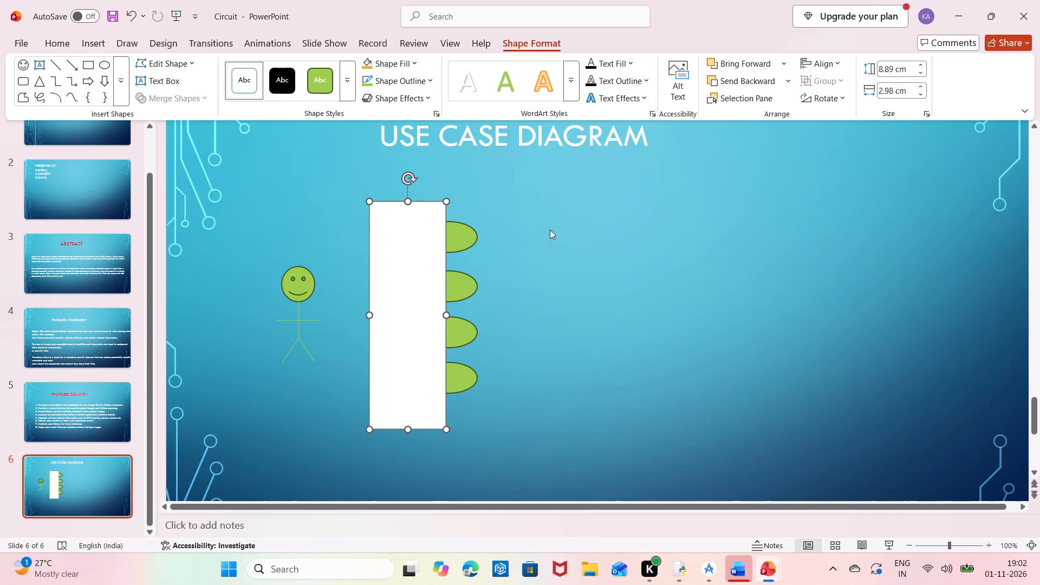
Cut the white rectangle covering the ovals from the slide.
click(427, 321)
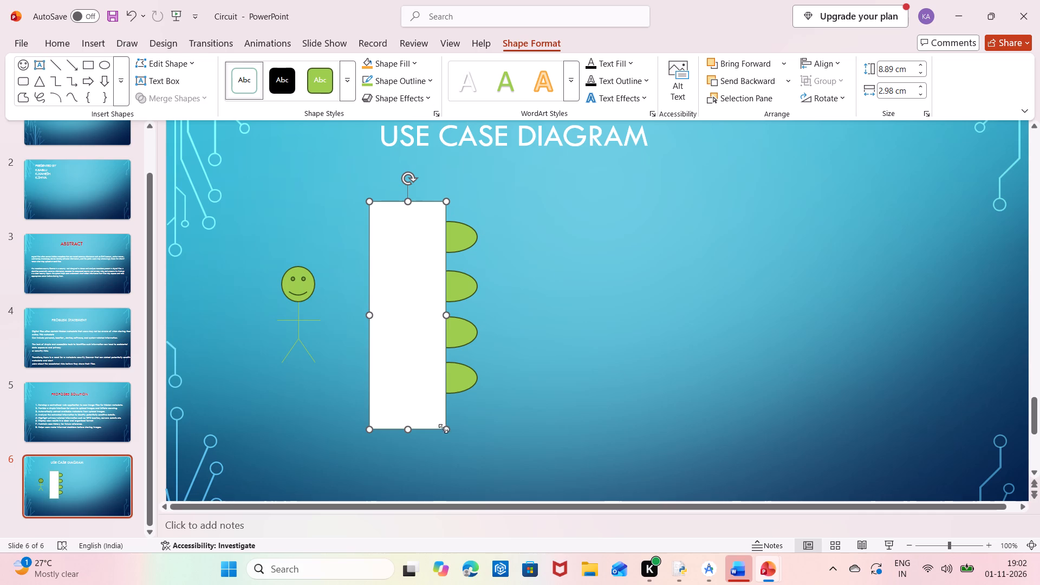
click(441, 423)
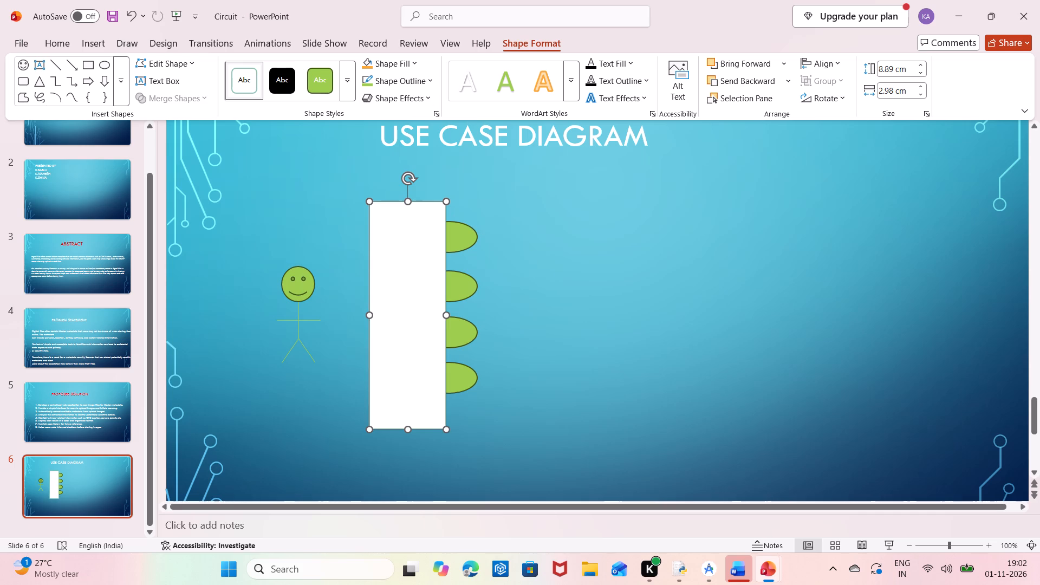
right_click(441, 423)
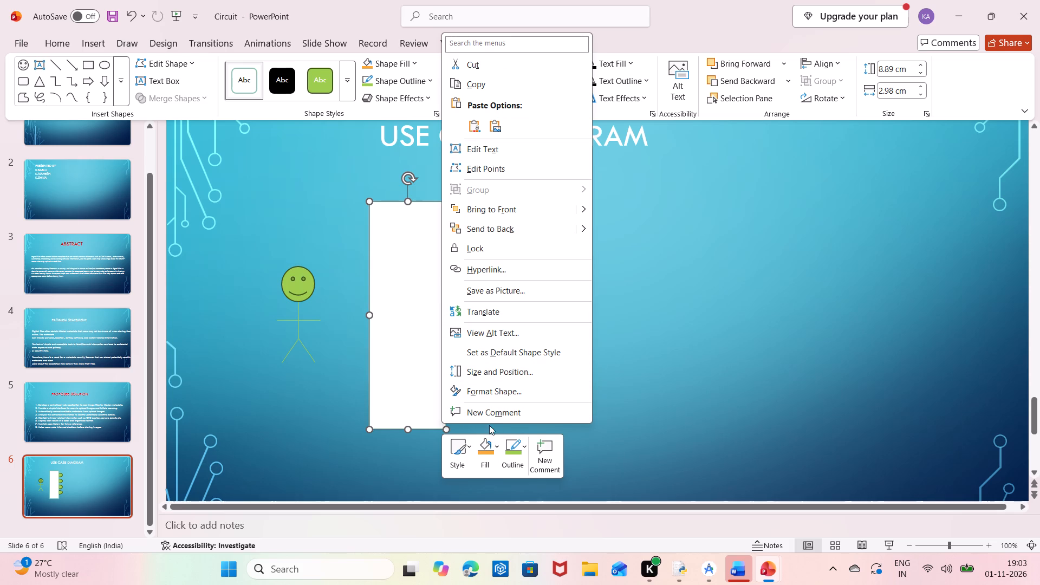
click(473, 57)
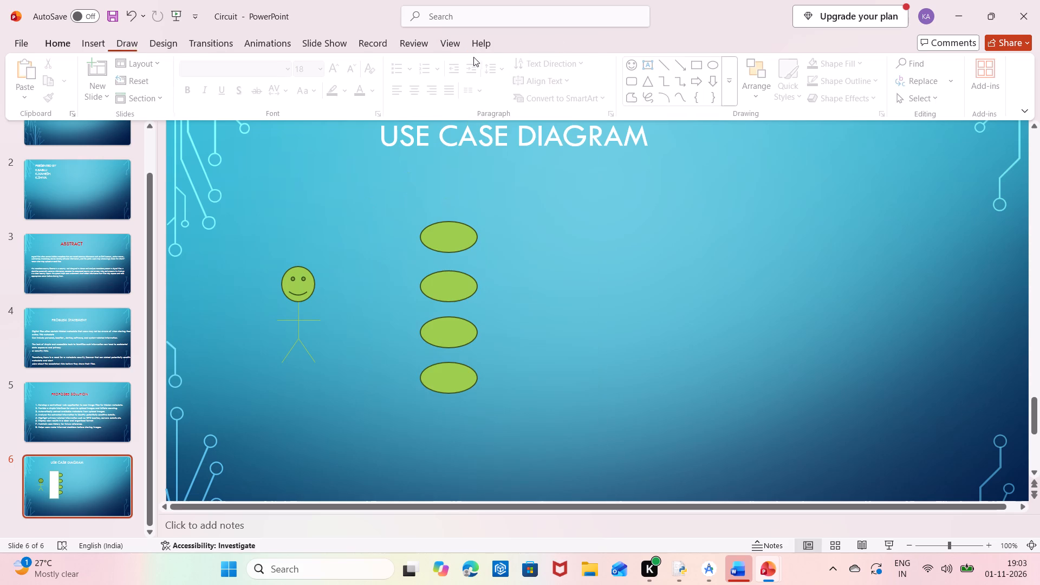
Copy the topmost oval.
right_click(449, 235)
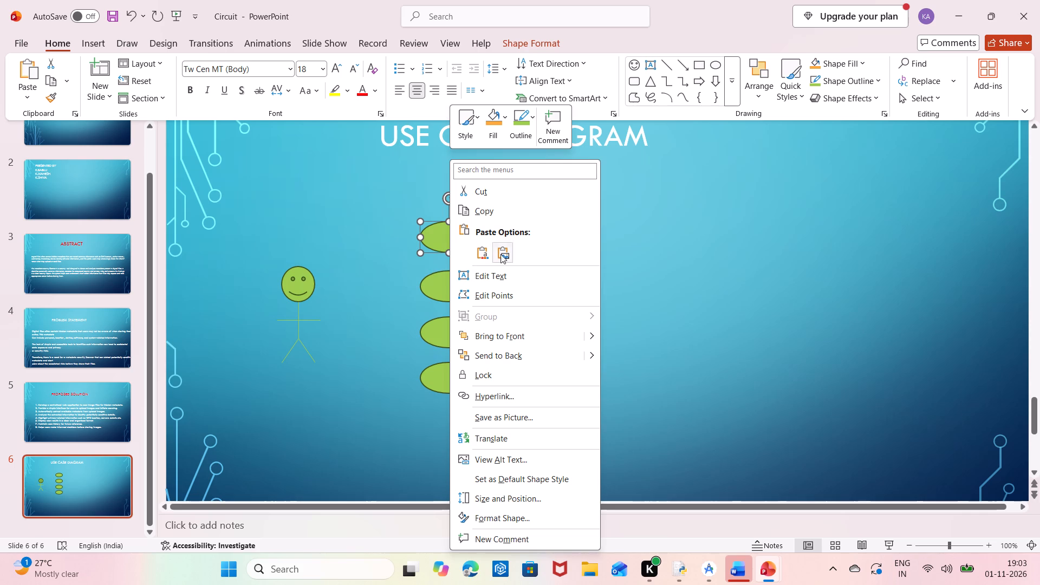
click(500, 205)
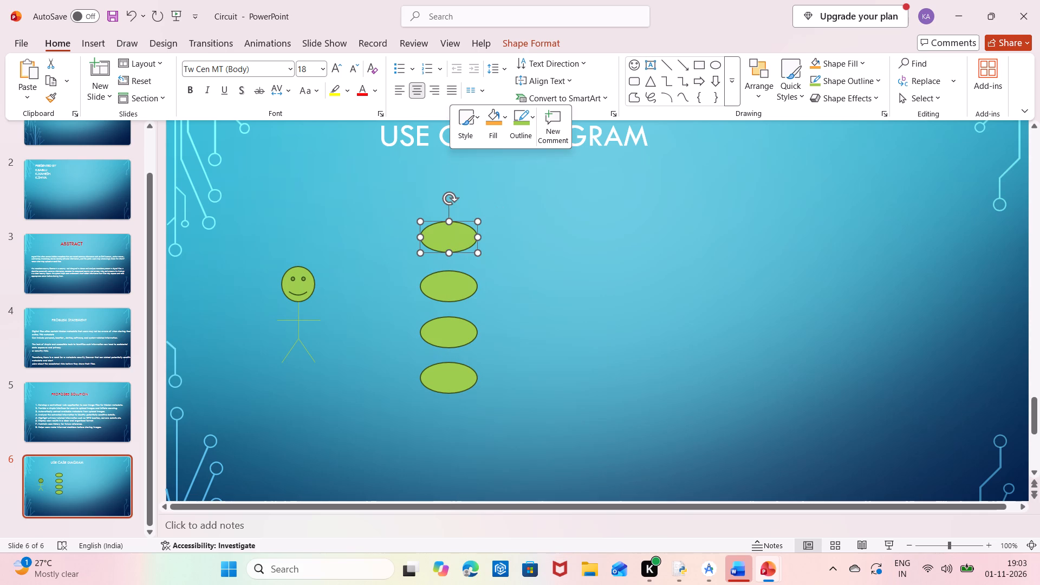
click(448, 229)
Delete the three lower ovals and cut the remaining top oval to clear the area beside the stick figure.
drag(374, 192, 384, 194)
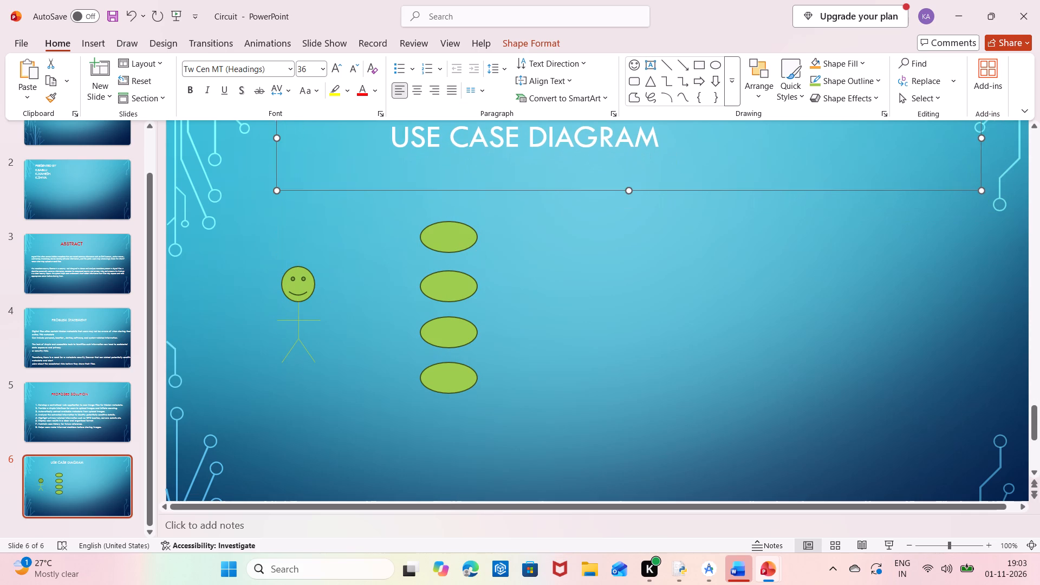
click(384, 213)
click(405, 223)
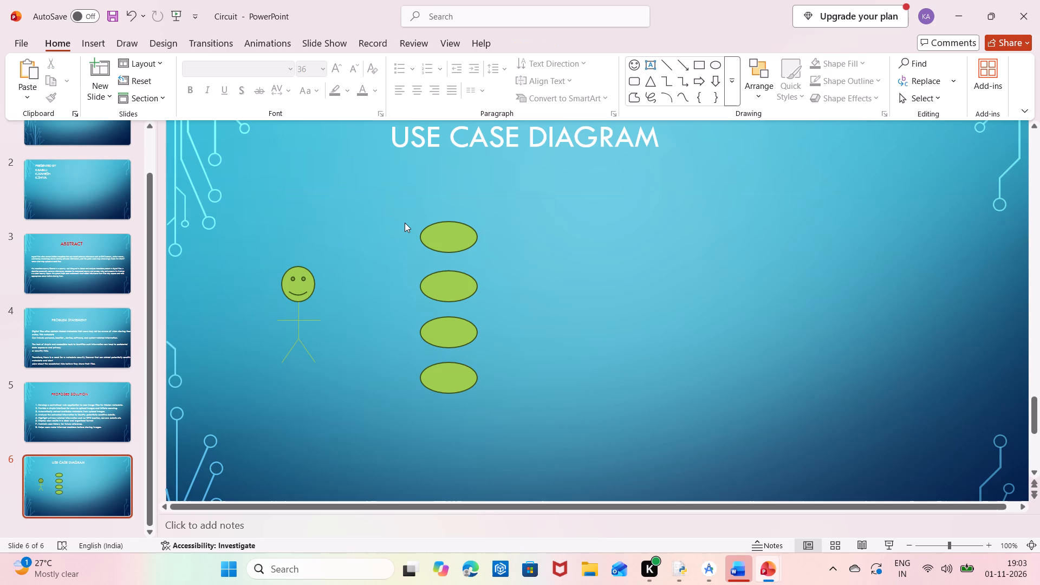
drag(405, 223, 510, 441)
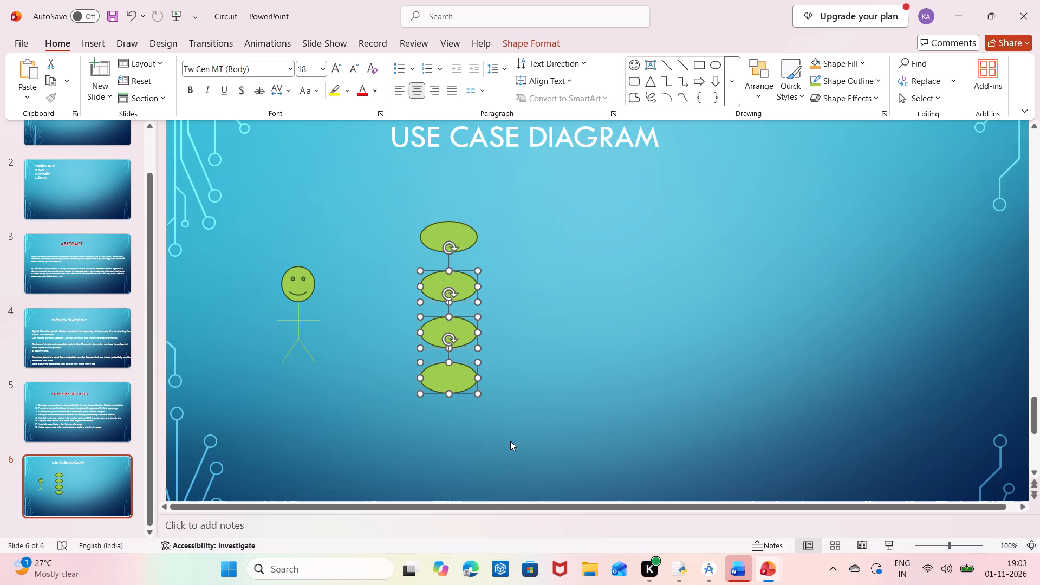
key(BackSpace)
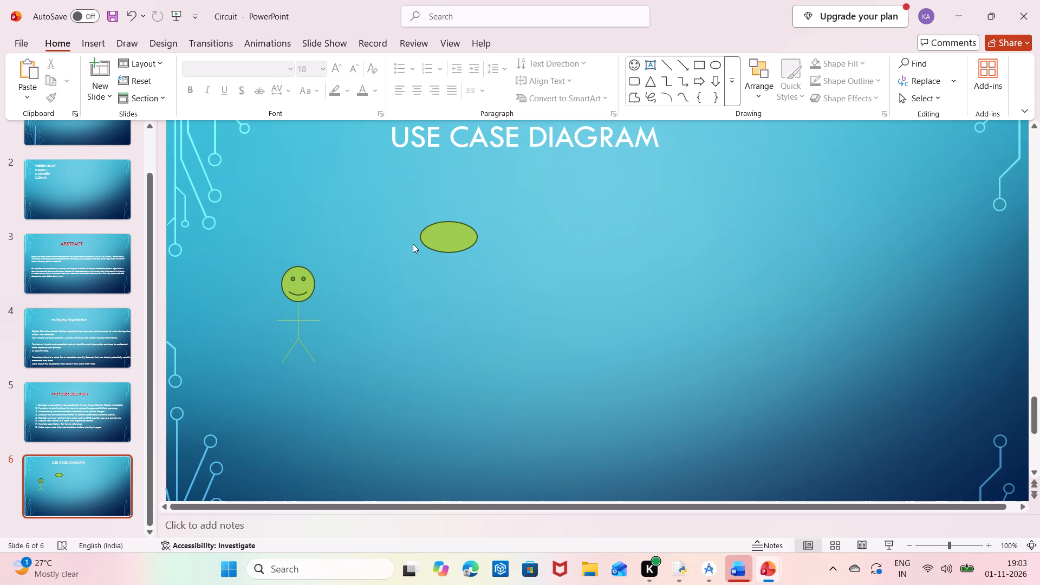
click(463, 246)
right_click(463, 246)
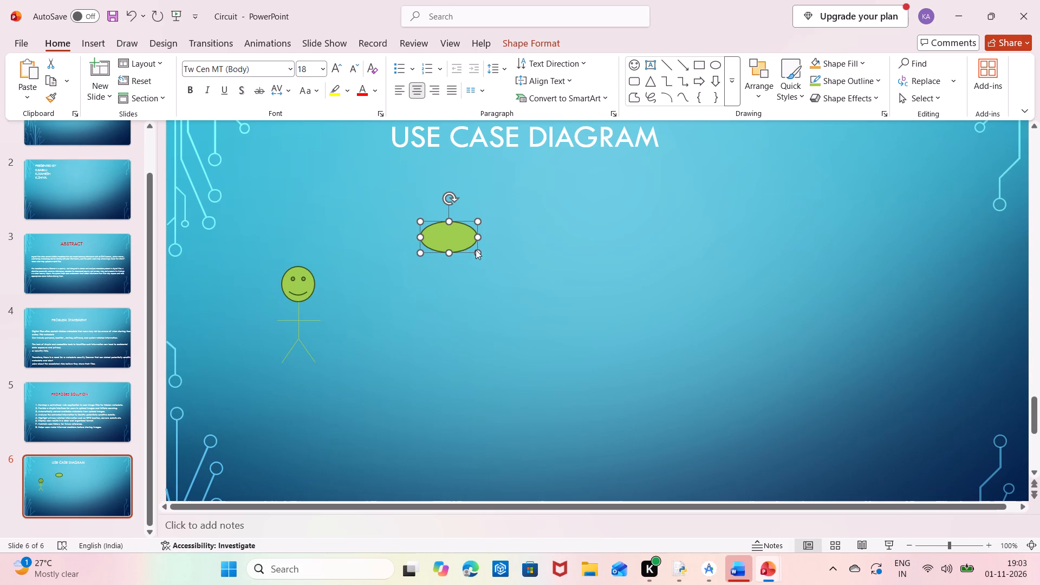
click(504, 187)
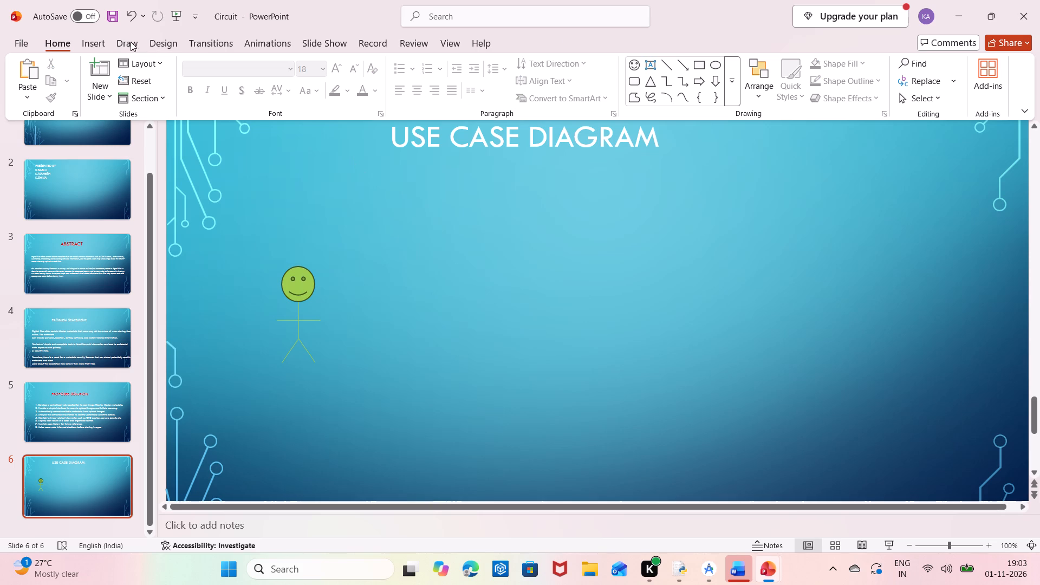
Draw a rectangle beside the stick figure, about 12.72 cm high and 14.1 cm wide, and apply the white-filled shape style.
click(94, 44)
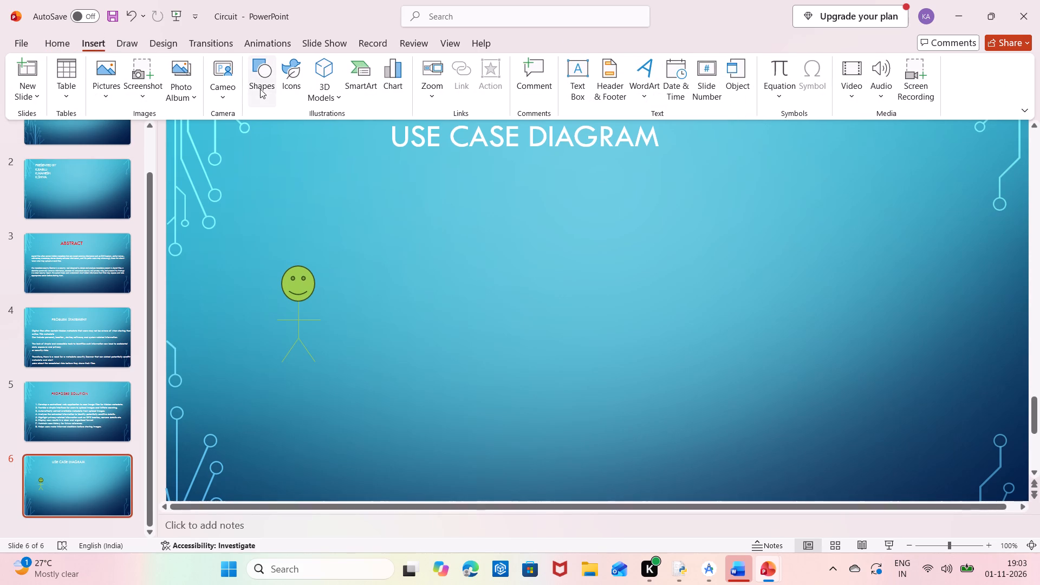
click(260, 91)
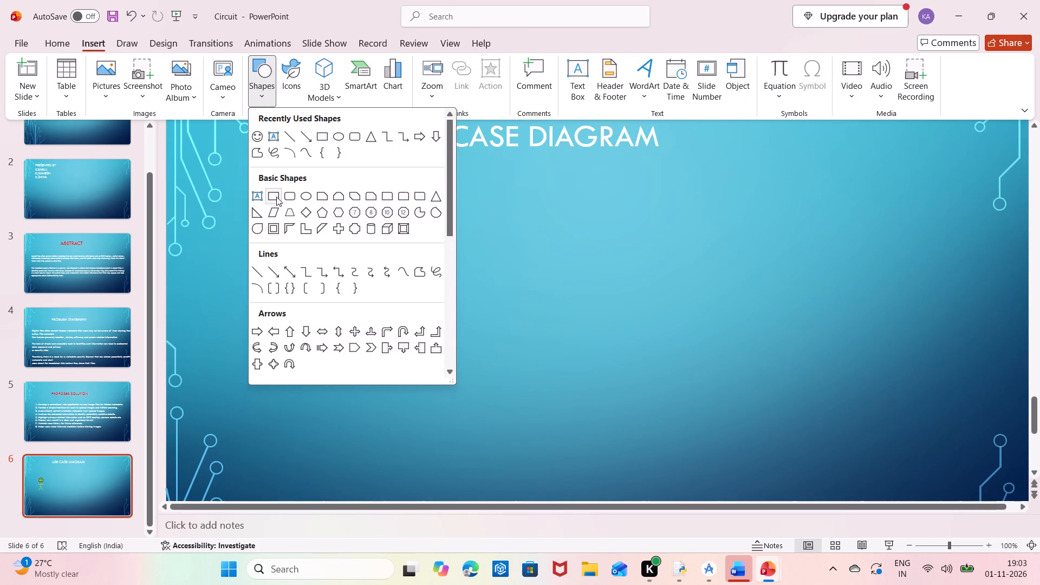
click(276, 197)
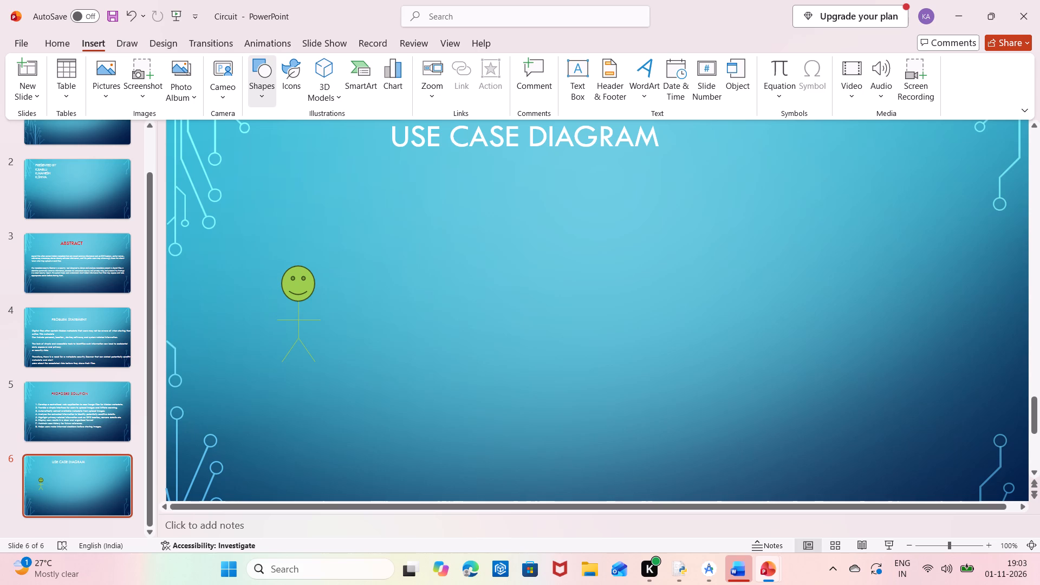
drag(395, 187, 514, 196)
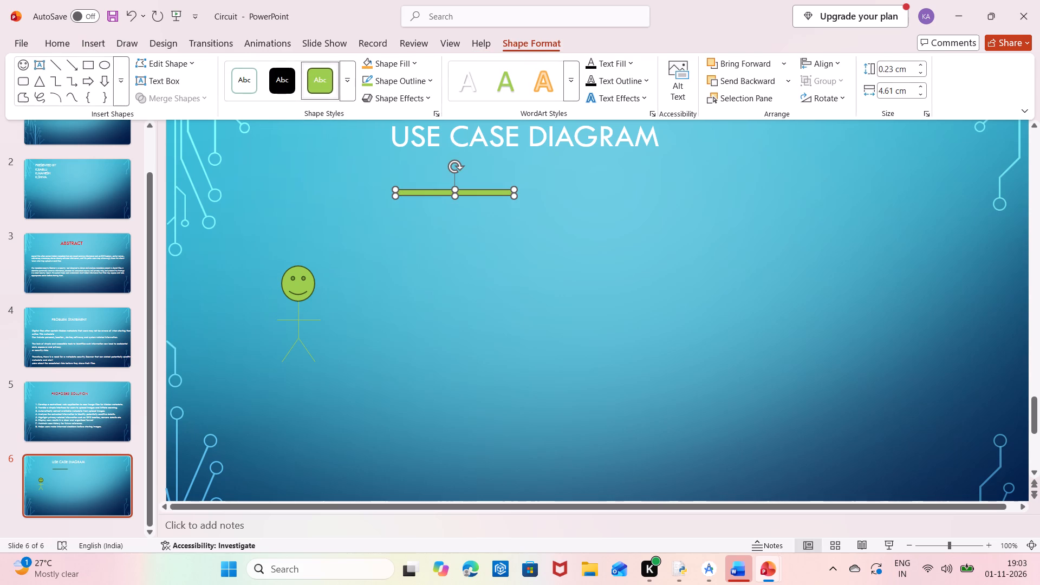
drag(517, 199, 765, 483)
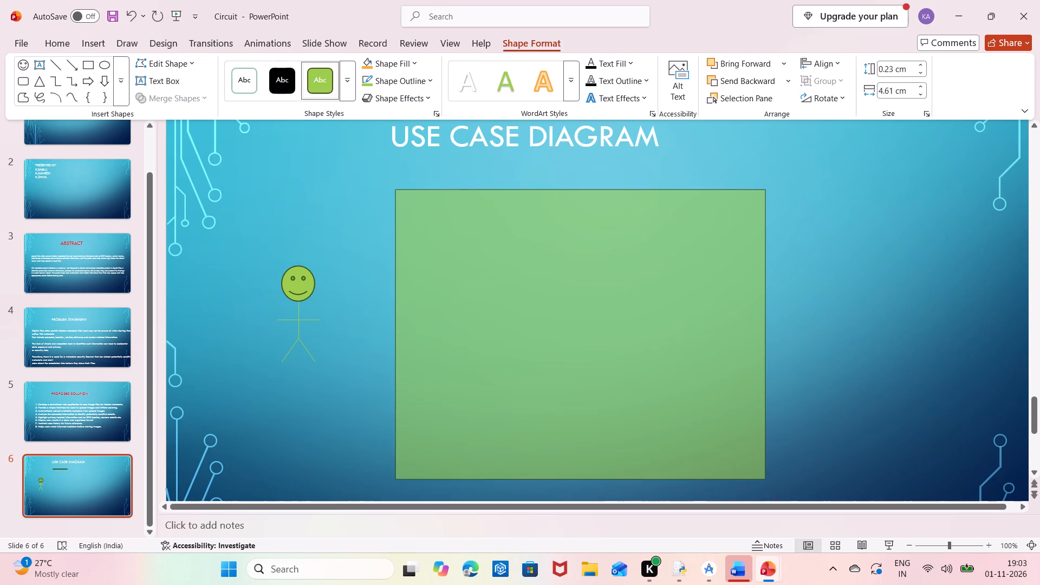
drag(765, 483, 756, 493)
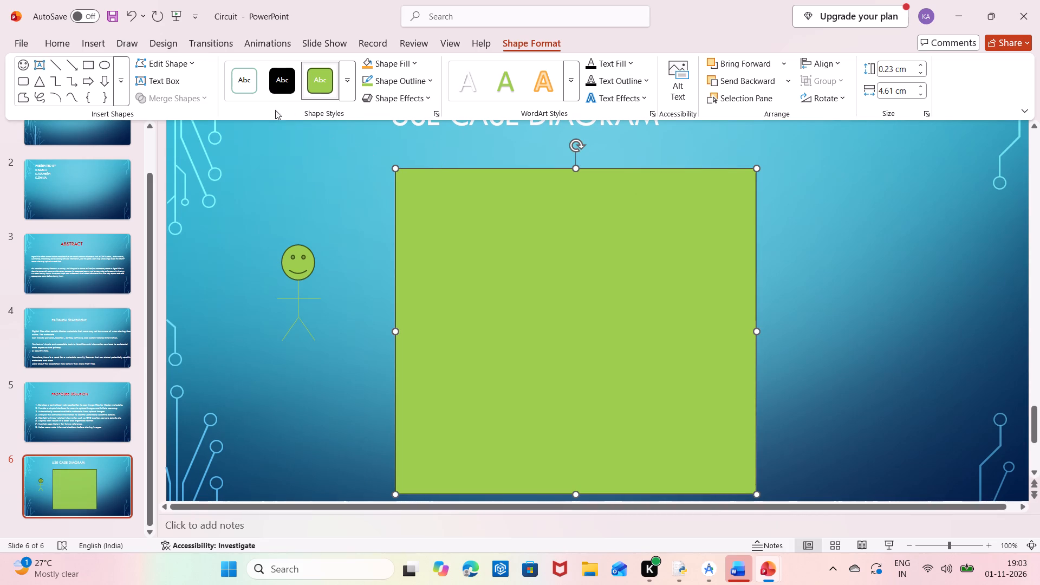
click(240, 83)
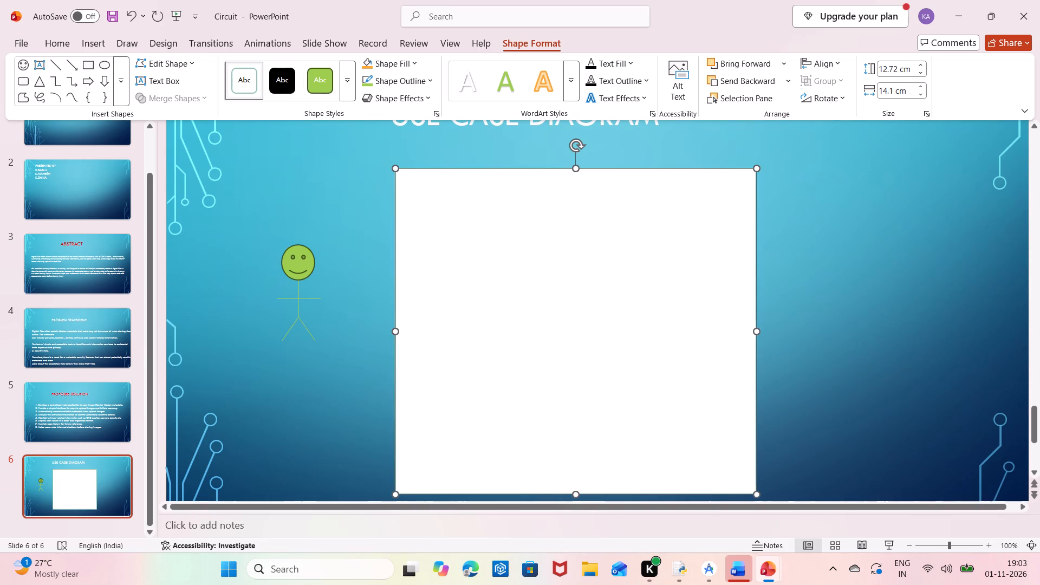
click(436, 214)
double_click(486, 245)
click(288, 416)
Copy the large white rectangle, shift the original slightly upward, and paste the duplicate with destination theme over it.
click(441, 240)
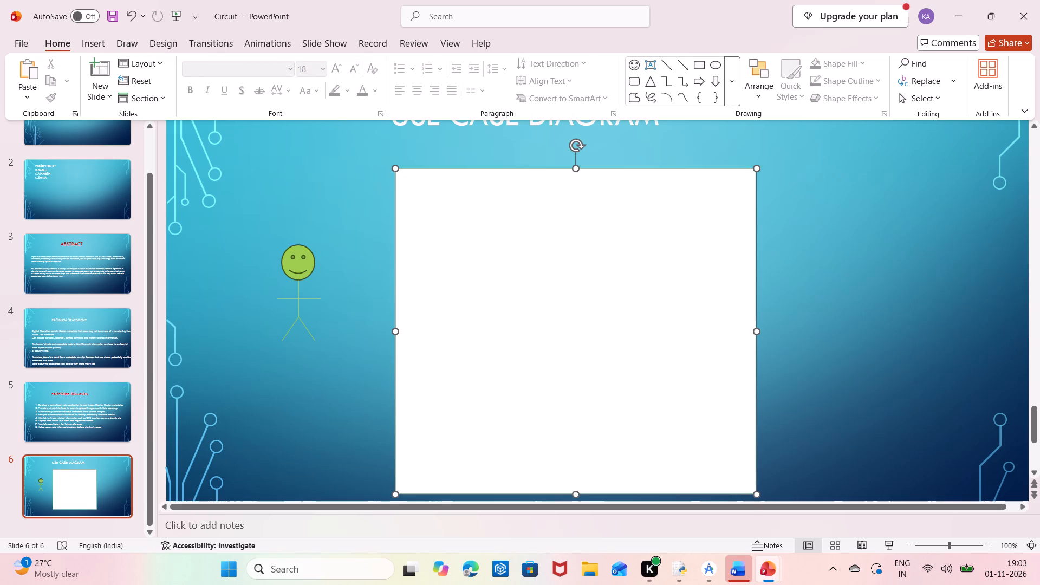
right_click(445, 237)
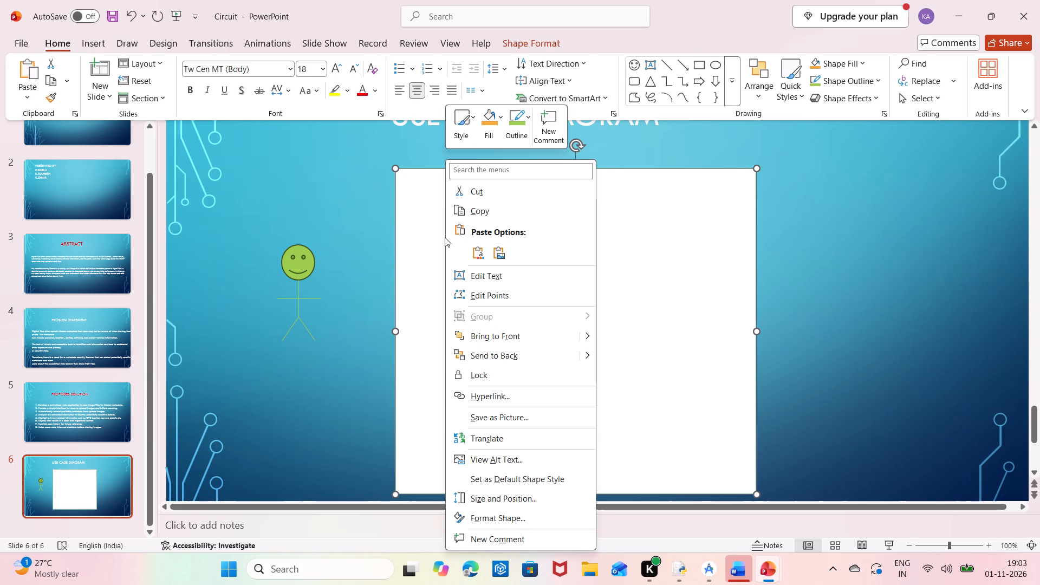
click(515, 212)
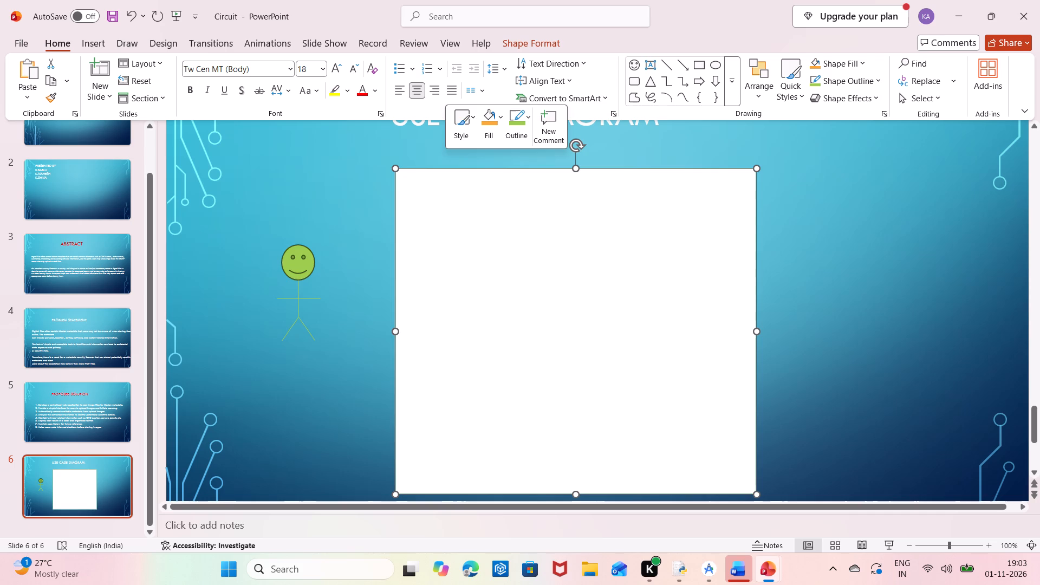
drag(449, 197, 447, 170)
right_click(447, 179)
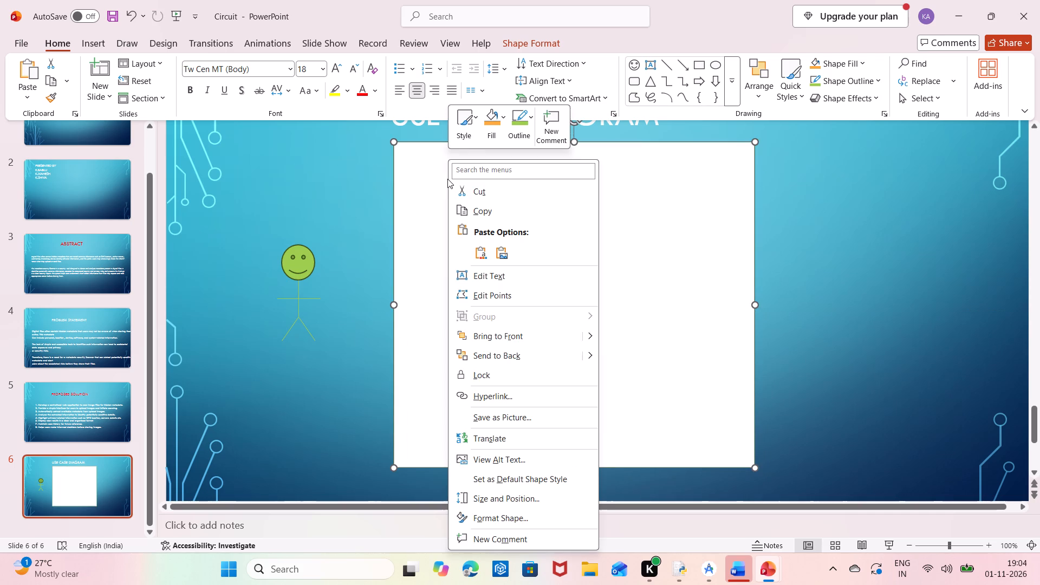
click(479, 251)
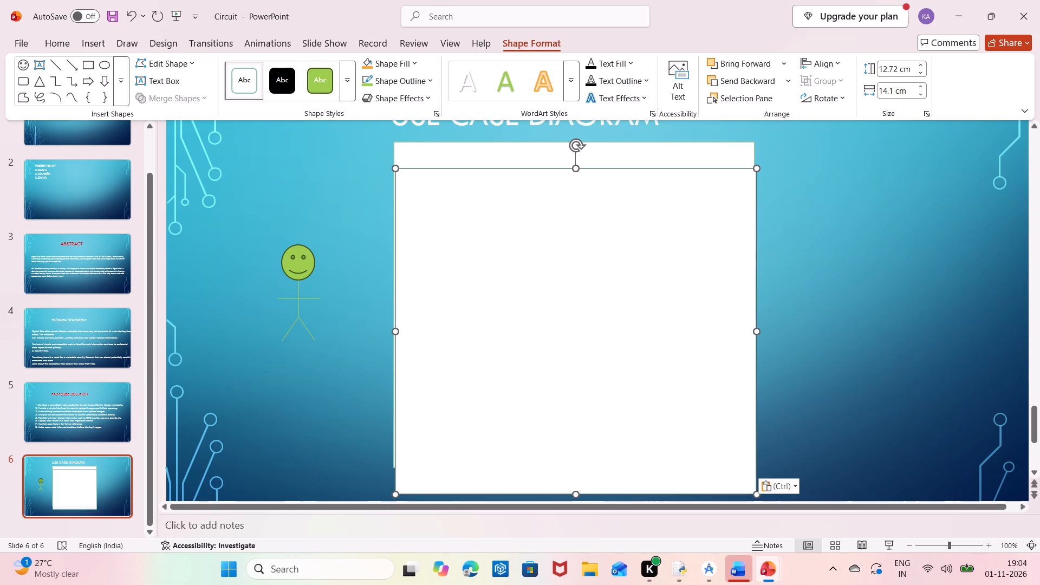
click(763, 160)
click(661, 233)
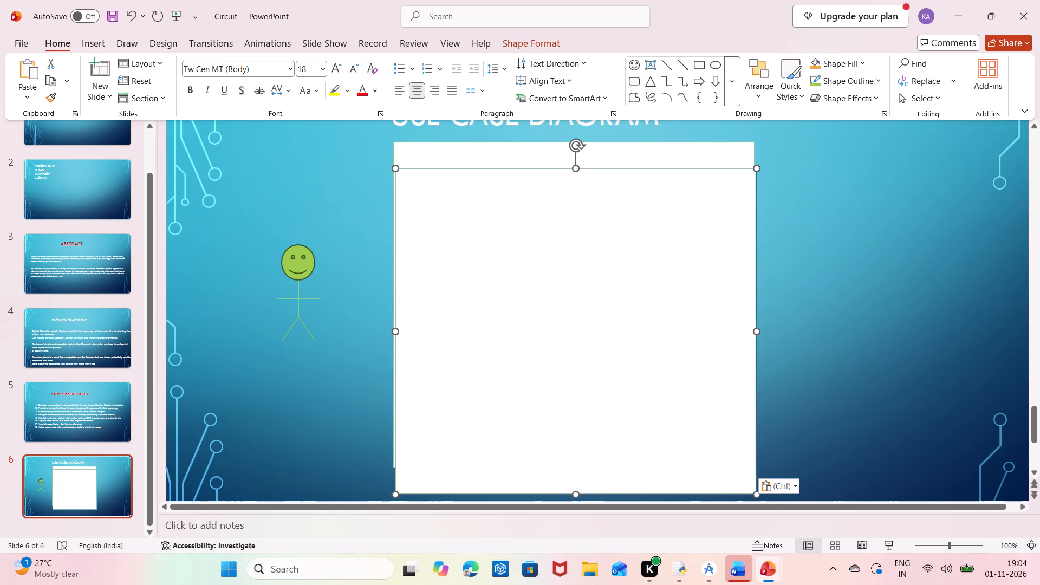
Cut the duplicate white rectangle and delete the original white rectangle beside the stick figure.
right_click(661, 233)
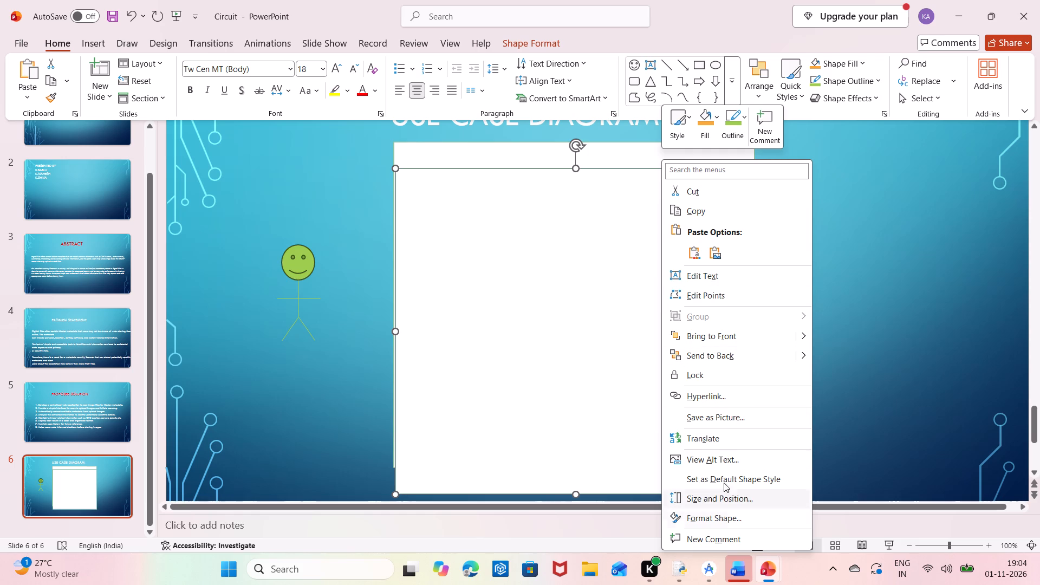
click(708, 187)
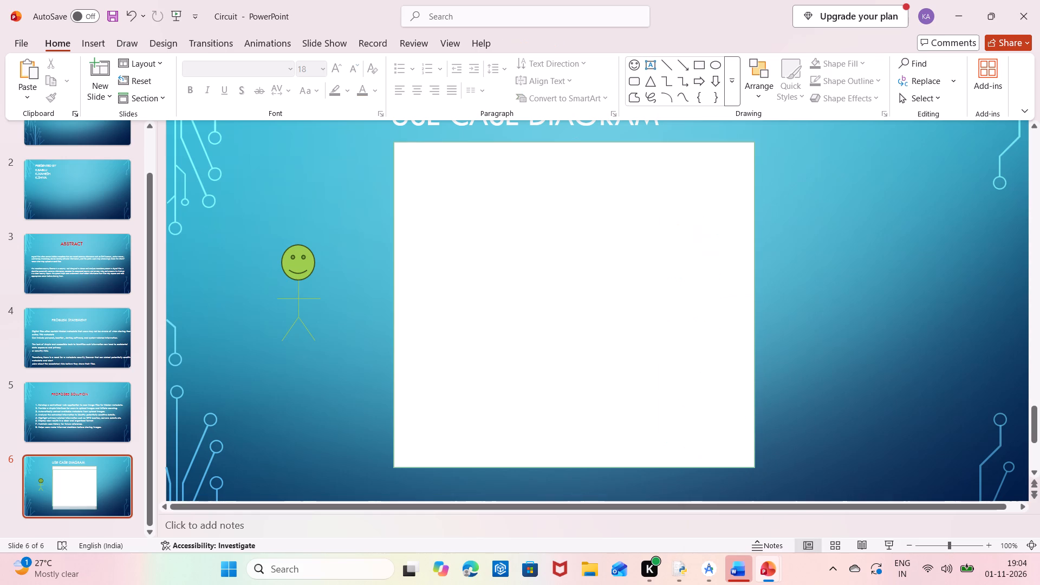
click(246, 200)
click(454, 229)
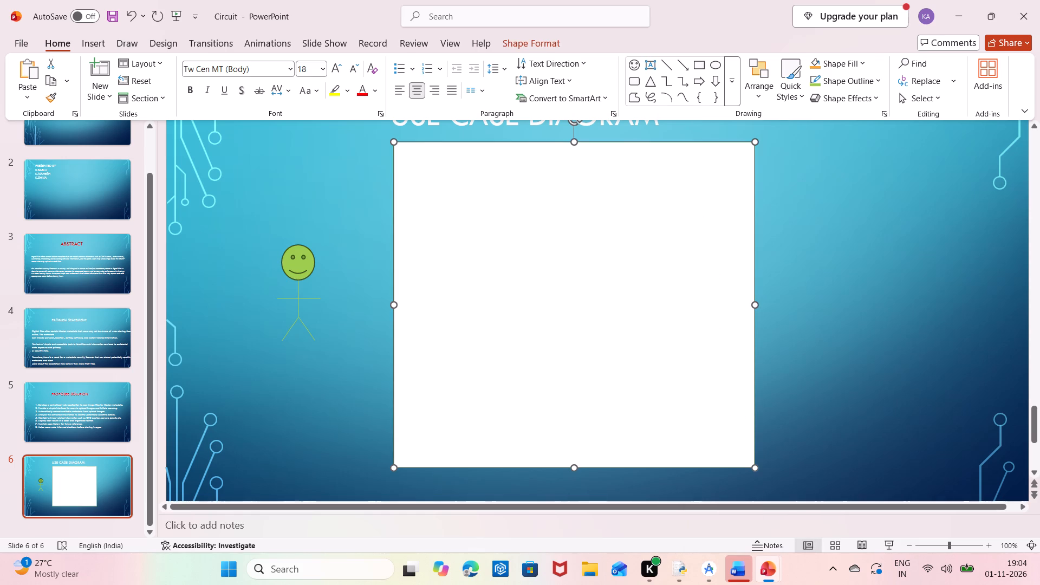
double_click(484, 236)
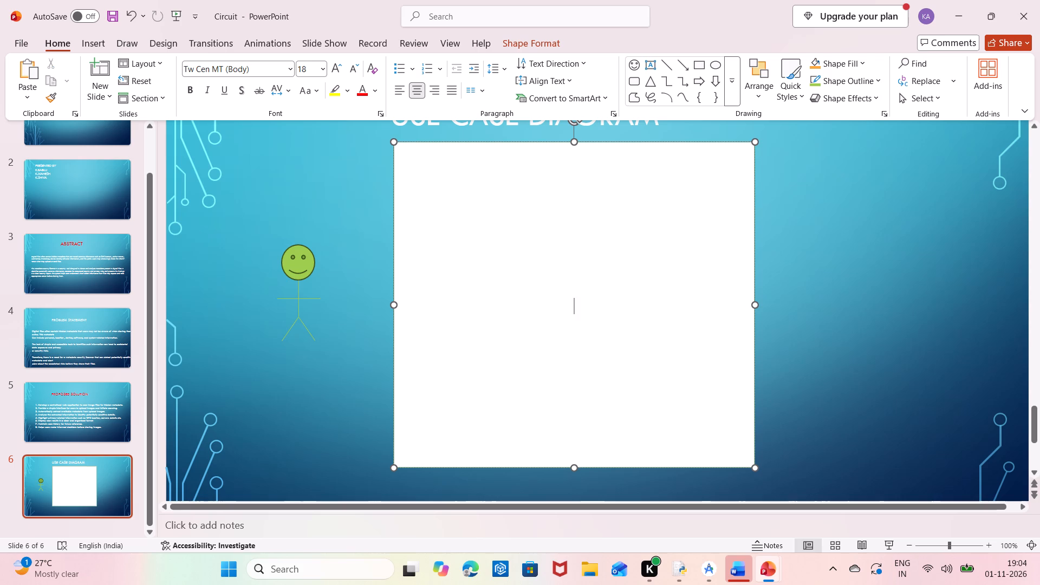
click(537, 243)
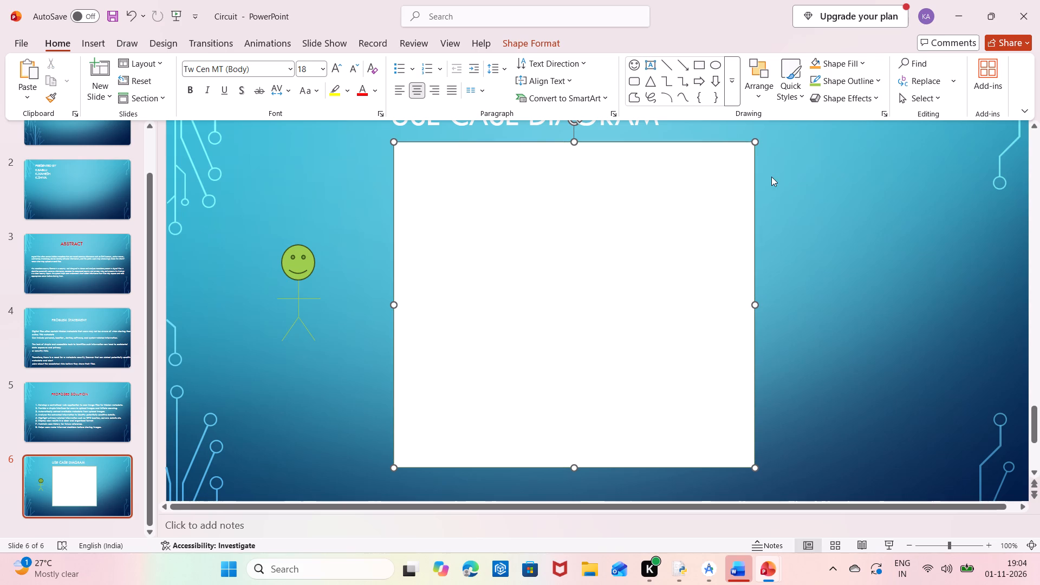
click(772, 188)
click(729, 212)
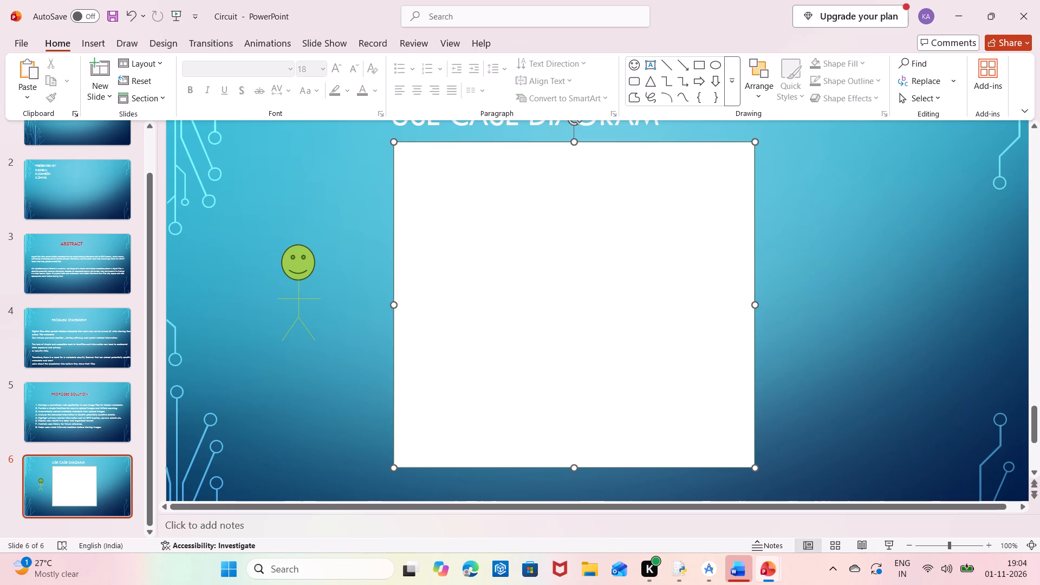
key(BackSpace)
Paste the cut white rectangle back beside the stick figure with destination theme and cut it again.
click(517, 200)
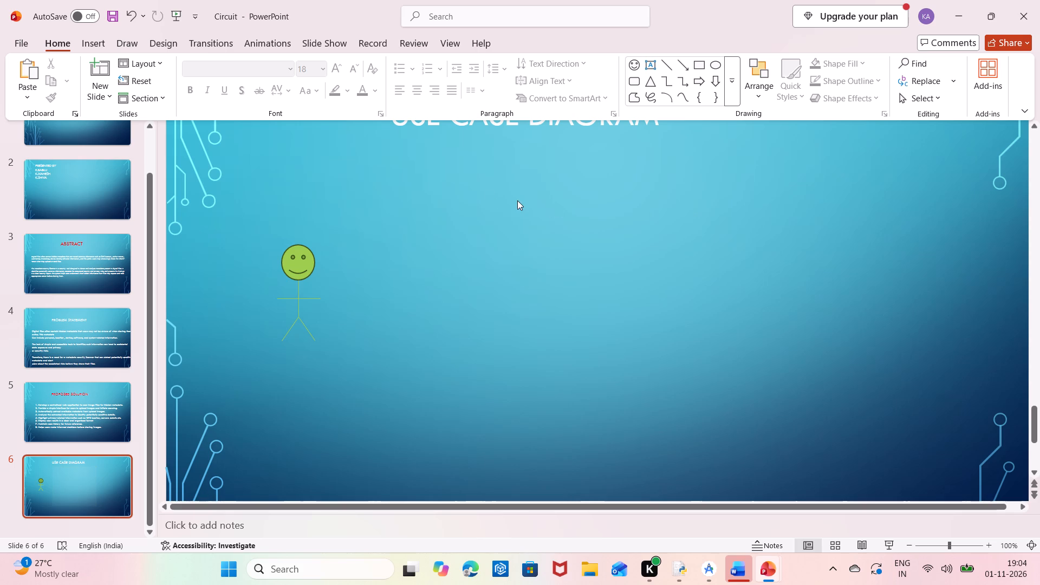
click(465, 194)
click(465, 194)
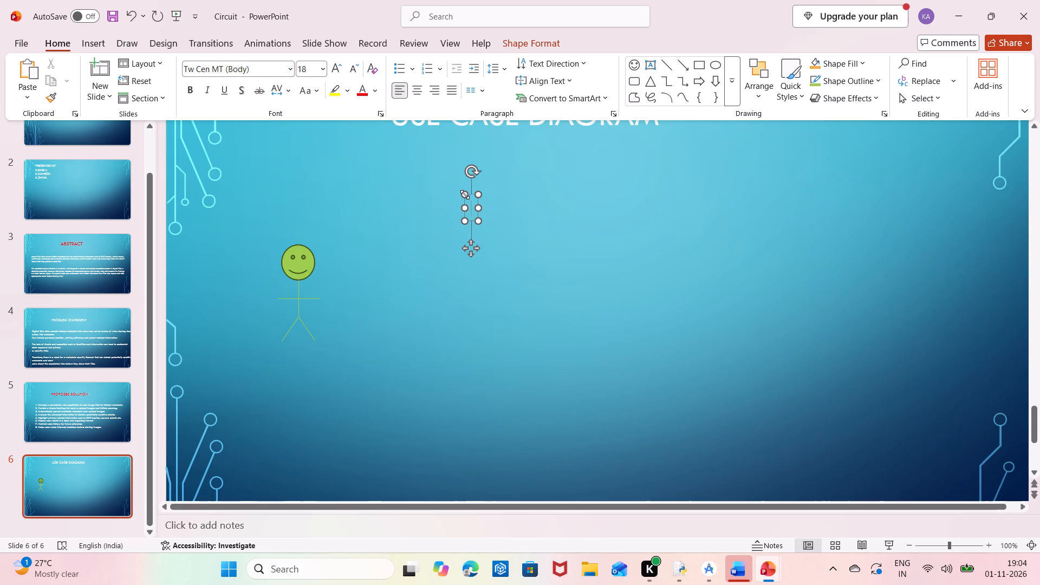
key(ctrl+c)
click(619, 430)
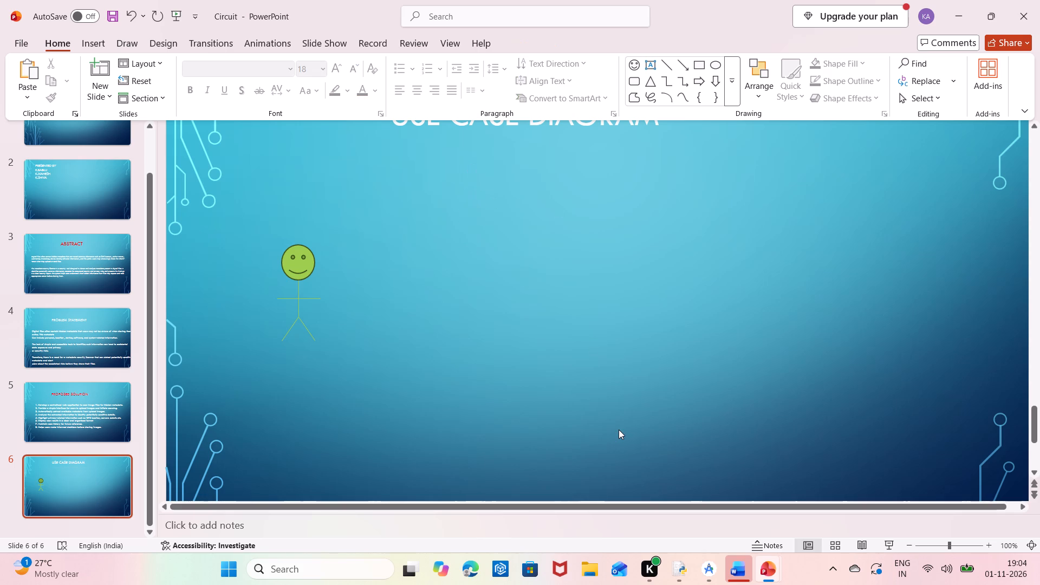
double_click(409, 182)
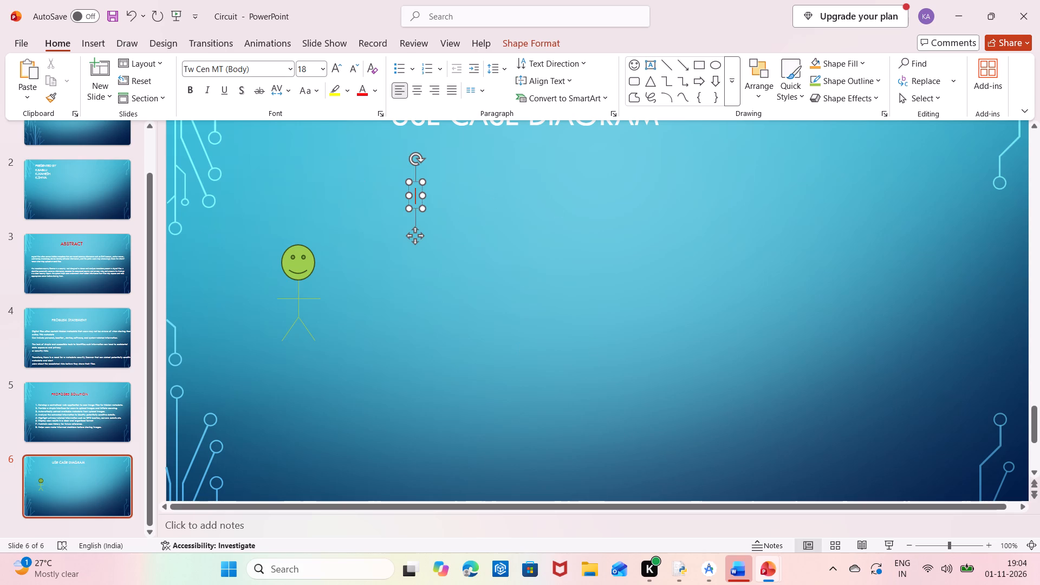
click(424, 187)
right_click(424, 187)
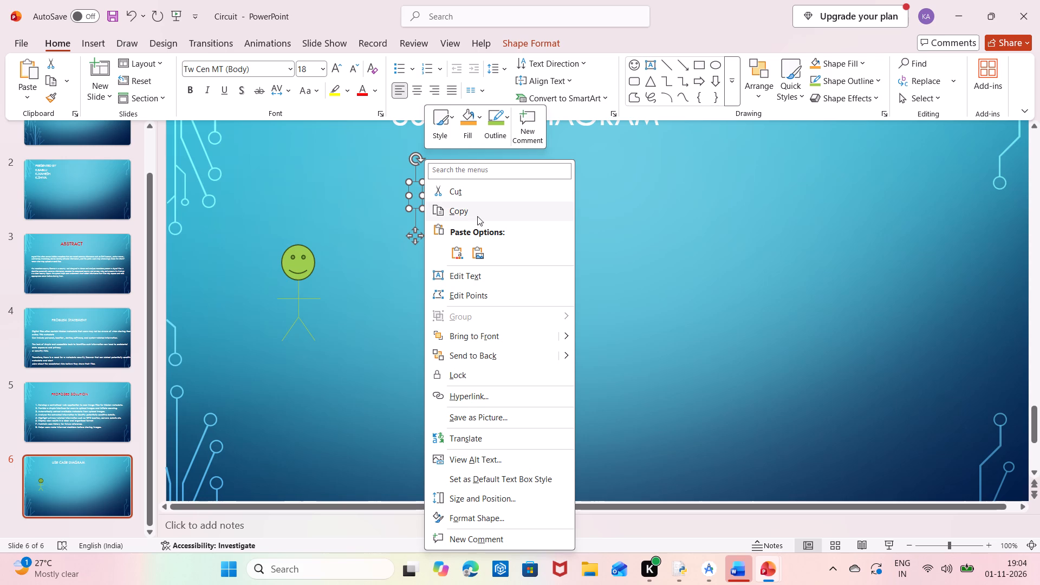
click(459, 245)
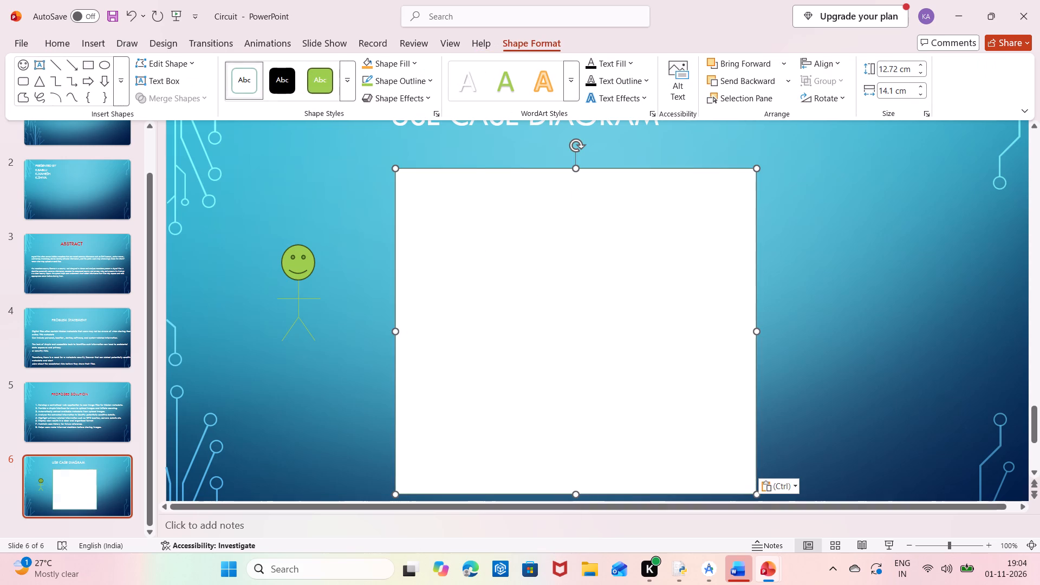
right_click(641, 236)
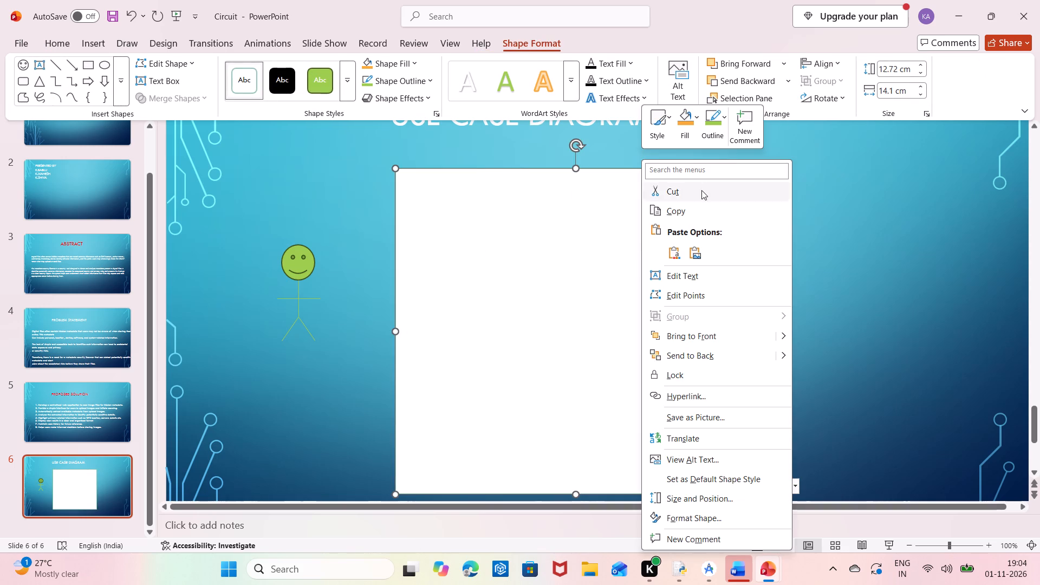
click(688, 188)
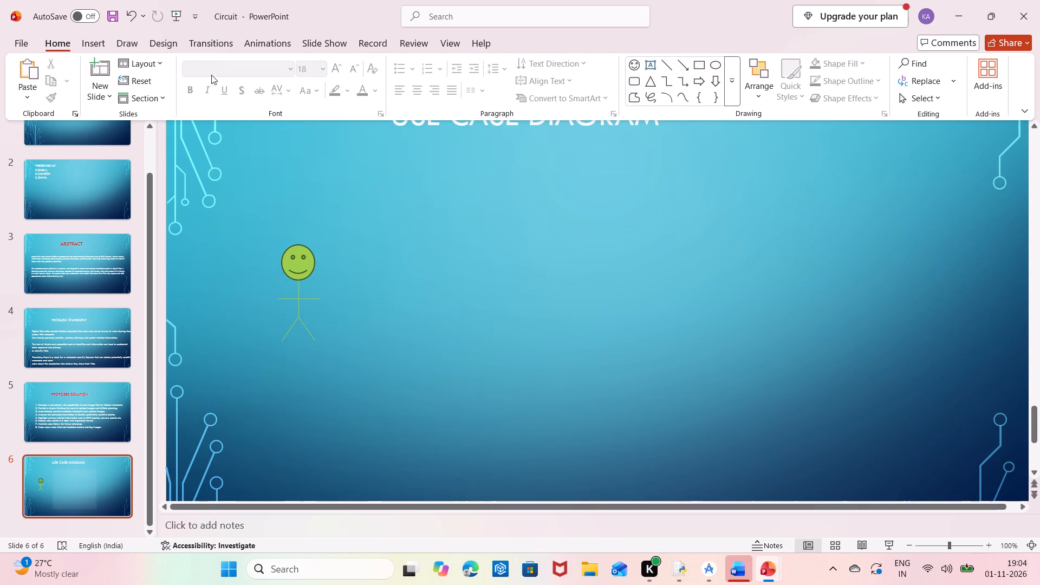
Draw an oval beside the stick figure, below the slide title, and flatten it to about 1.59 cm high and 3.11 cm wide.
click(92, 38)
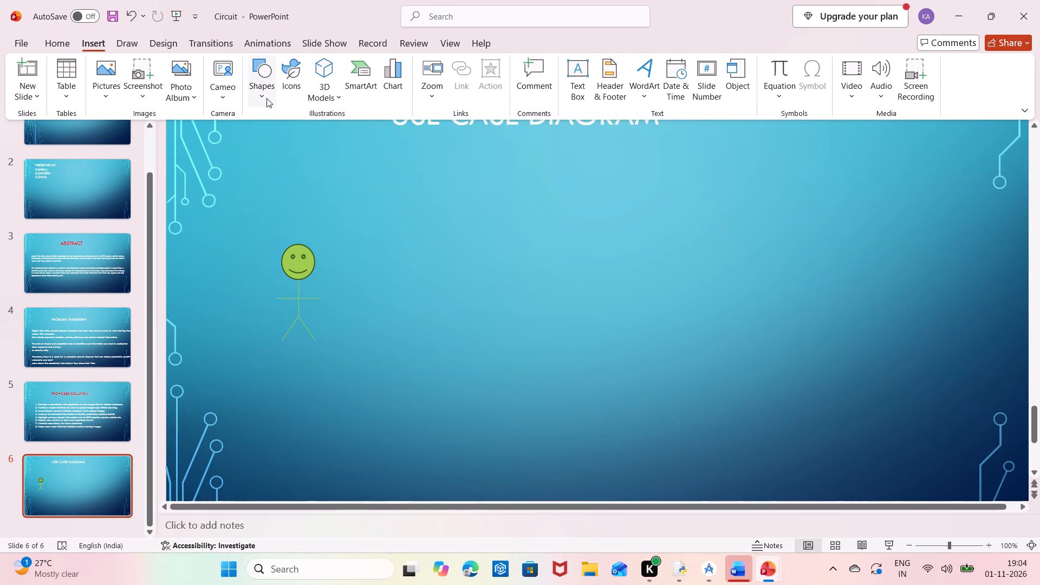
click(265, 98)
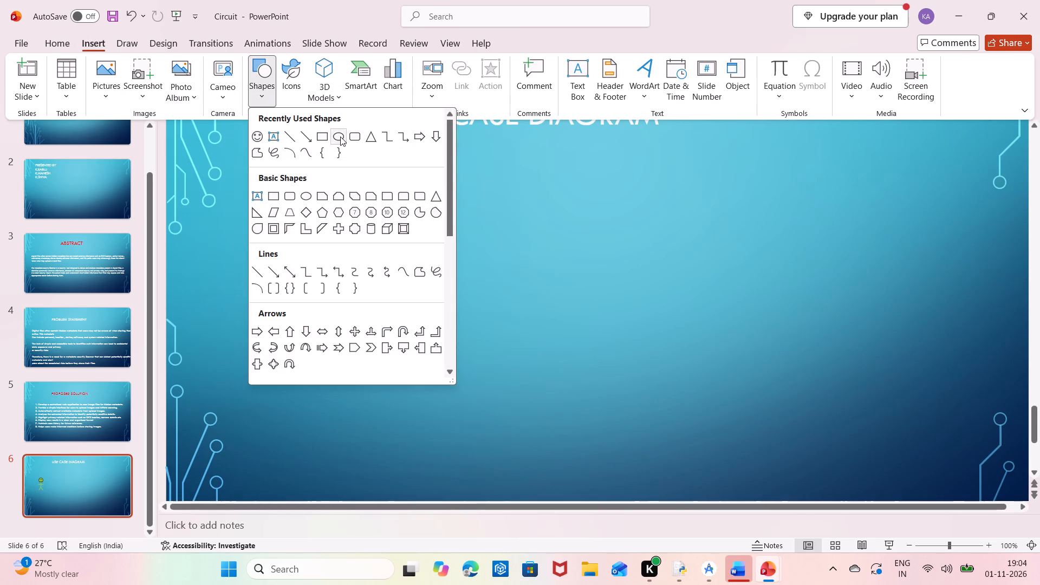
click(340, 136)
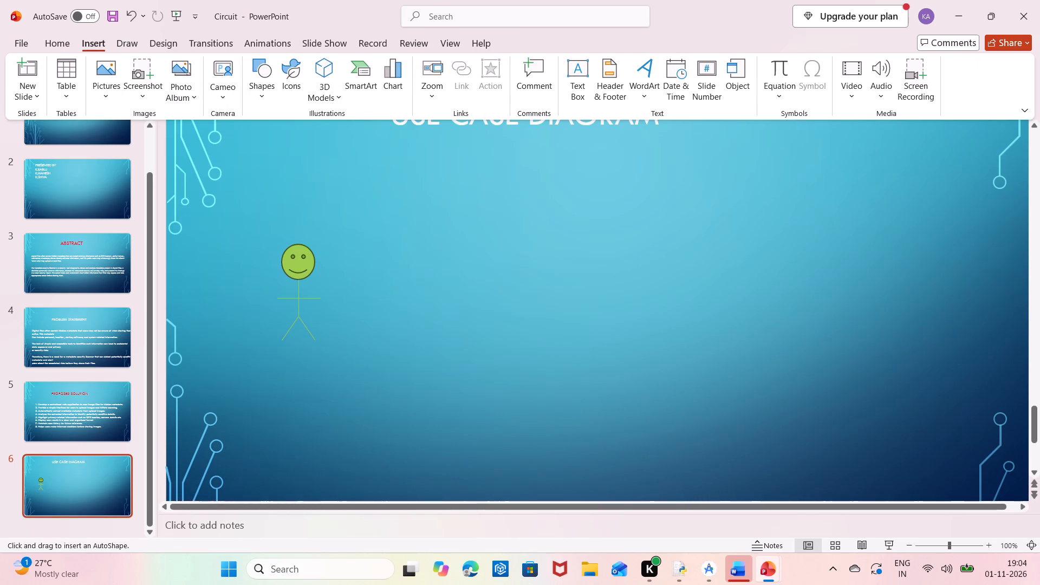
click(446, 180)
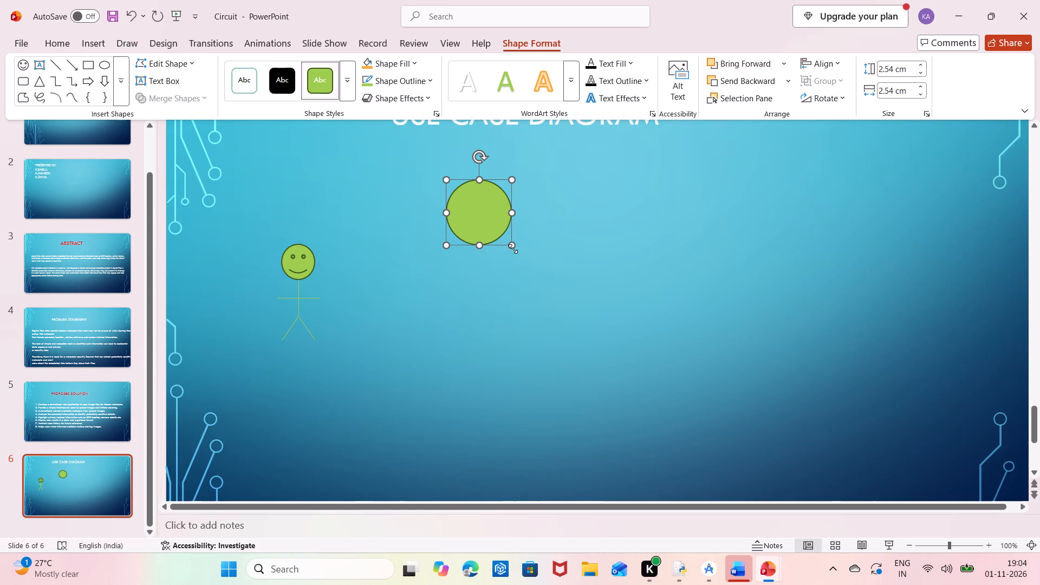
drag(512, 248, 508, 236)
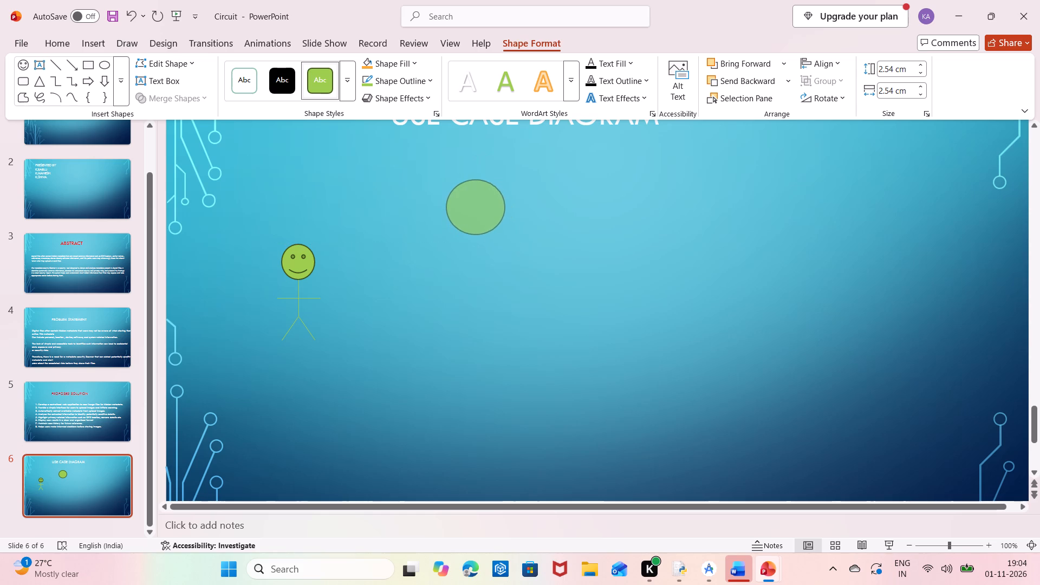
drag(508, 236, 529, 231)
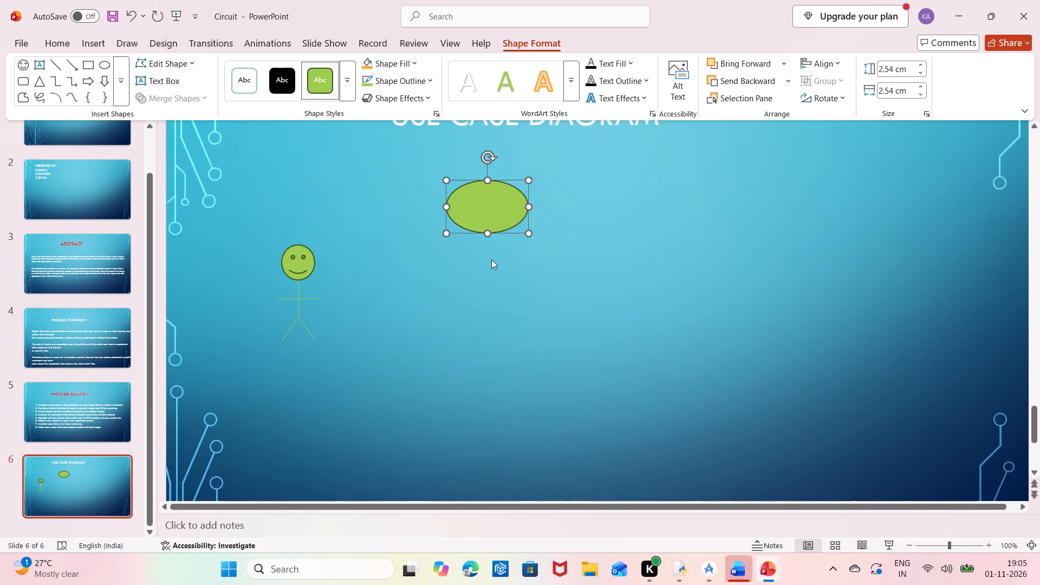
drag(528, 235, 521, 227)
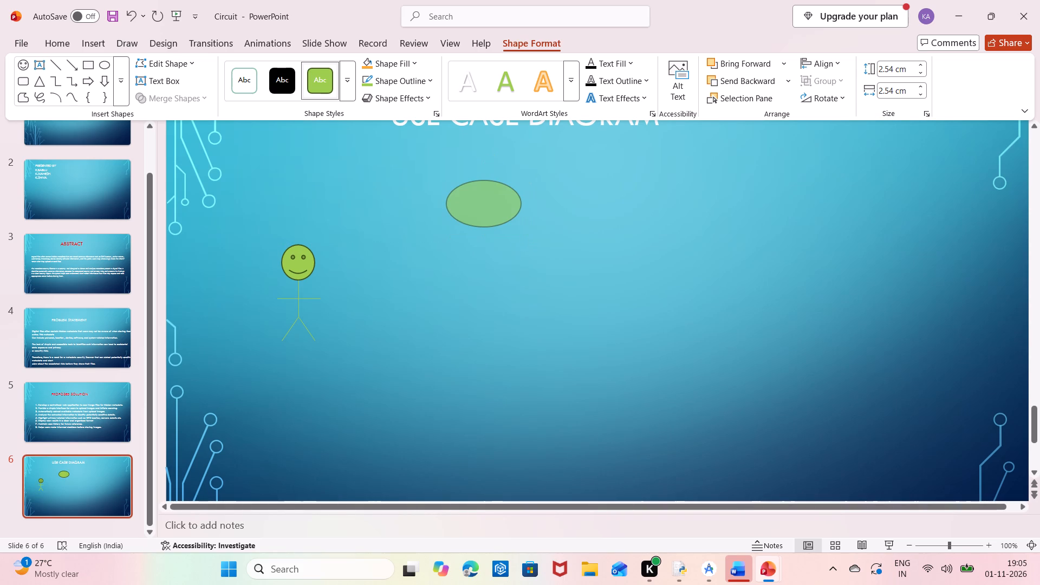
drag(521, 227, 519, 219)
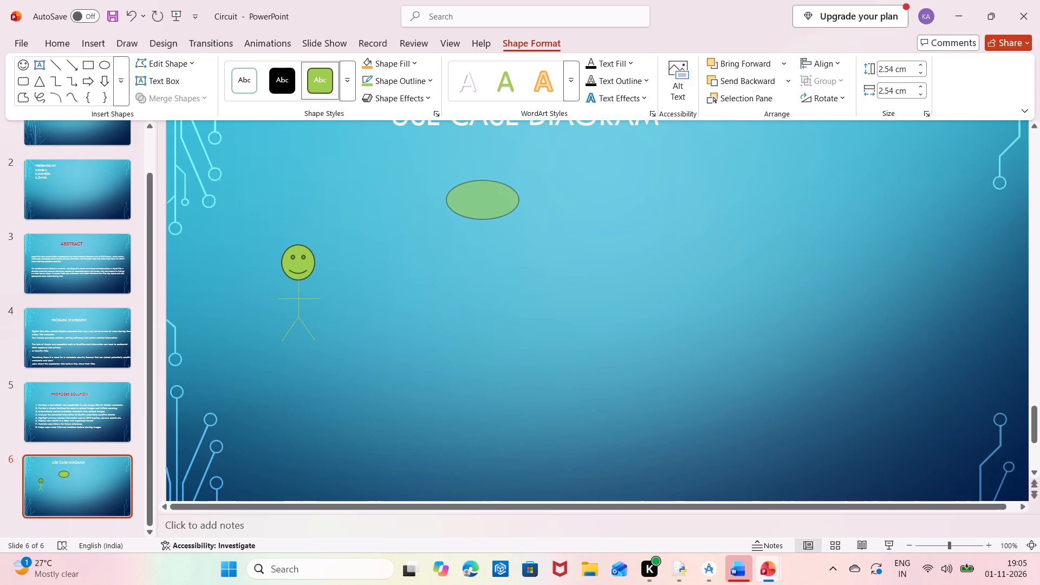
drag(519, 219, 526, 221)
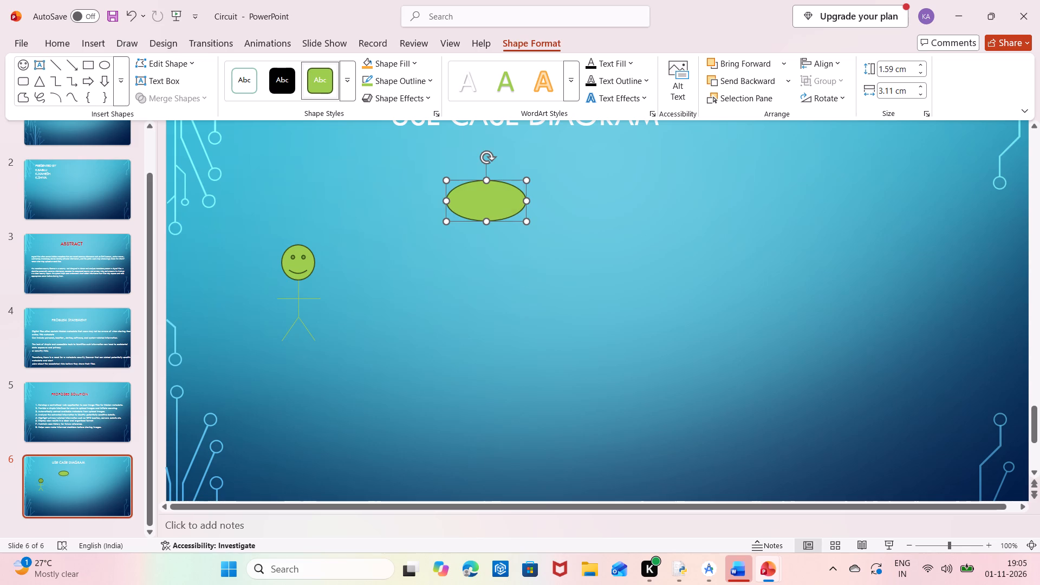
Copy the oval, paste a duplicate with destination theme, and place it directly below the first, aligned with its sides.
click(500, 197)
right_click(500, 197)
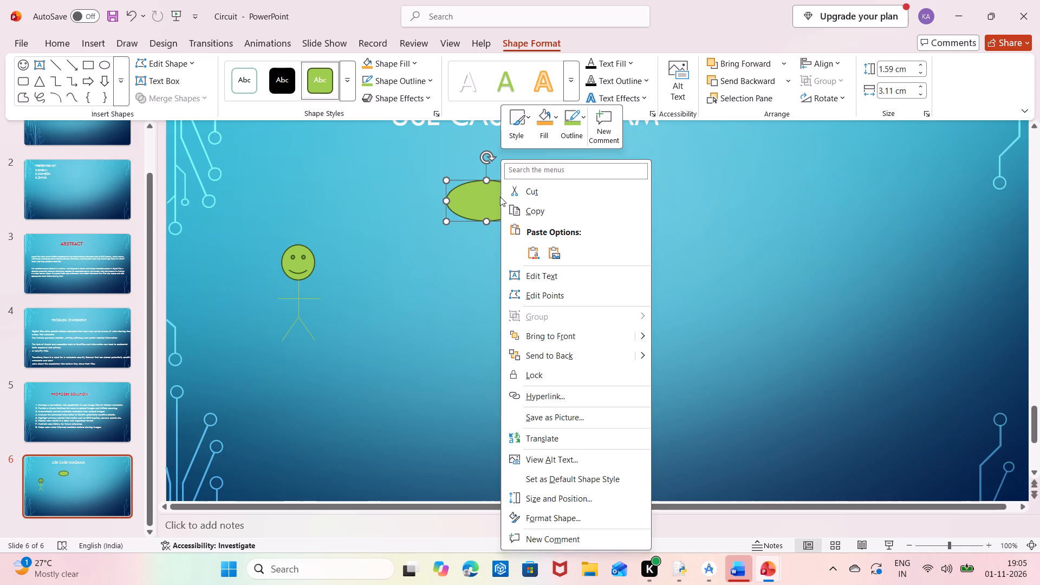
click(542, 209)
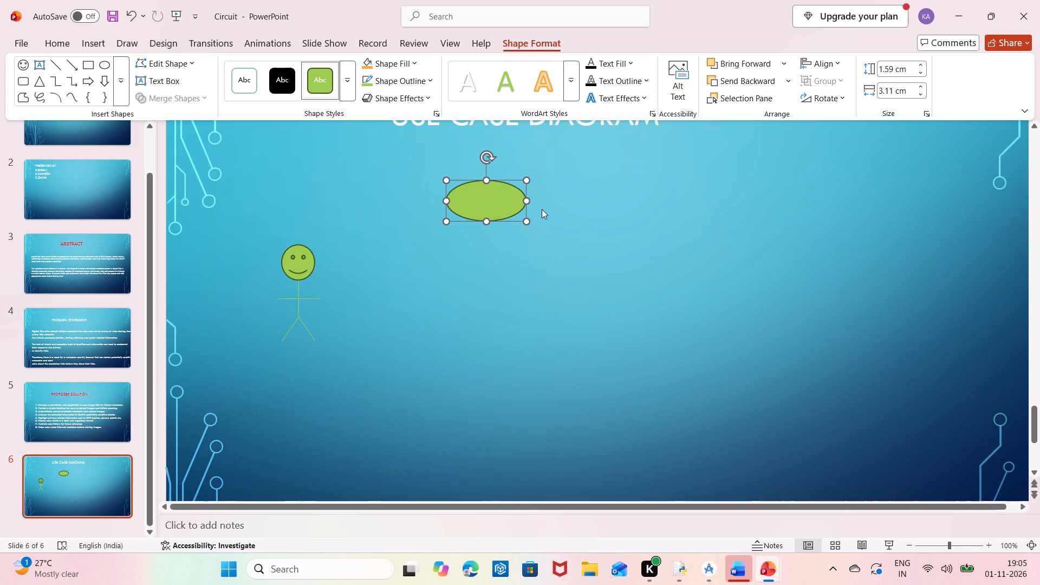
click(490, 248)
click(484, 250)
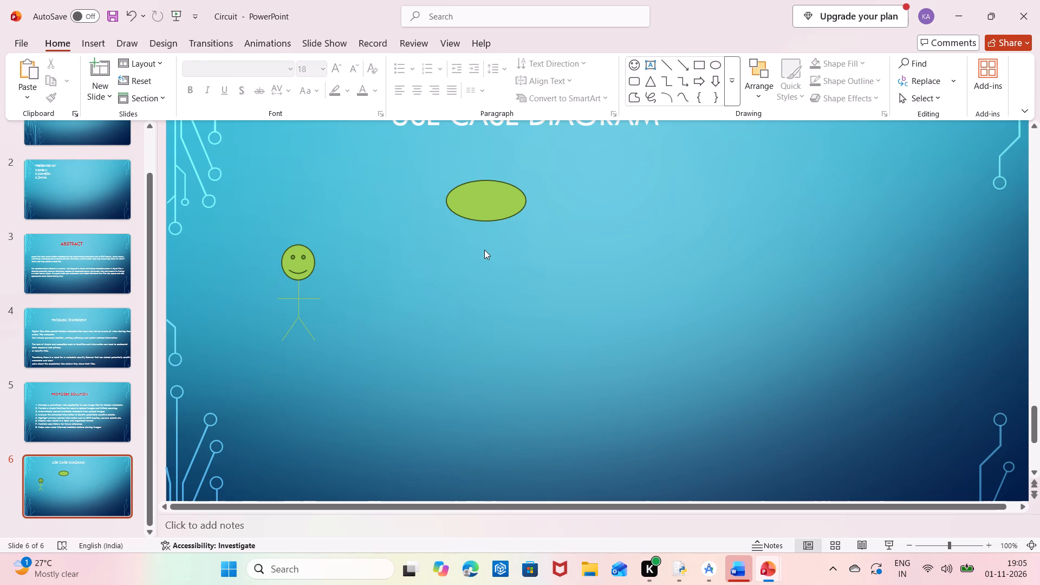
double_click(484, 250)
click(484, 250)
right_click(484, 250)
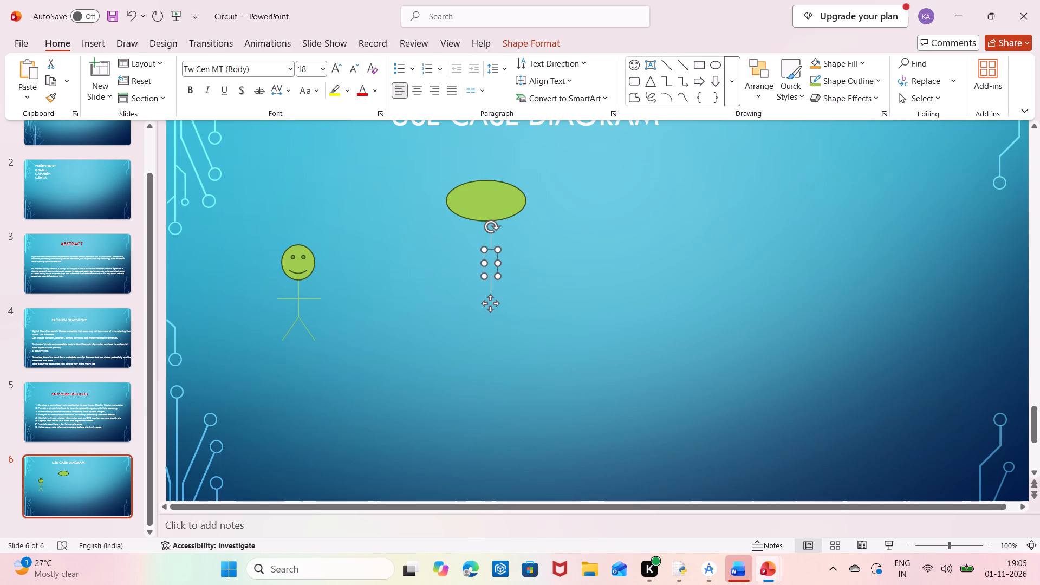
click(525, 250)
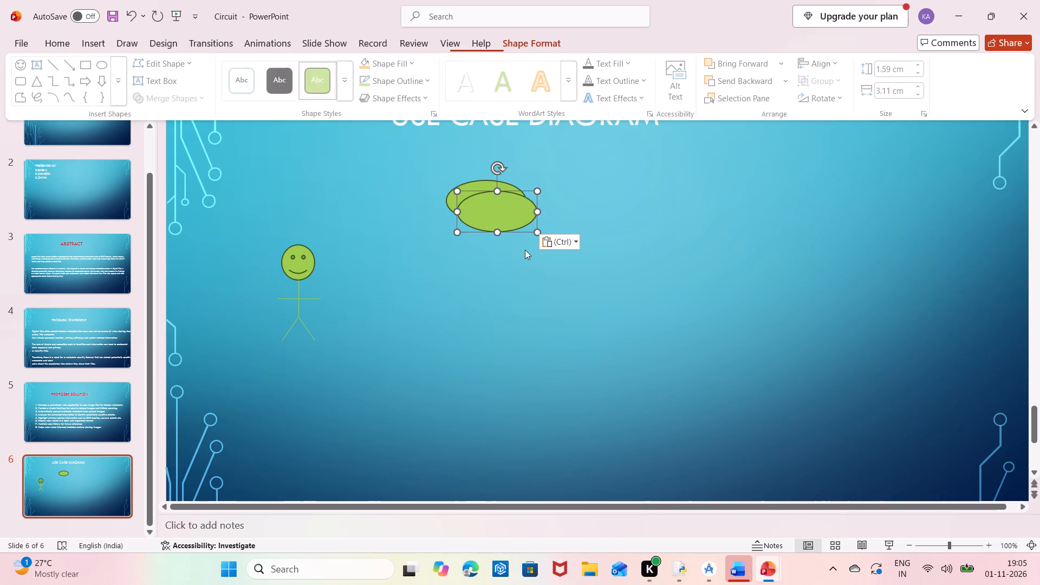
drag(499, 216, 490, 266)
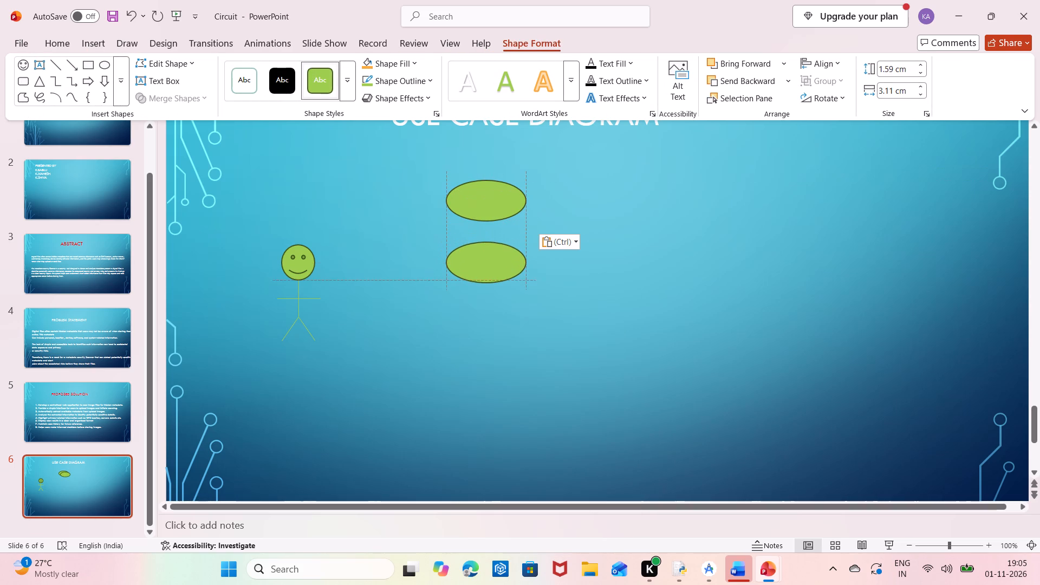
drag(490, 266, 492, 262)
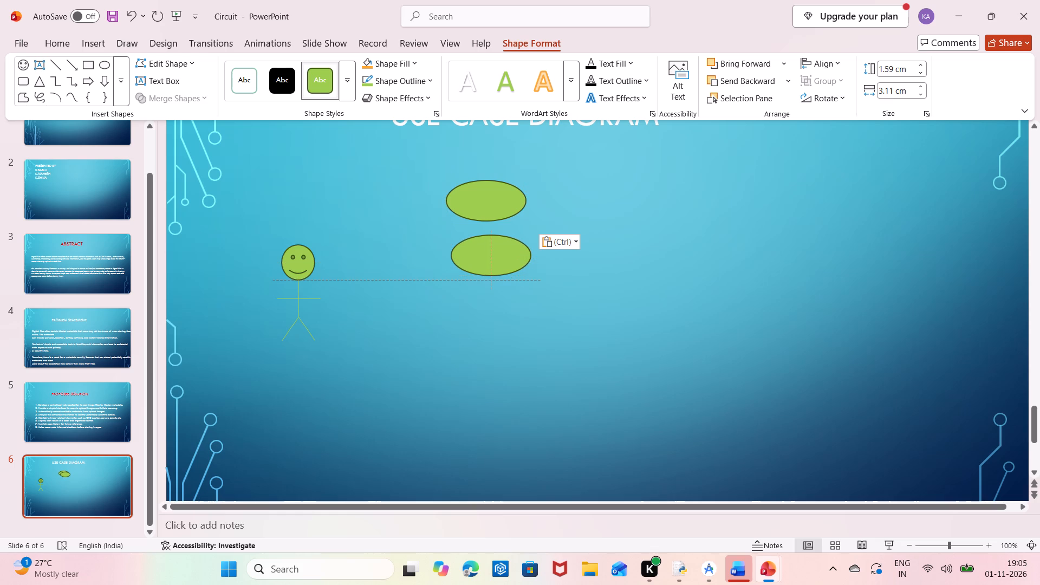
drag(492, 262, 490, 265)
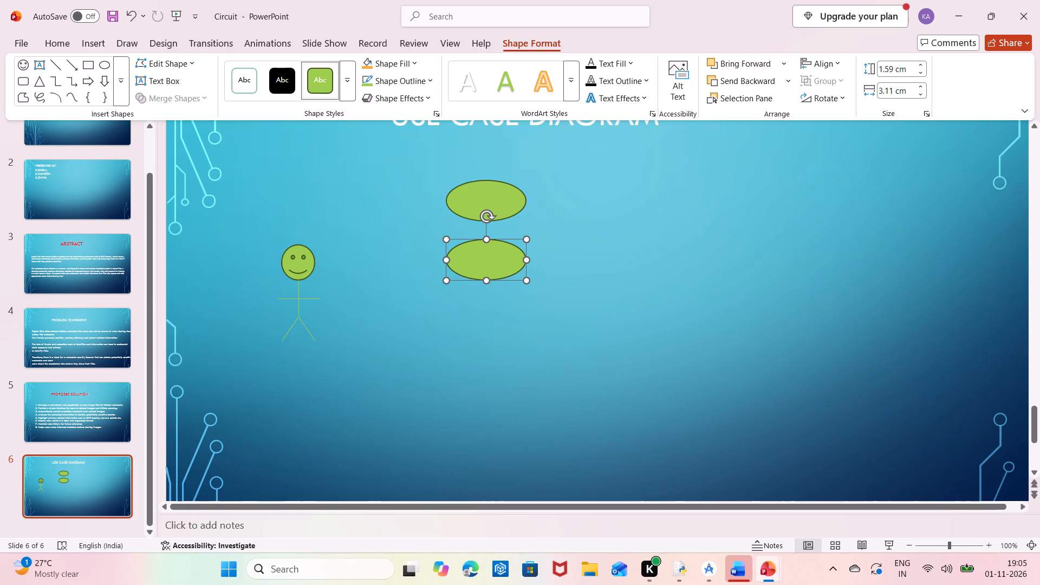
Paste a third oval with destination theme and place it directly below the second, aligned with its sides.
triple_click(494, 316)
click(494, 316)
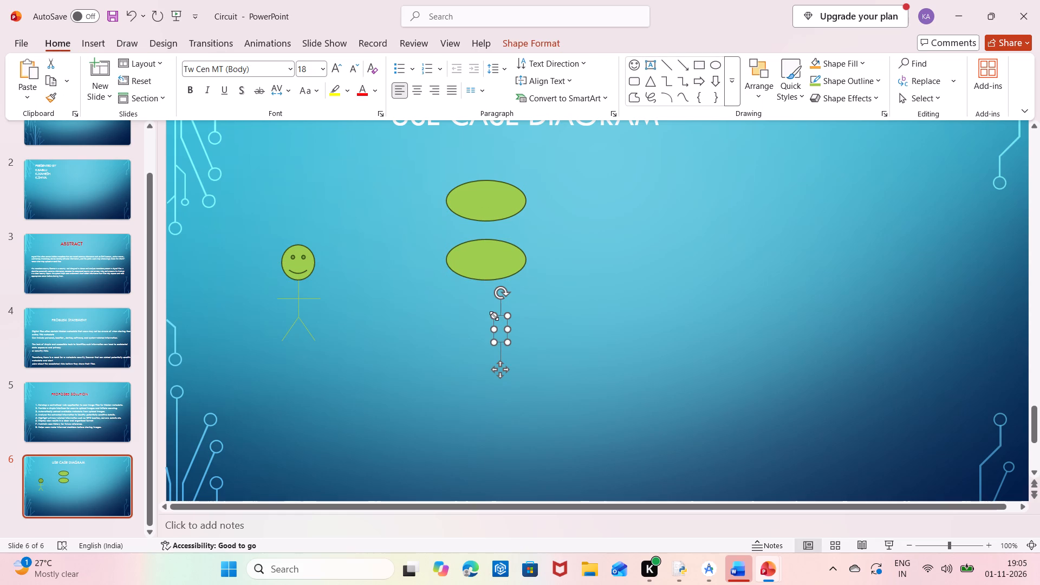
right_click(494, 316)
click(530, 247)
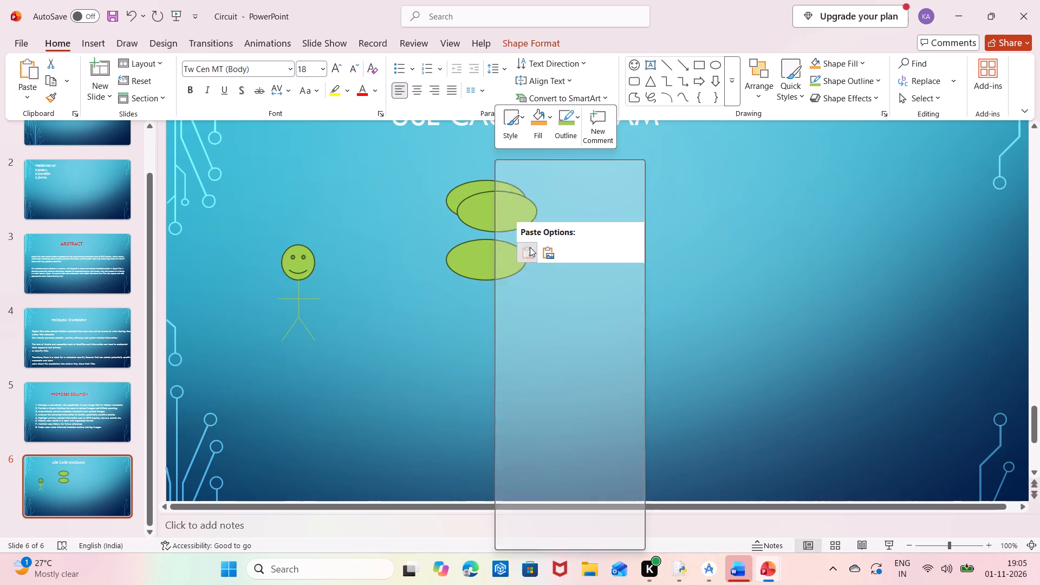
drag(500, 227, 487, 318)
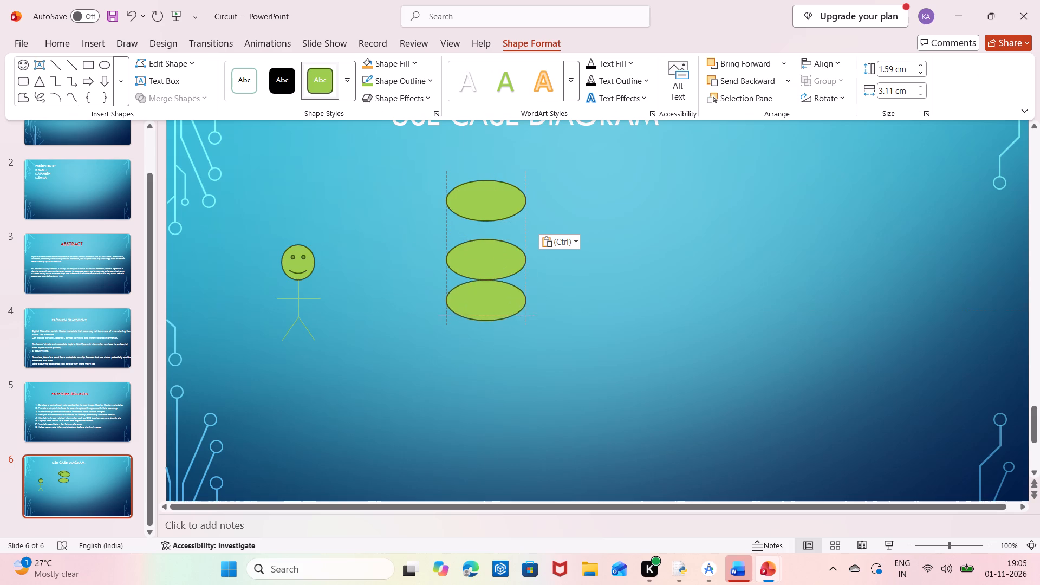
drag(487, 318, 488, 330)
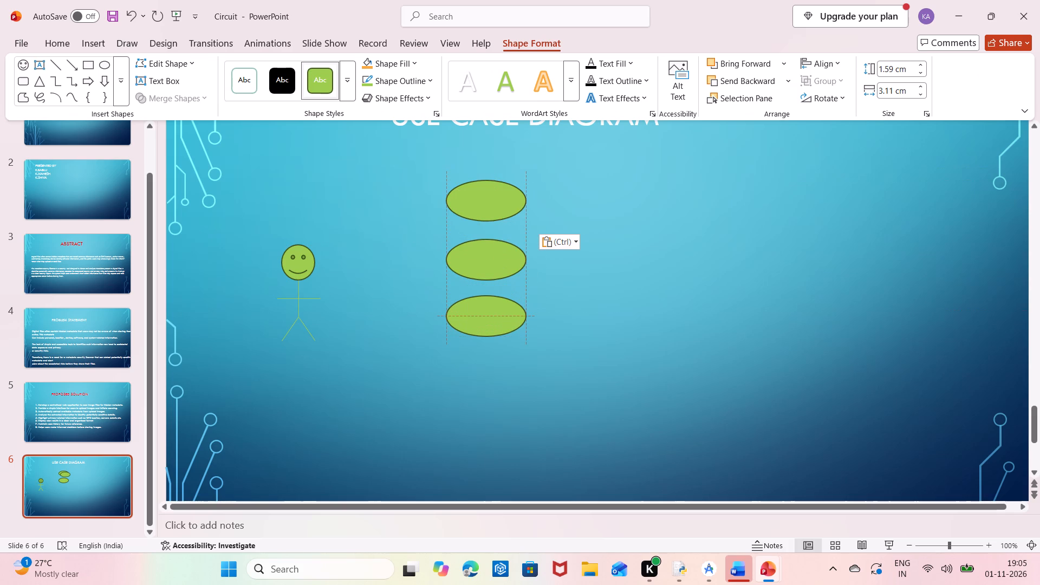
drag(488, 330, 488, 332)
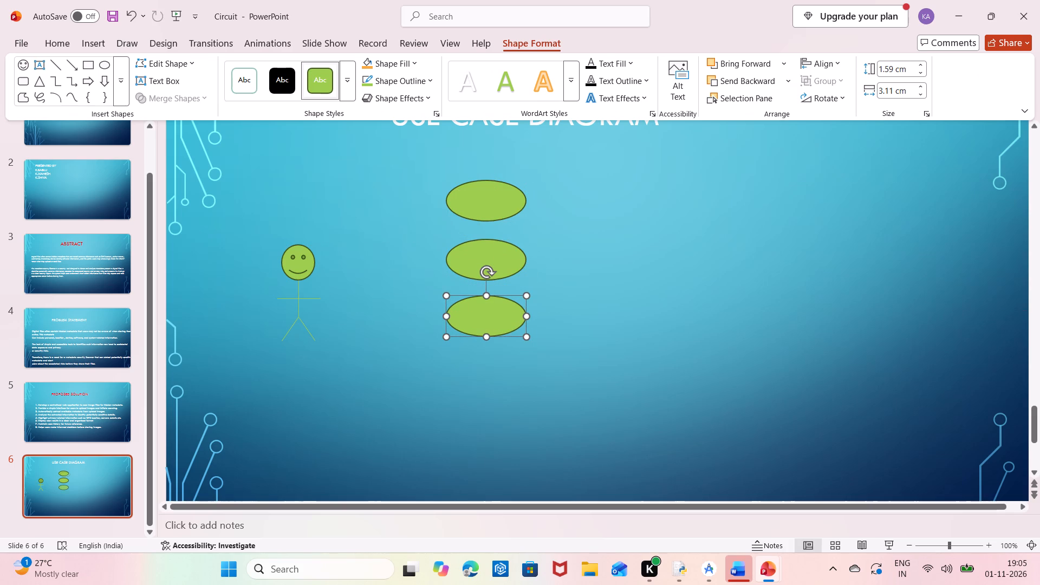
Paste a fourth oval with destination theme and place it below the third, aligned with the column.
double_click(483, 369)
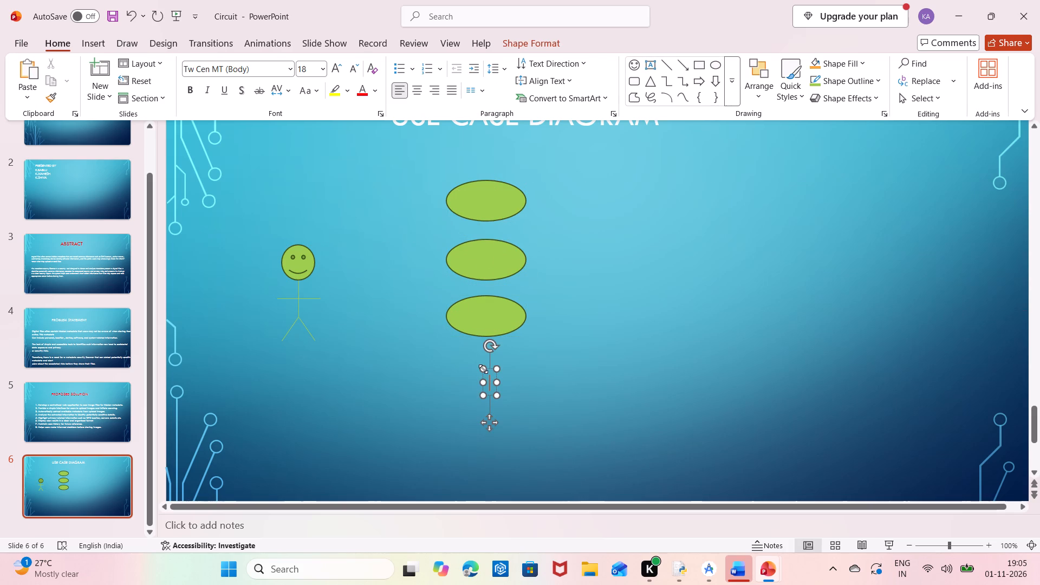
right_click(530, 396)
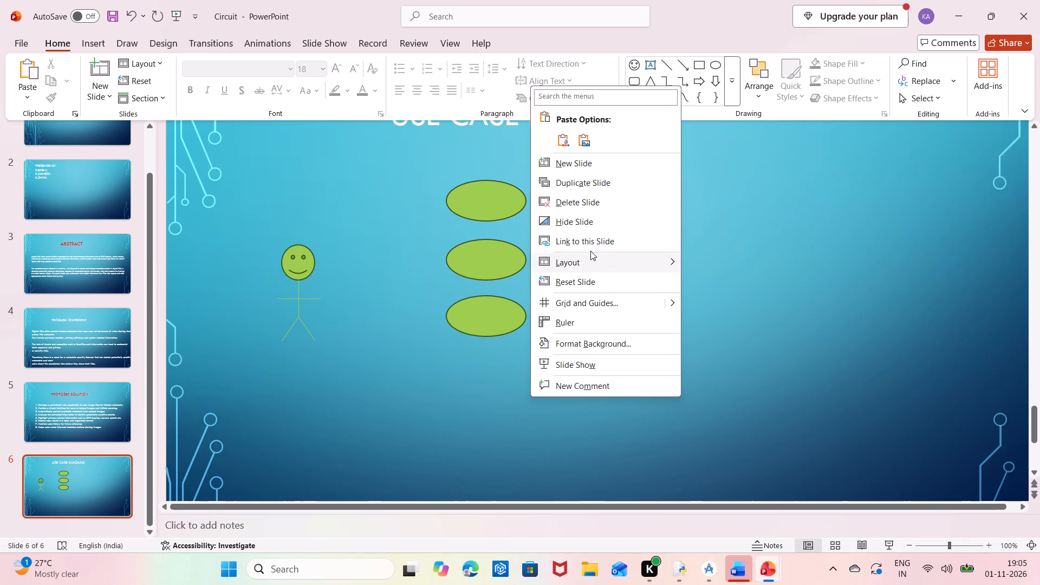
click(563, 148)
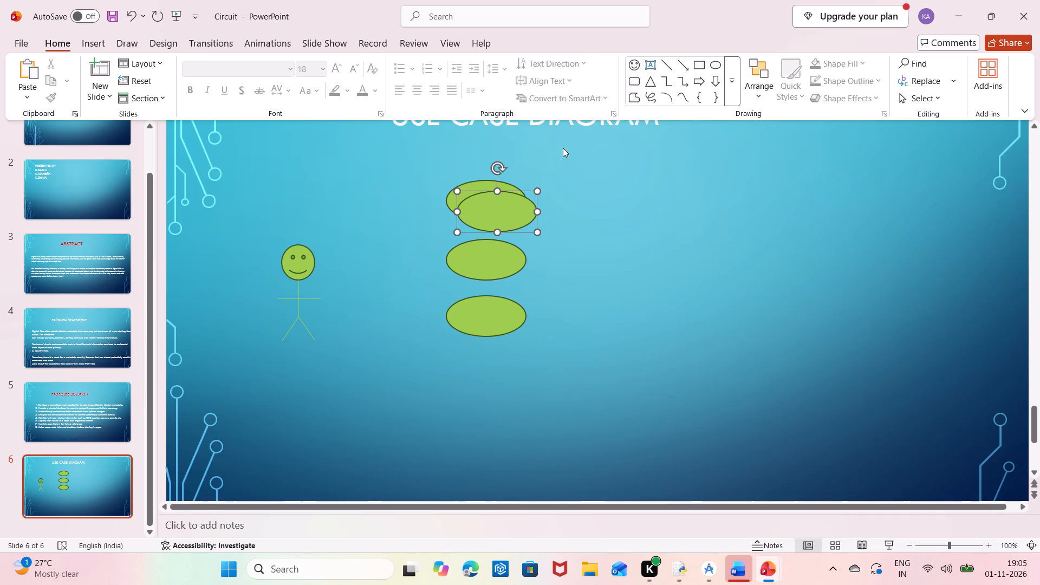
drag(513, 207, 501, 374)
click(619, 277)
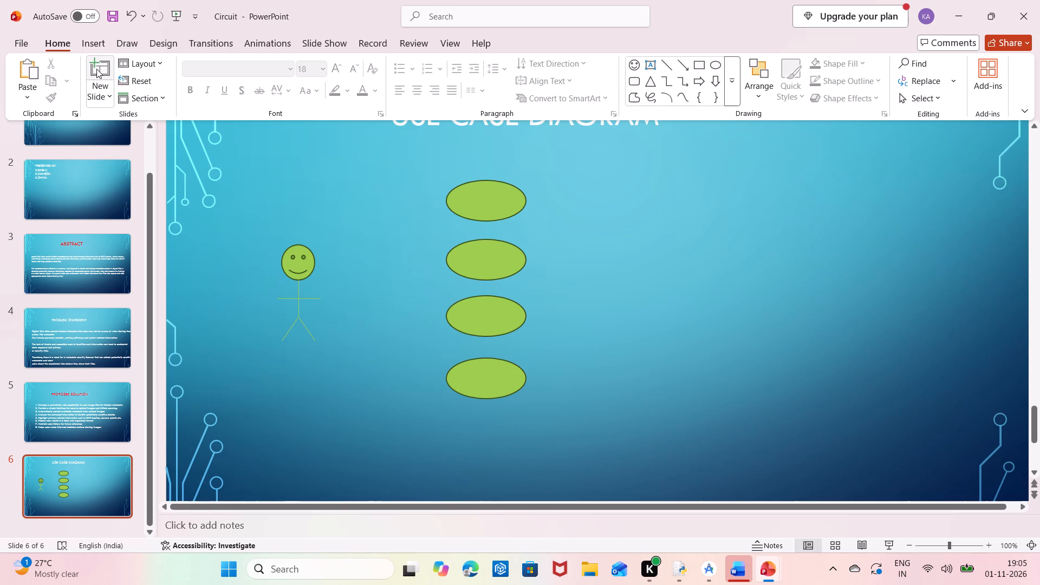
Draw an arrow line from beside the stick figure to the top oval, about 2.61 by 4.09 cm, and style it black.
click(97, 43)
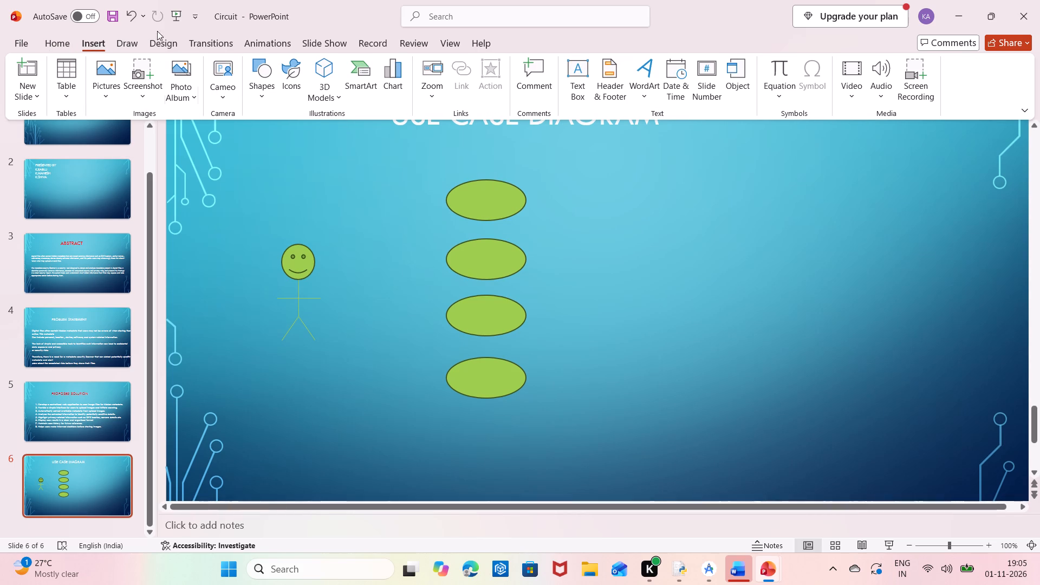
click(258, 101)
click(305, 137)
click(336, 279)
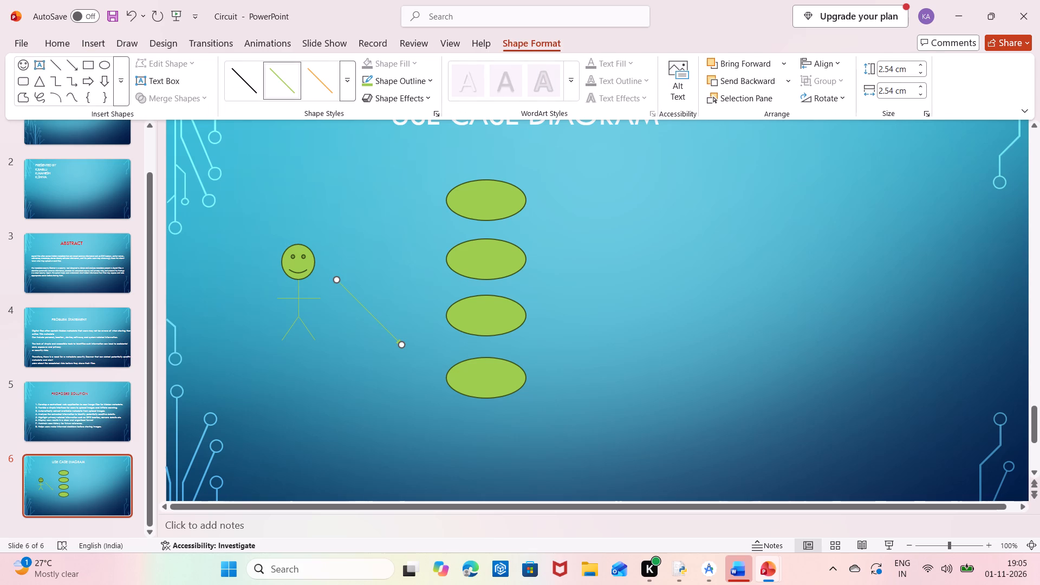
drag(402, 346, 440, 197)
drag(440, 197, 442, 213)
click(250, 76)
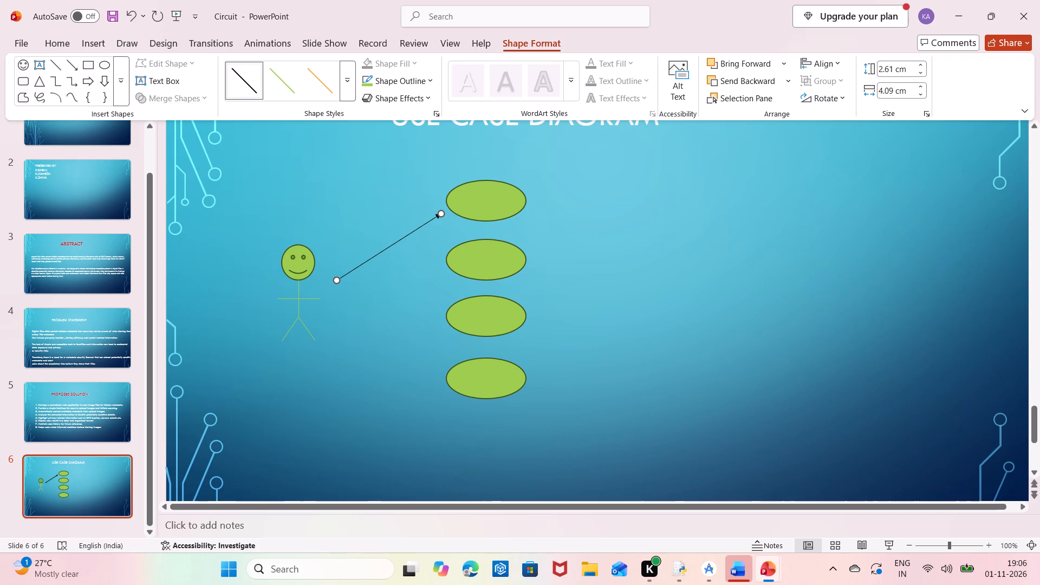
click(354, 236)
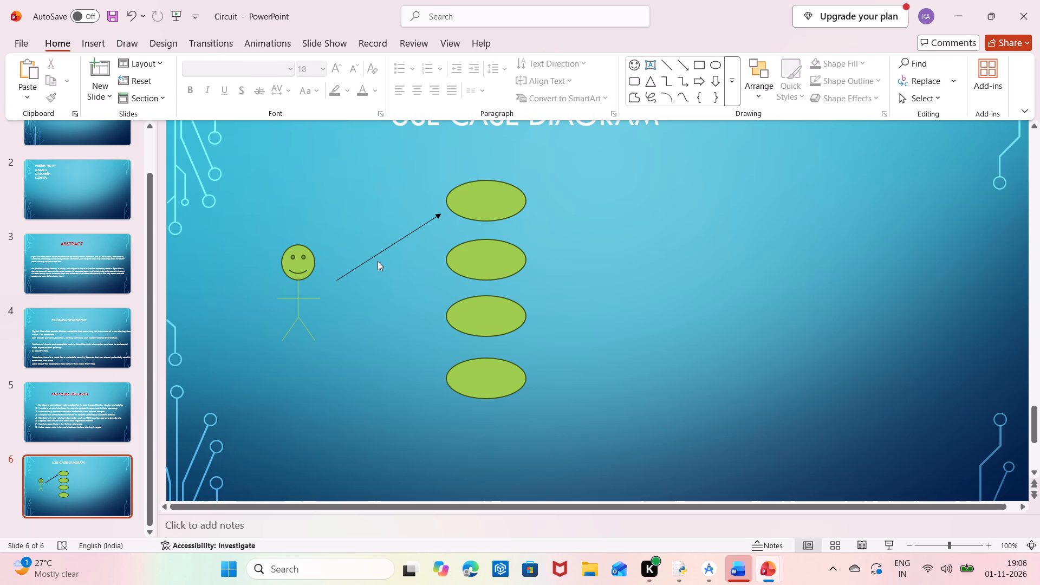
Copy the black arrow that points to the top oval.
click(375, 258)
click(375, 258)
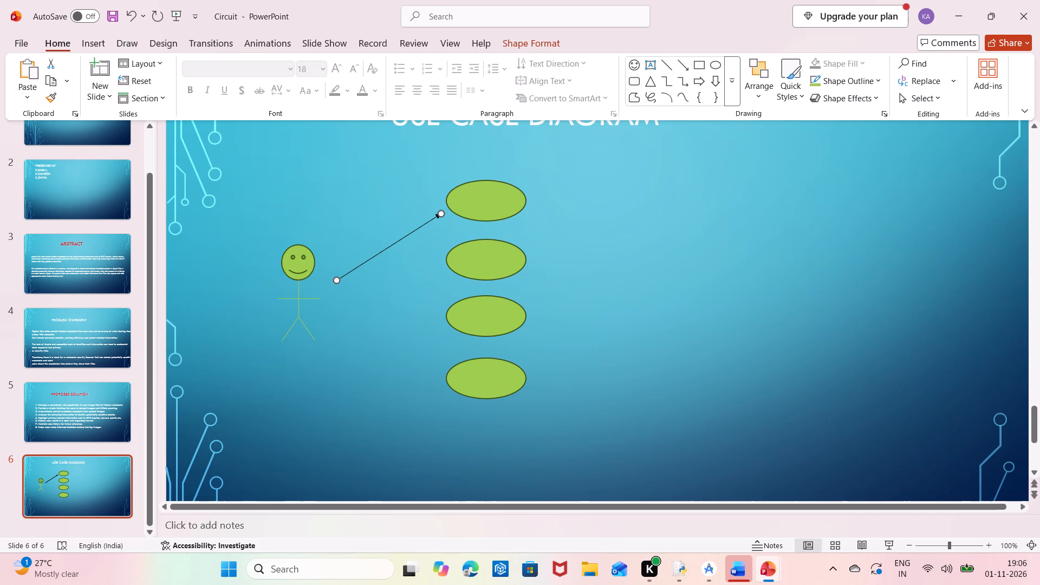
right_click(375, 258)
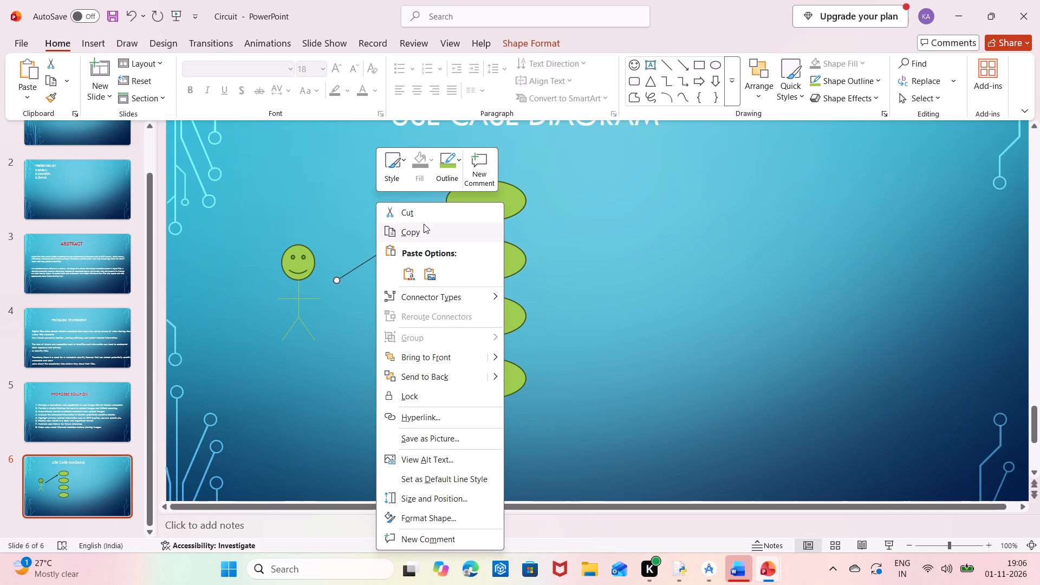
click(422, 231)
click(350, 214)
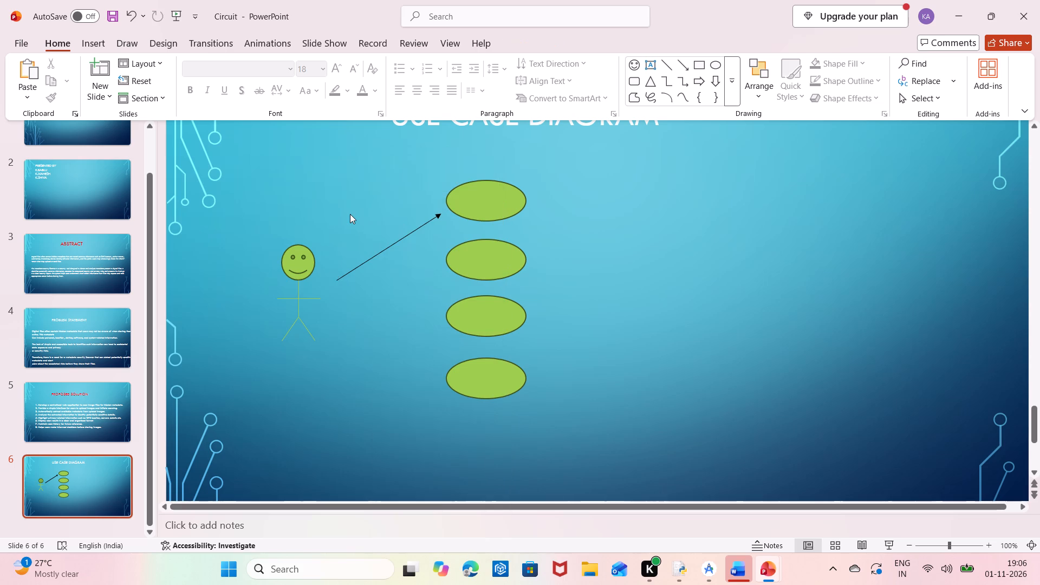
Lower the black arrow's starting end beside the stick figure, making the arrow about 2.99 cm high and 4.1 cm wide.
click(337, 280)
click(337, 280)
double_click(337, 280)
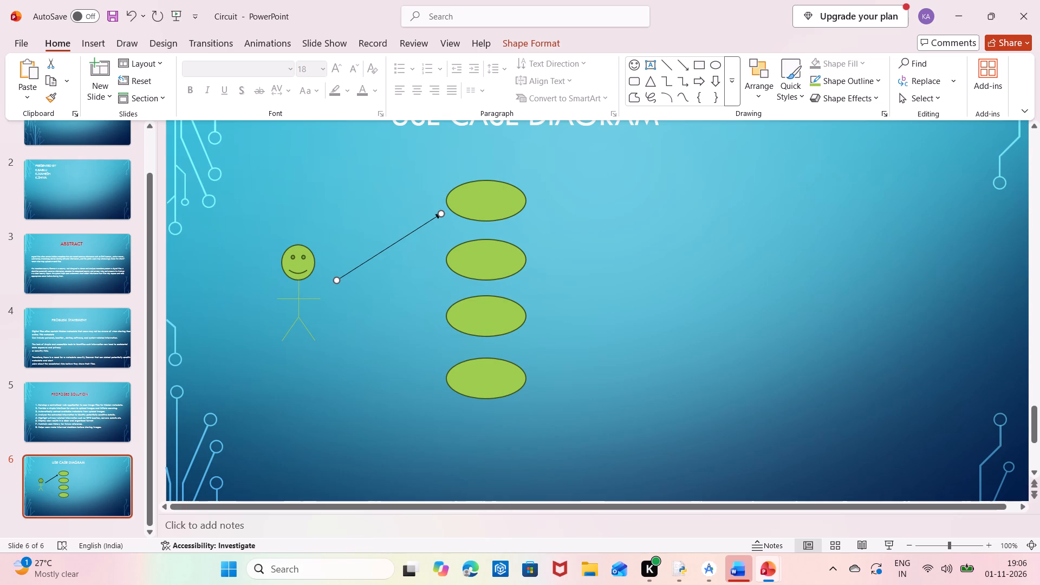
double_click(337, 280)
drag(337, 280, 365, 281)
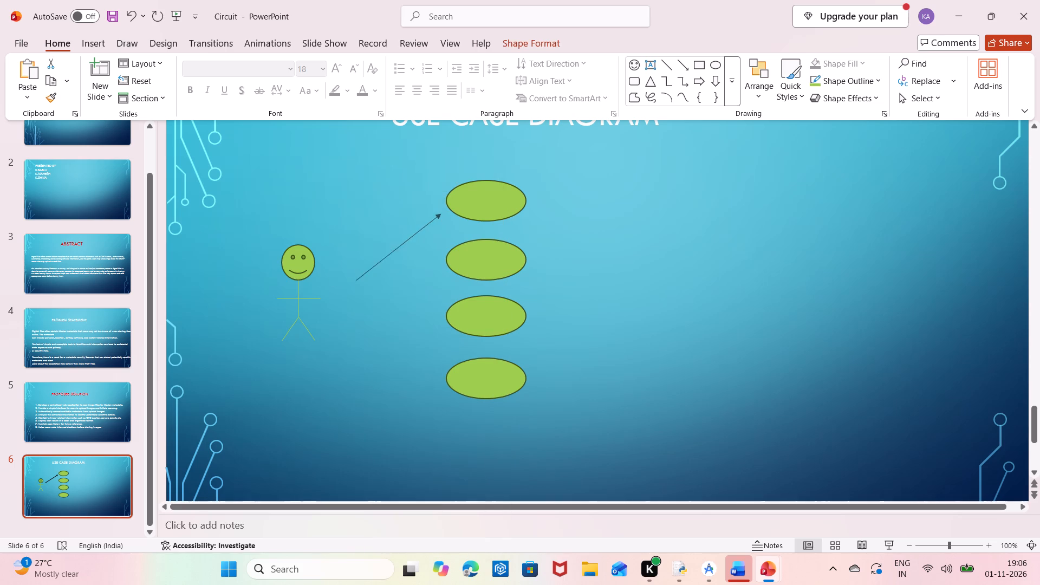
drag(365, 281, 340, 290)
drag(340, 290, 340, 289)
click(274, 166)
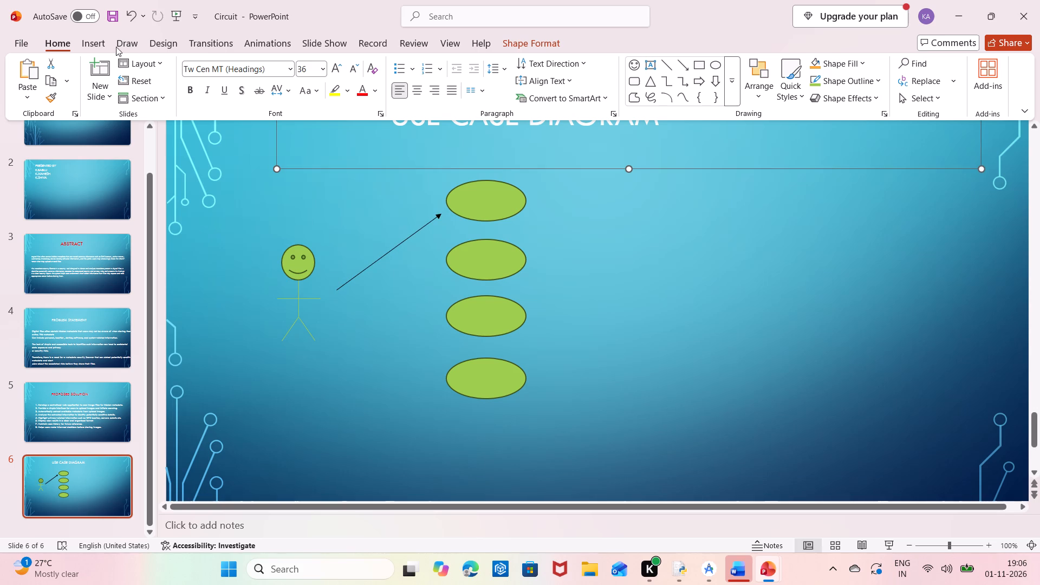
Draw a second arrow line from beside the stick figure's arm to the second oval, about 1.41 by 3.81 cm.
click(85, 39)
click(262, 99)
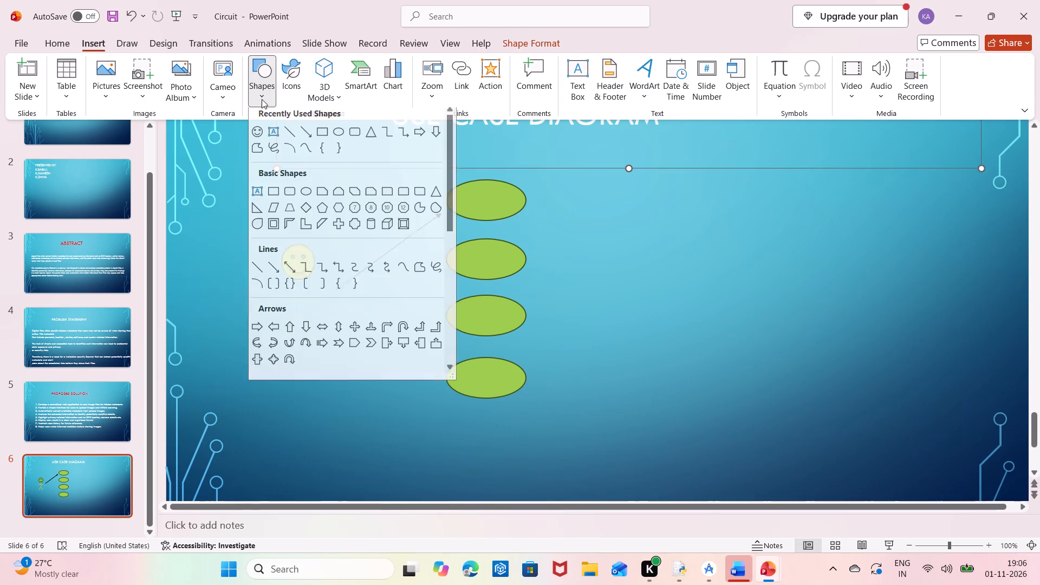
click(308, 135)
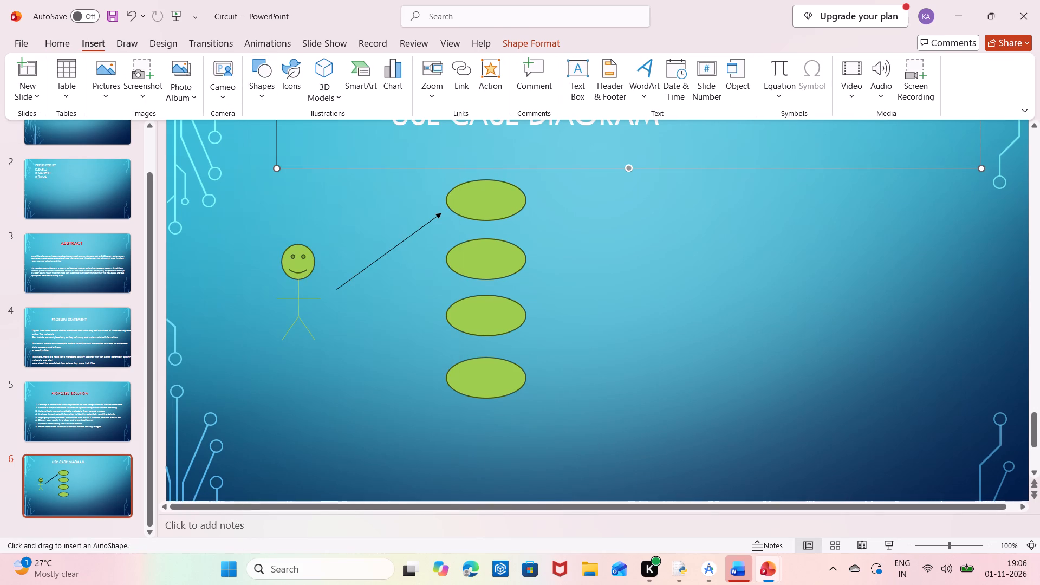
double_click(343, 297)
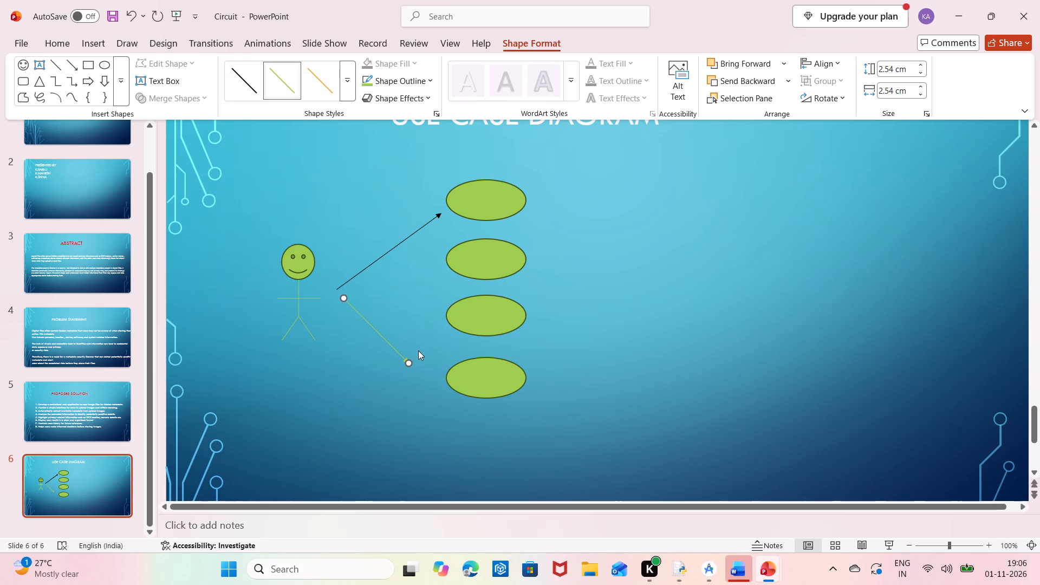
drag(409, 361, 434, 263)
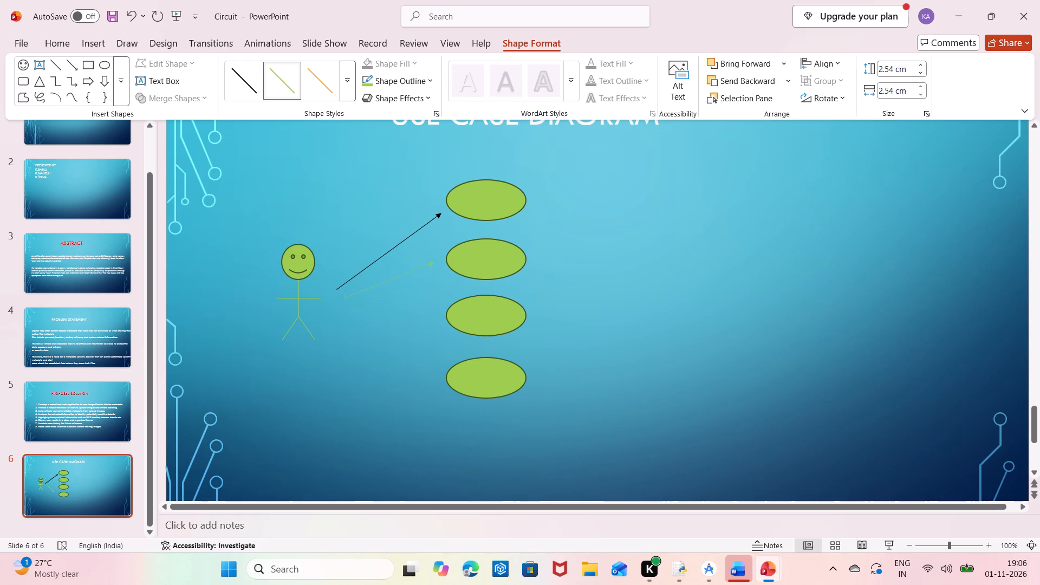
drag(434, 263, 440, 264)
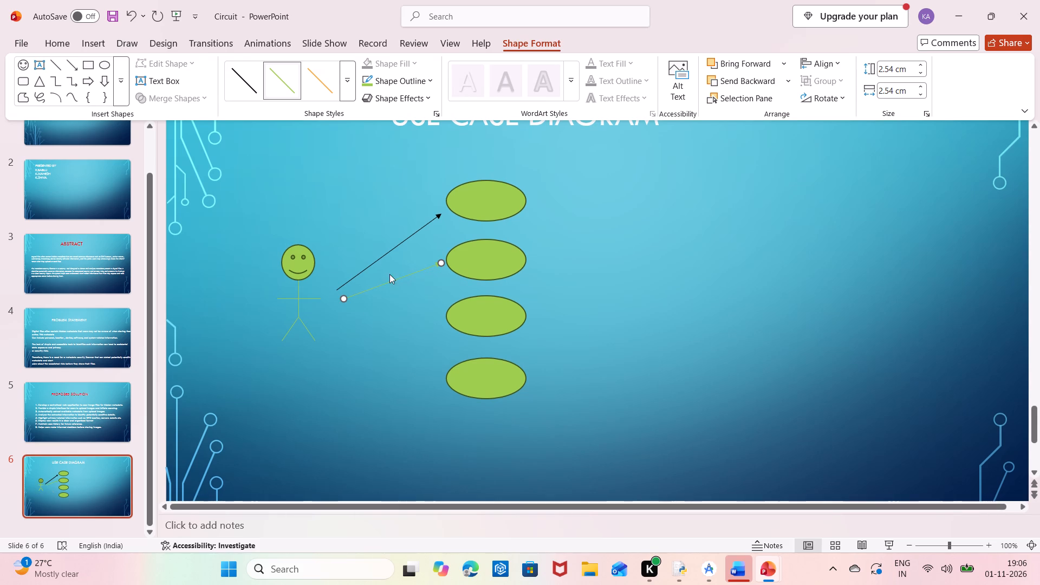
Reposition both arrows so they share one starting point level with the stick figure's arms, making the black arrow about 3.53 by 4.17 cm.
click(338, 287)
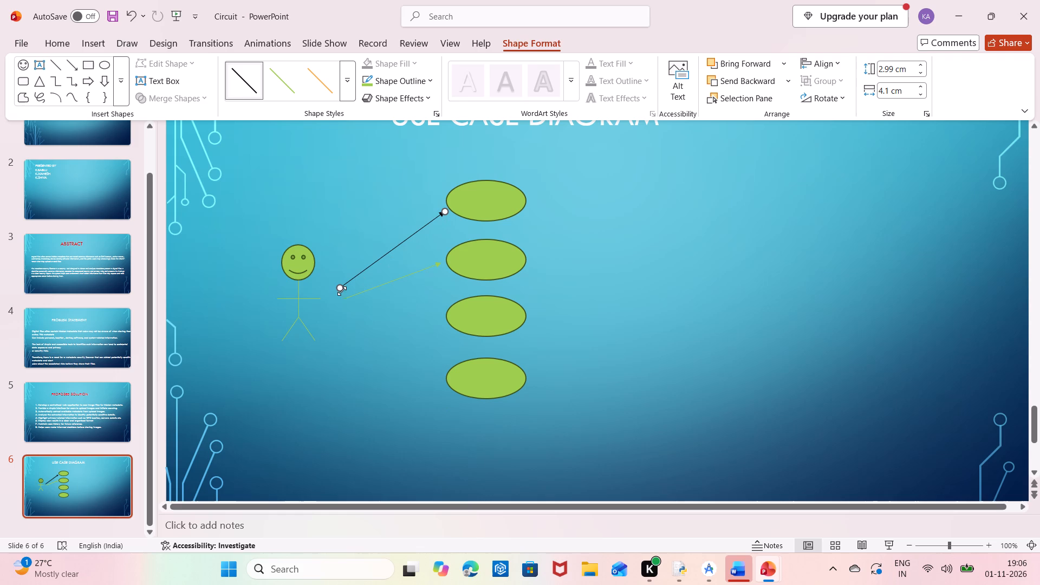
click(346, 299)
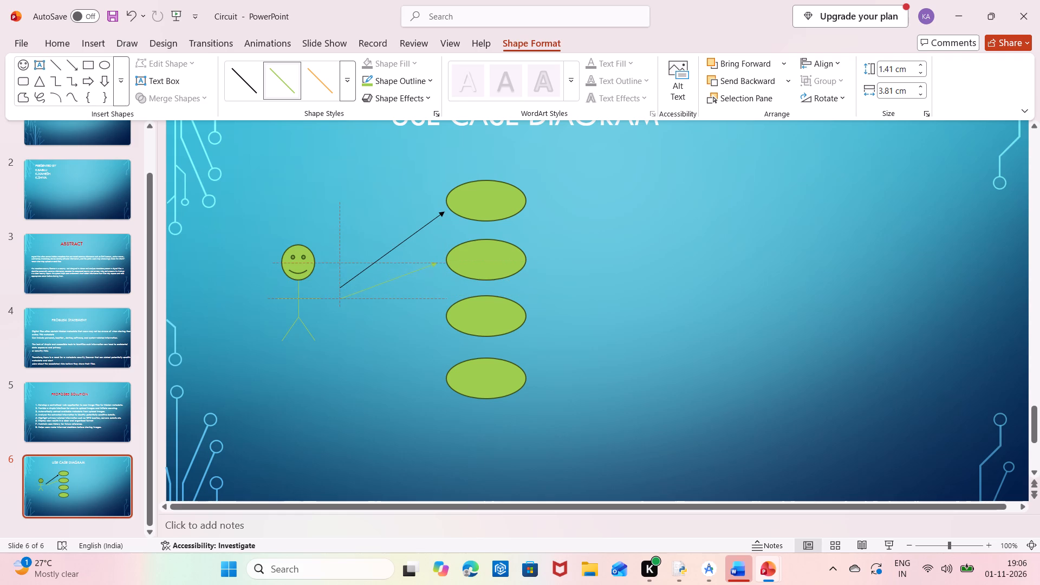
click(352, 277)
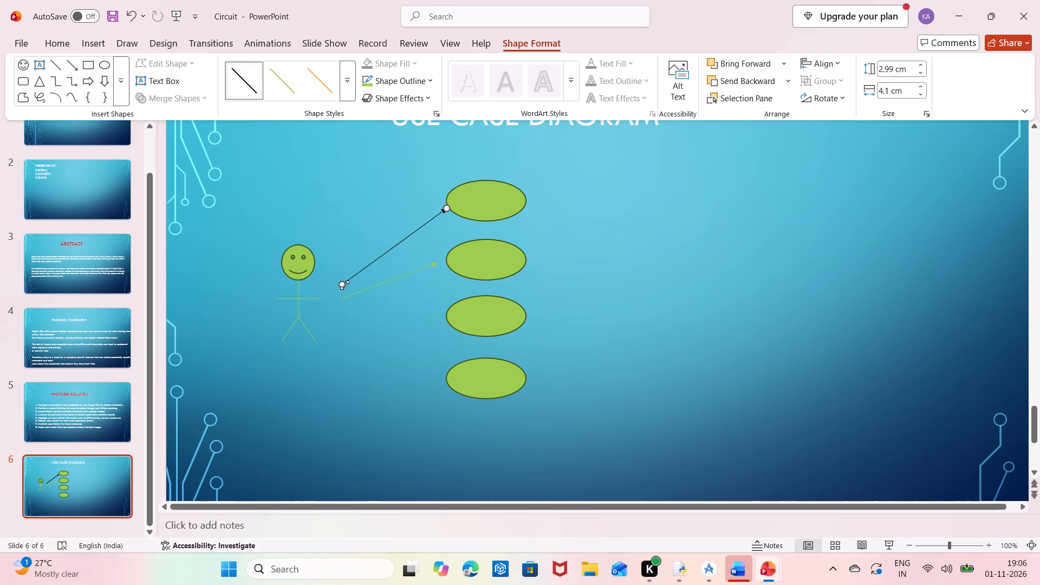
click(341, 286)
drag(341, 286, 343, 295)
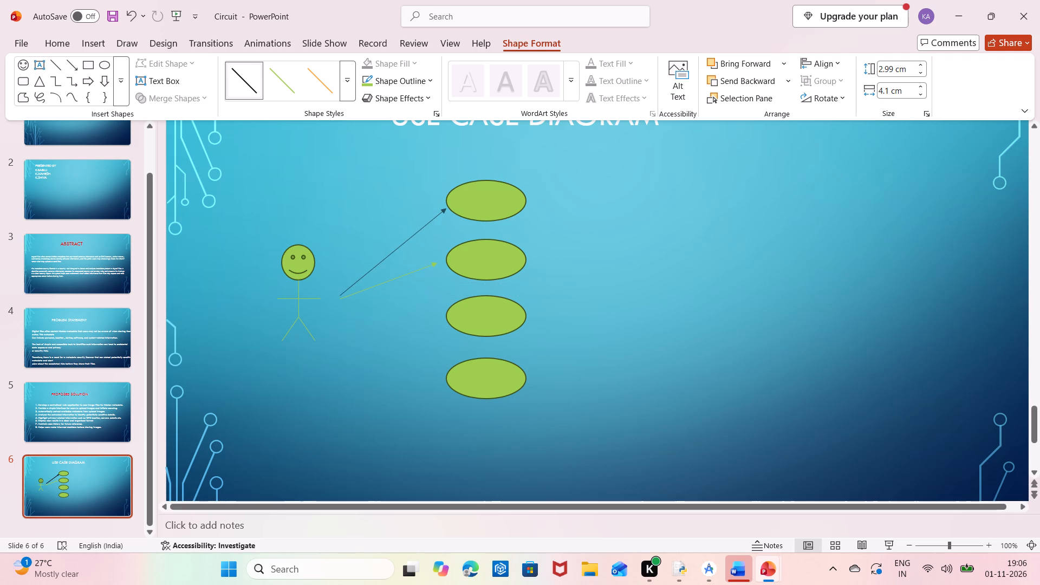
drag(343, 295, 343, 298)
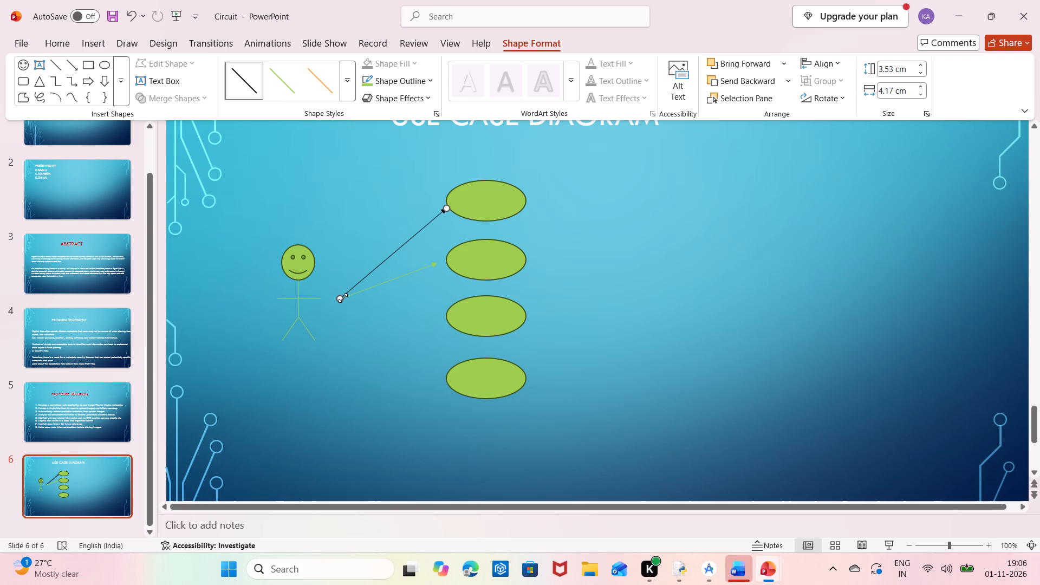
Apply the black line style to the second arrow and extend its head to the second oval's edge, about 1.51 by 4.17 cm.
double_click(401, 278)
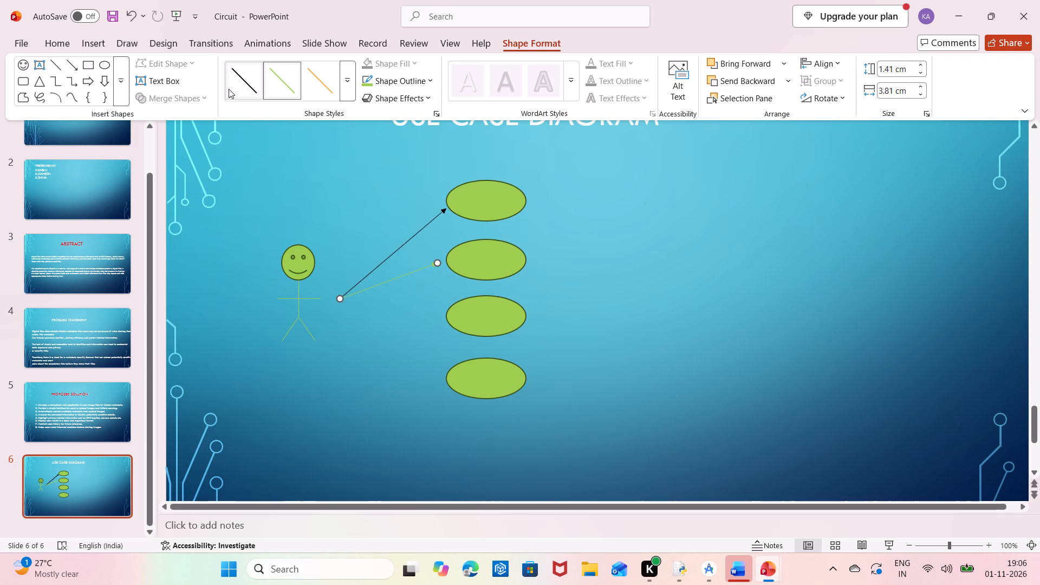
click(235, 88)
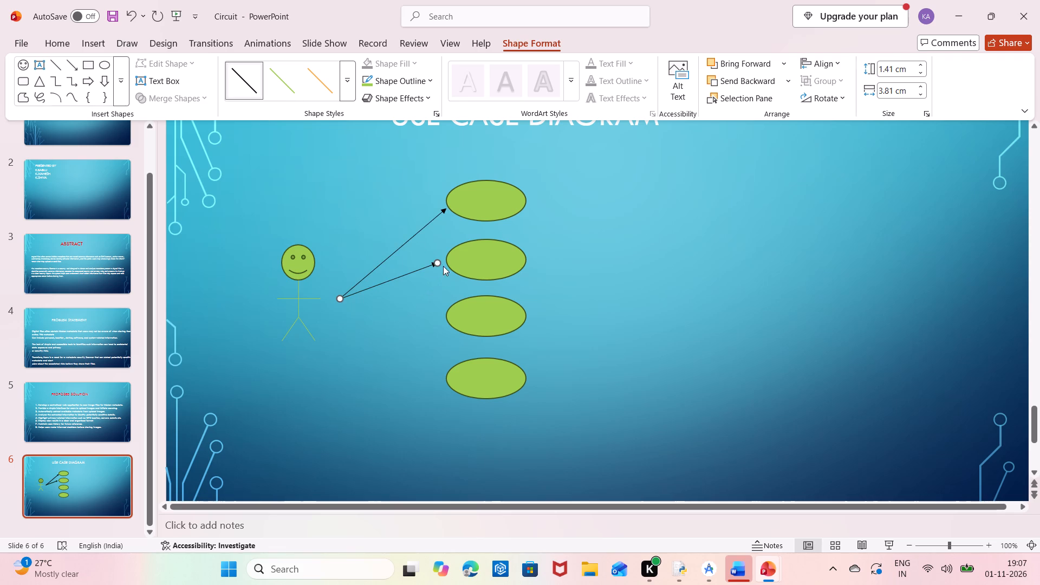
click(439, 262)
Draw a third arrow from the shared starting point beside the stick figure to the third oval, about 1.07 by 4.17 cm.
click(377, 354)
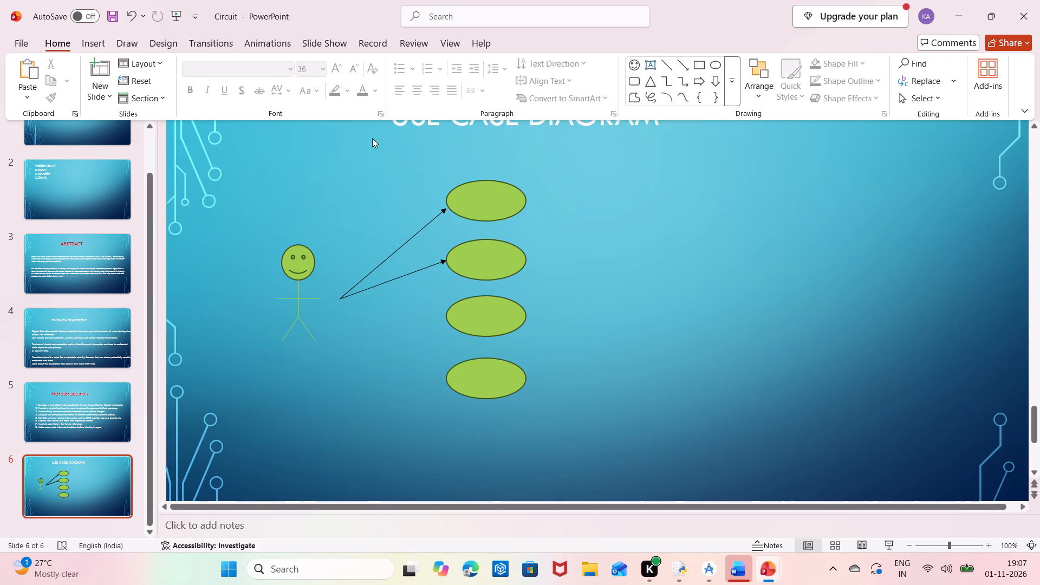
click(96, 43)
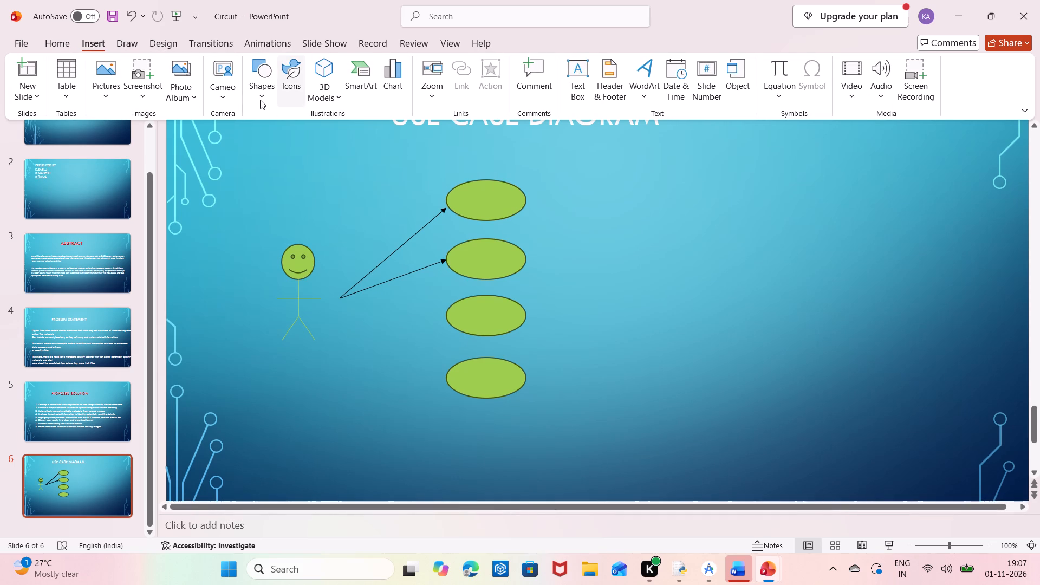
click(260, 100)
click(307, 138)
double_click(342, 298)
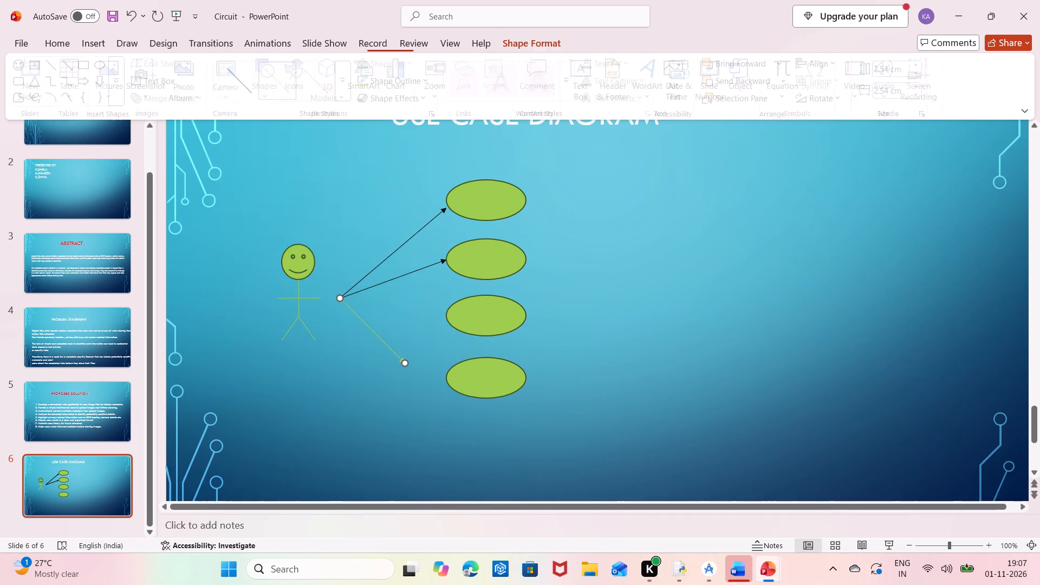
drag(406, 365, 431, 338)
click(438, 326)
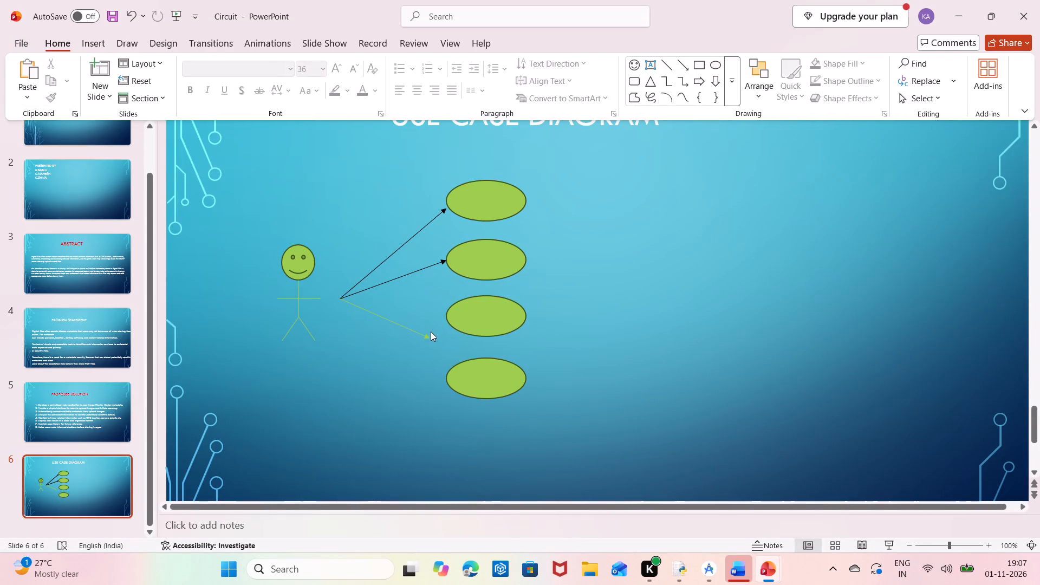
drag(427, 336, 438, 322)
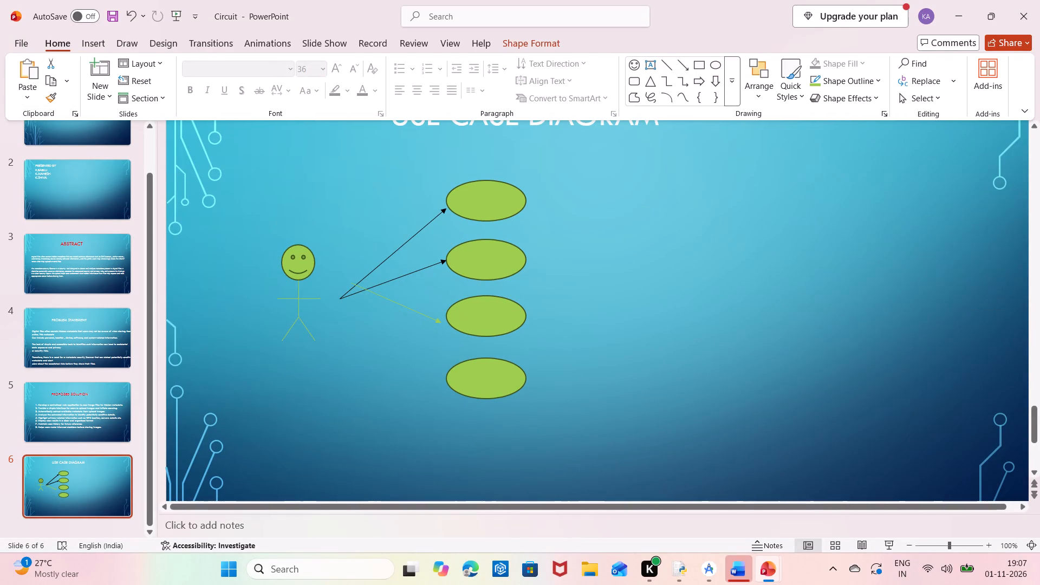
drag(438, 322, 443, 323)
drag(357, 284, 341, 300)
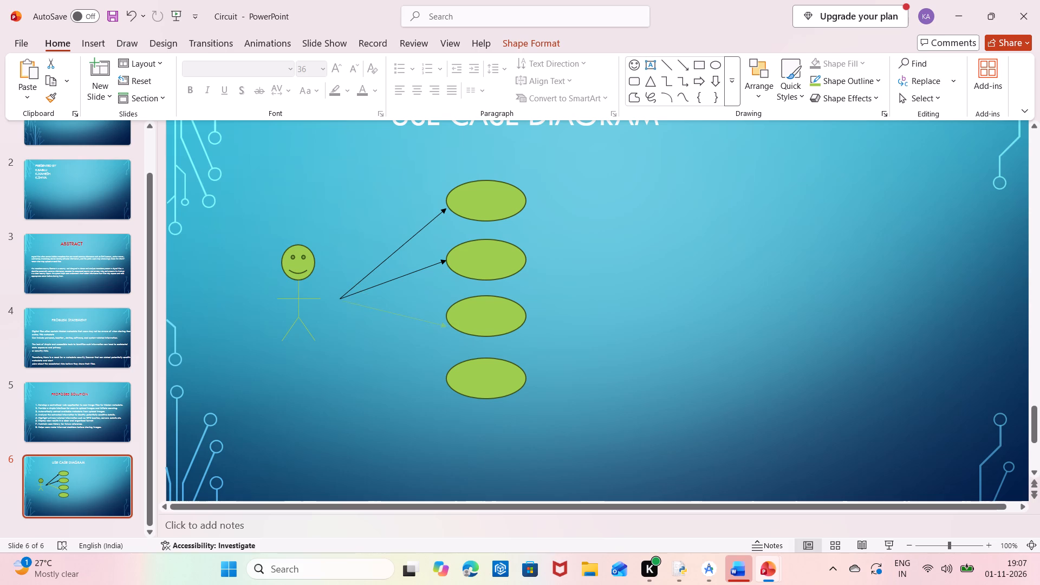
drag(341, 300, 340, 299)
Apply the black line style to the third arrow and raise its head to the third oval's mid-height, about 0.72 by 3.95 cm.
double_click(382, 310)
click(247, 86)
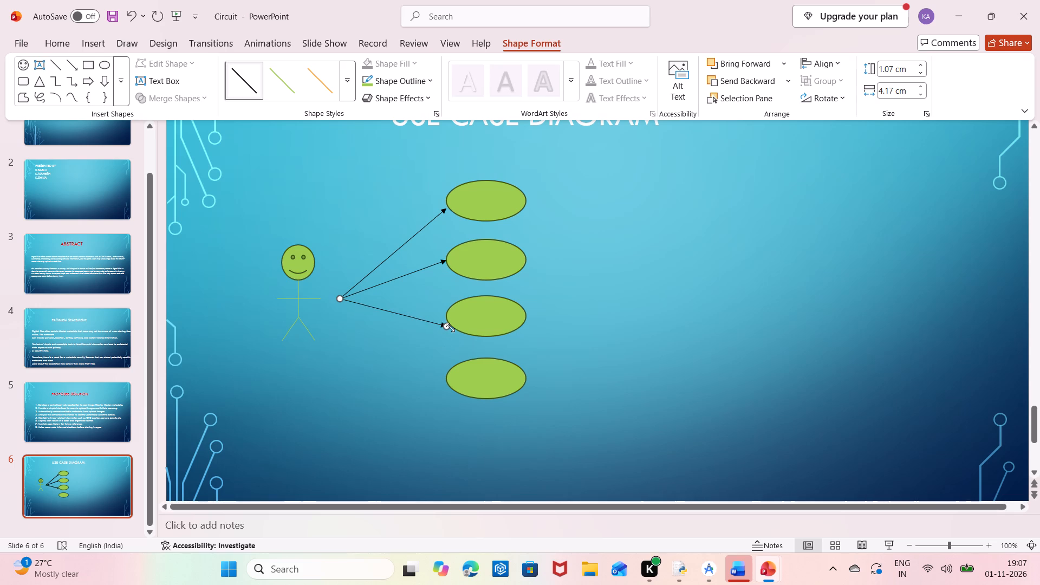
drag(446, 327, 438, 317)
drag(438, 317, 444, 316)
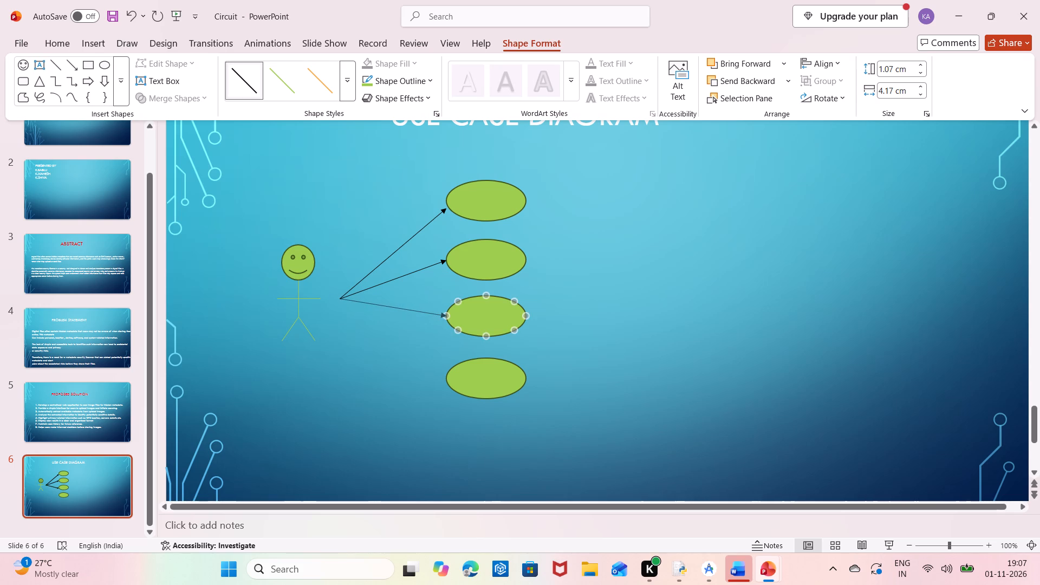
drag(444, 316, 440, 317)
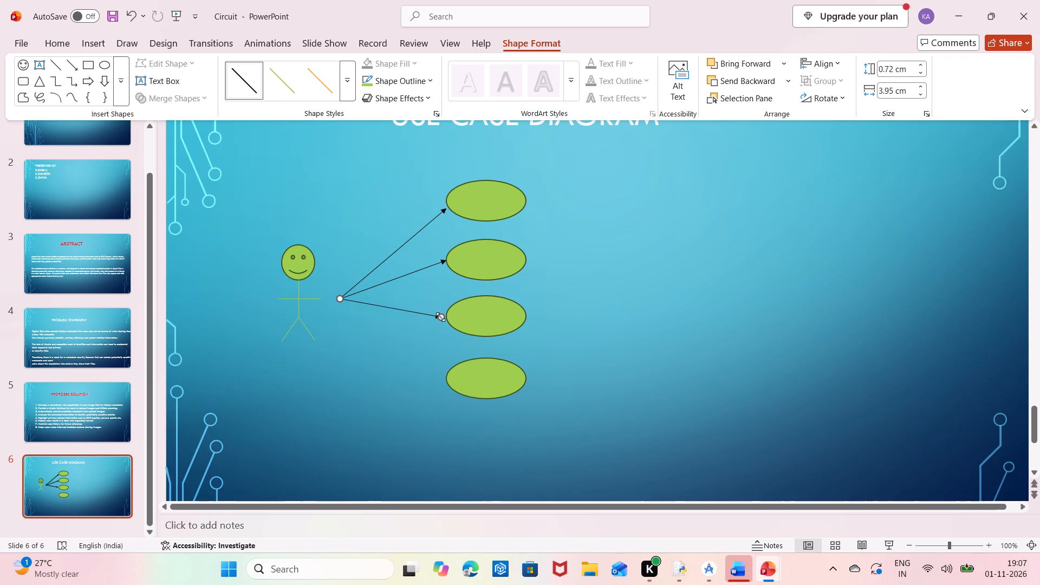
double_click(350, 200)
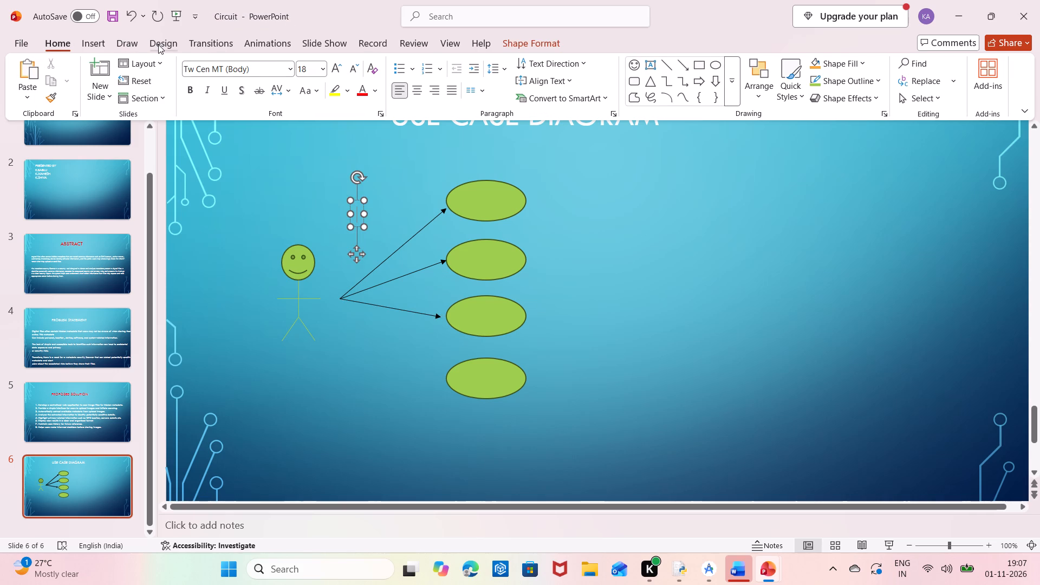
Draw a fourth arrow from the shared starting point to the fourth oval's edge, about 2.77 by 4.17 cm.
click(101, 43)
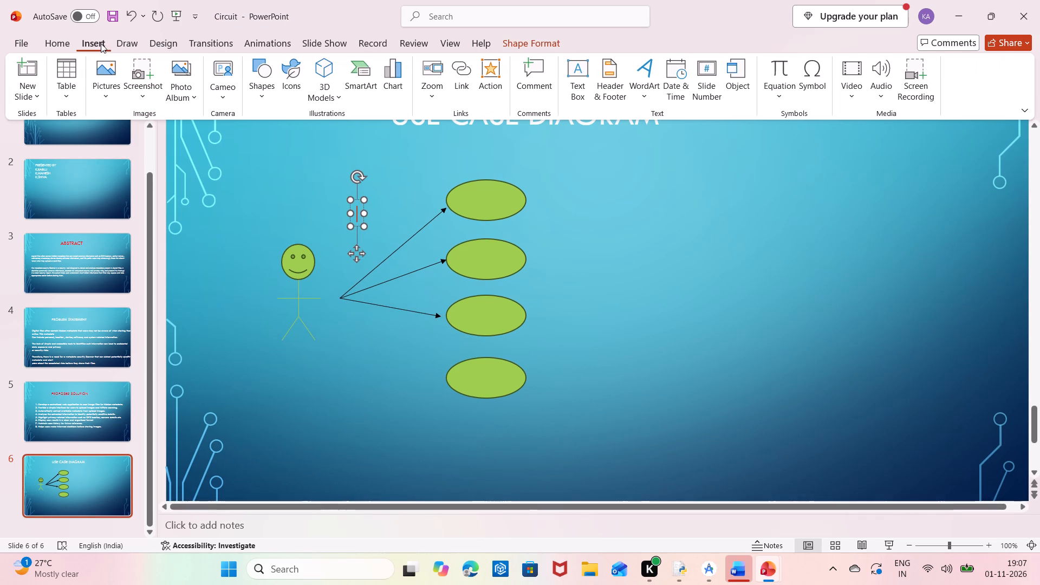
click(266, 97)
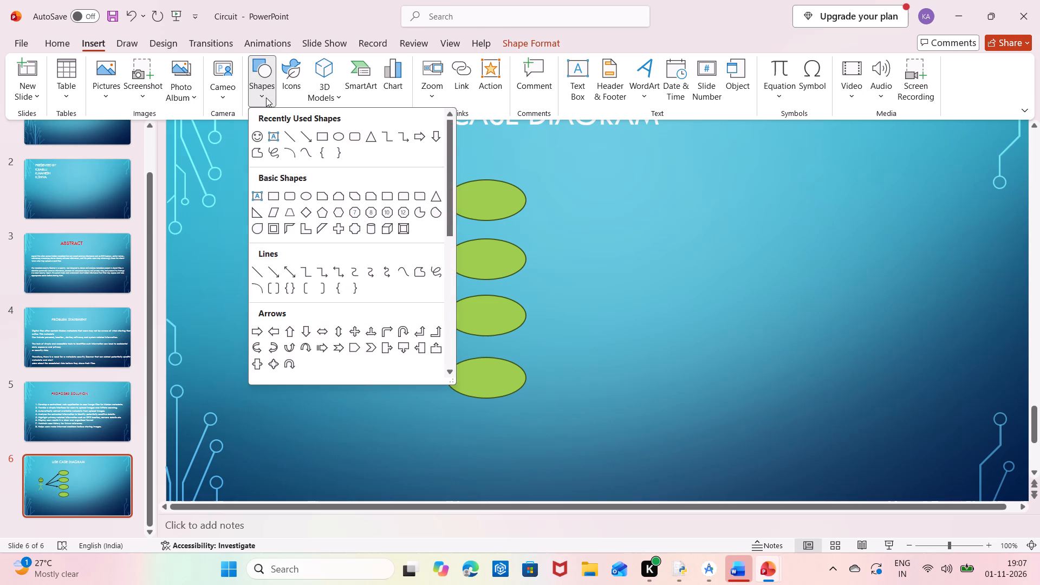
click(303, 132)
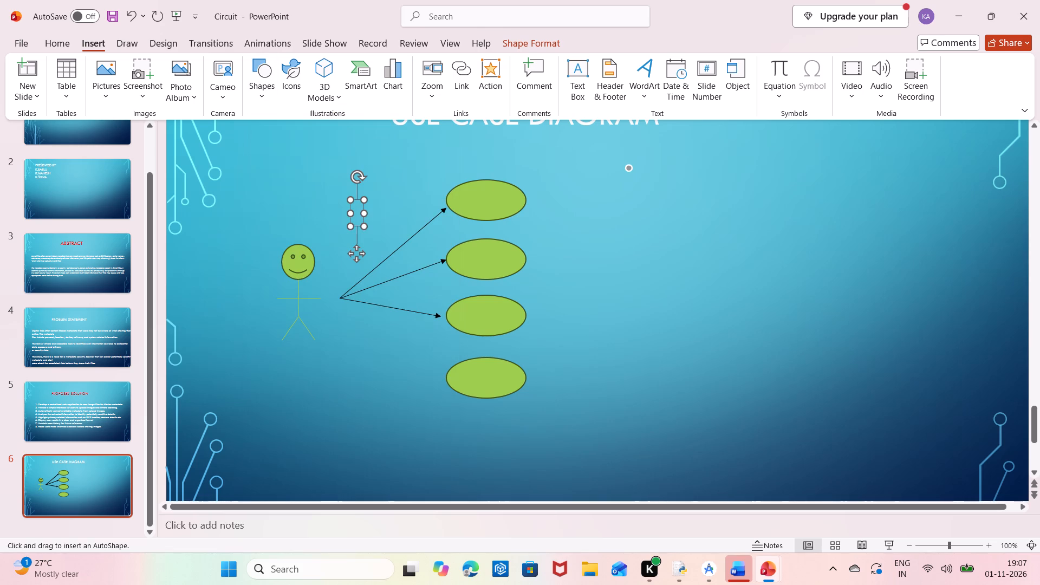
click(342, 304)
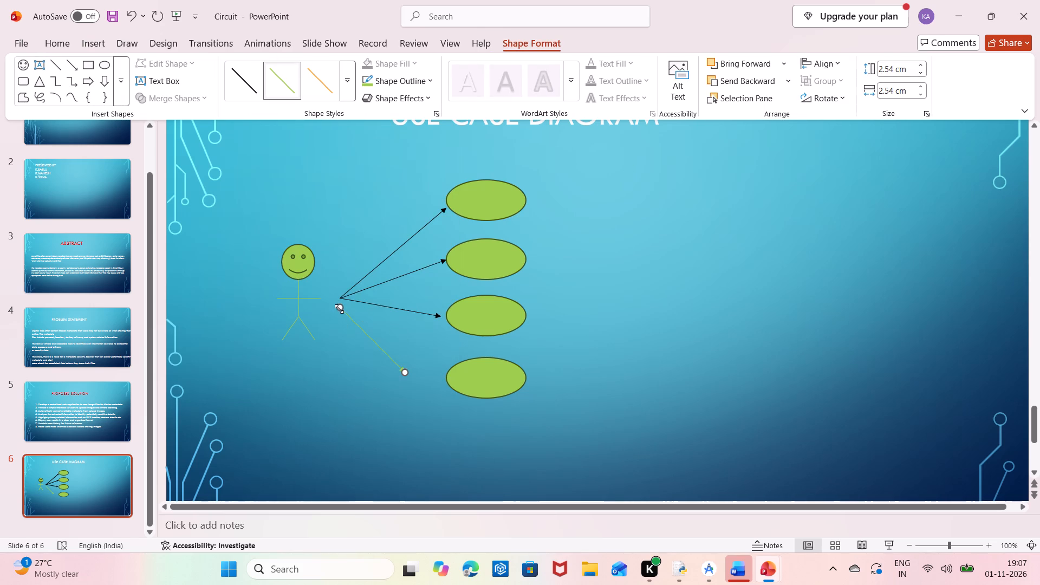
drag(339, 308, 344, 293)
drag(344, 293, 340, 298)
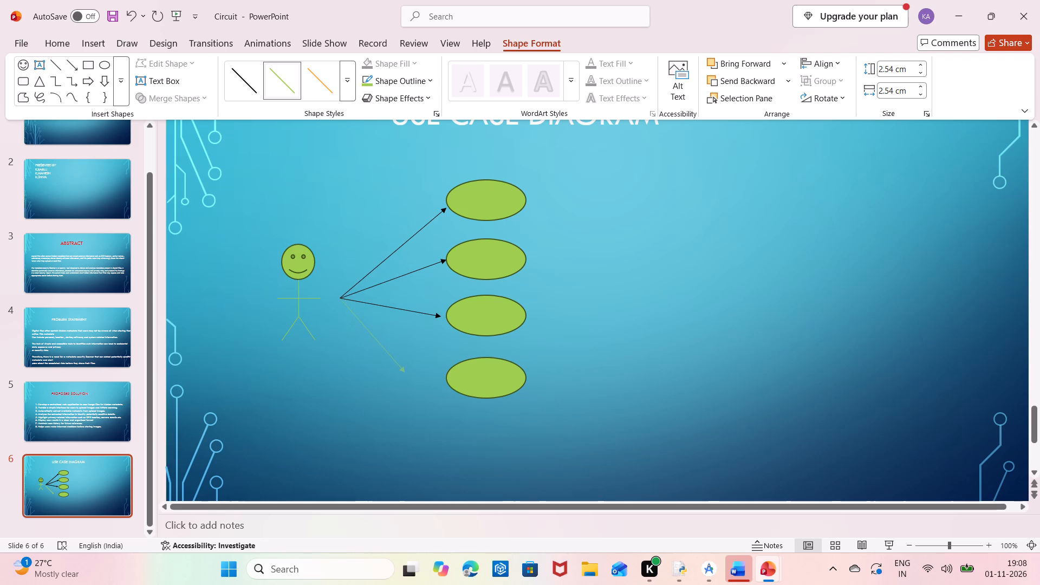
drag(340, 298, 339, 298)
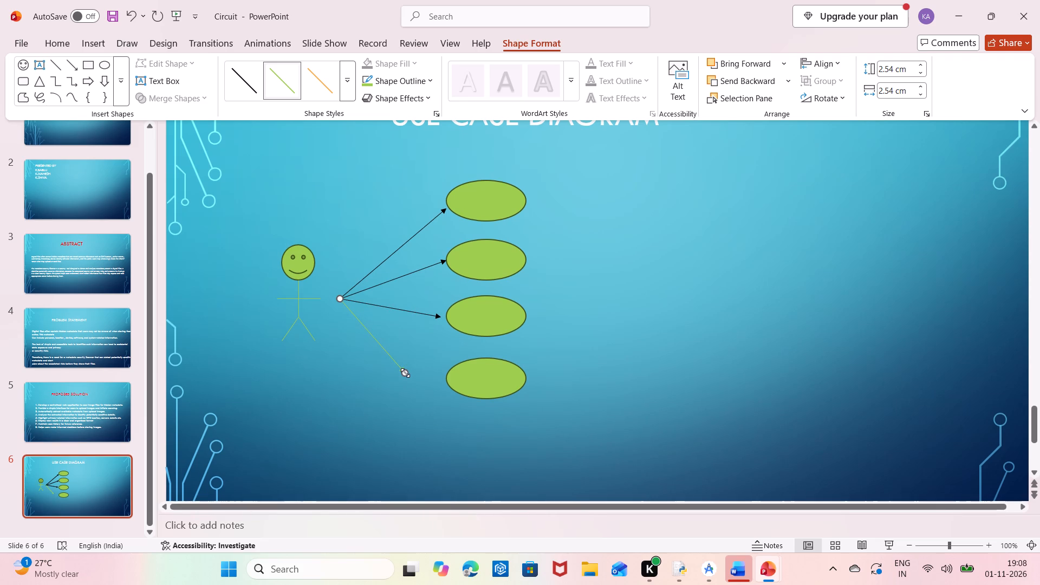
drag(405, 373, 441, 371)
drag(441, 371, 443, 372)
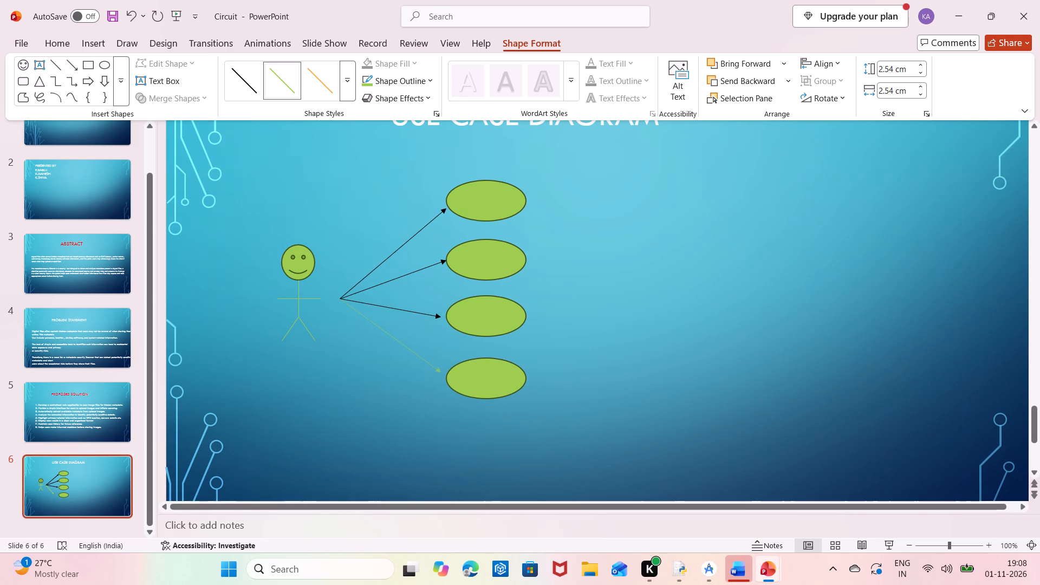
drag(443, 372, 444, 369)
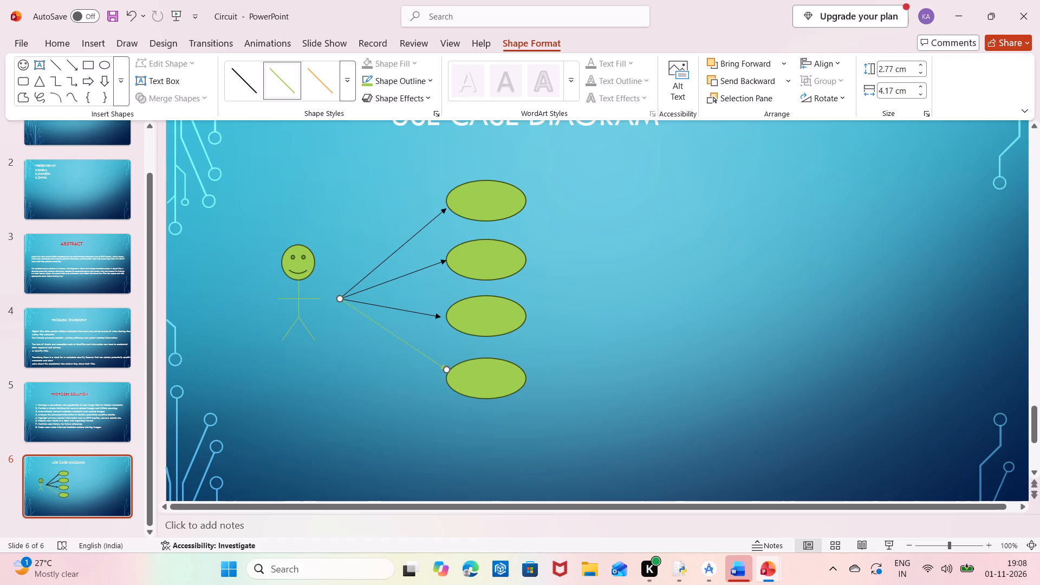
Apply the black line style to the fourth arrow.
click(245, 81)
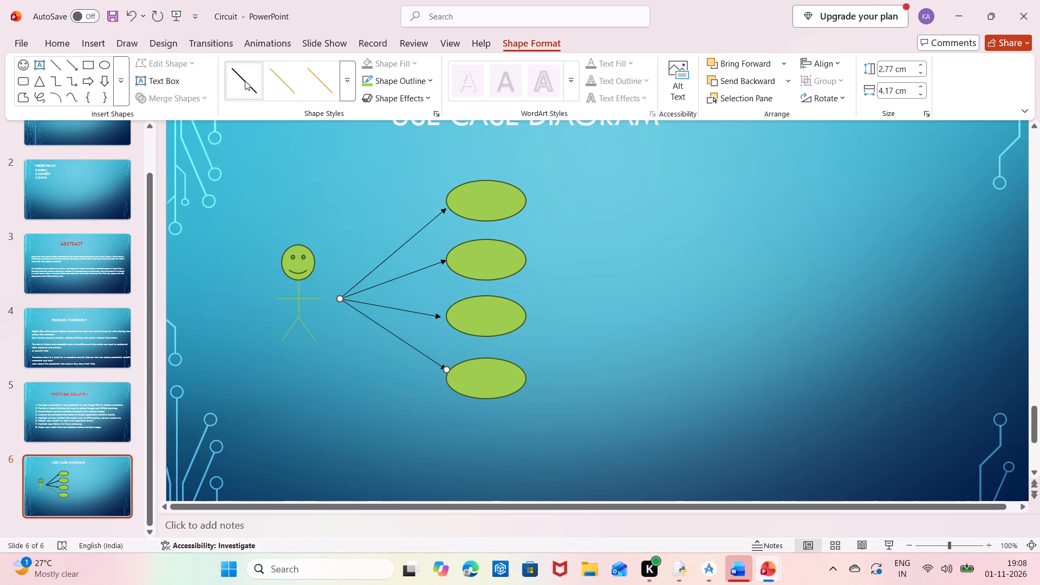
click(611, 256)
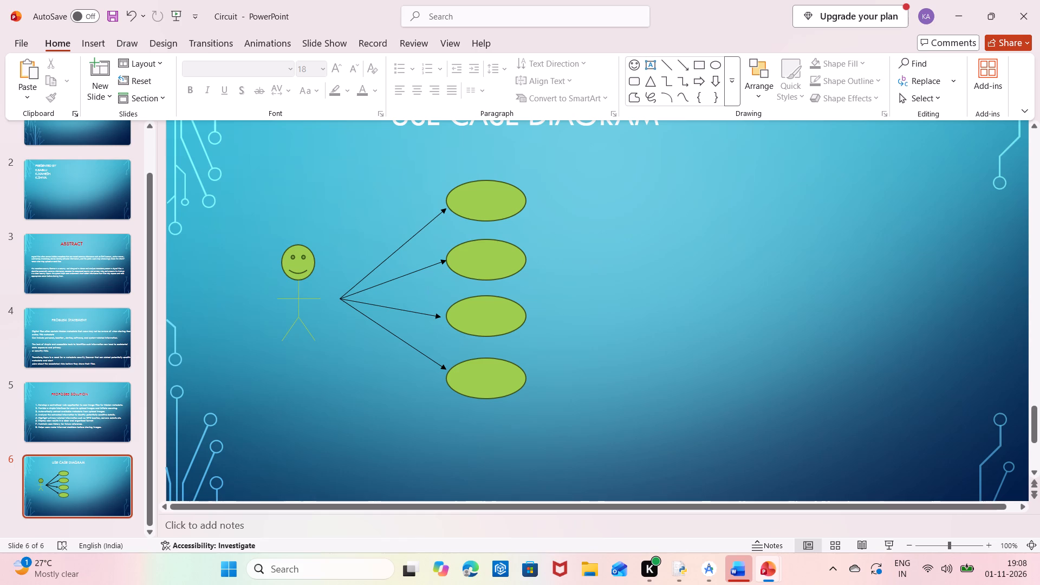
Label the top oval "1.Upload file".
click(469, 198)
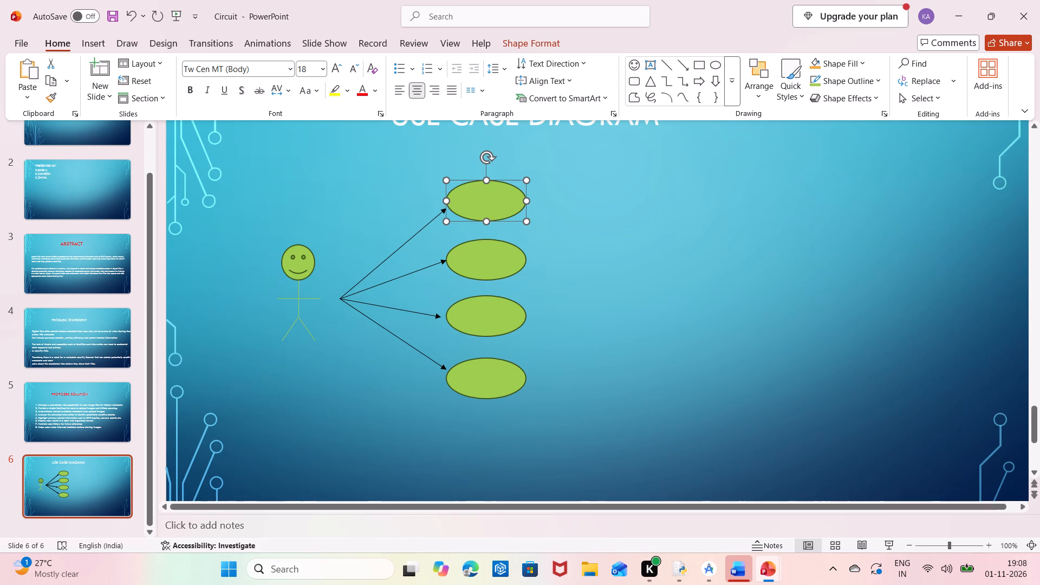
double_click(469, 198)
text(nb)
key(BackSpace)
key(BackSpace)
key(BackSpace)
key(BackSpace)
key(BackSpace)
key(1)
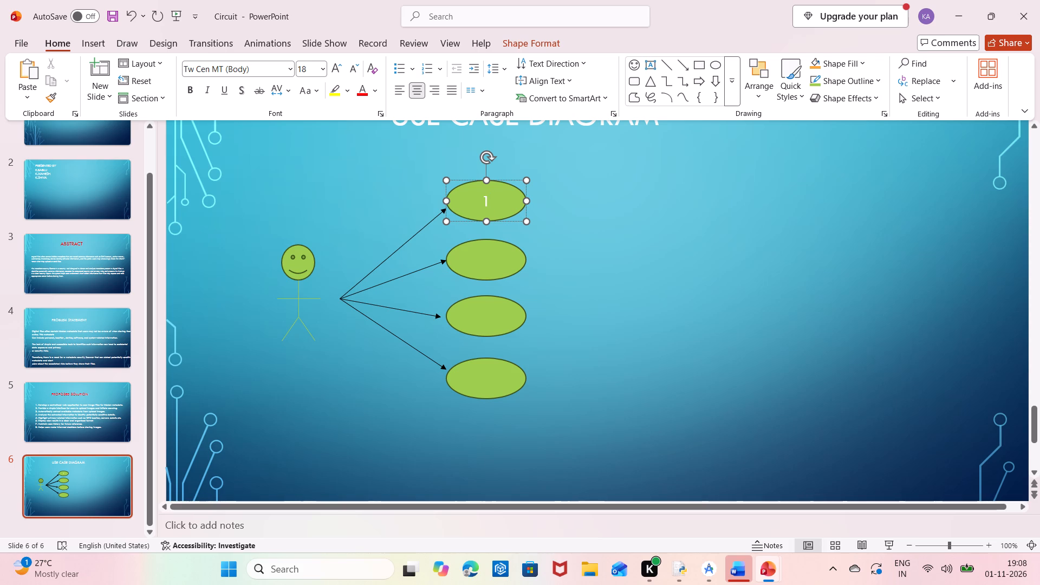
text(.up)
text(load)
key(space)
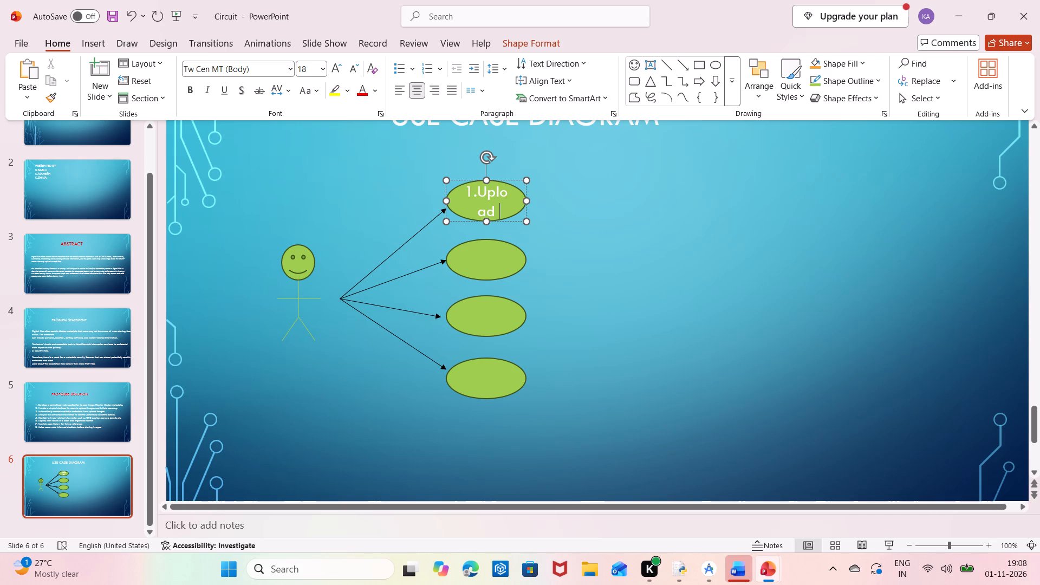
text(file)
Set the top oval's "1.Upload file" label to font size 9.
drag(467, 191, 473, 193)
drag(473, 193, 505, 212)
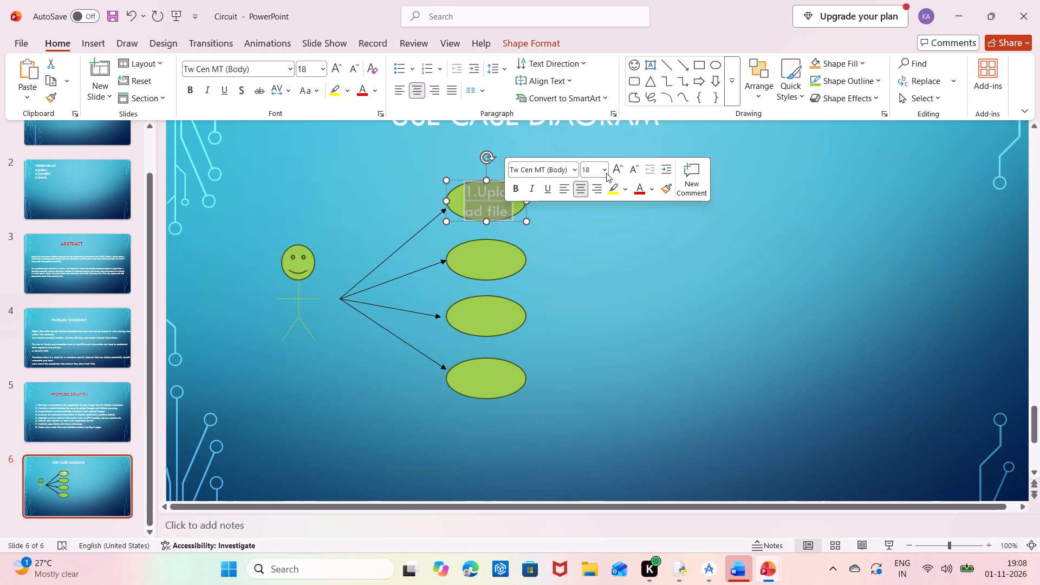
click(604, 171)
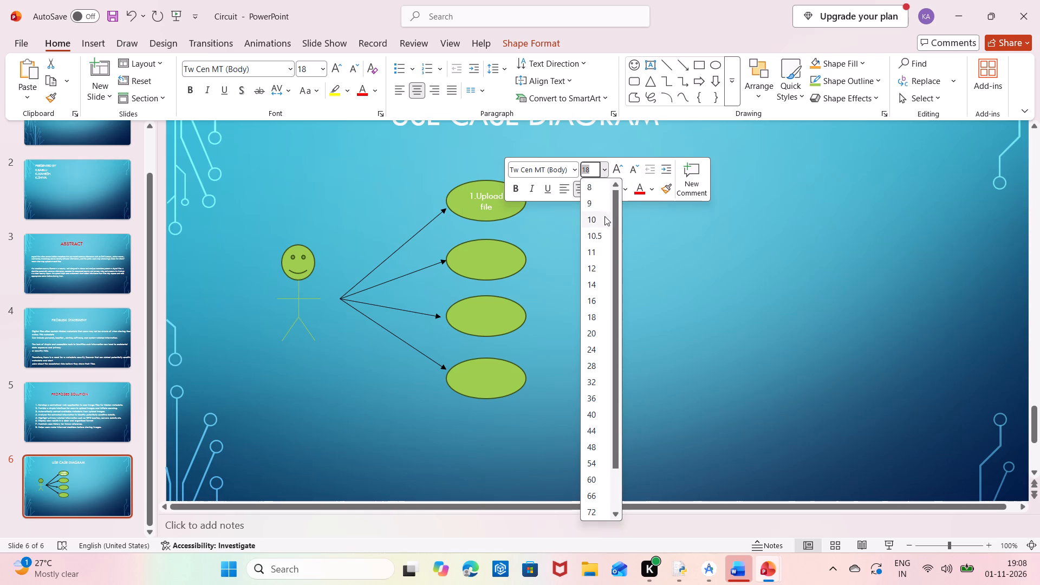
click(603, 204)
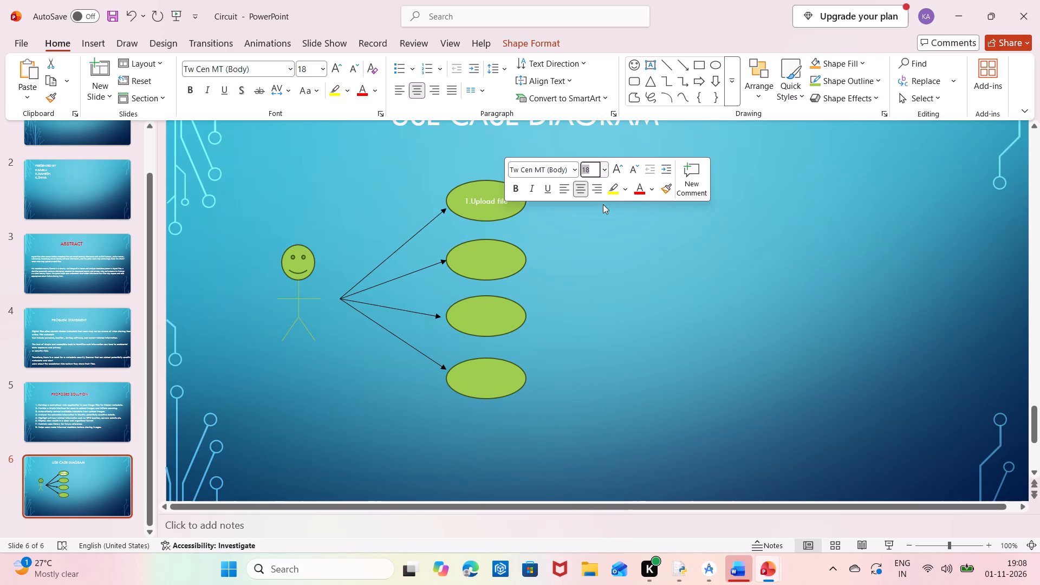
click(590, 231)
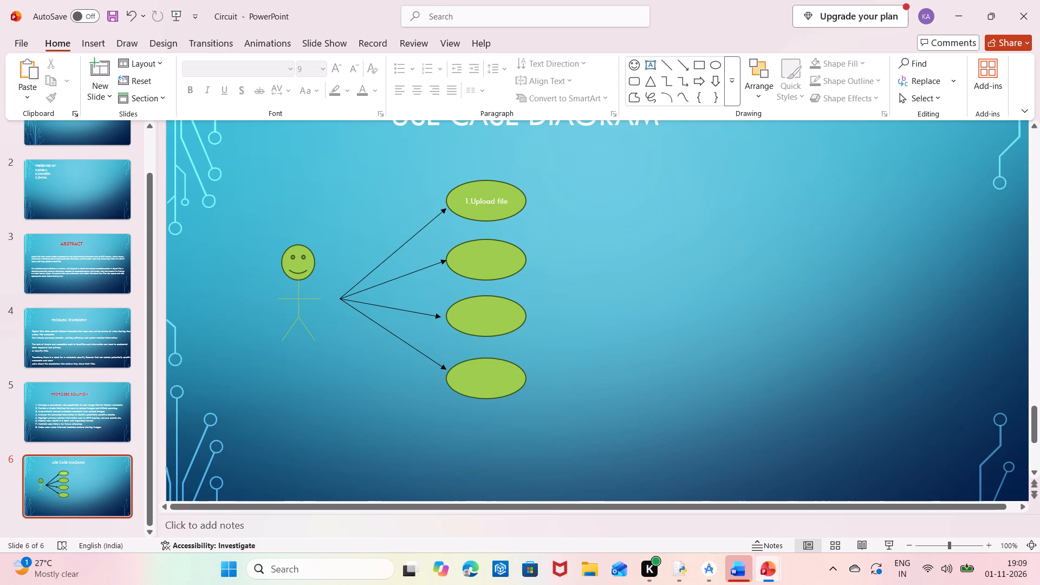
Label the second oval "2.Validate file".
double_click(485, 261)
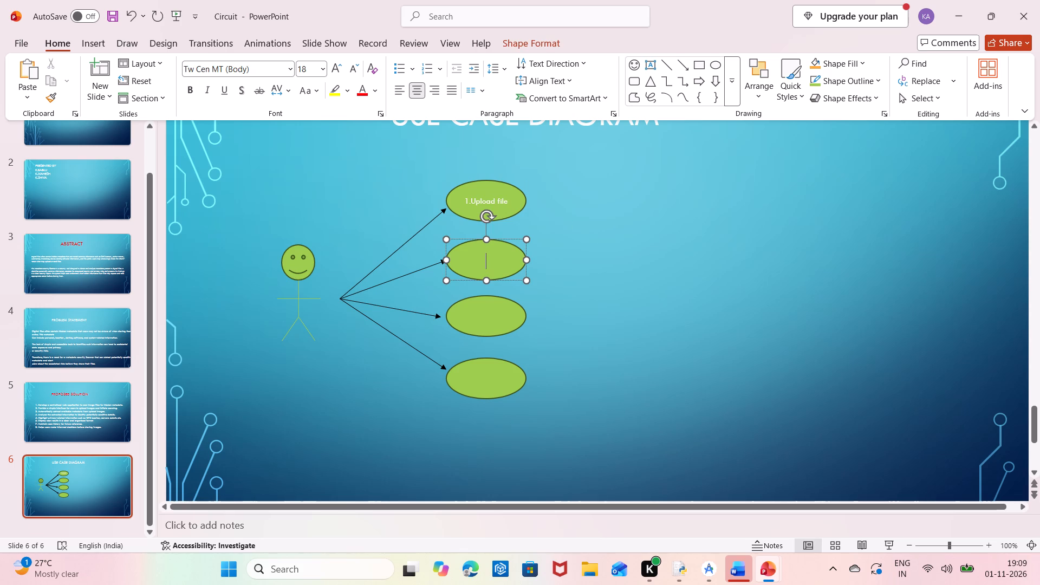
key(1)
key(BackSpace)
text(2.)
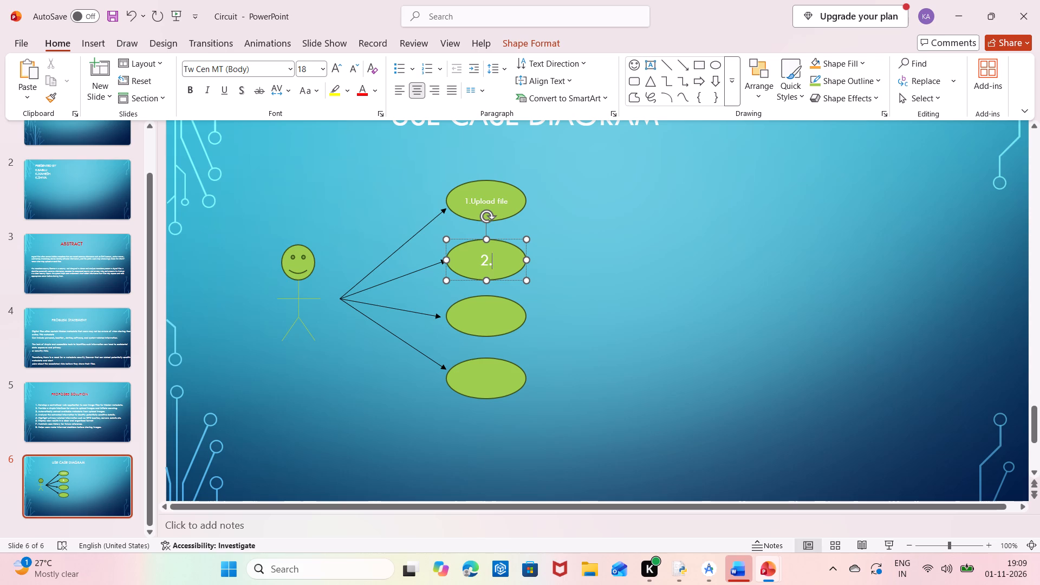
text(validate)
key(space)
text(file)
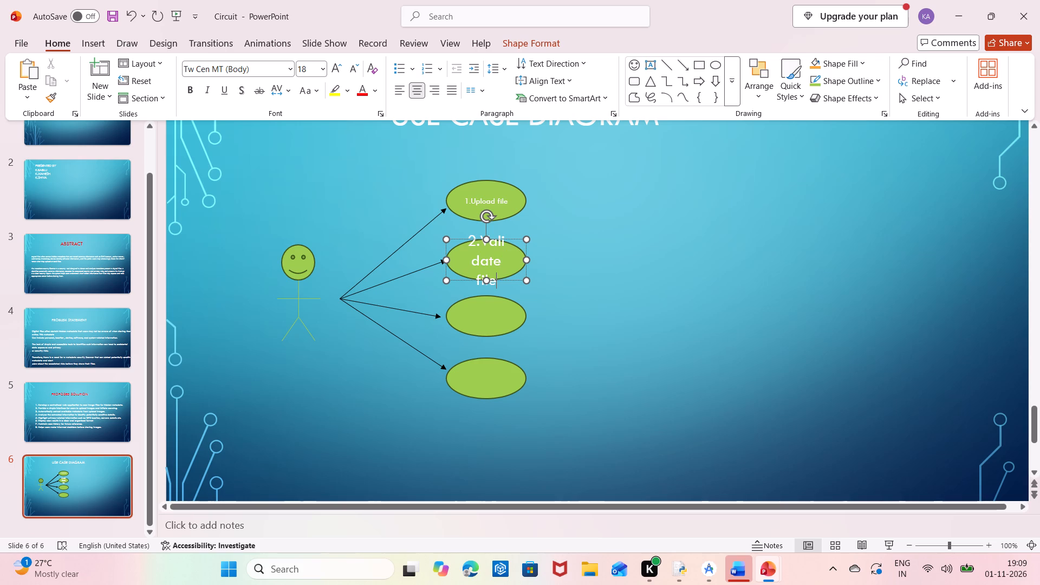
Set the second oval's entire label to font size 9.
drag(471, 244, 490, 256)
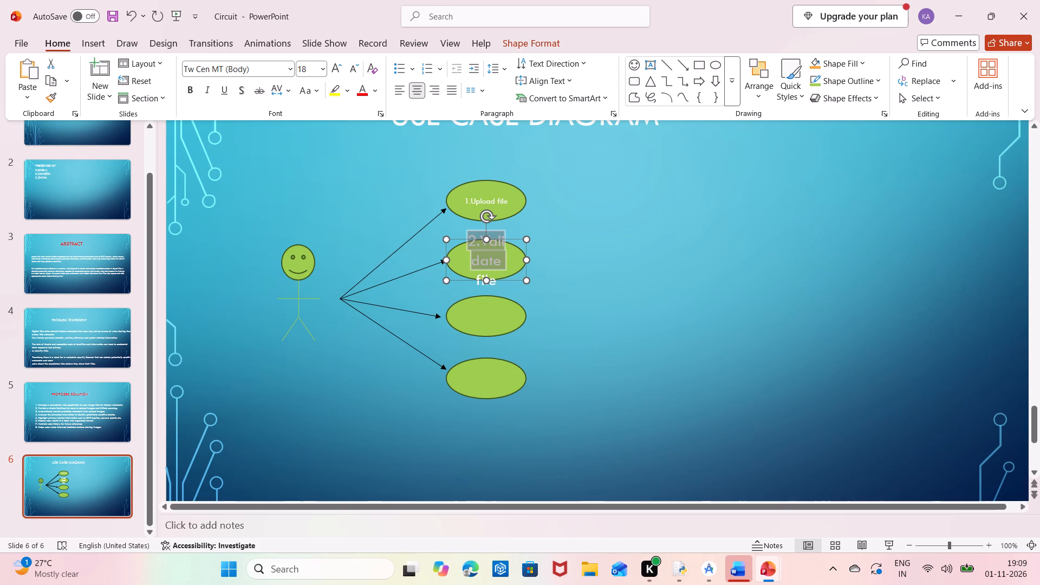
drag(490, 256, 498, 277)
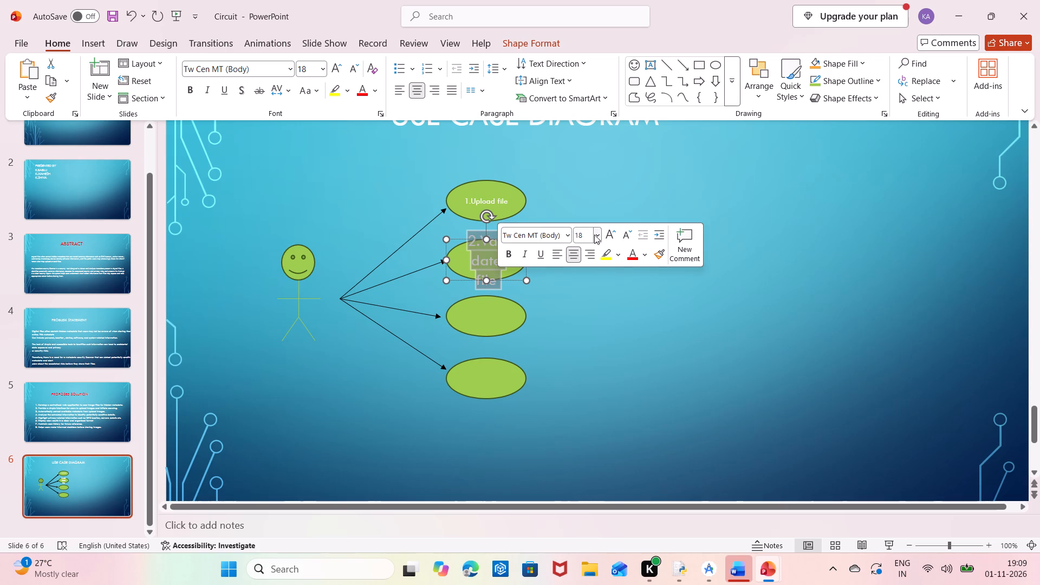
click(595, 236)
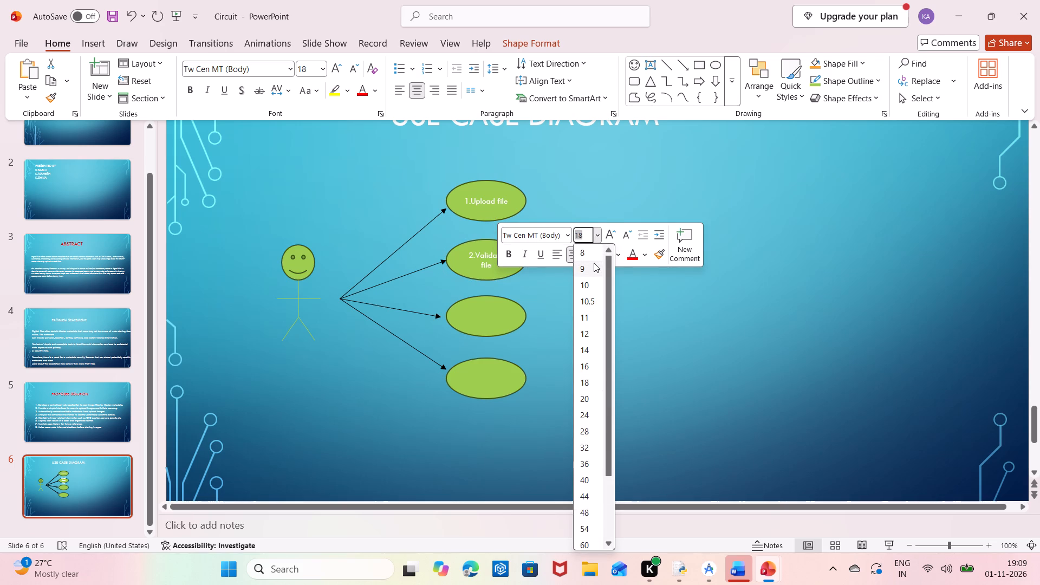
click(594, 263)
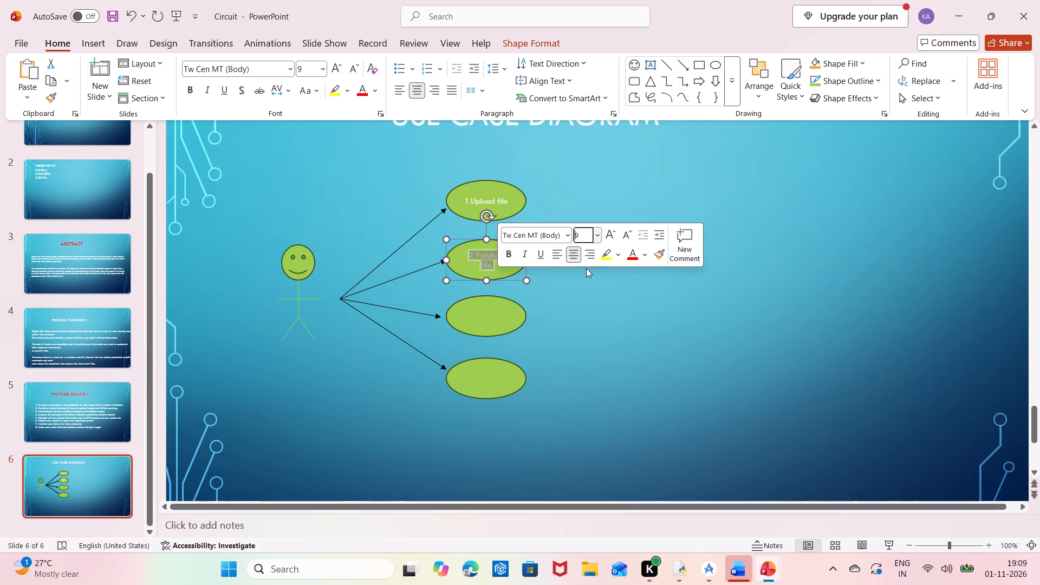
Label the third oval "3.Scan metadata".
double_click(478, 308)
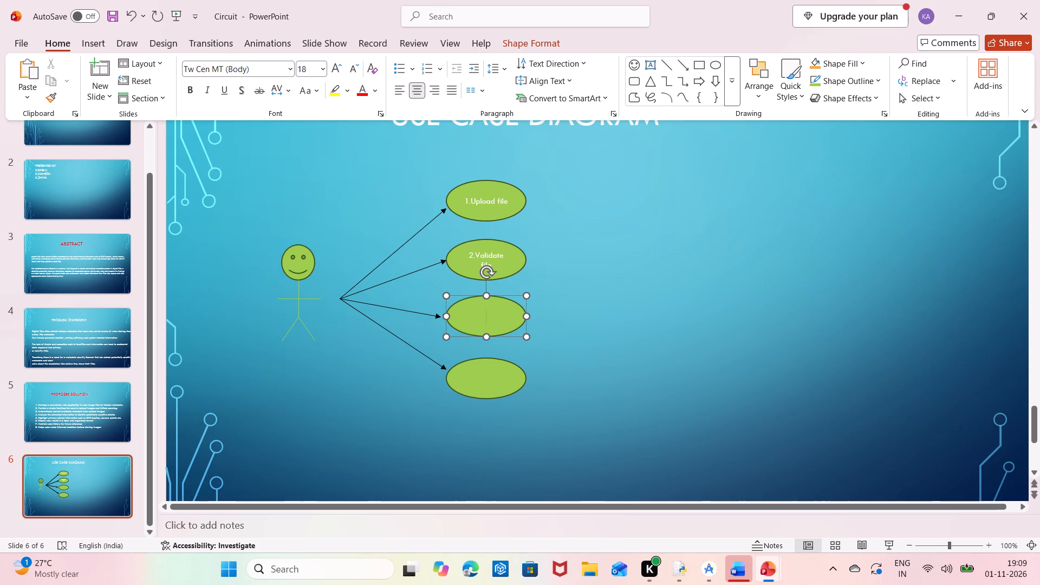
text(3.)
text(sv)
key(BackSpace)
text(can)
key(space)
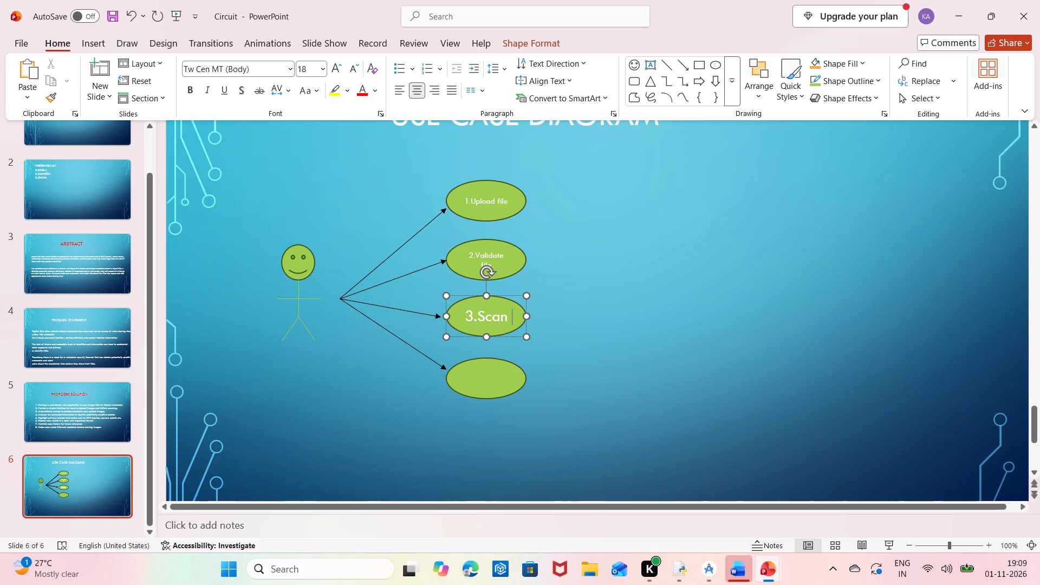
text(metada)
key(t)
key(a)
key(BackSpace)
key(a)
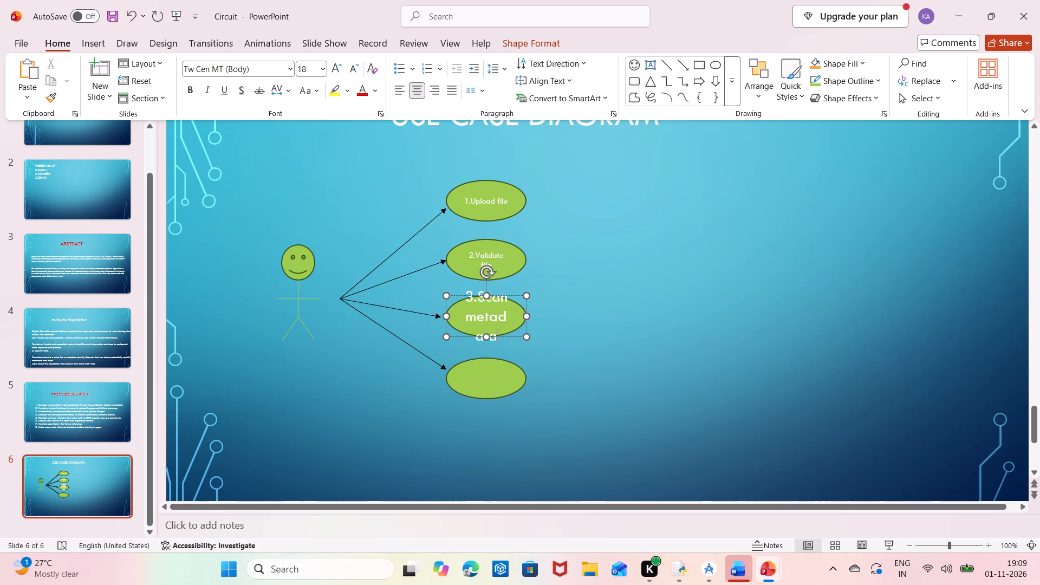
Set the third oval's entire label to font size 9.
click(465, 302)
drag(465, 302, 502, 333)
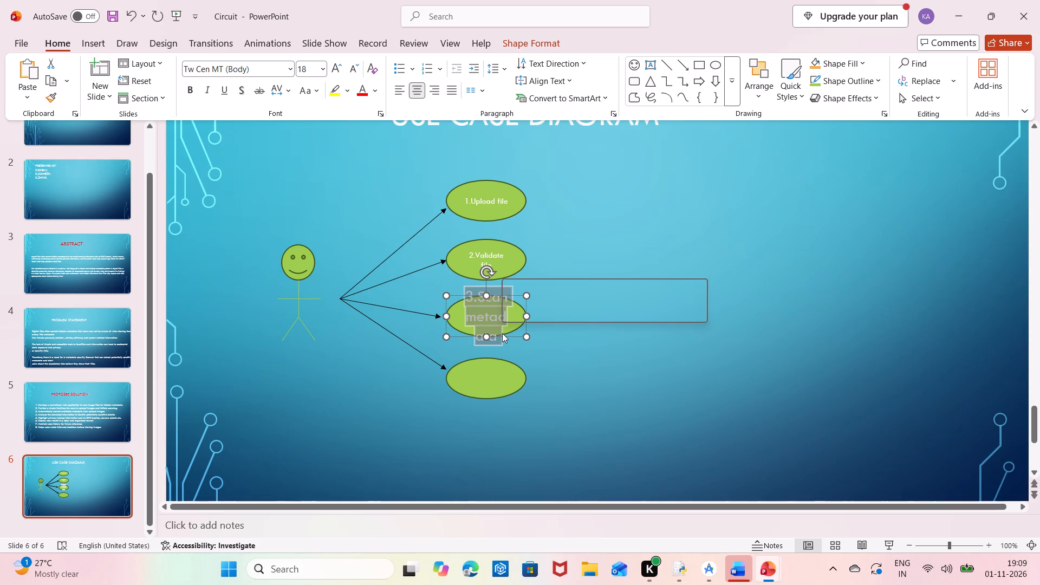
click(601, 291)
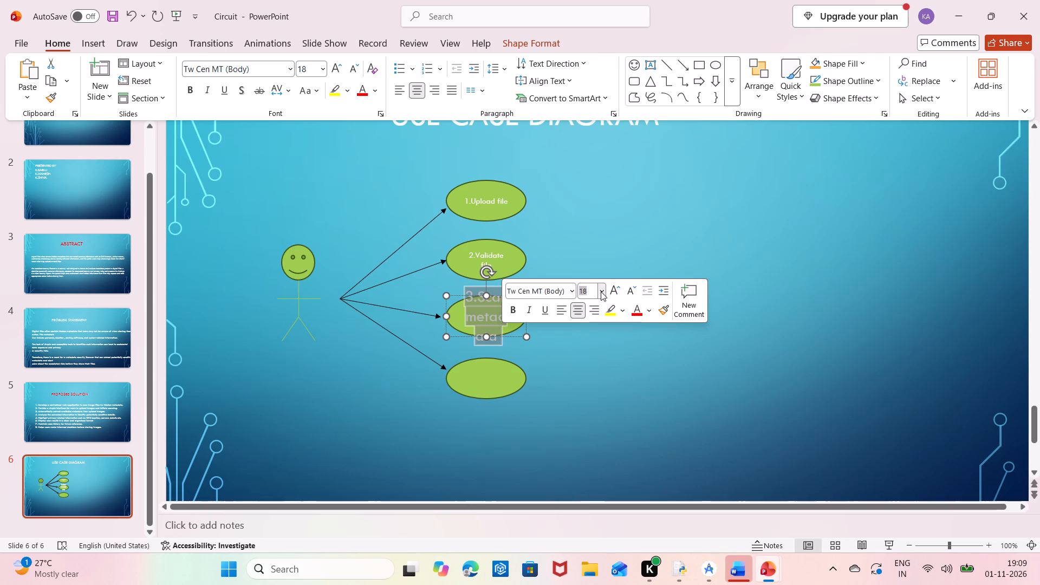
click(593, 31)
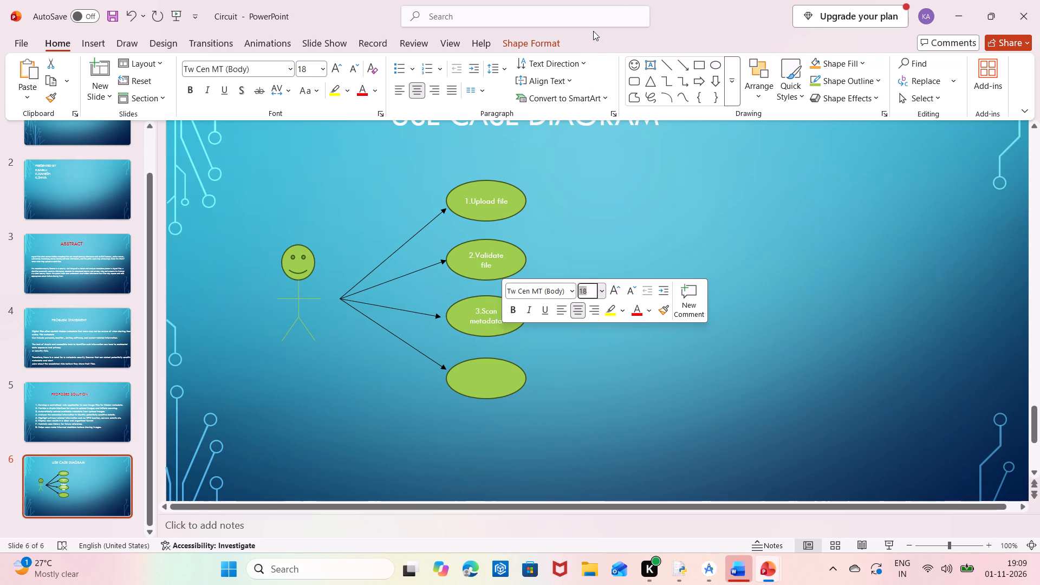
click(486, 395)
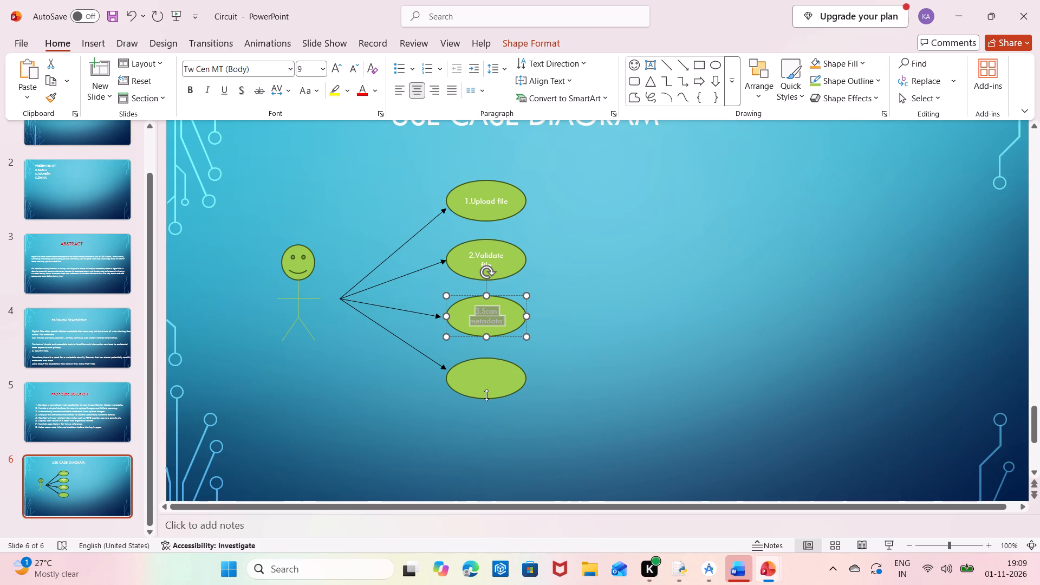
Label the fourth oval "4.View scan Results".
double_click(480, 381)
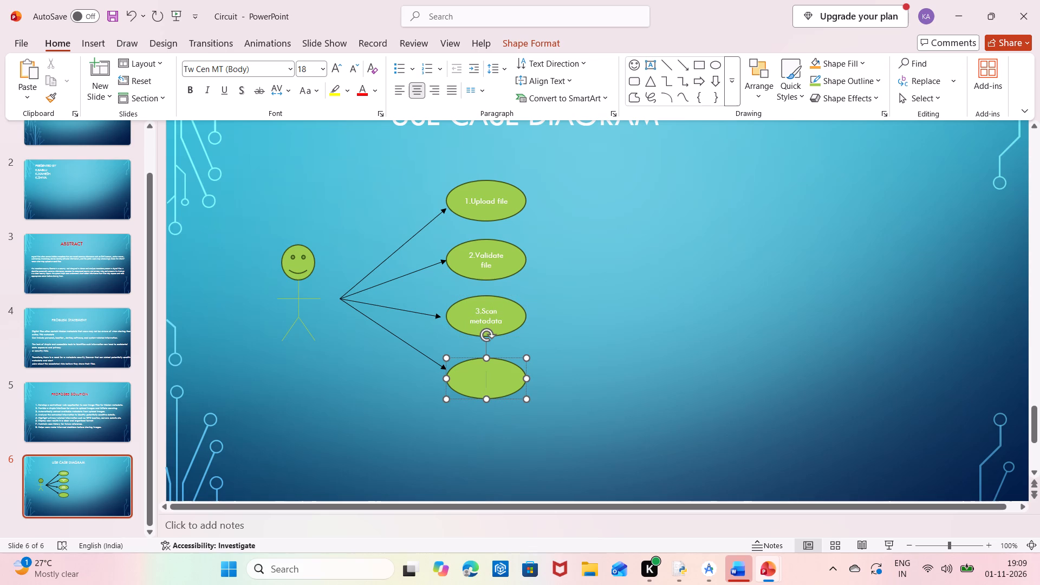
text(4.)
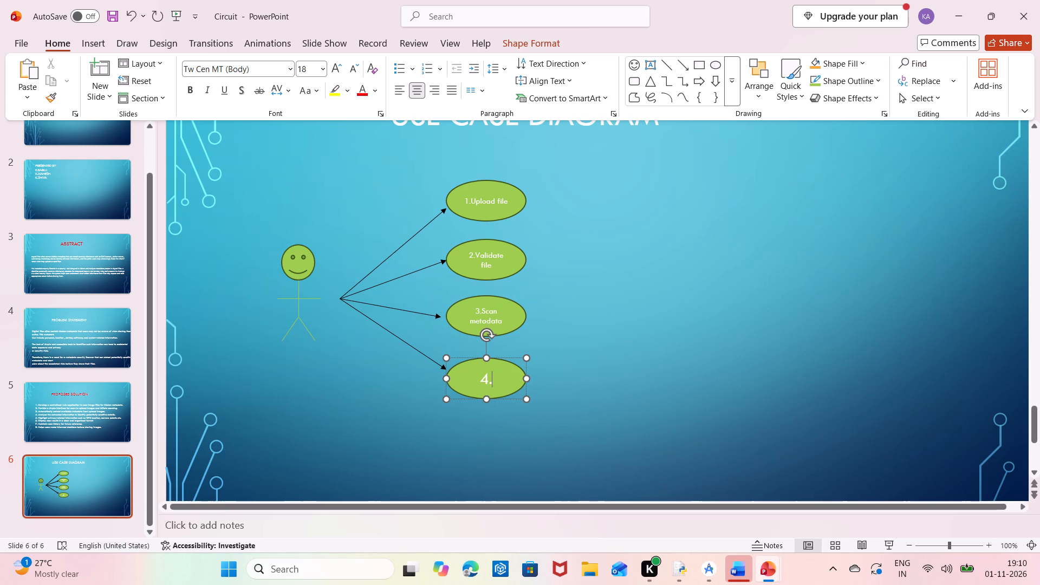
text(vis)
key(BackSpace)
text(ew)
key(space)
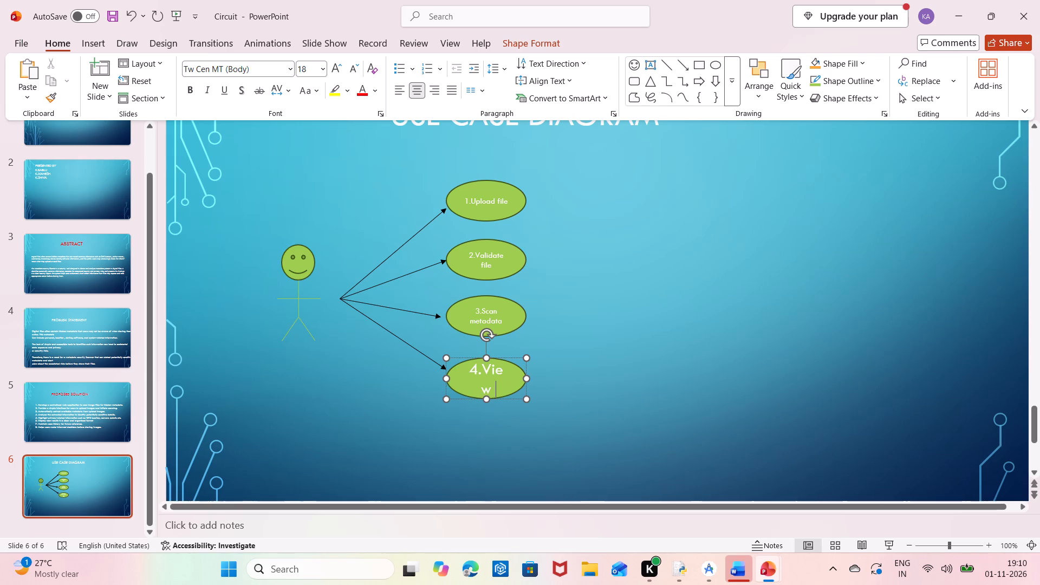
key(s)
text(can)
key(space)
text(Results)
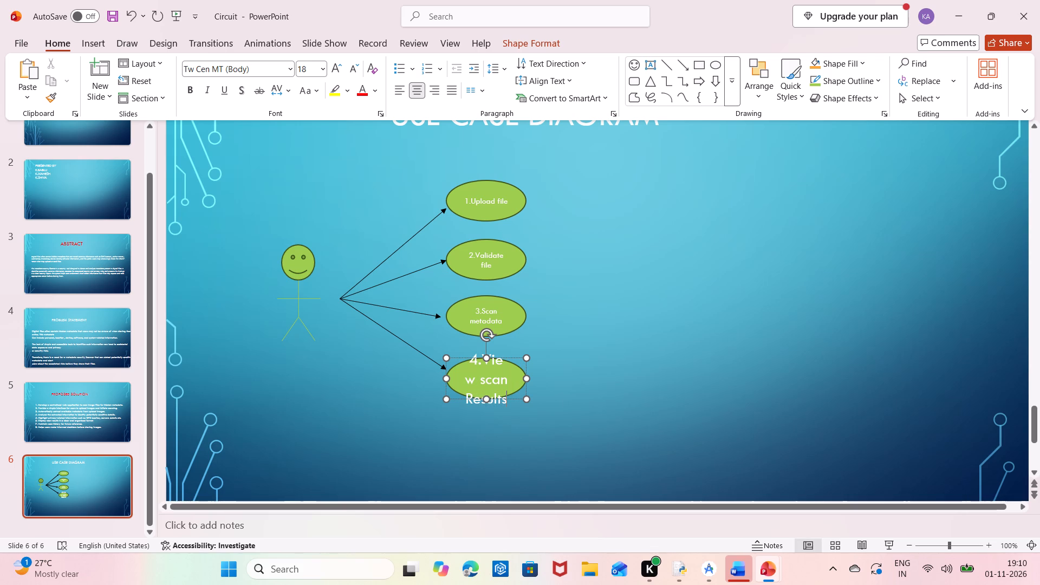
Set the fourth oval's entire label to font size 10.
drag(470, 362, 513, 398)
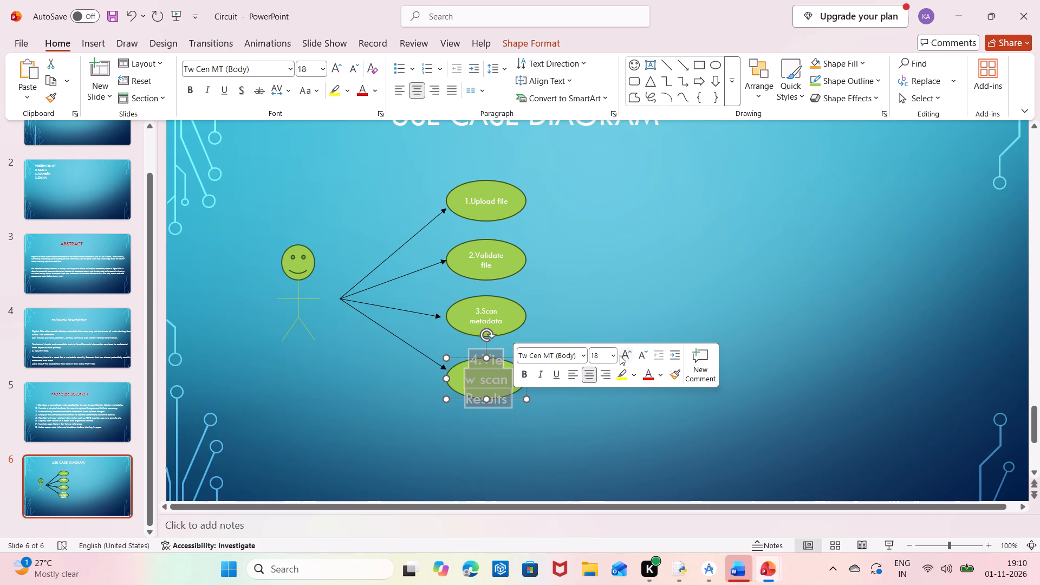
click(614, 355)
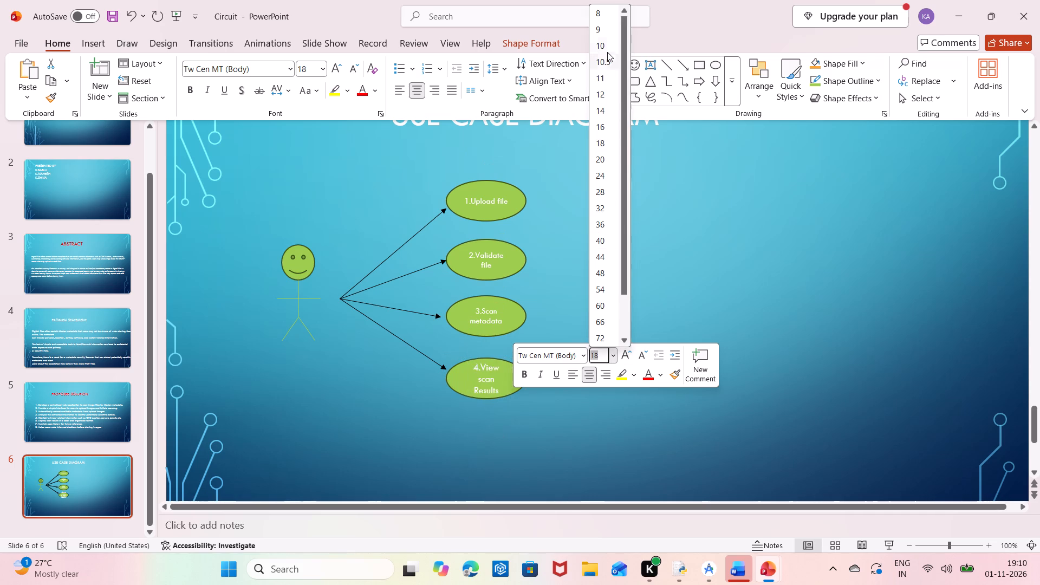
click(607, 50)
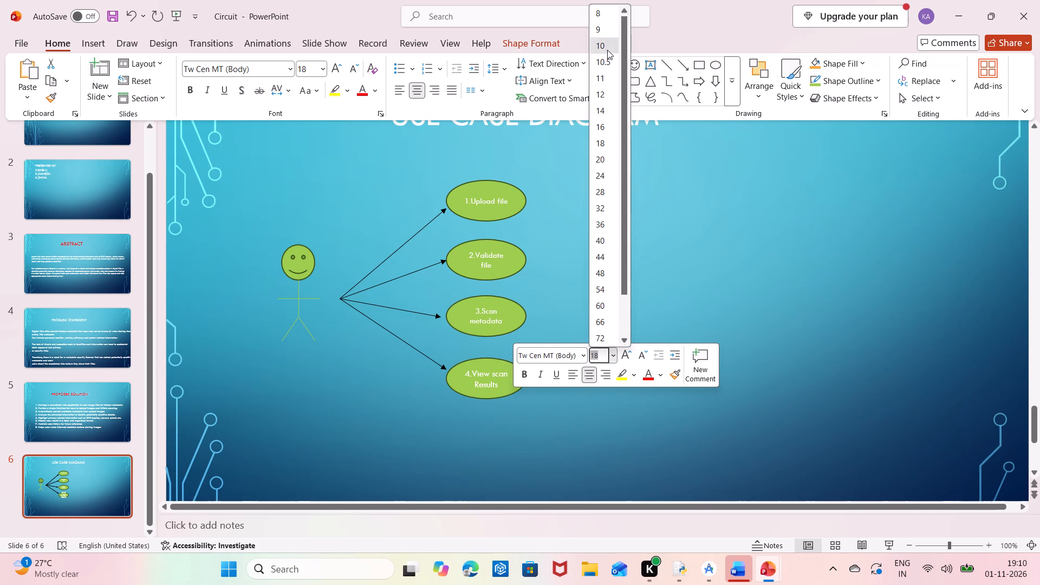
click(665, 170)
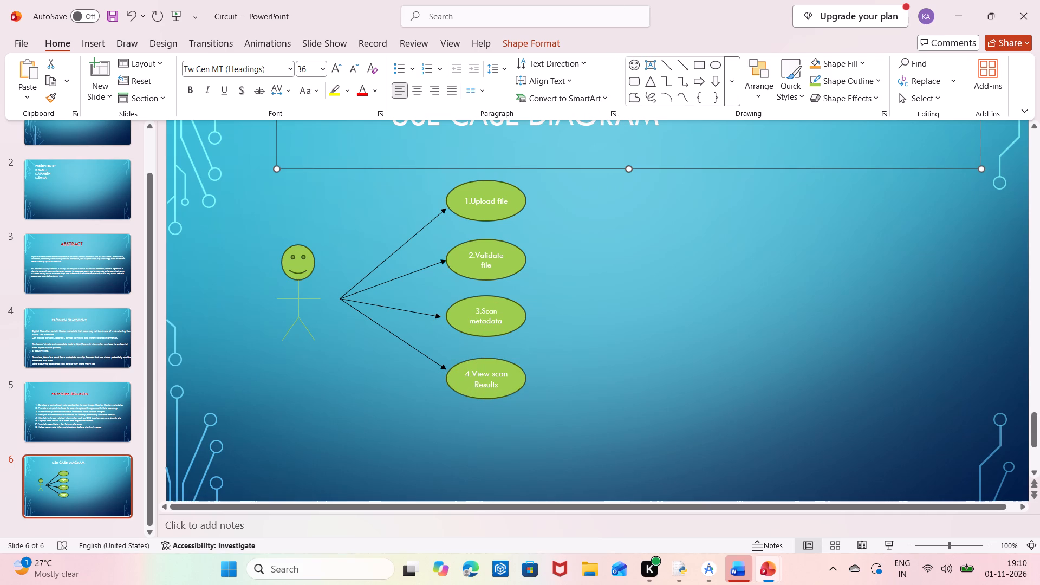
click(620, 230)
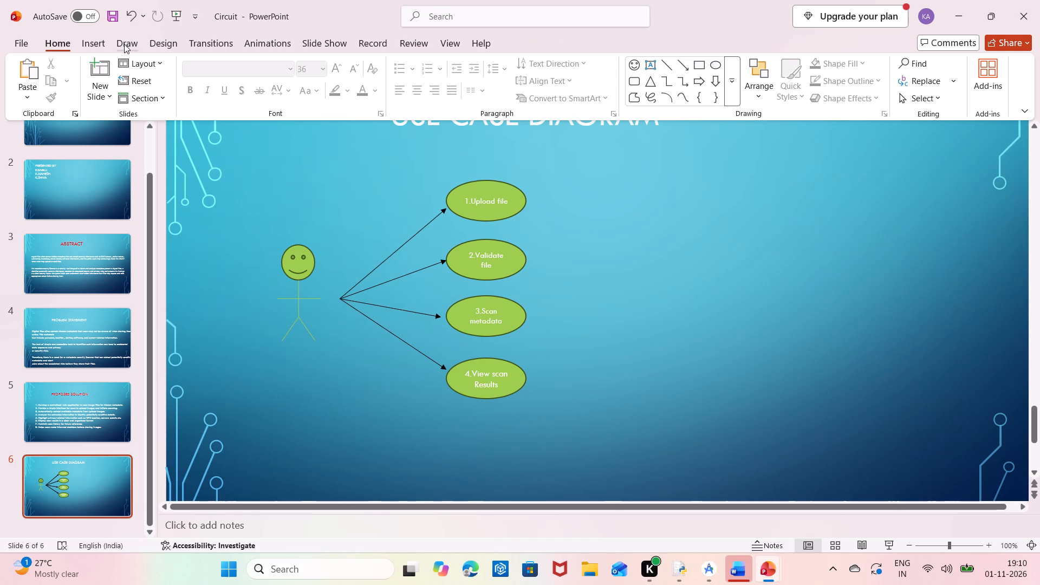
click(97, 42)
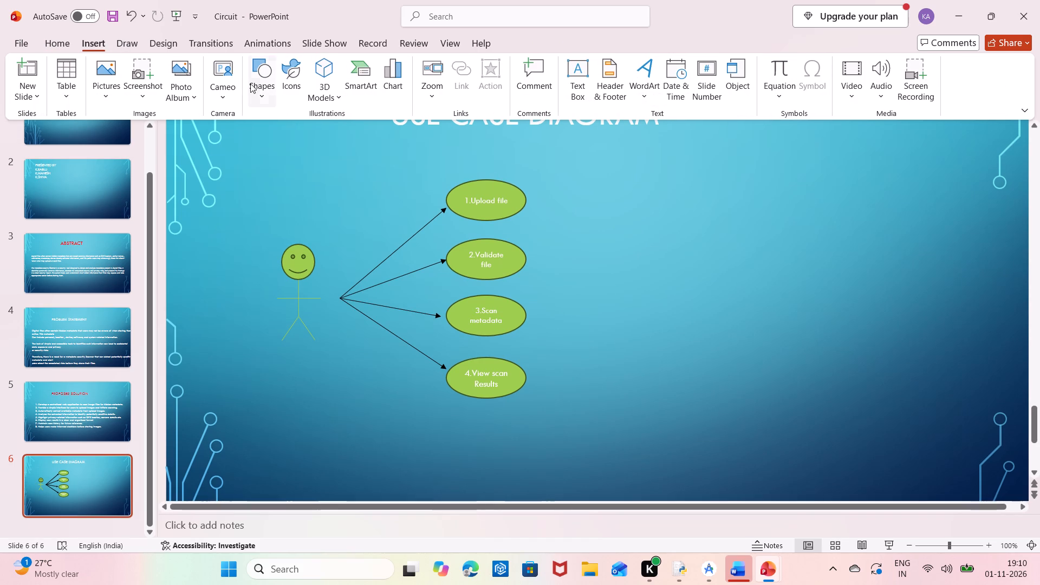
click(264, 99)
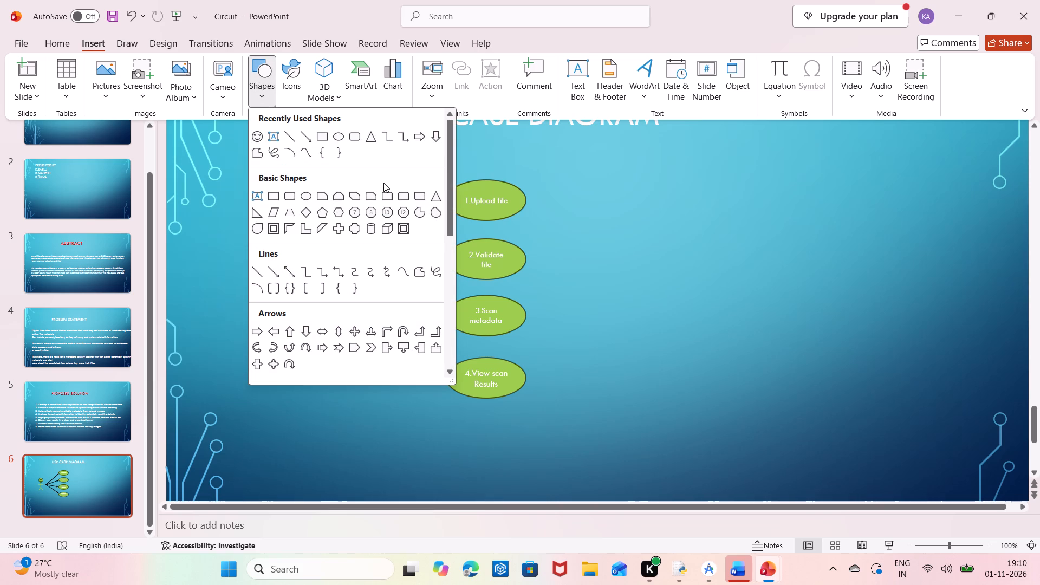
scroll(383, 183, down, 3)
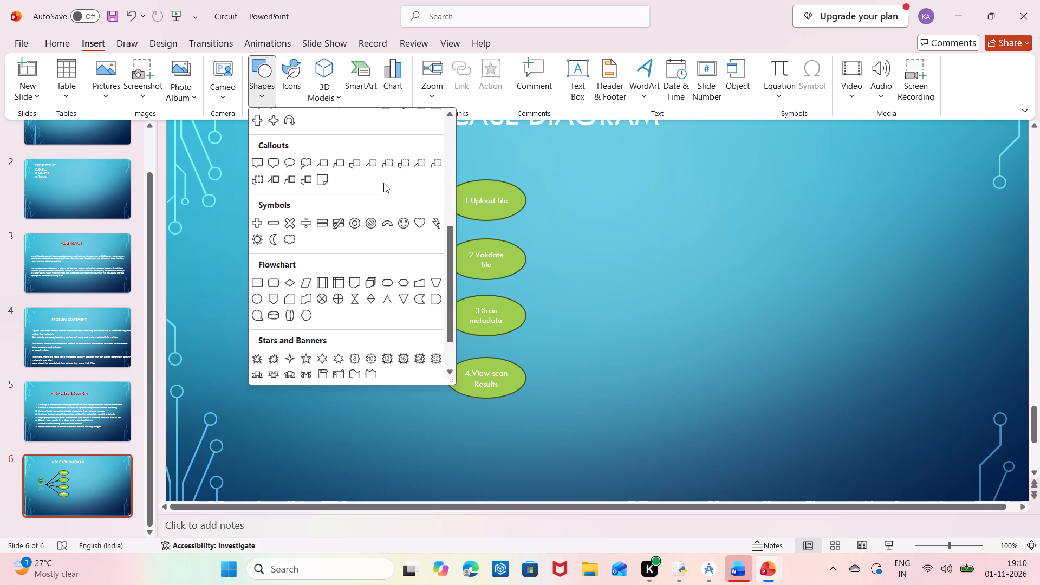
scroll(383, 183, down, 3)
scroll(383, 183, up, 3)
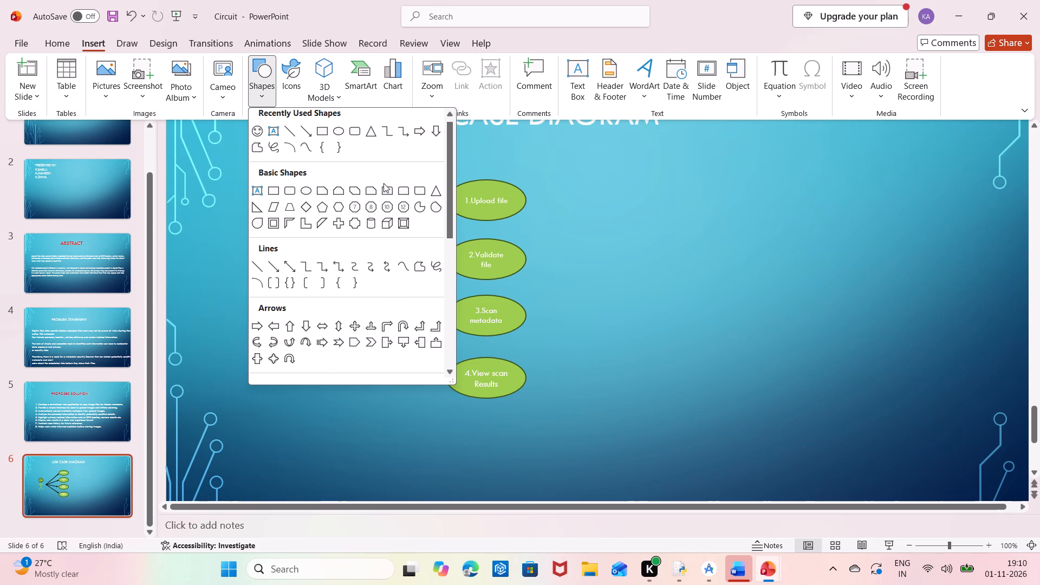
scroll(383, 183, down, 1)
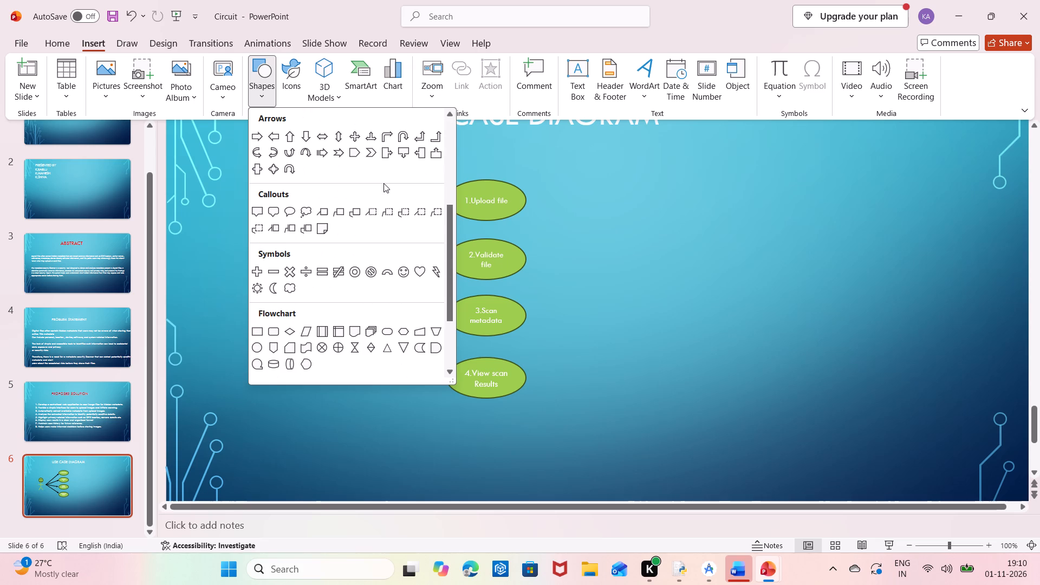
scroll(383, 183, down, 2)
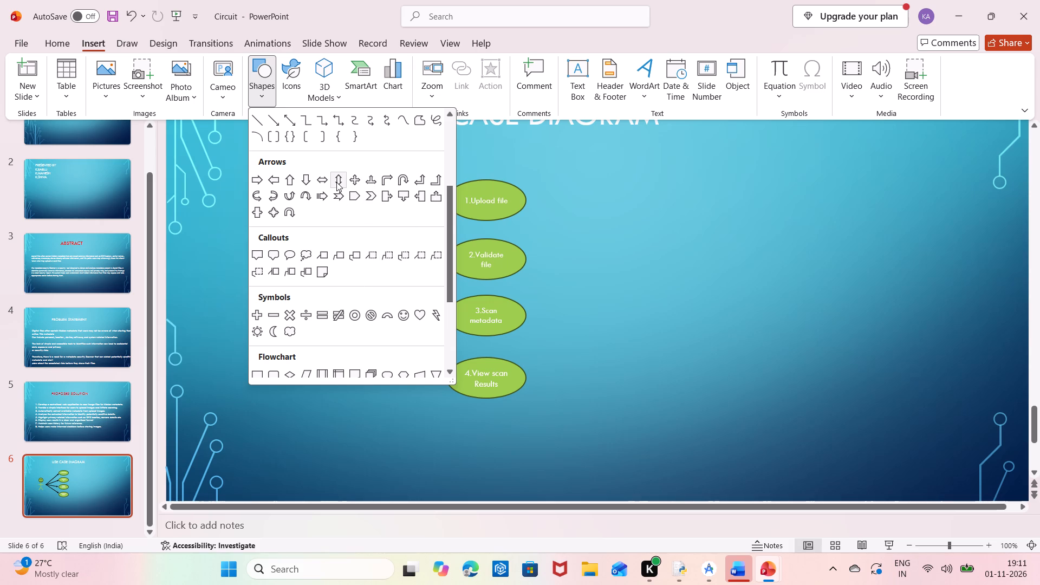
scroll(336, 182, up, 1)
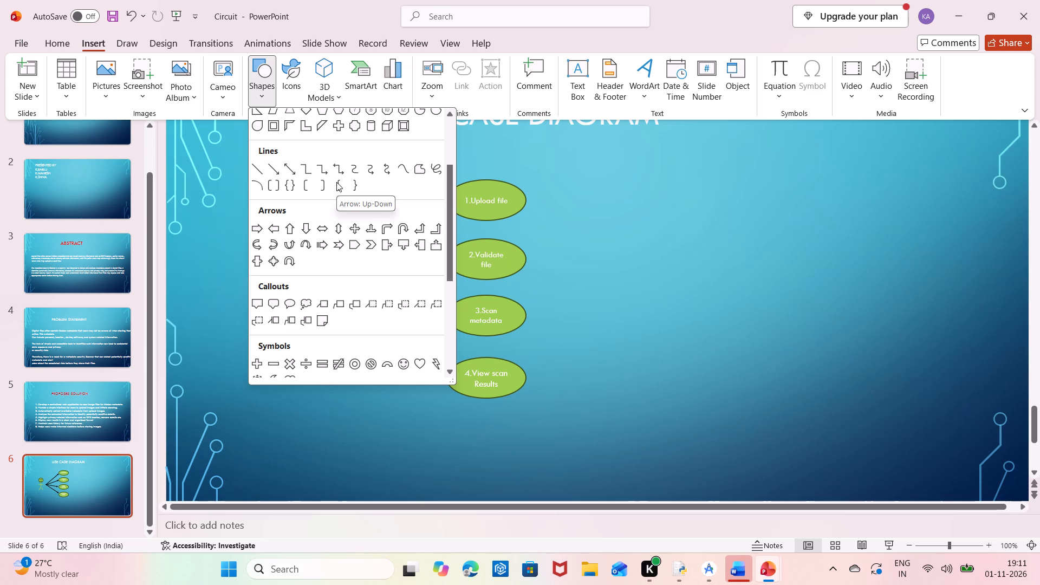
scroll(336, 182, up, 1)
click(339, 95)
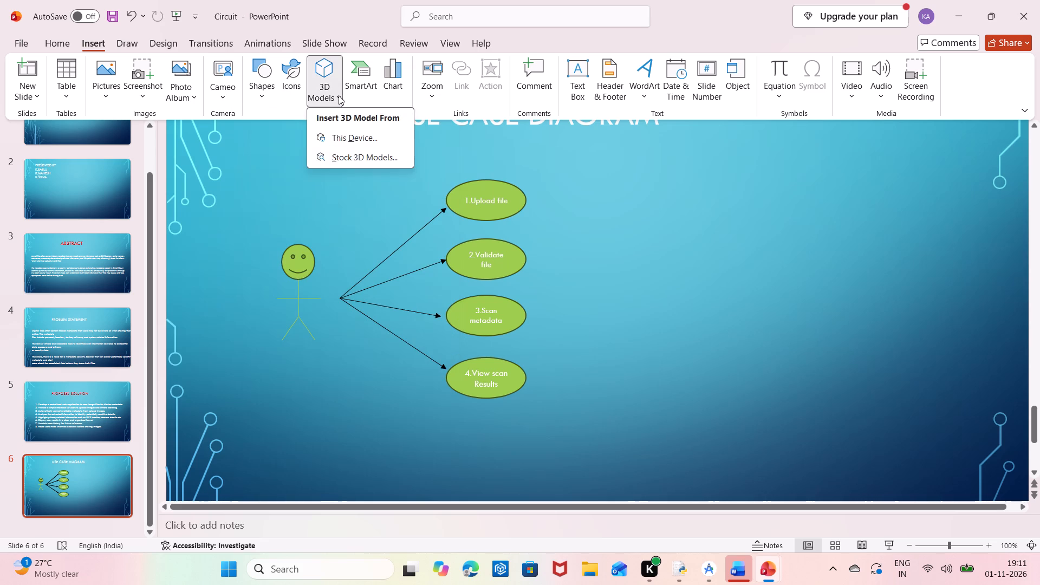
Insert a straight arrow rising away from beside the third oval, about 3.8 cm high and 4.7 cm wide.
click(261, 97)
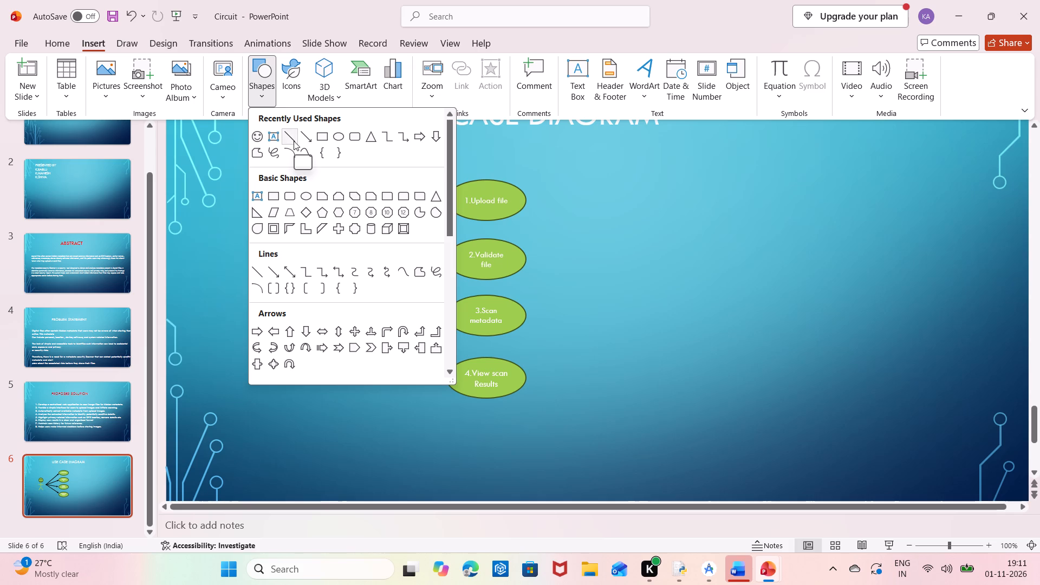
click(309, 142)
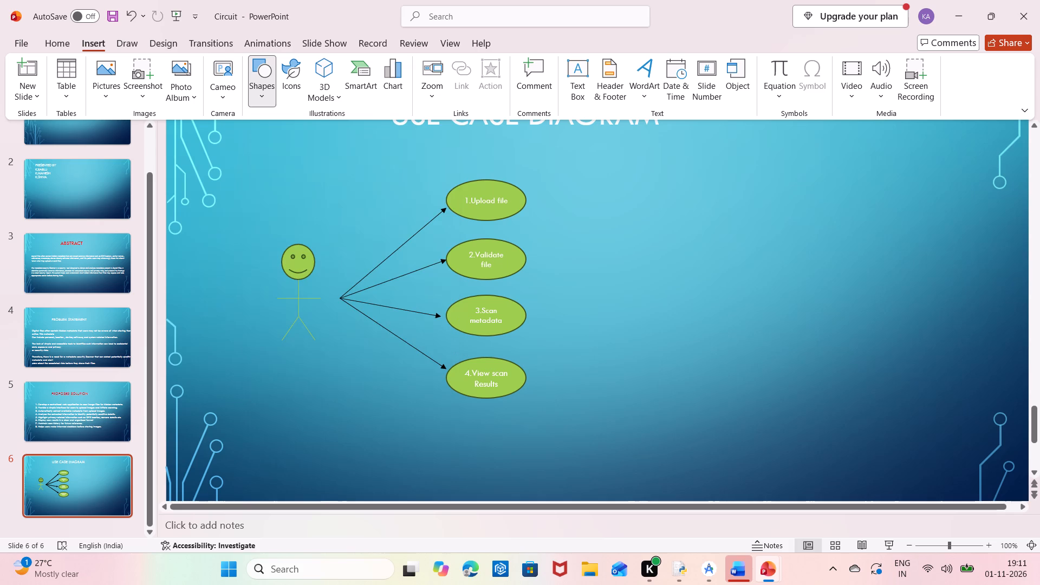
click(558, 201)
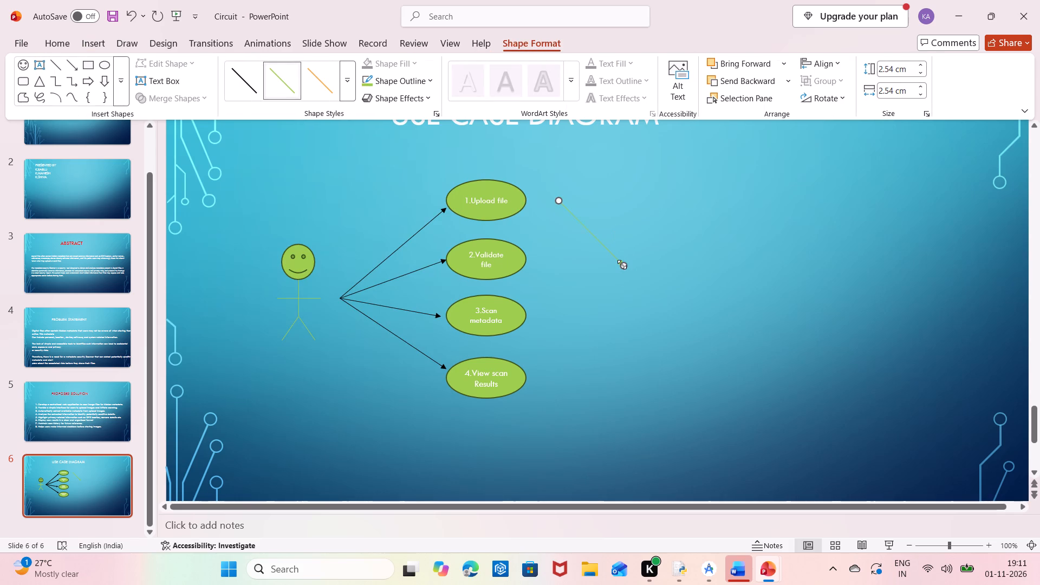
drag(622, 264, 653, 212)
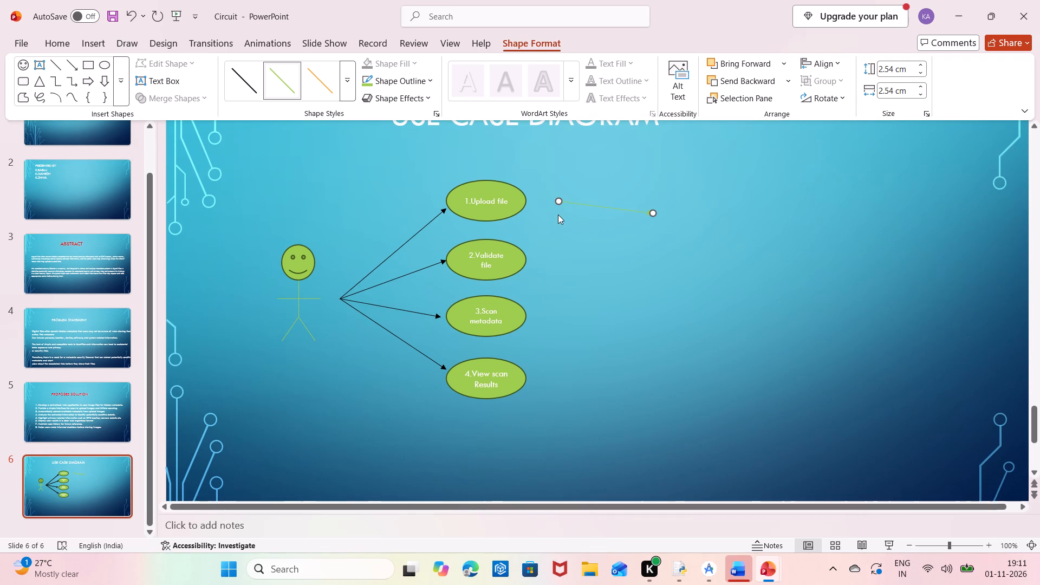
click(556, 200)
drag(556, 200, 536, 309)
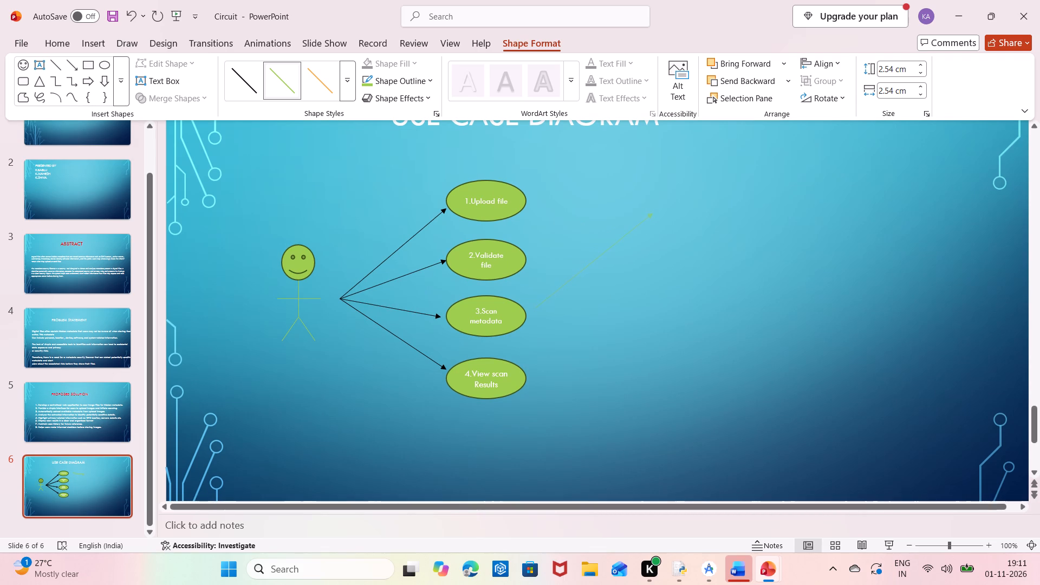
drag(536, 309, 534, 310)
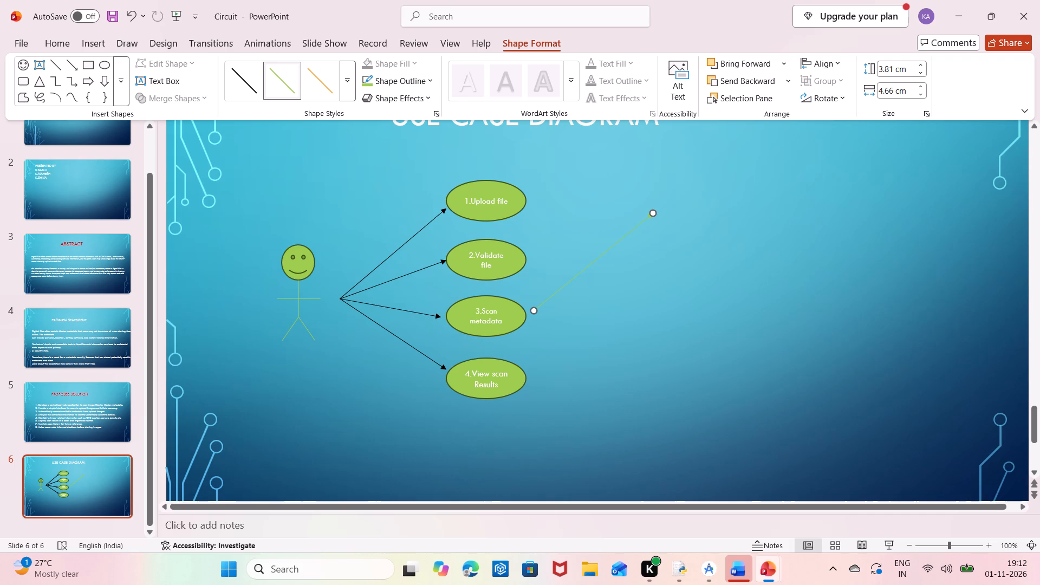
Shorten the new arrow by bringing its head closer to the ovals, roughly level with the second oval.
click(371, 125)
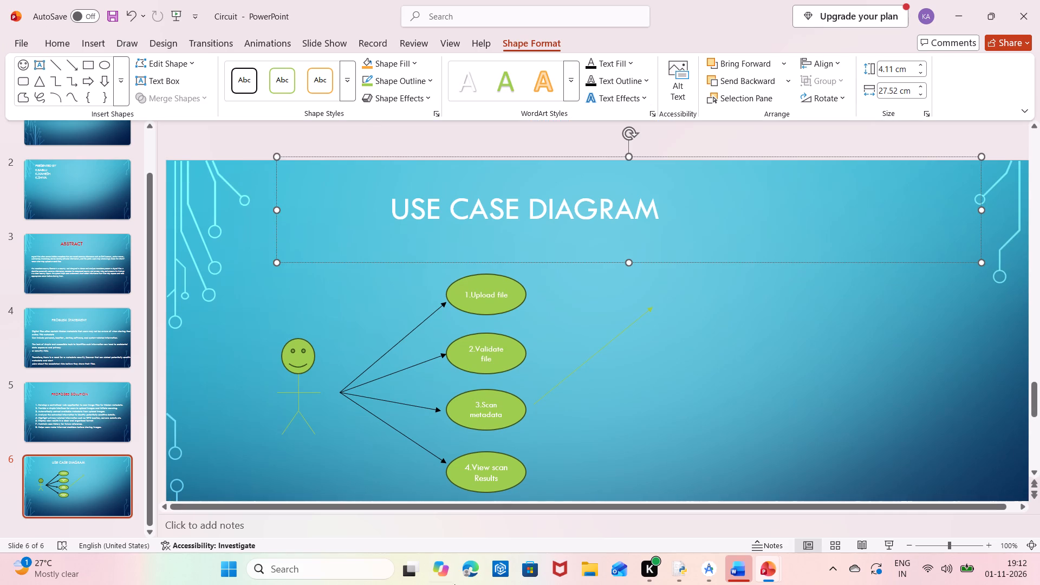
scroll(459, 367, down, 1)
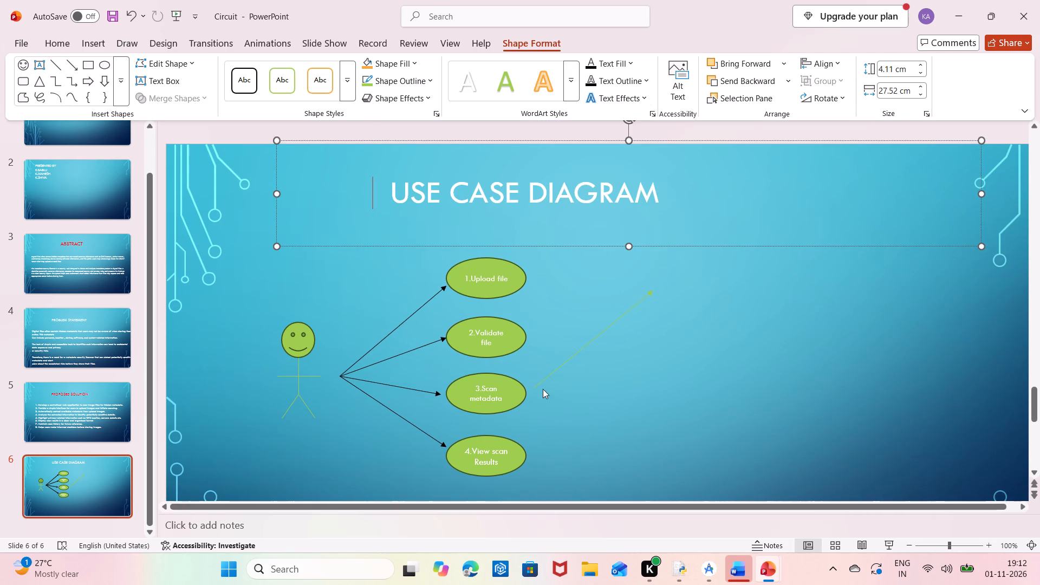
drag(533, 391, 537, 368)
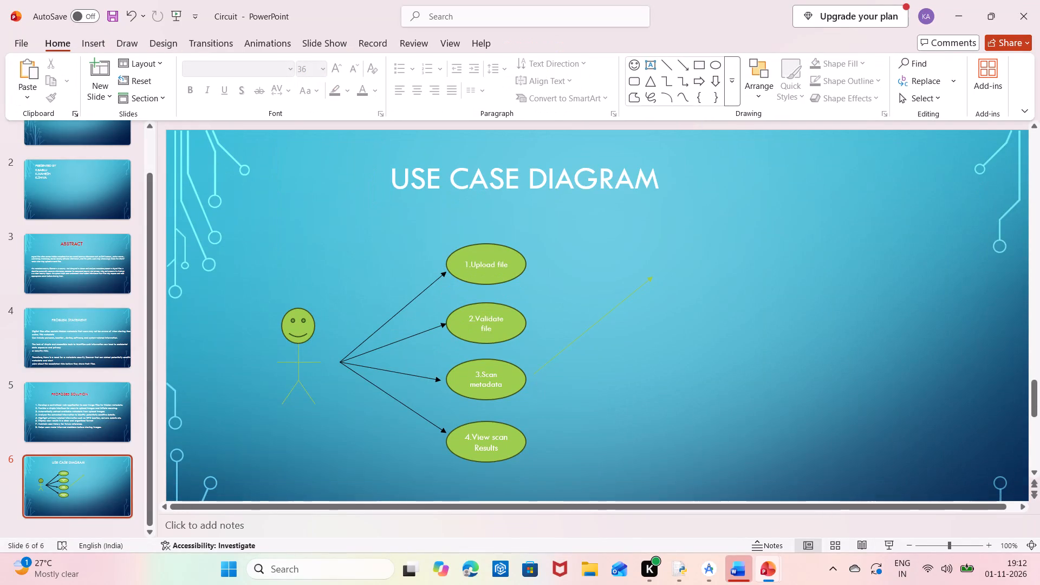
click(621, 399)
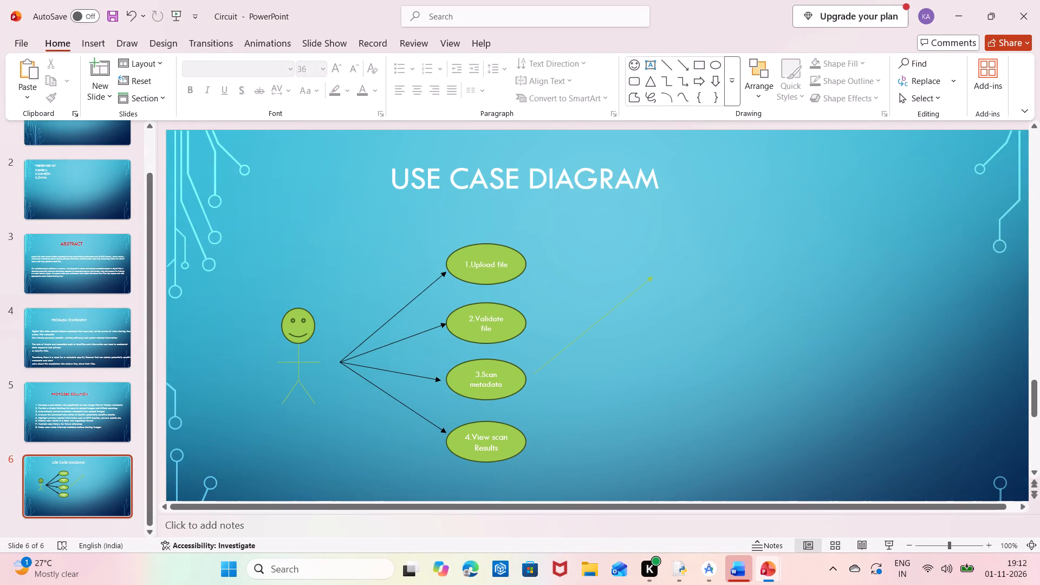
click(610, 314)
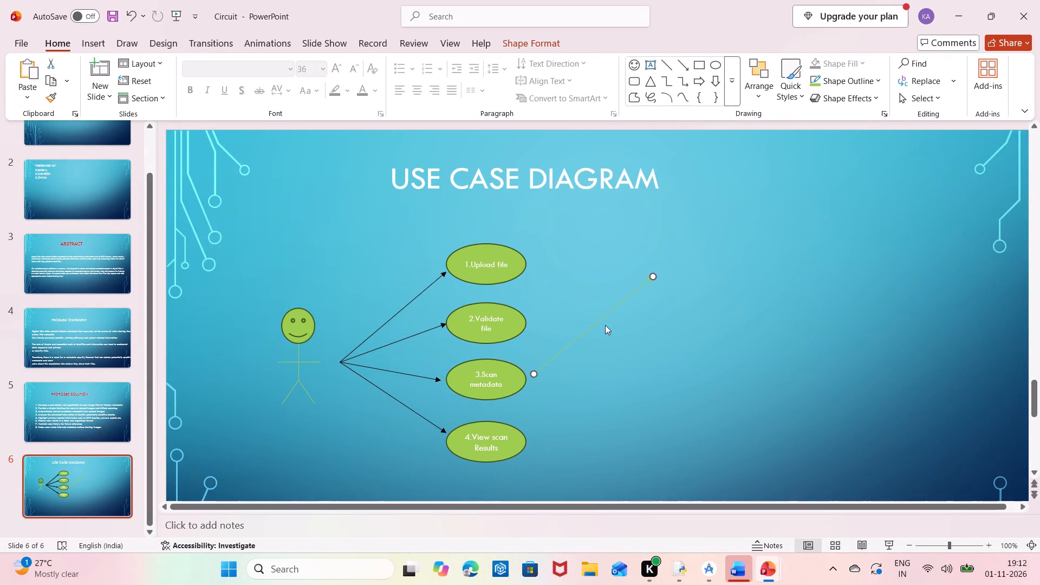
click(603, 323)
drag(652, 275, 637, 345)
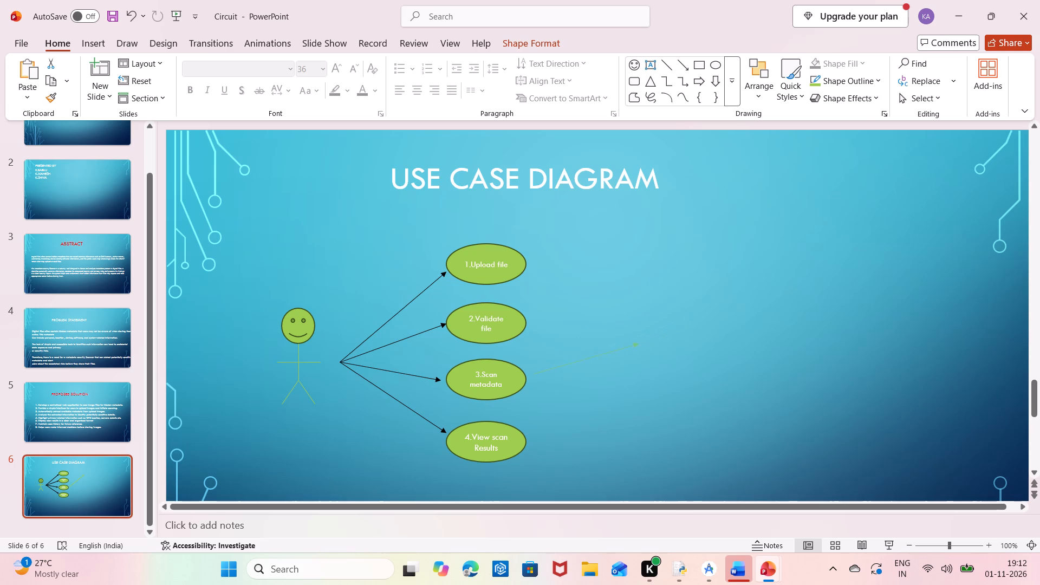
drag(637, 345, 614, 339)
drag(614, 339, 620, 318)
Set the new arrow's outline colour to black.
click(579, 341)
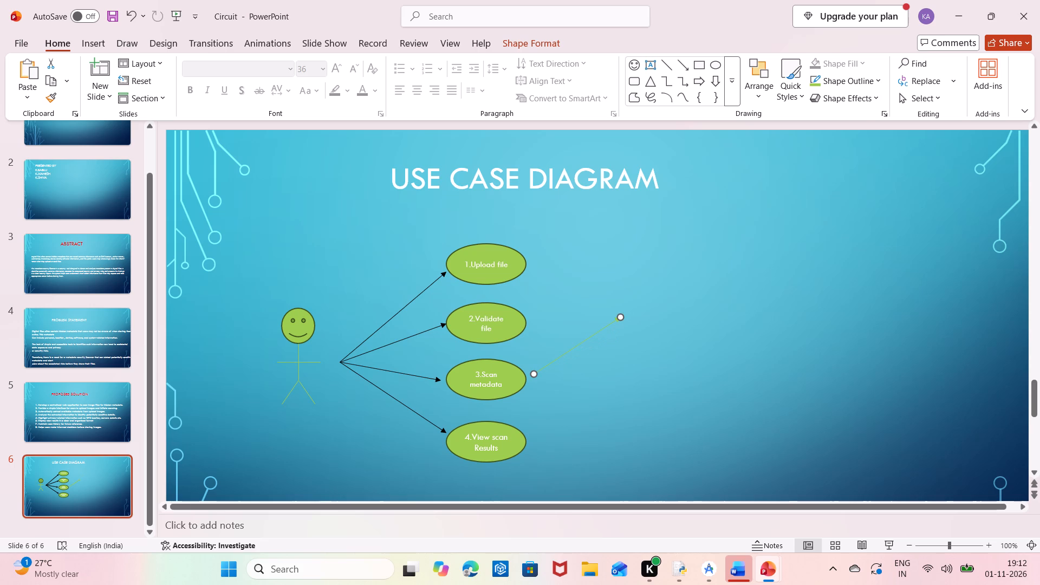
right_click(579, 342)
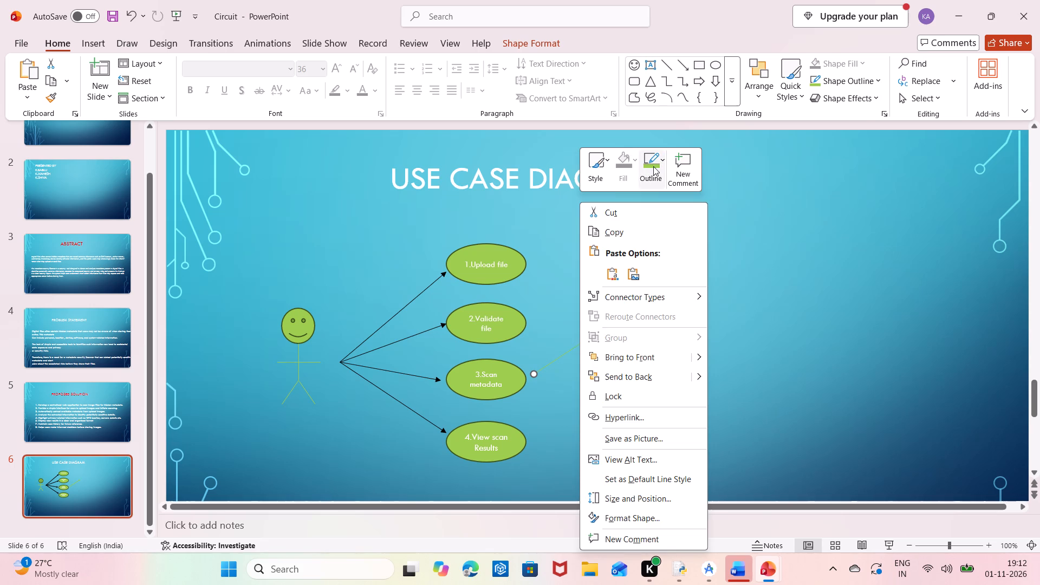
click(665, 160)
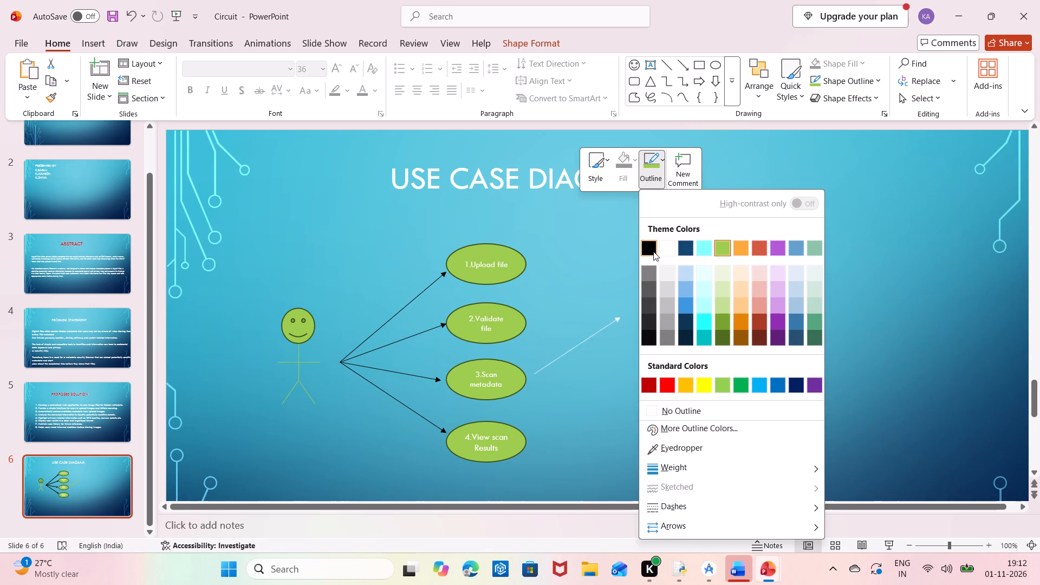
click(652, 250)
click(629, 381)
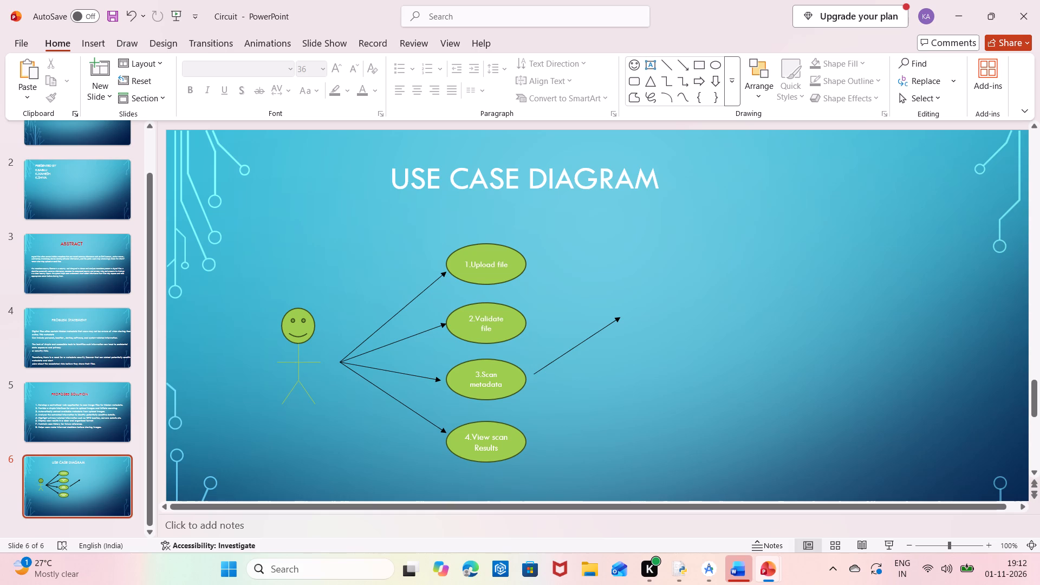
Move the black arrow so its tail touches the "3.Scan metadata" oval, and readjust its head level with the second oval.
drag(536, 373, 528, 368)
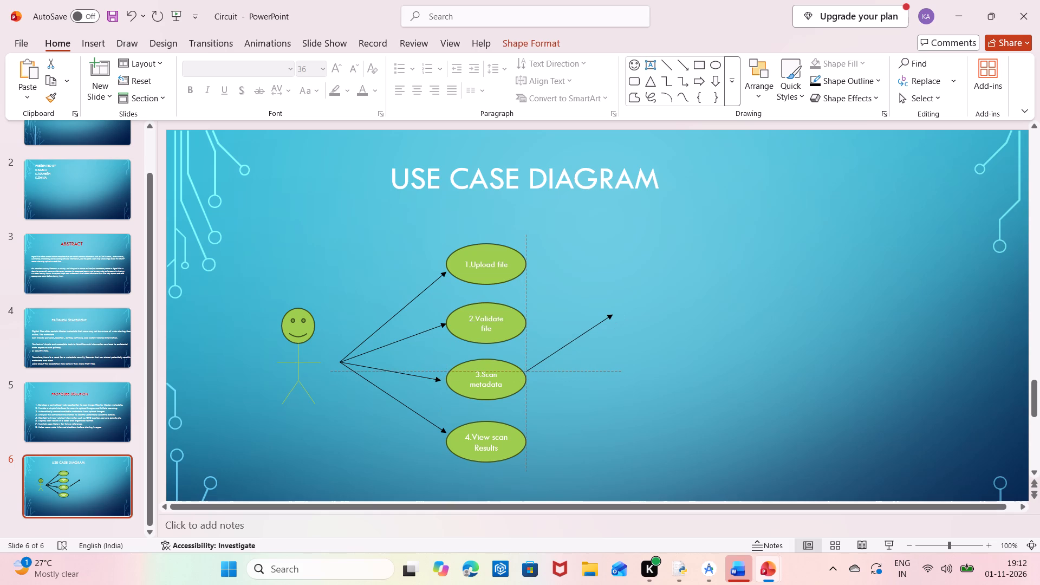
drag(528, 368, 533, 368)
drag(533, 368, 528, 367)
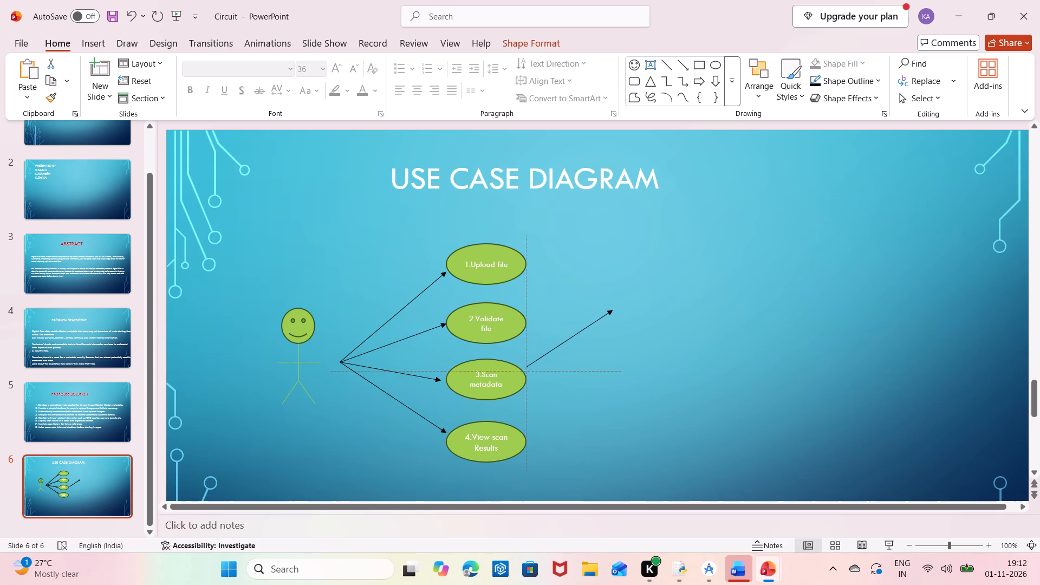
drag(528, 367, 522, 366)
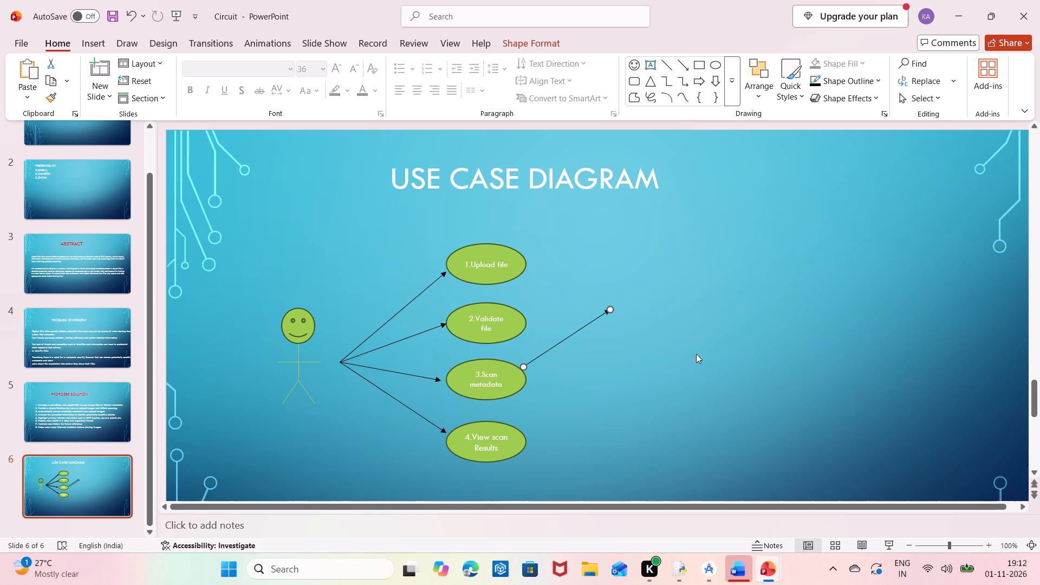
drag(608, 309, 619, 316)
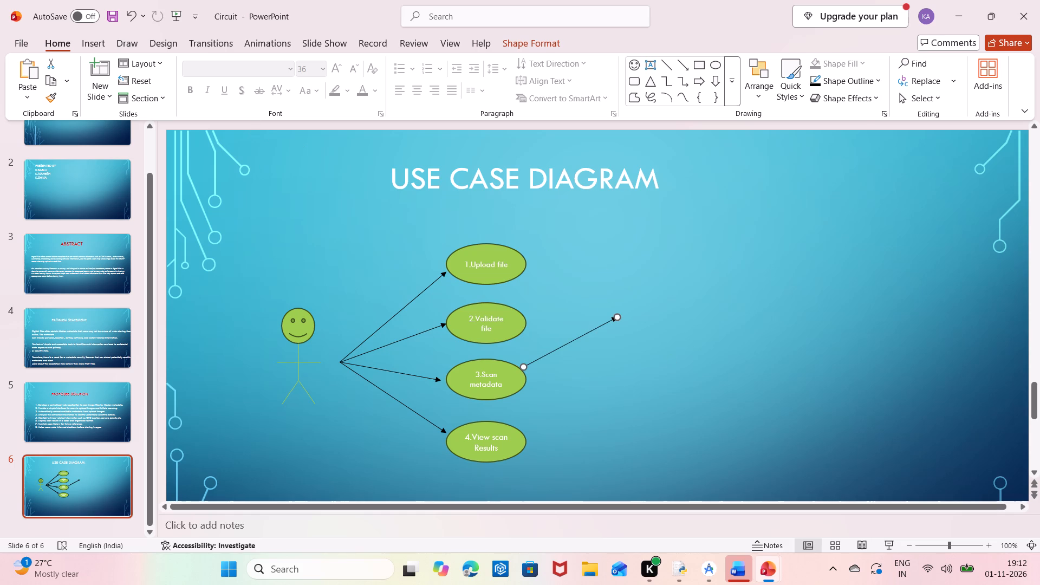
Enter the label USER in the empty text box below the stick figure.
click(305, 233)
click(259, 411)
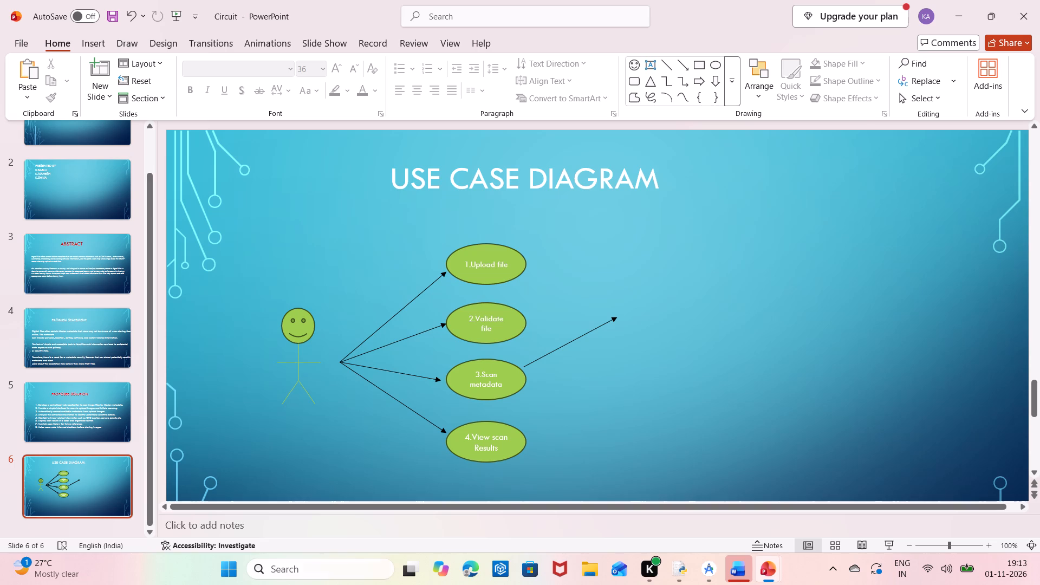
double_click(292, 427)
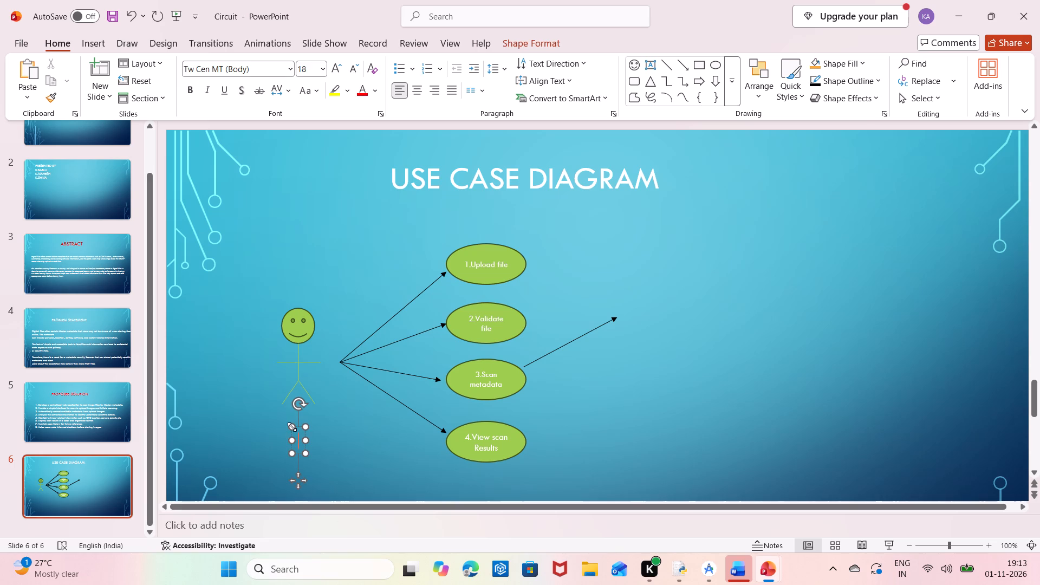
text(User)
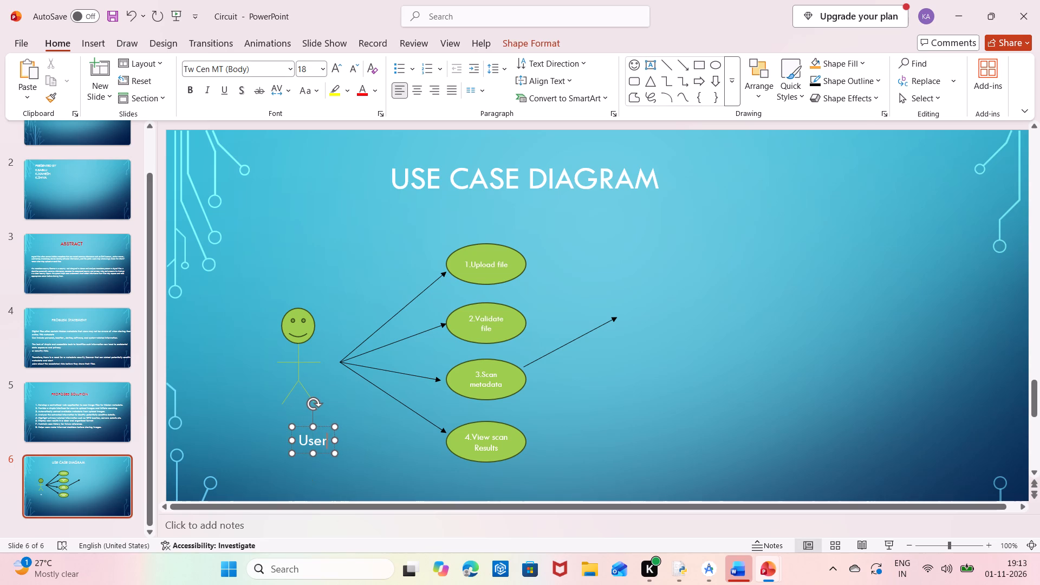
key(BackSpace)
key(BackSpace)
key(BackSpace)
text(SER)
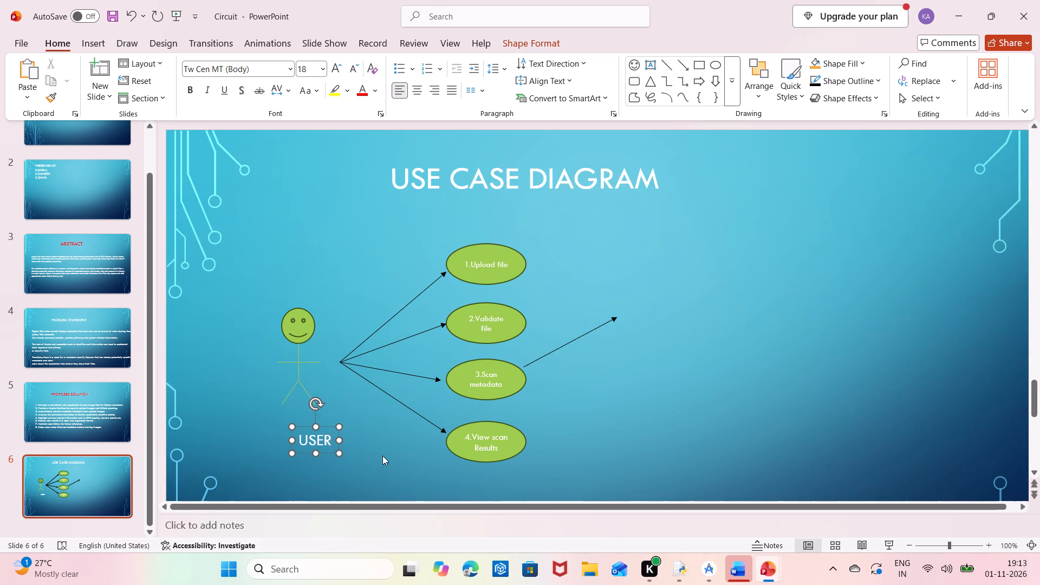
Move the USER label up so it sits directly beneath the stick figure's legs.
click(294, 419)
drag(311, 439, 304, 421)
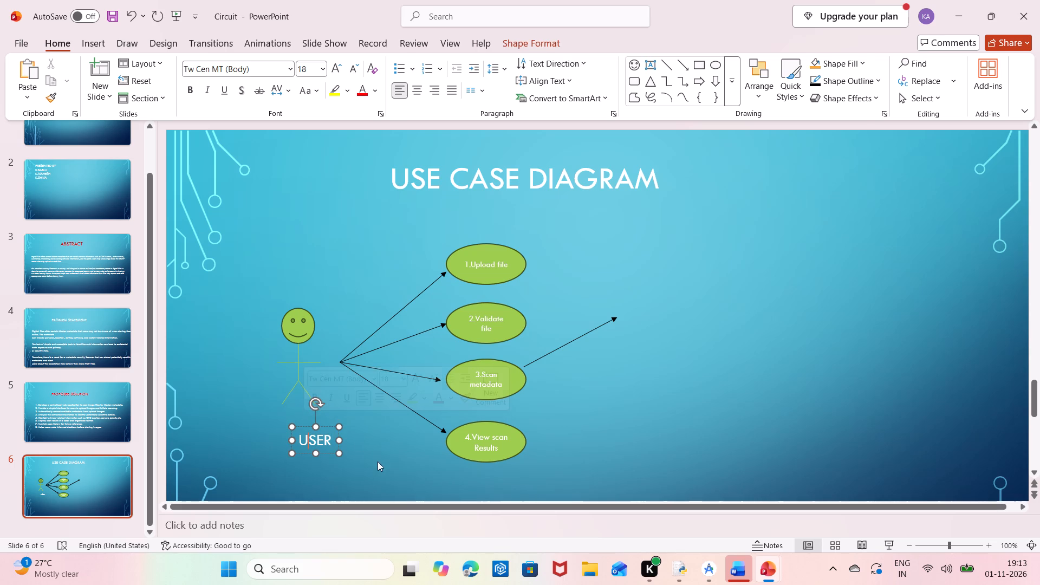
click(357, 470)
click(327, 444)
click(334, 426)
drag(334, 432, 304, 417)
right_drag(331, 426, 327, 421)
click(427, 482)
click(323, 445)
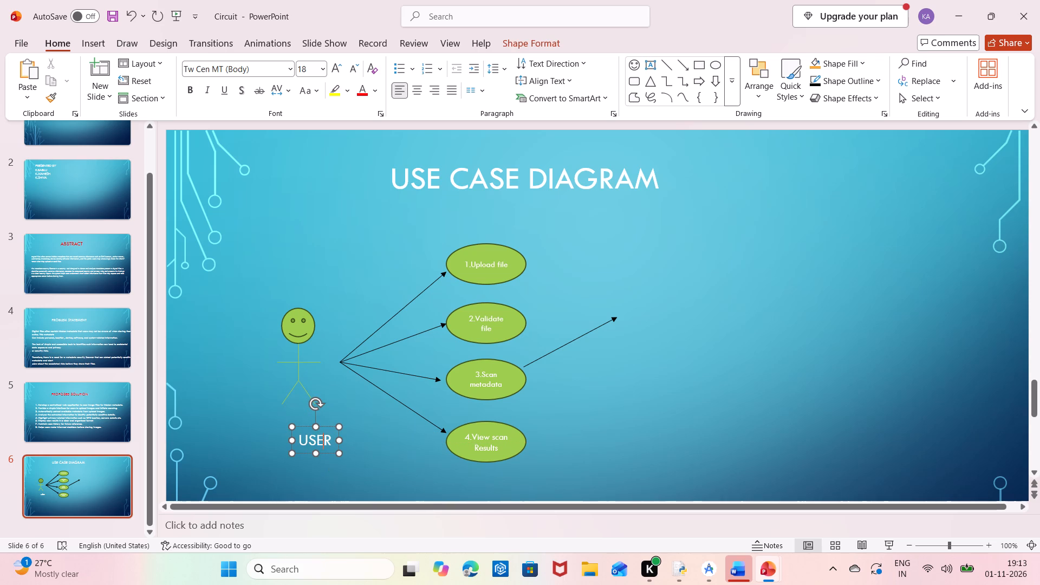
drag(334, 443, 312, 425)
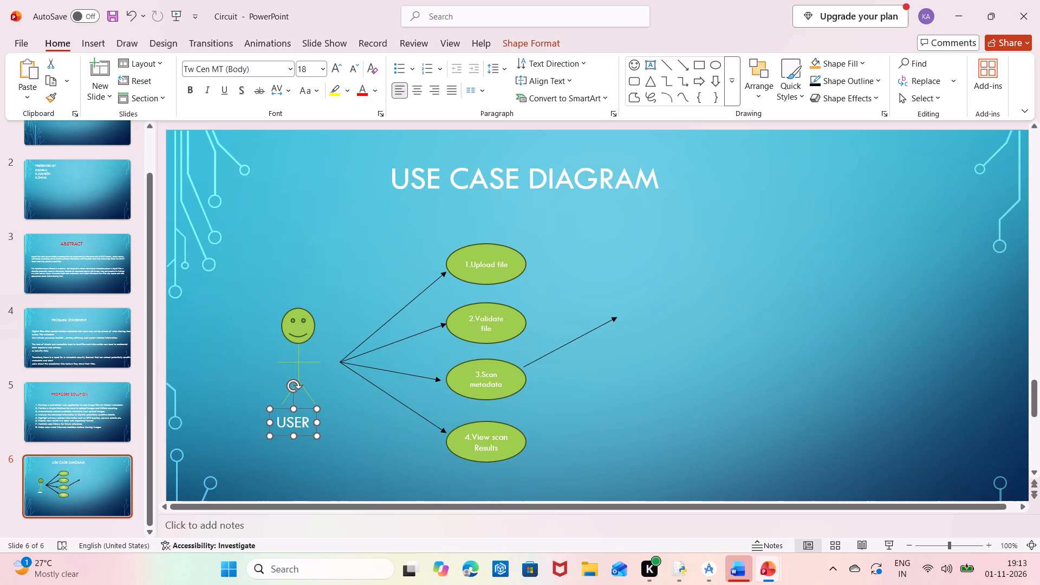
Make the USER label bold and set its font colour to black.
click(308, 429)
right_click(308, 430)
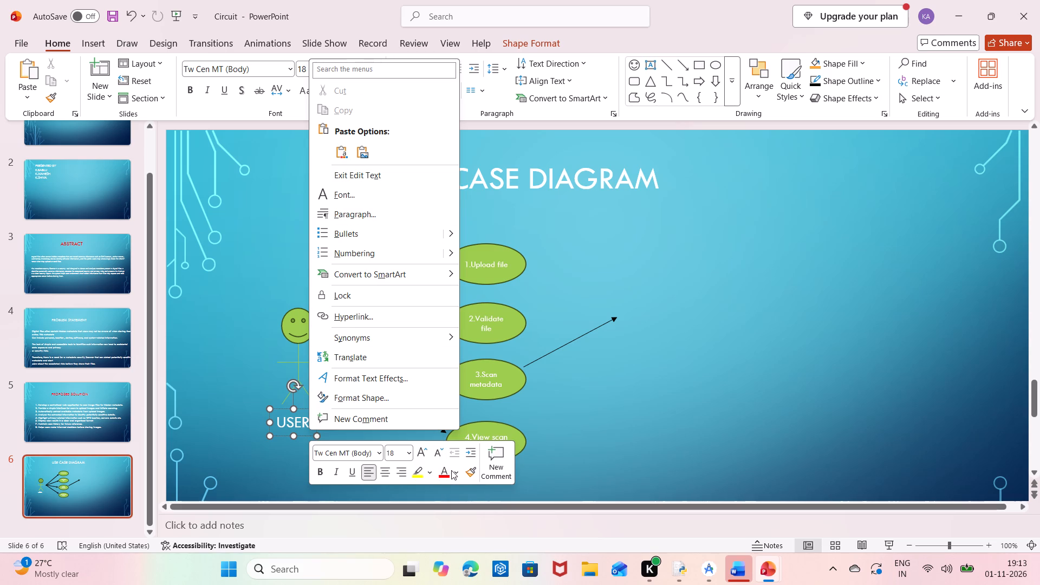
click(590, 422)
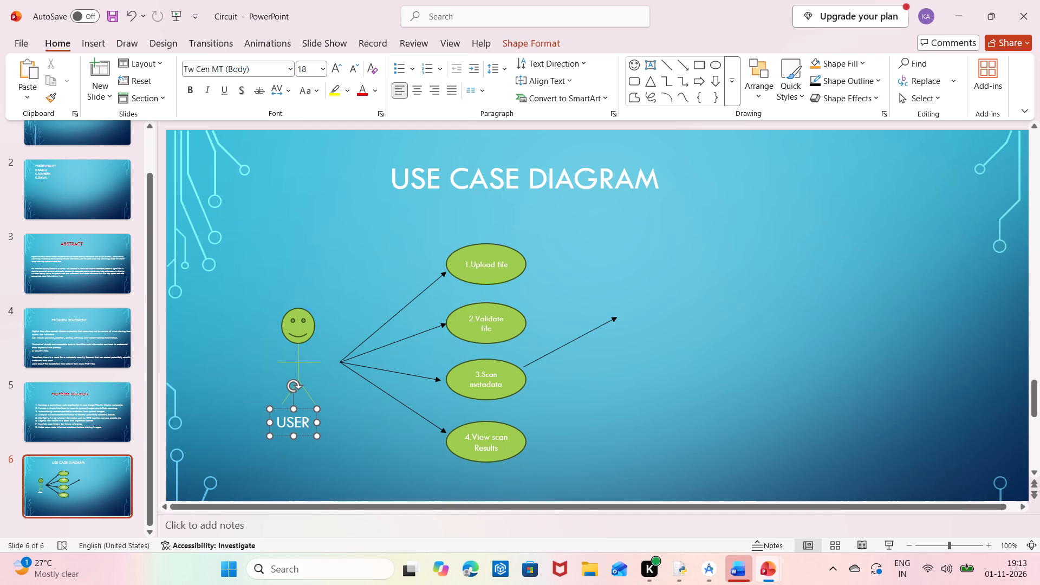
drag(278, 425, 346, 433)
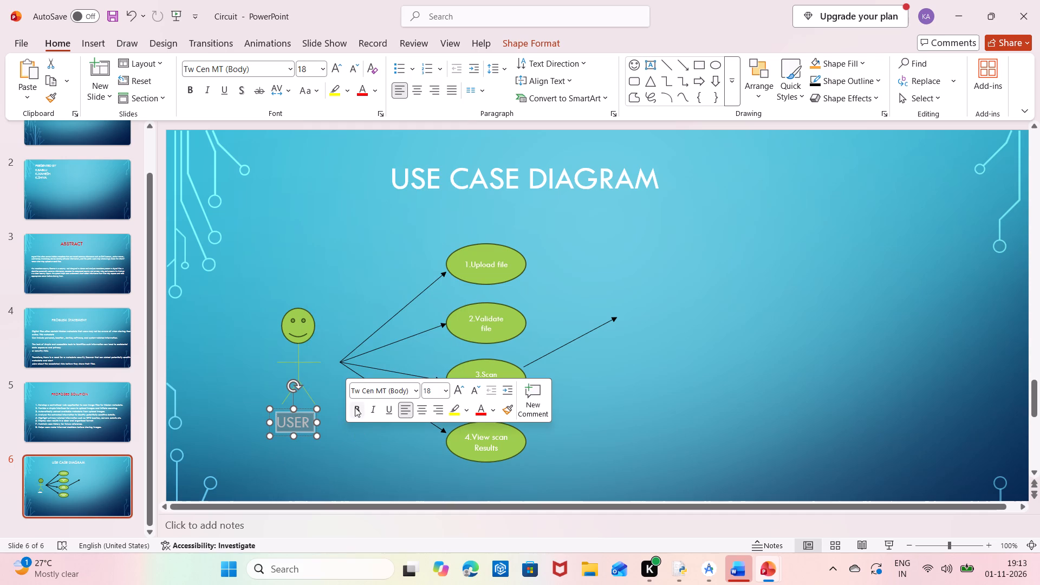
click(355, 409)
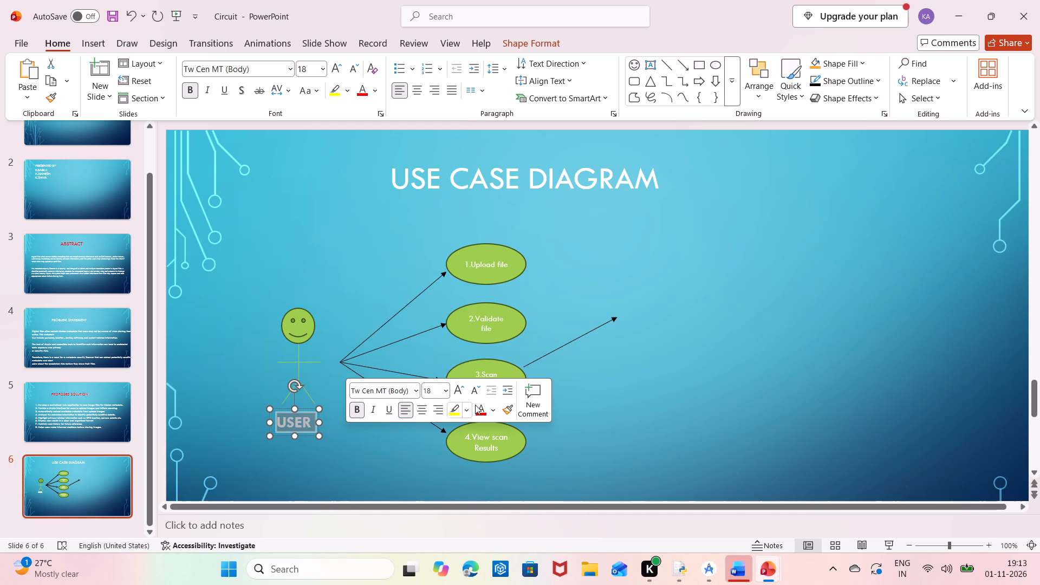
click(481, 413)
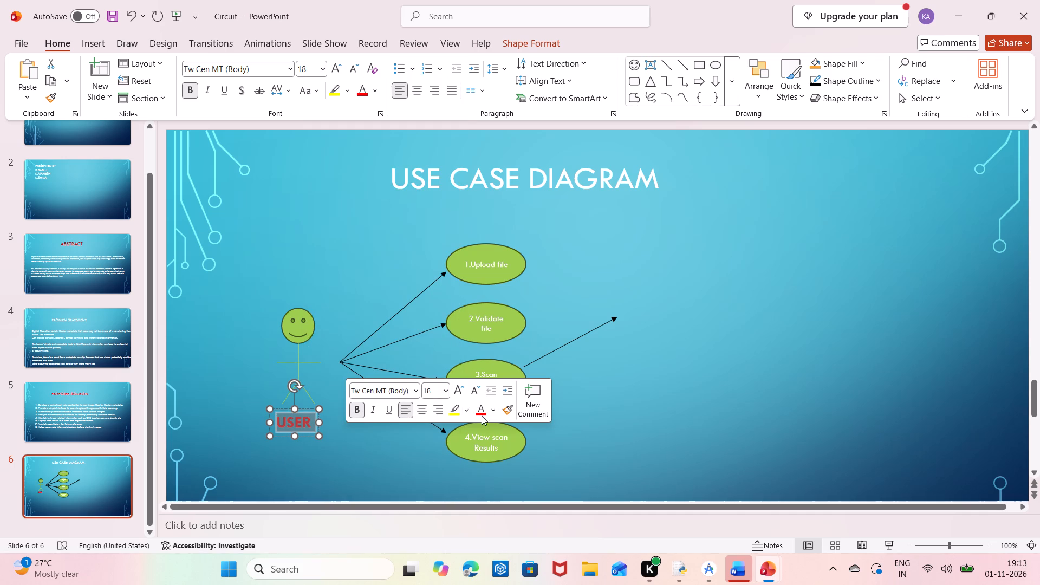
click(491, 414)
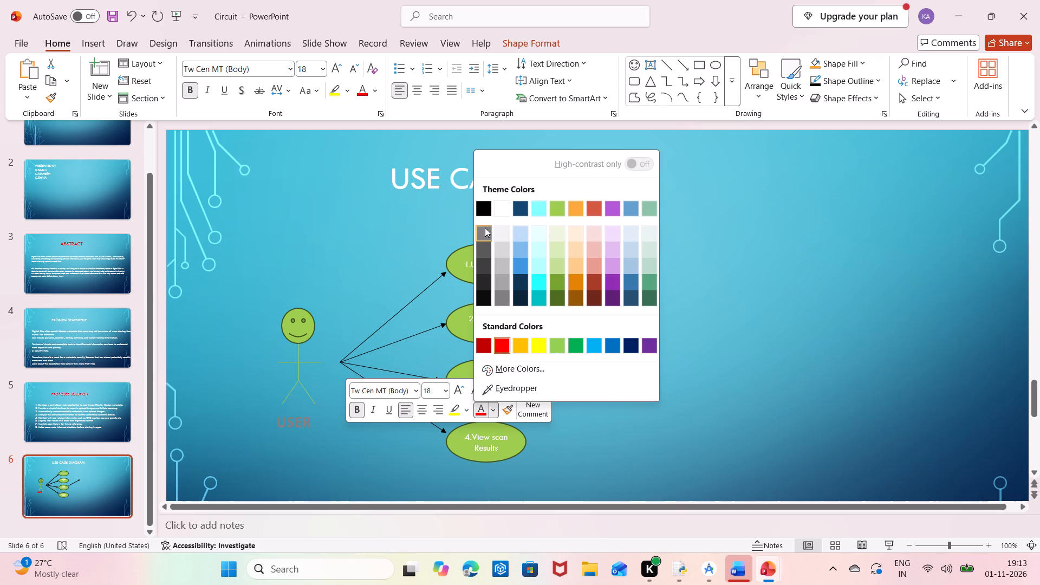
click(489, 209)
click(764, 249)
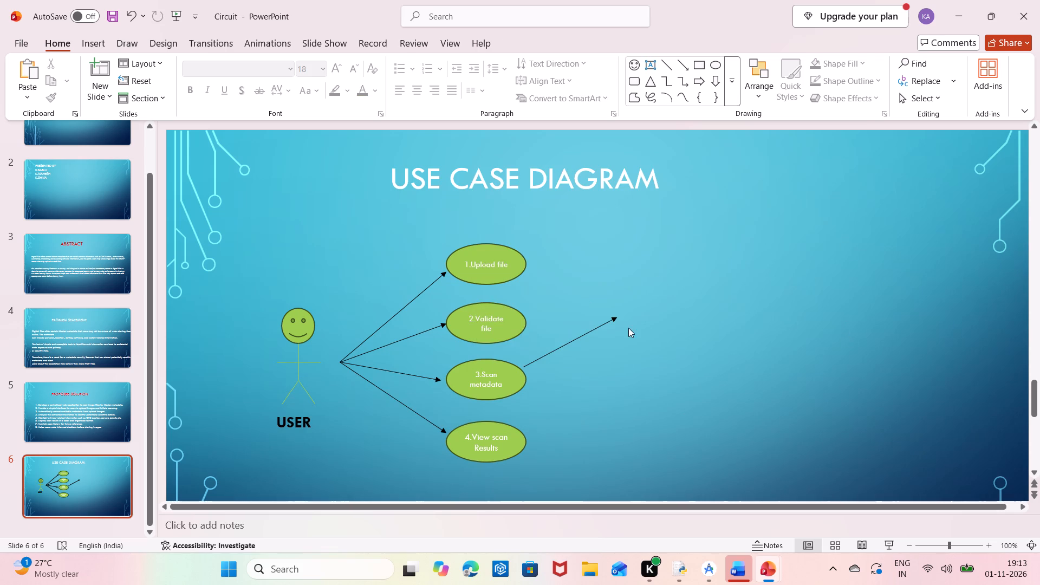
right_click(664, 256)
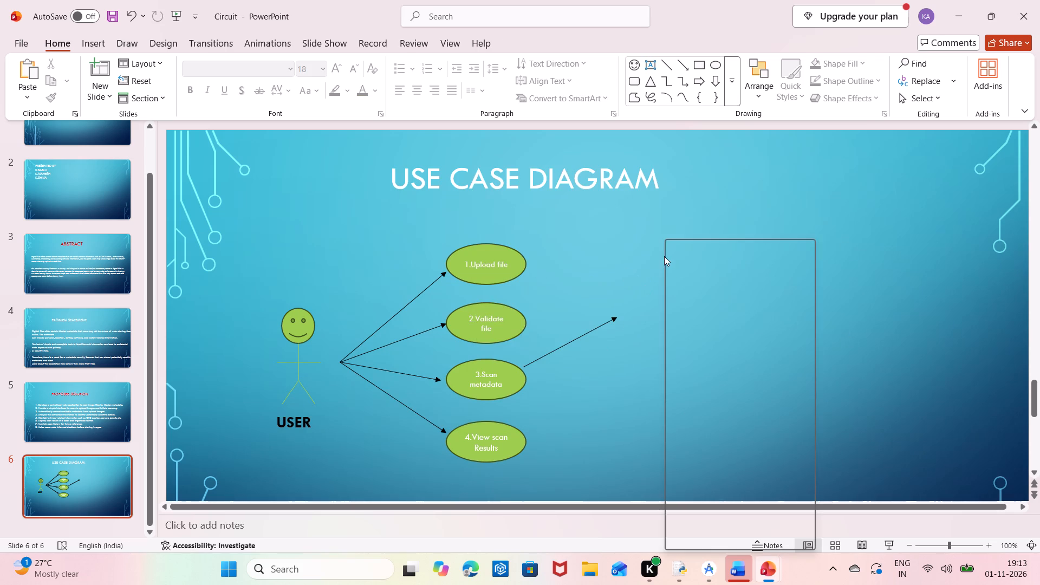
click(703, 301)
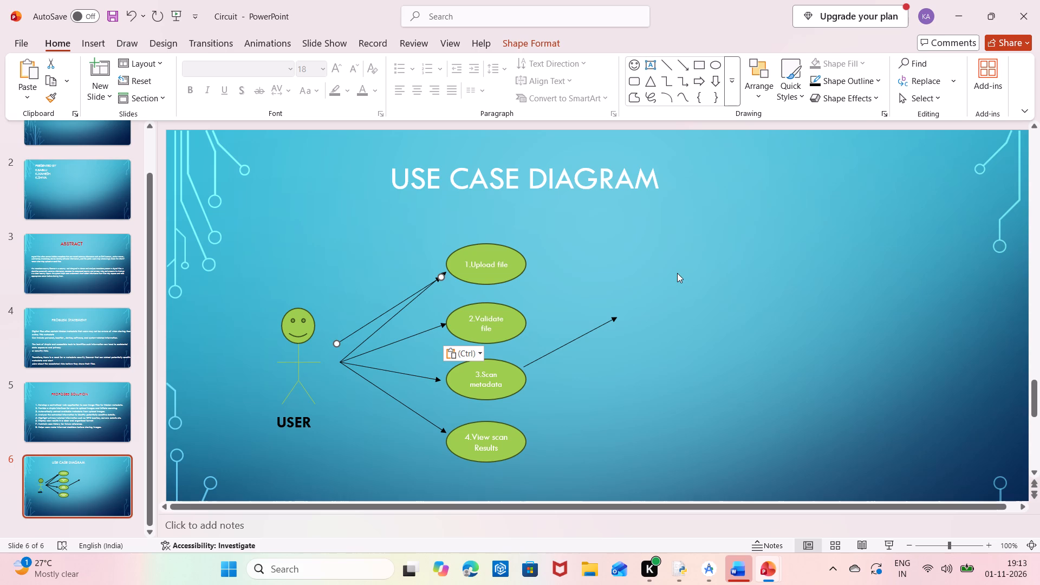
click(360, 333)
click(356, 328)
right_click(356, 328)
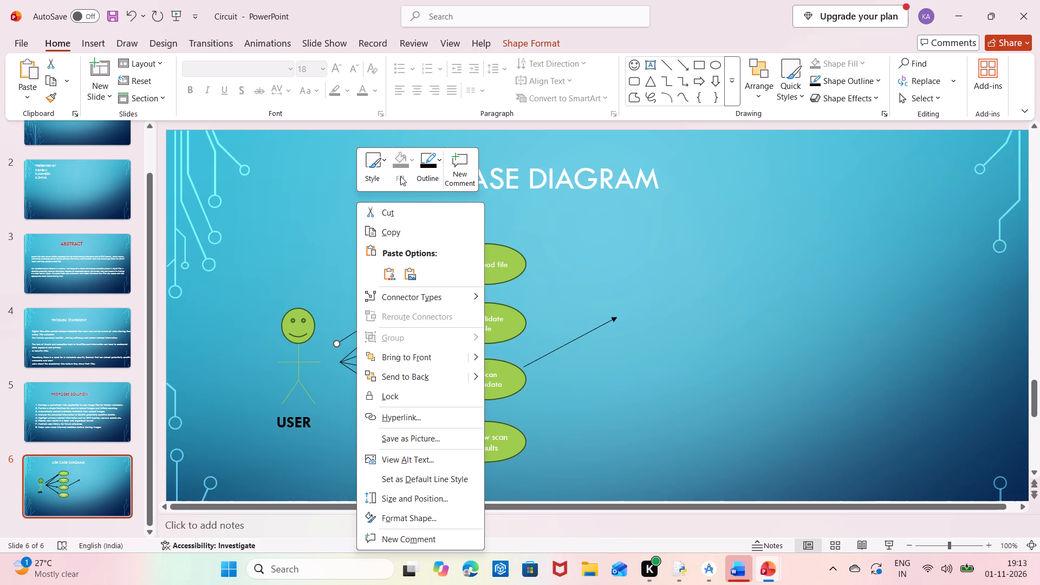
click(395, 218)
Duplicate the "1.Upload file" oval and place the copy at the head of the arrow coming from "3.Scan metadata".
click(472, 271)
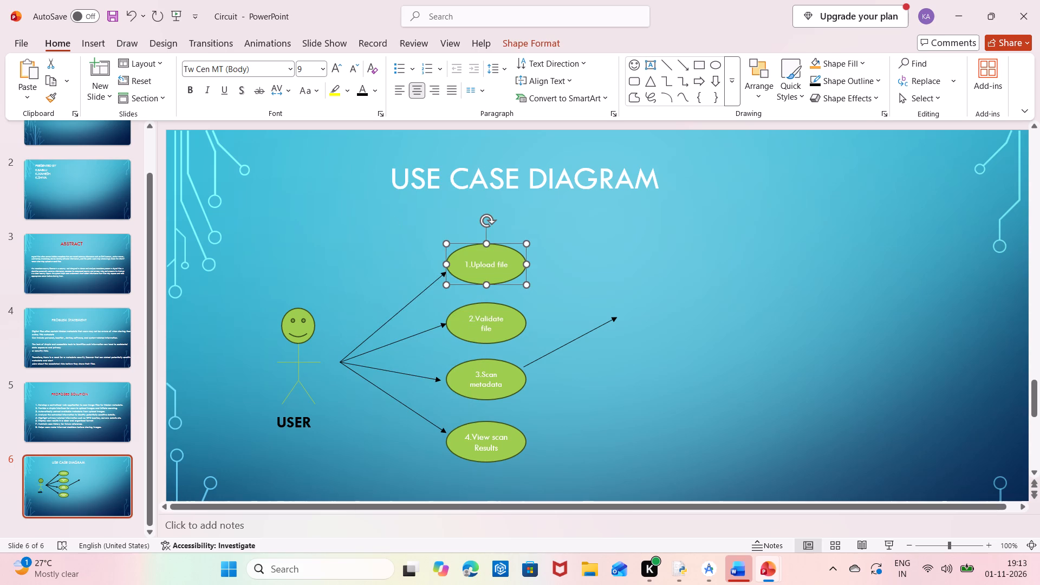
right_drag(488, 276, 487, 281)
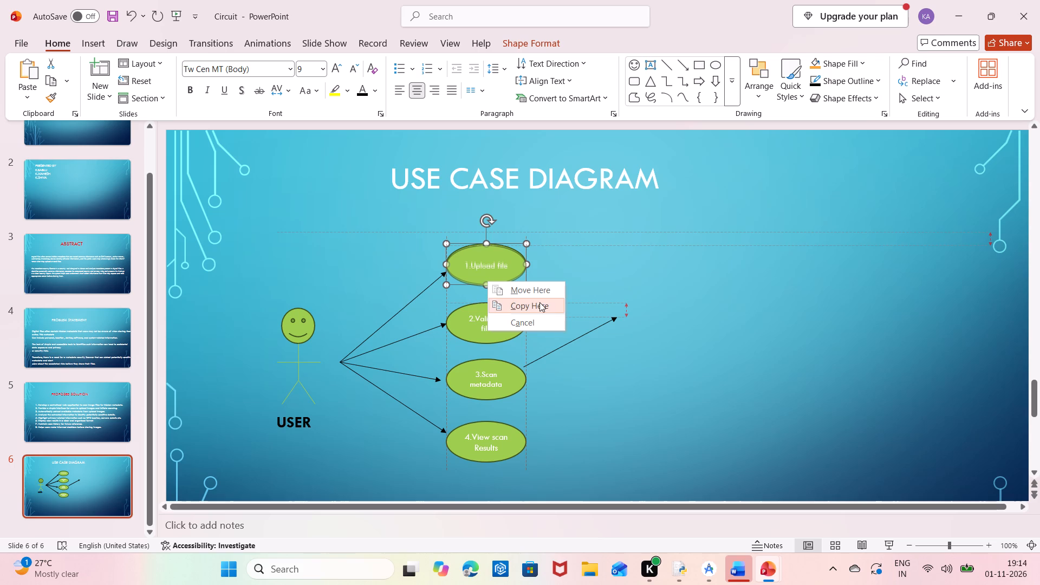
click(539, 302)
drag(523, 282, 691, 291)
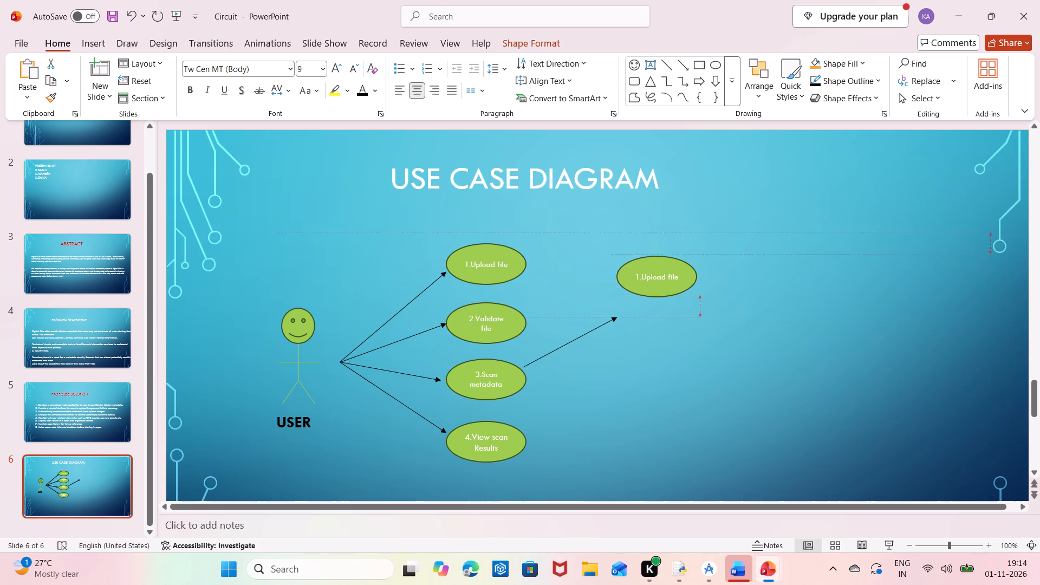
drag(691, 291, 695, 333)
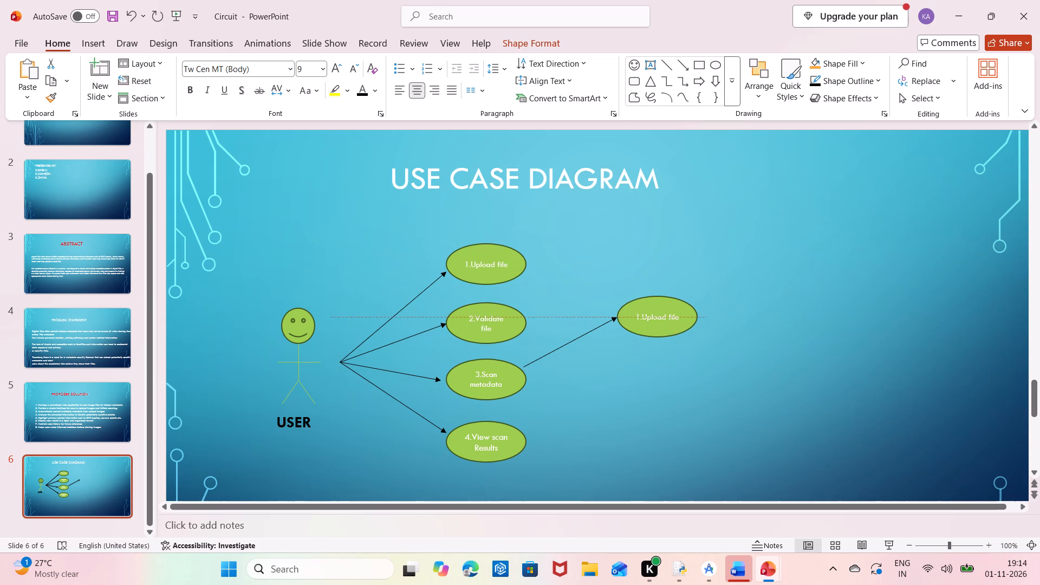
drag(695, 333, 700, 323)
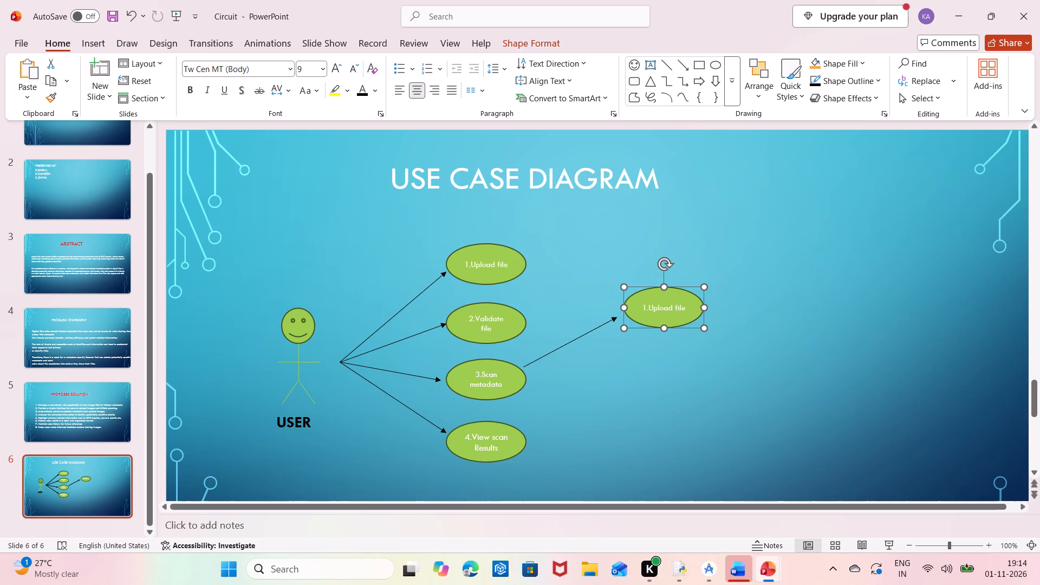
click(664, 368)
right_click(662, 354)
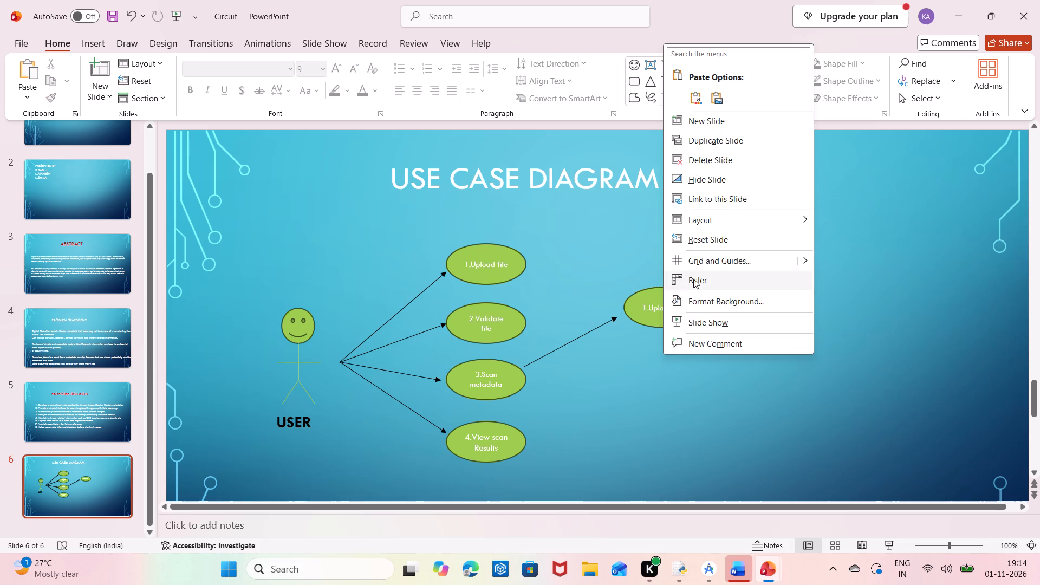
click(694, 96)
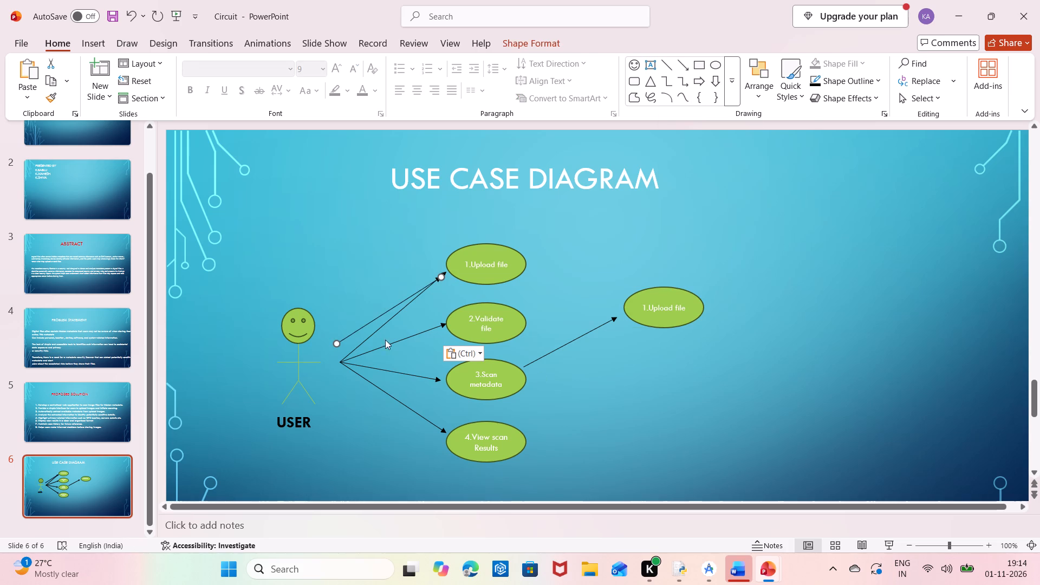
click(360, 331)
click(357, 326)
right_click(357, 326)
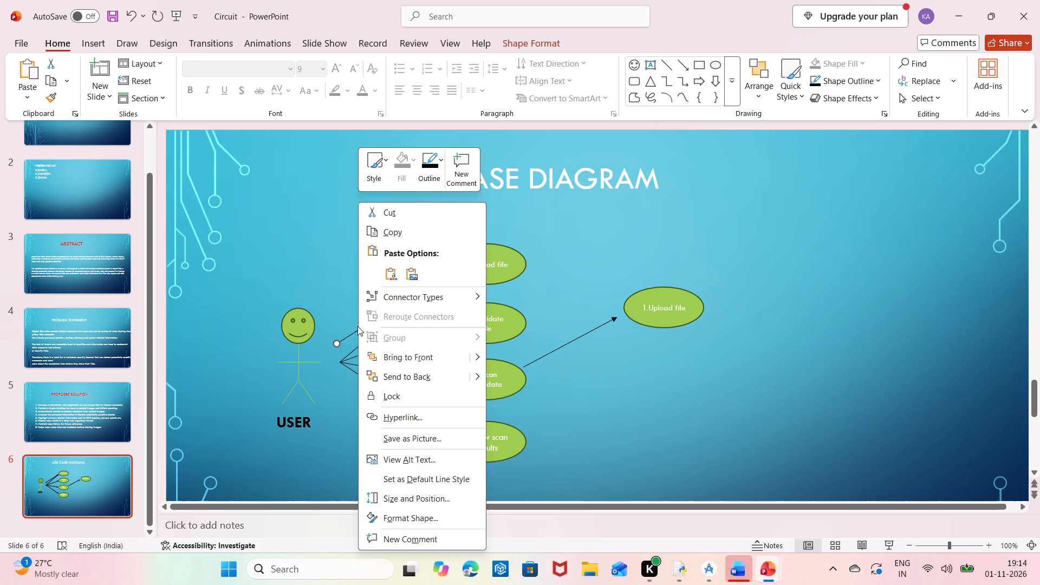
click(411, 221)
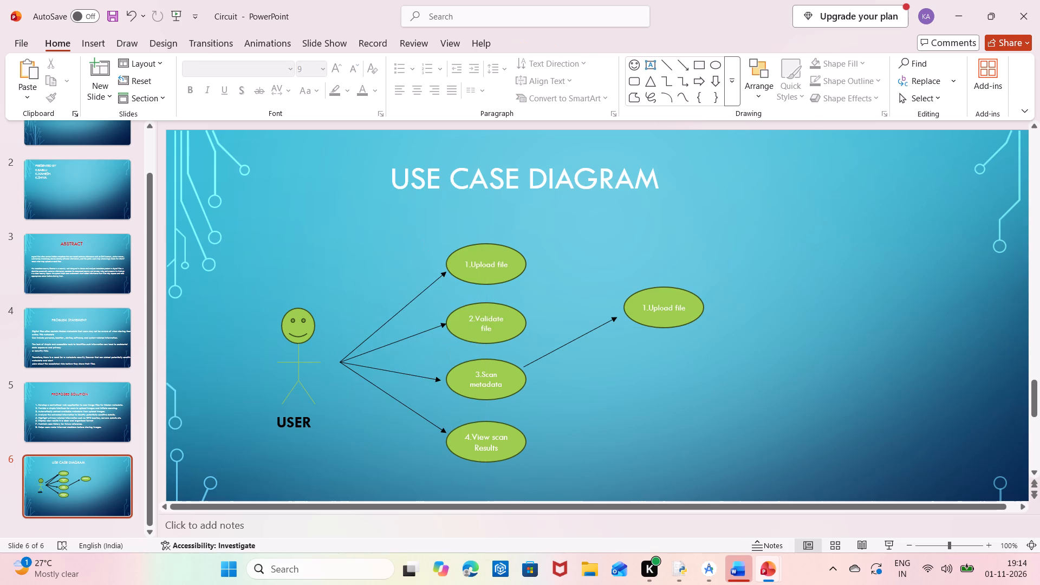
Copy the original "1.Upload file" oval and paste another copy of it onto the slide with the destination theme.
click(494, 277)
right_click(494, 277)
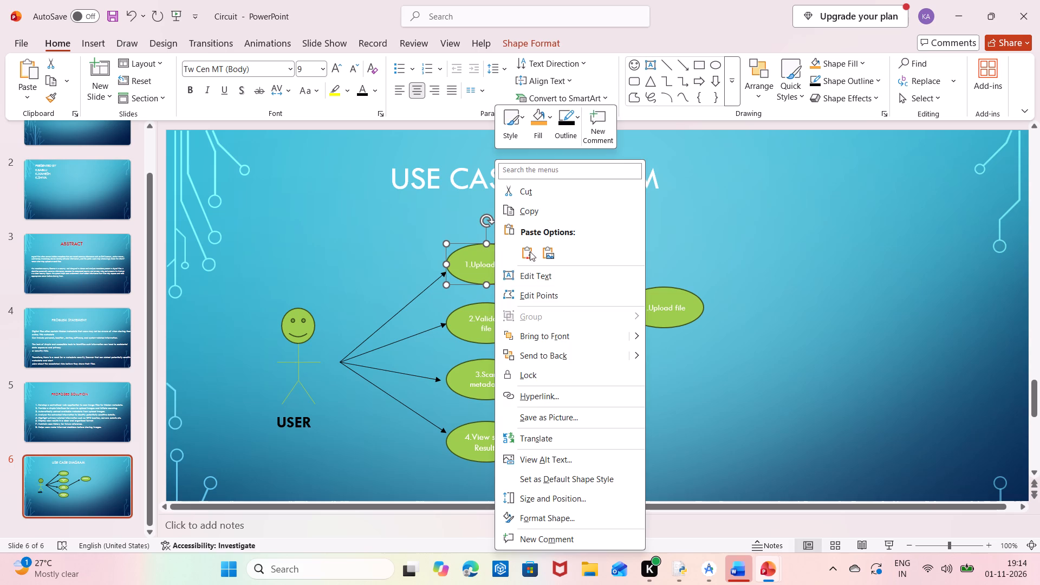
click(547, 208)
click(518, 286)
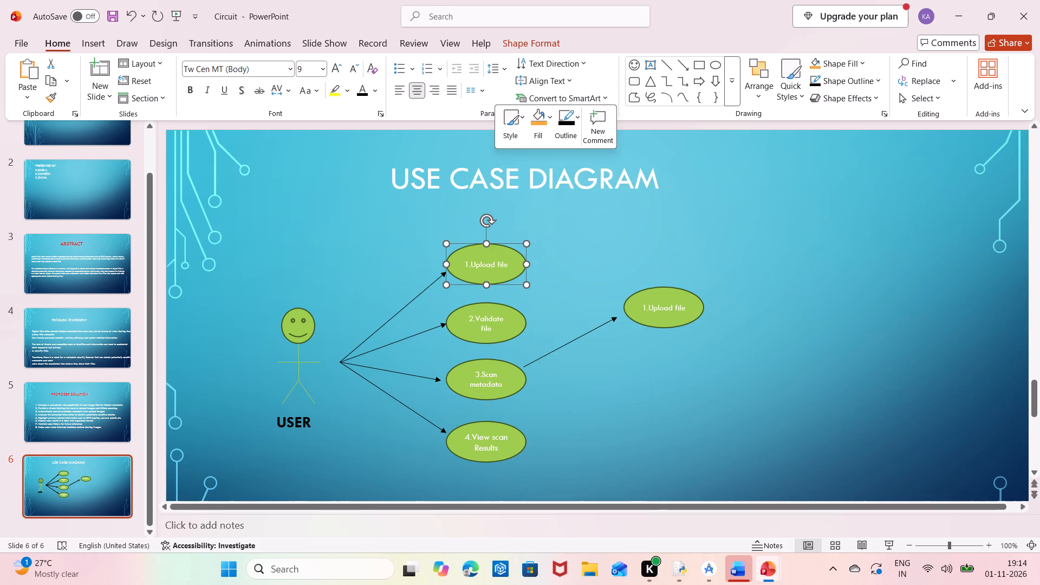
click(654, 369)
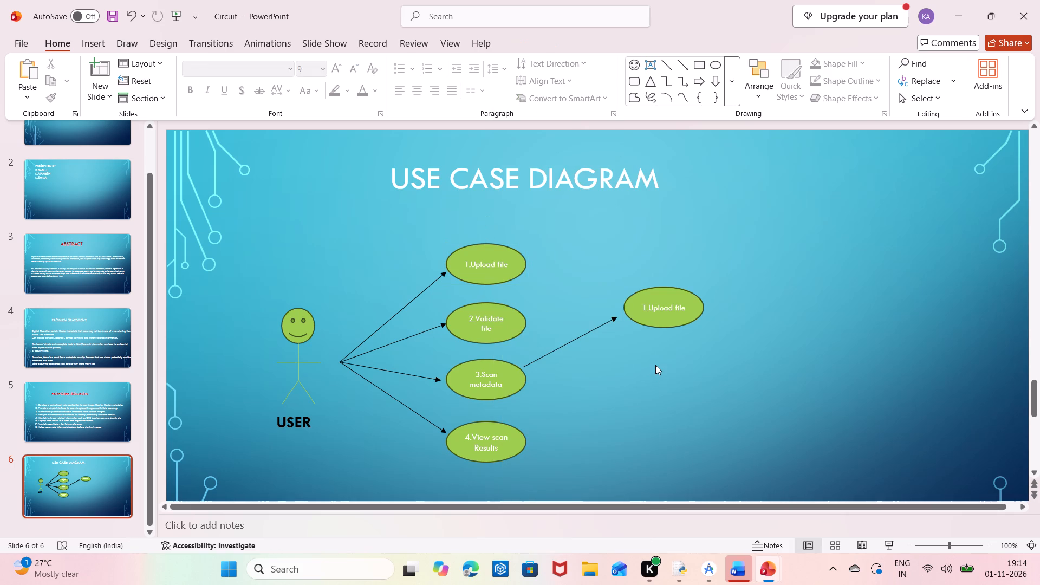
click(655, 365)
click(655, 365)
right_click(660, 360)
right_click(660, 360)
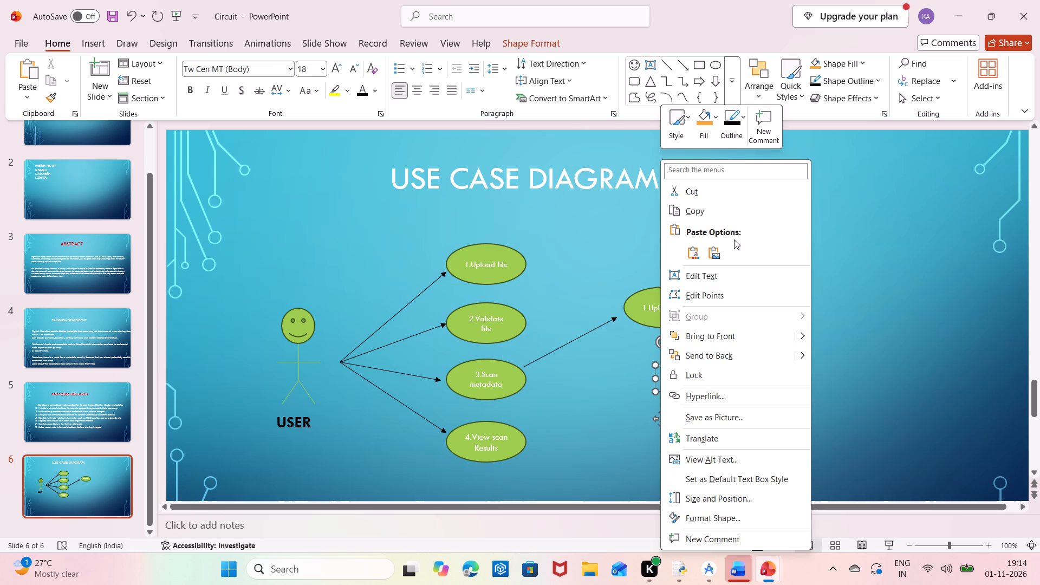
click(688, 256)
Resize the pasted oval to about 1.03 cm high and 3.28 cm wide, and move it below the oval at the arrowhead.
drag(534, 294, 534, 293)
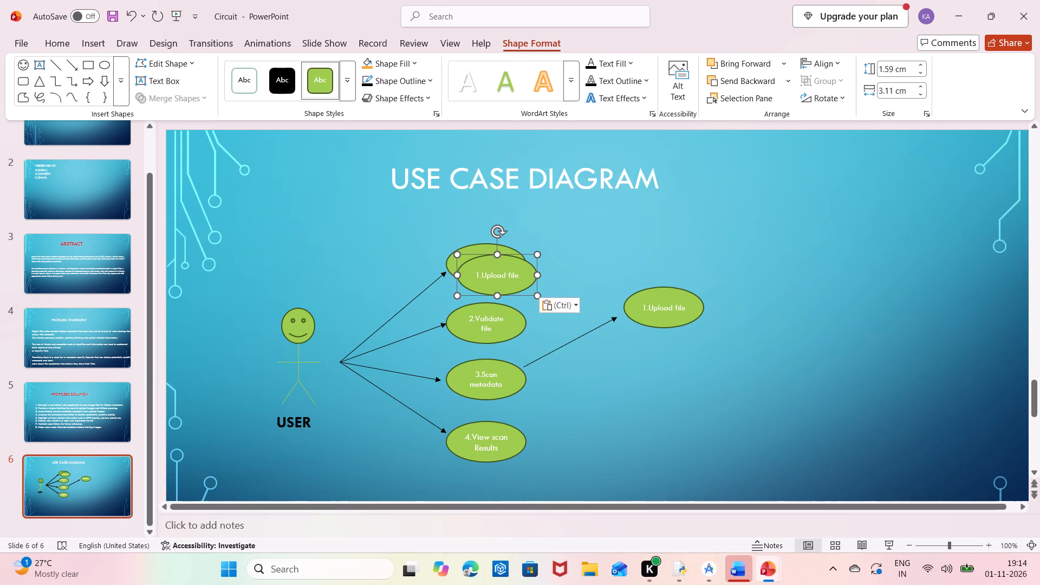
drag(534, 293, 541, 277)
drag(530, 270, 738, 374)
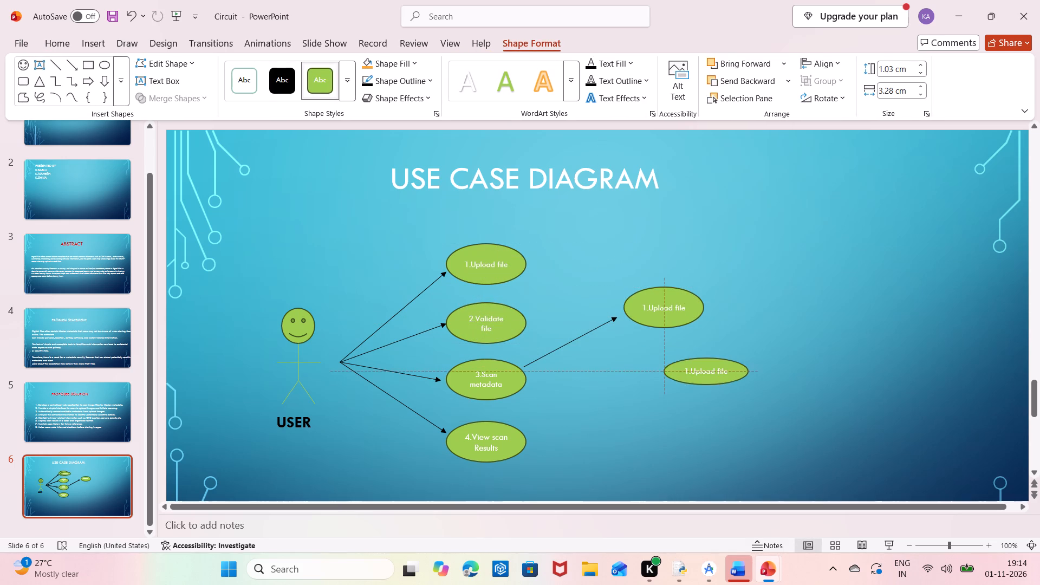
drag(738, 374, 700, 355)
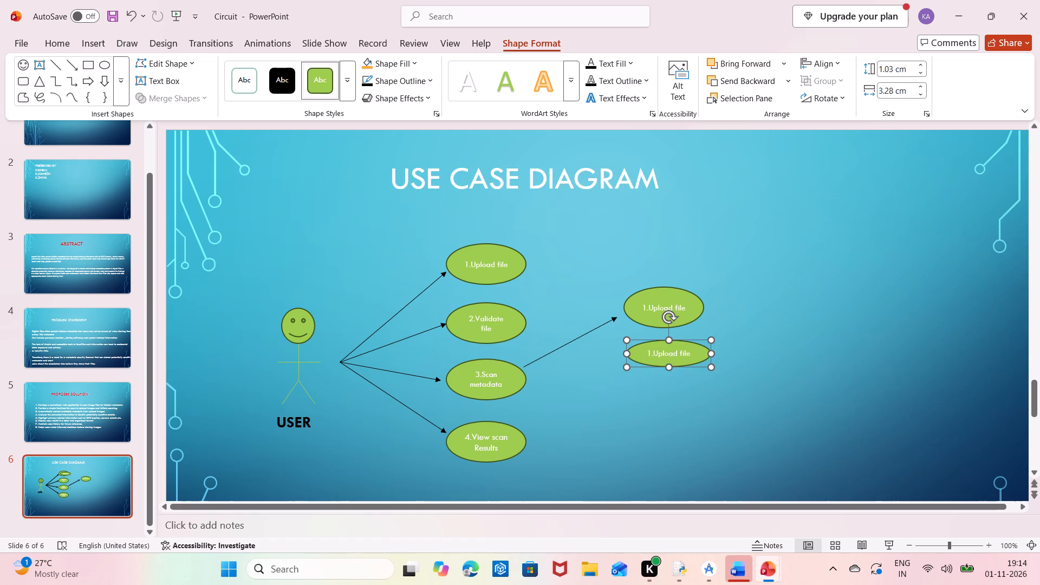
Resize the lower pasted "1.Upload file" oval to about 1.57 cm high and 3.11 cm wide.
drag(713, 368, 714, 379)
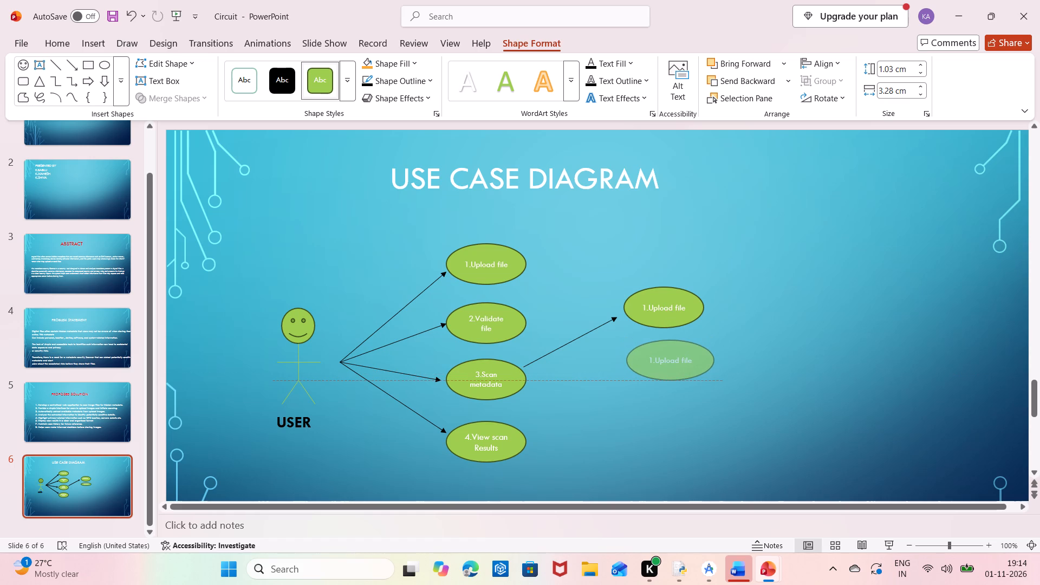
drag(714, 379, 706, 377)
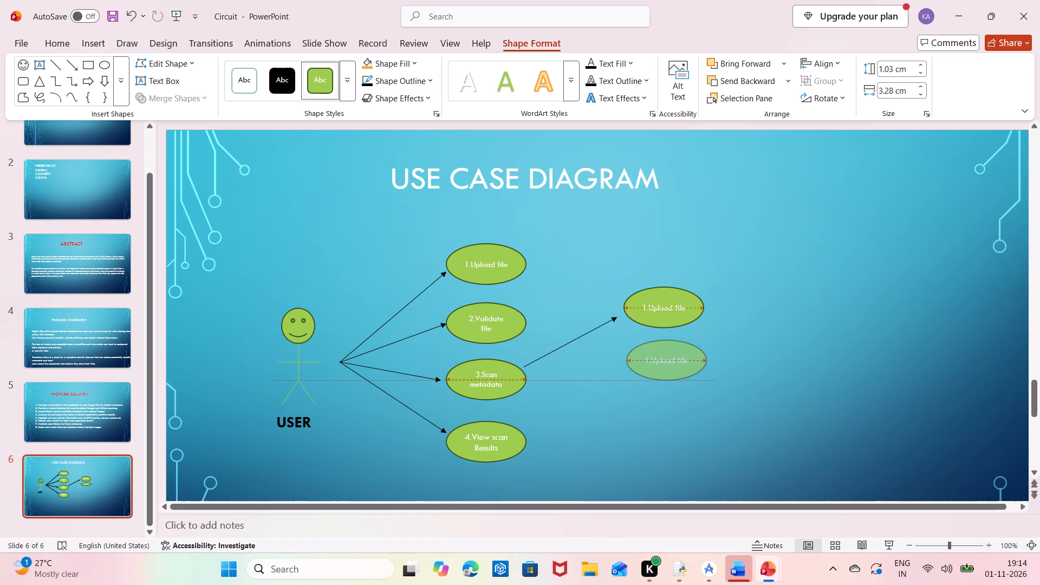
drag(706, 377, 708, 381)
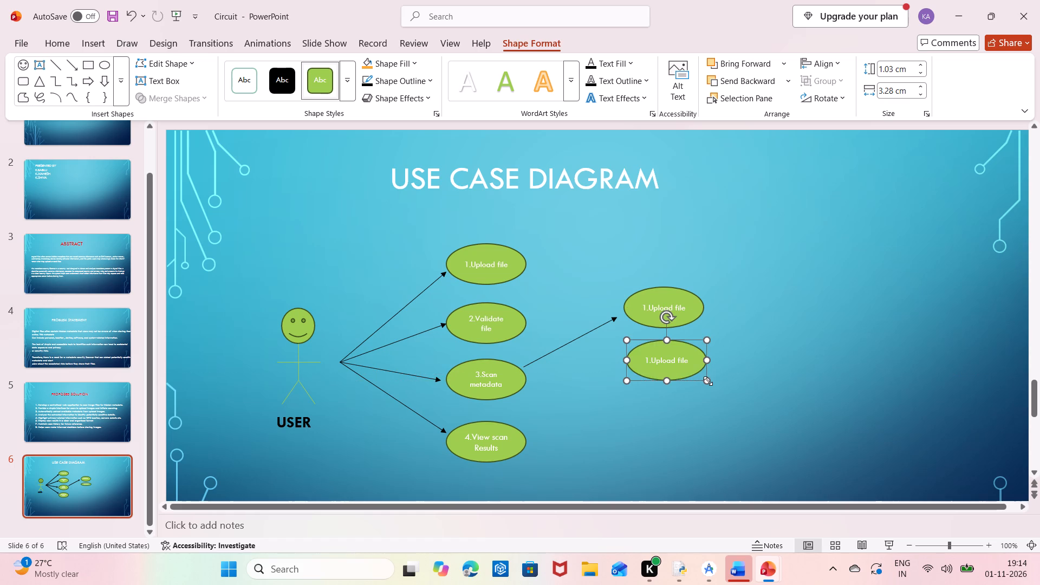
click(756, 359)
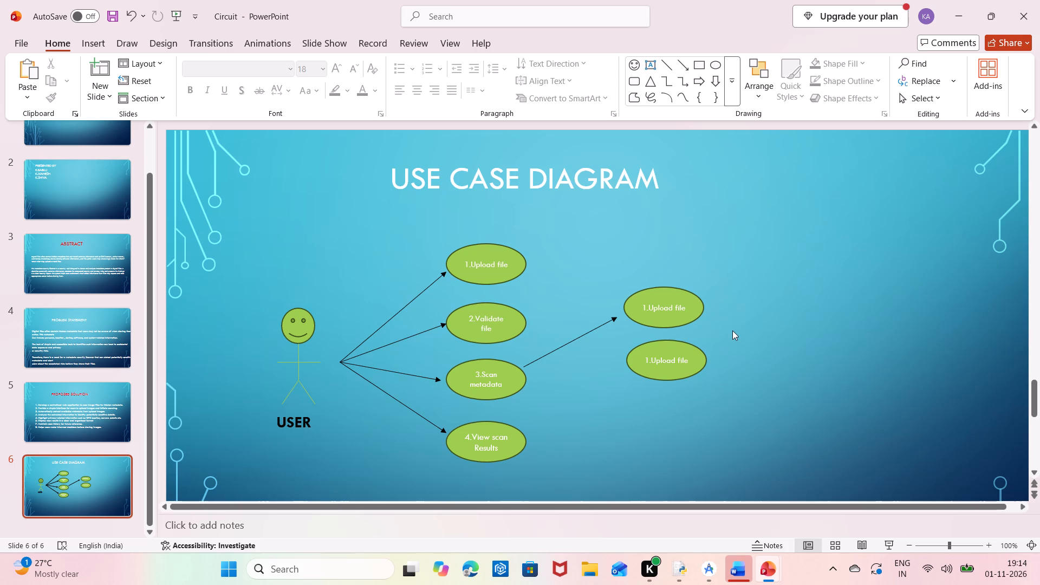
Copy the resized "1.Upload file" oval and place the pasted copy directly below it as the third secondary oval.
right_click(651, 369)
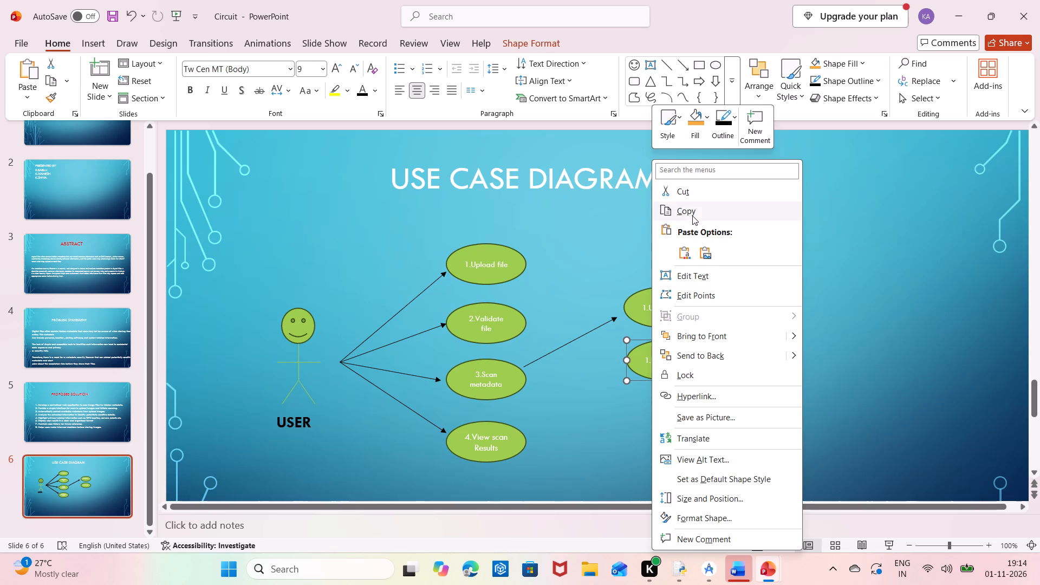
click(692, 216)
double_click(673, 397)
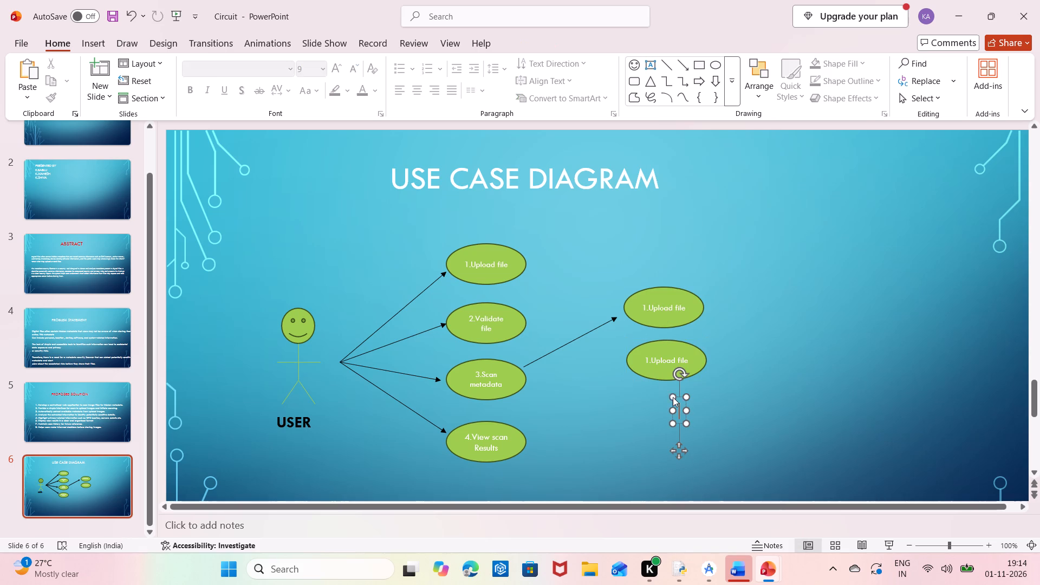
right_click(674, 402)
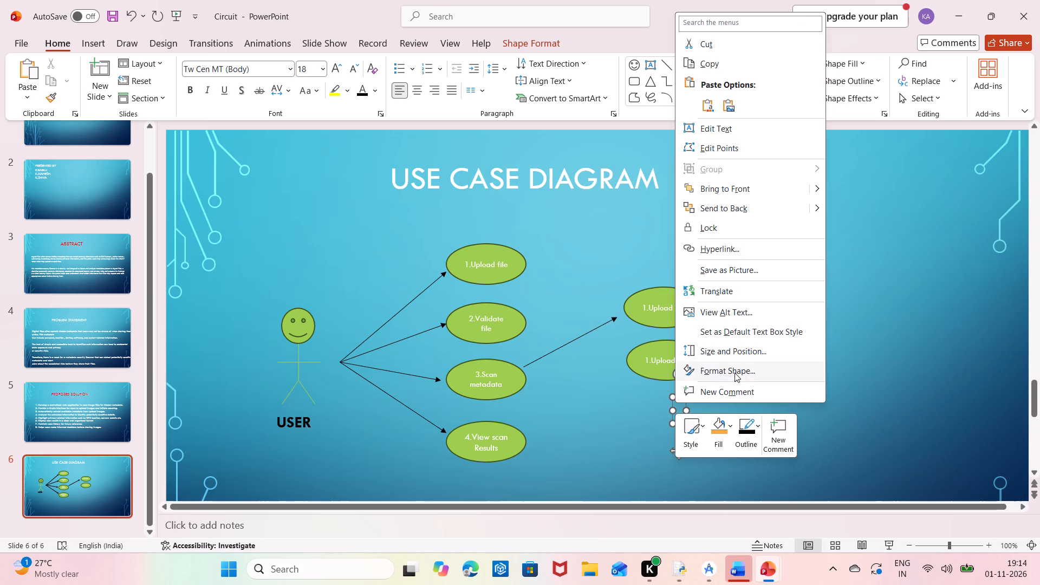
click(715, 106)
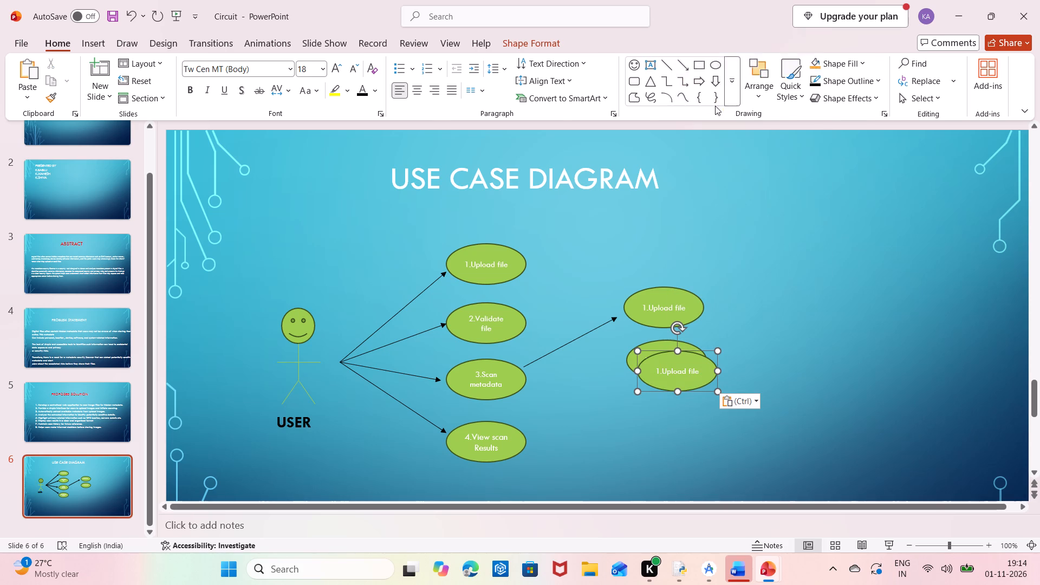
drag(687, 371, 682, 391)
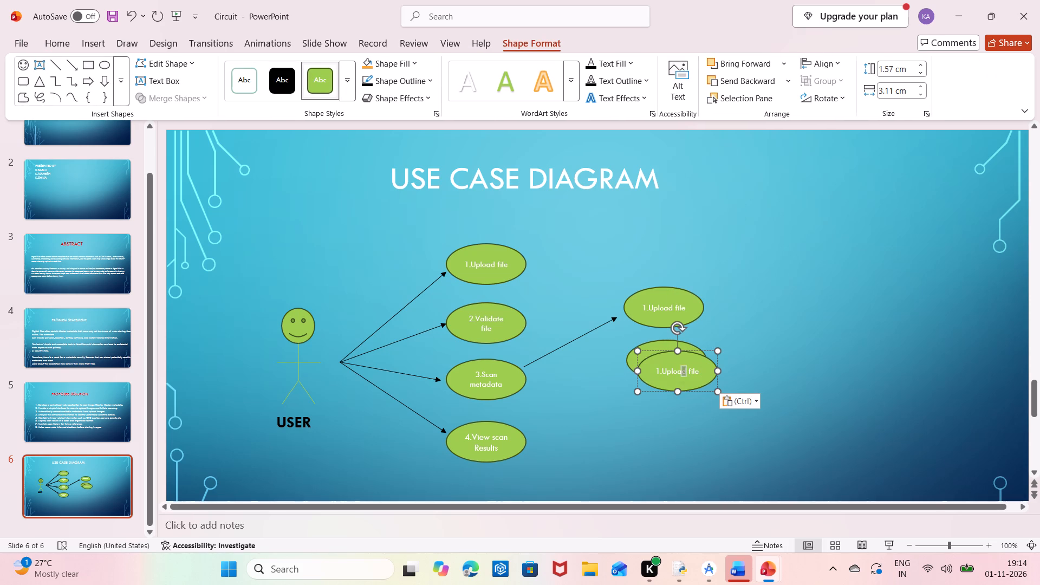
drag(682, 391, 682, 386)
click(701, 390)
drag(702, 379, 694, 413)
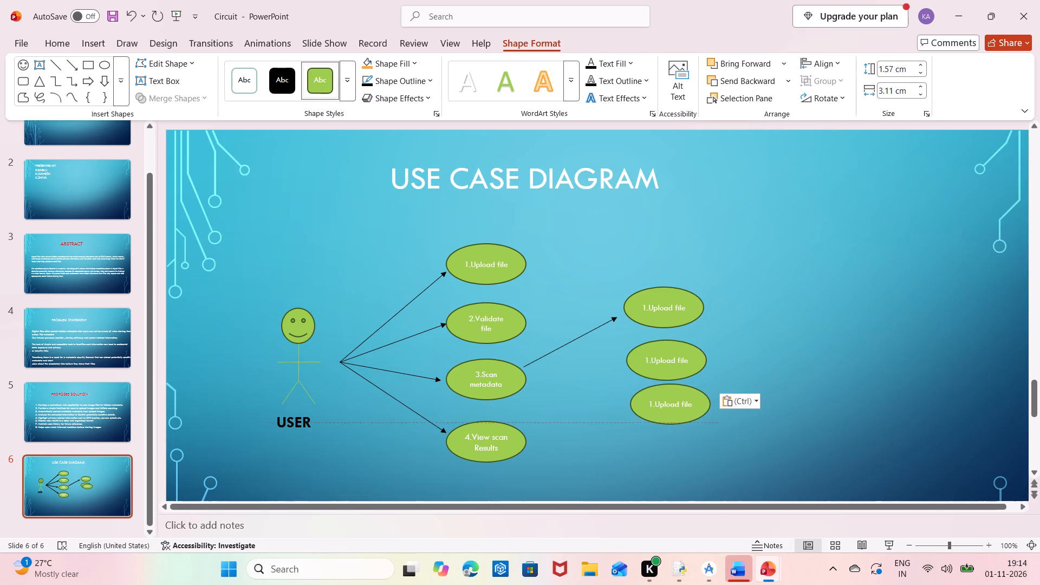
drag(694, 413, 697, 421)
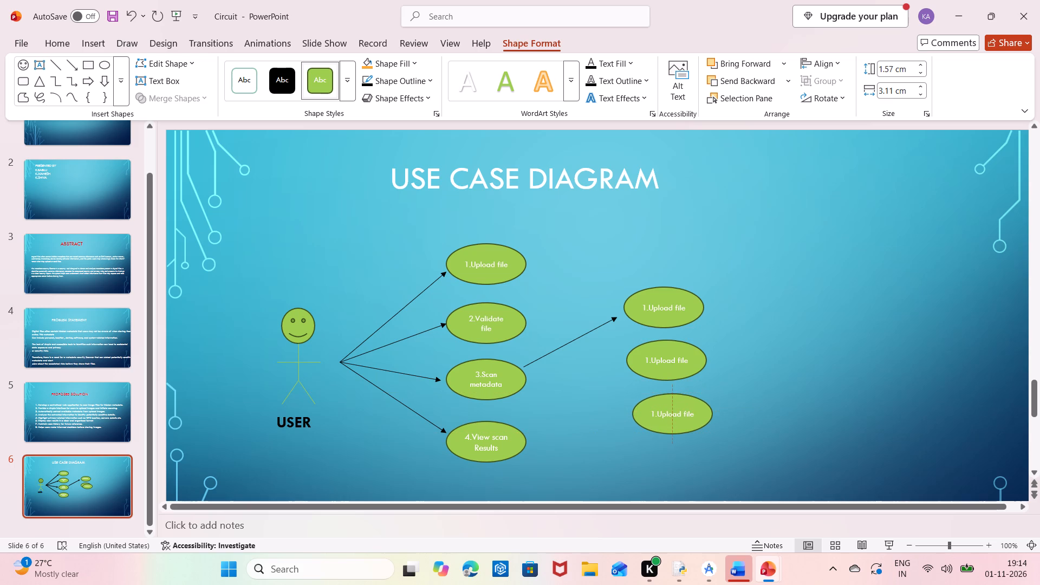
Relabel the secondary oval at the arrowhead from "3.Scan metadata" as "1.1 Extract Metadata".
click(678, 304)
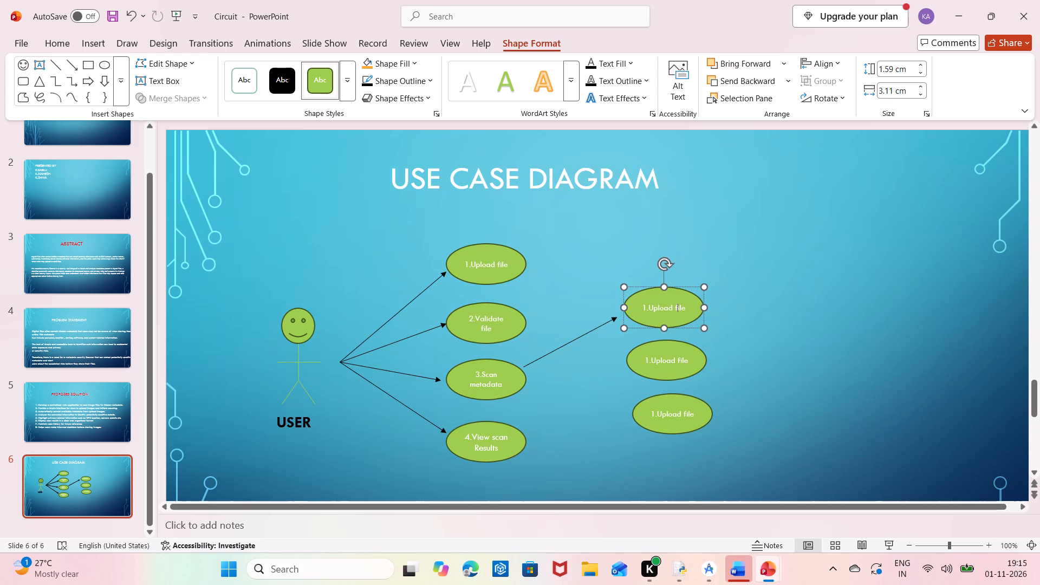
click(691, 309)
click(690, 307)
click(680, 306)
key(BackSpace)
key(BackSpace)
key(BackSpace)
key(BackSpace)
key(BackSpace)
key(BackSpace)
key(BackSpace)
key(BackSpace)
key(BackSpace)
key(Right)
key(Right)
key(BackSpace)
key(BackSpace)
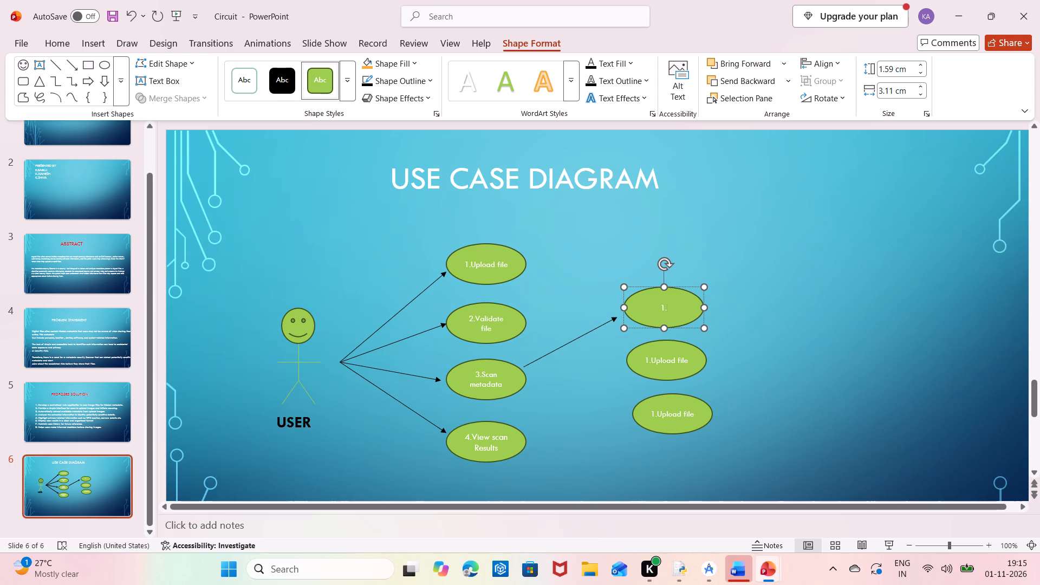
key(1)
key(space)
key(shift+e)
key(x)
key(BackSpace)
key(BackSpace)
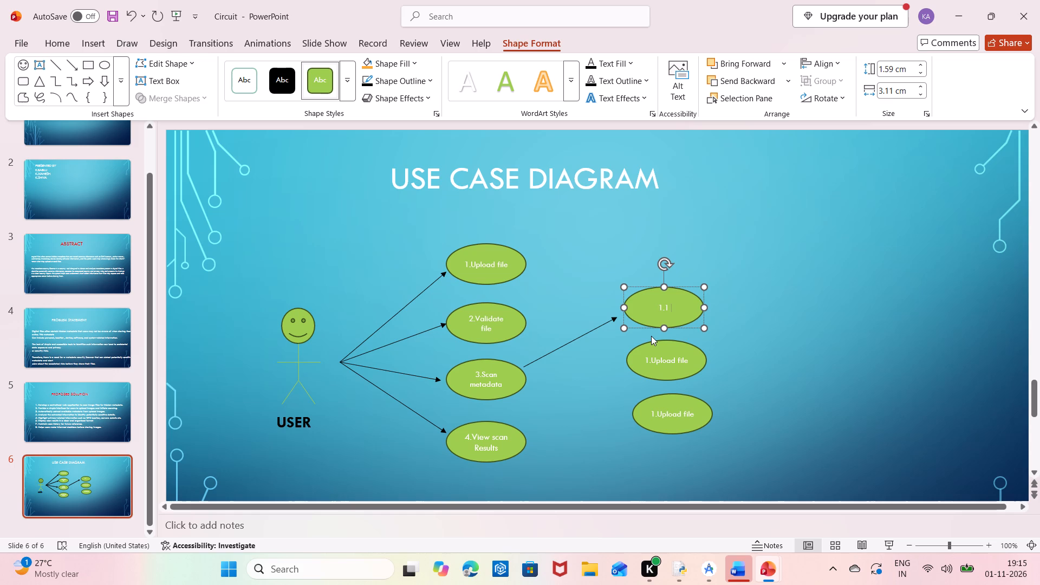
key(e)
key(shift+m)
text(etadata)
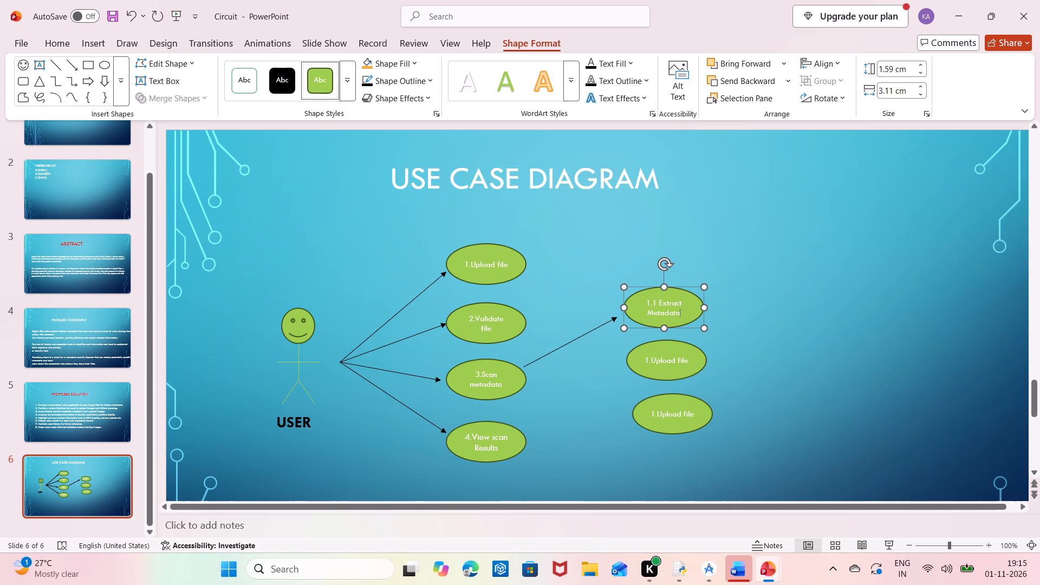
Relabel the middle secondary oval as "1.2 Analyse Metadata".
click(692, 368)
click(690, 364)
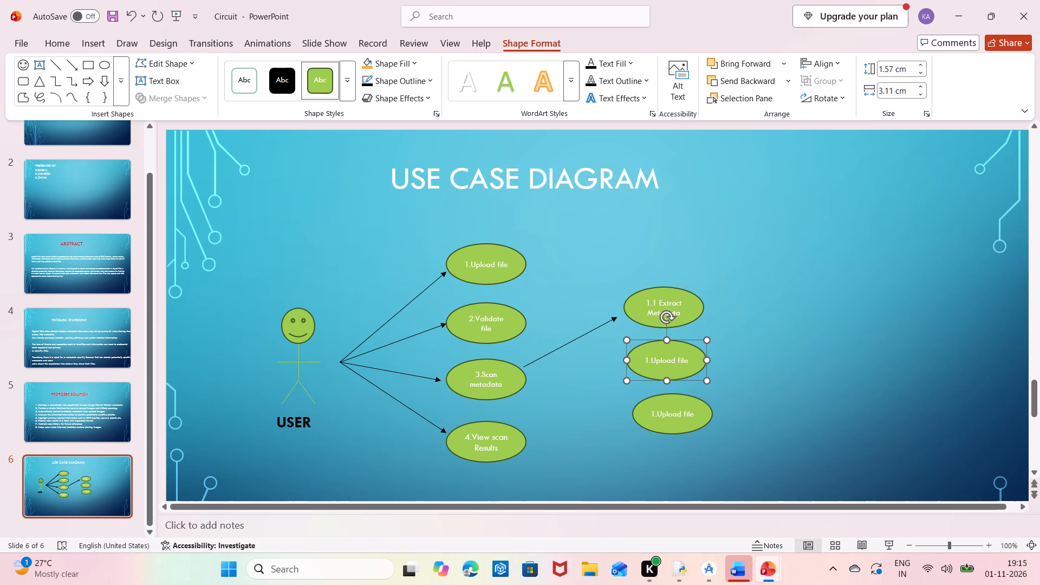
double_click(689, 358)
click(683, 359)
key(BackSpace)
key(BackSpace)
key(BackSpace)
key(BackSpace)
key(BackSpace)
key(BackSpace)
key(BackSpace)
key(BackSpace)
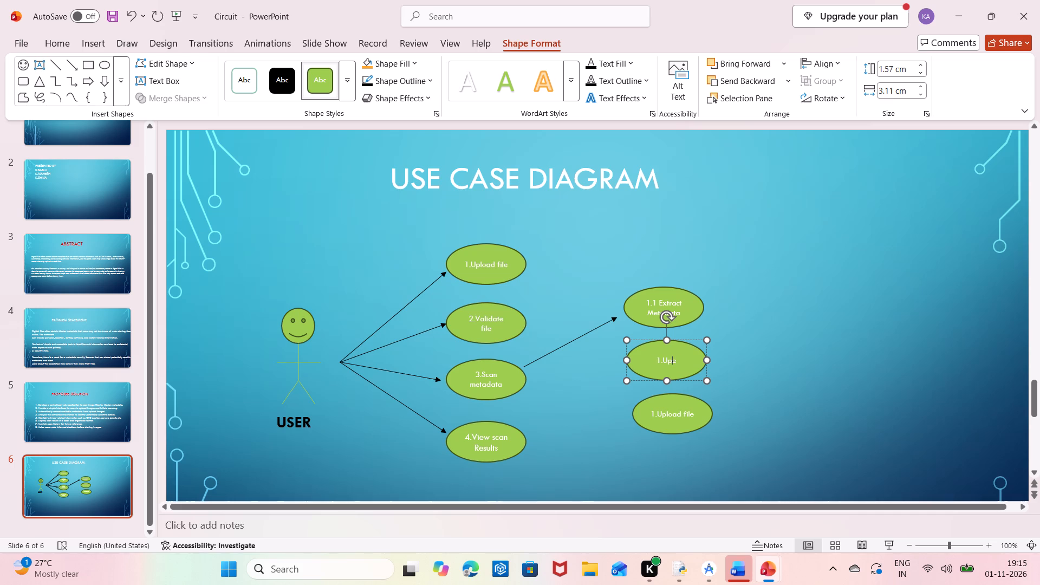
key(BackSpace)
key(BackSpace)
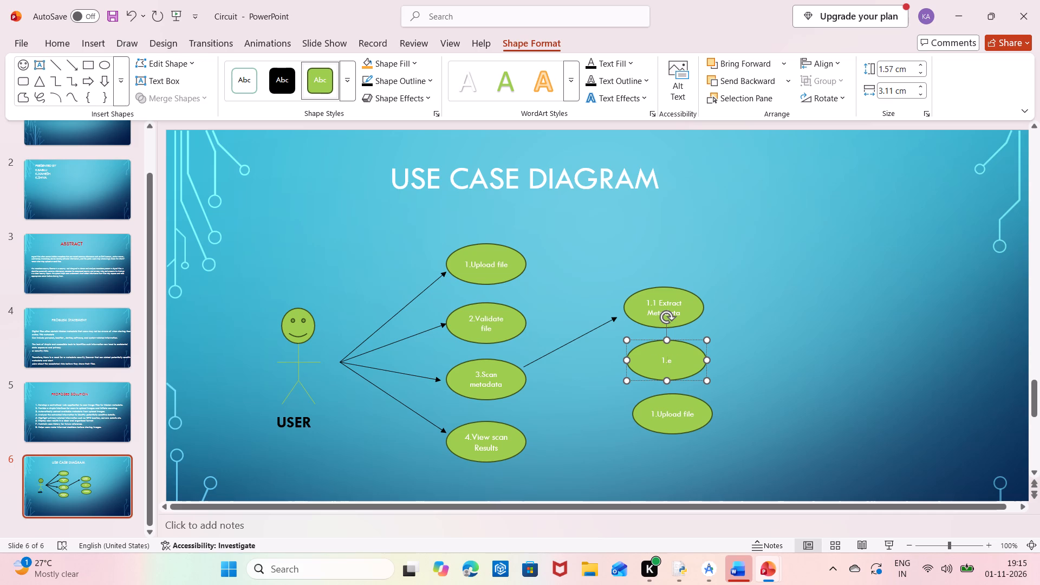
text(2)
key(space)
click(687, 359)
key(Right)
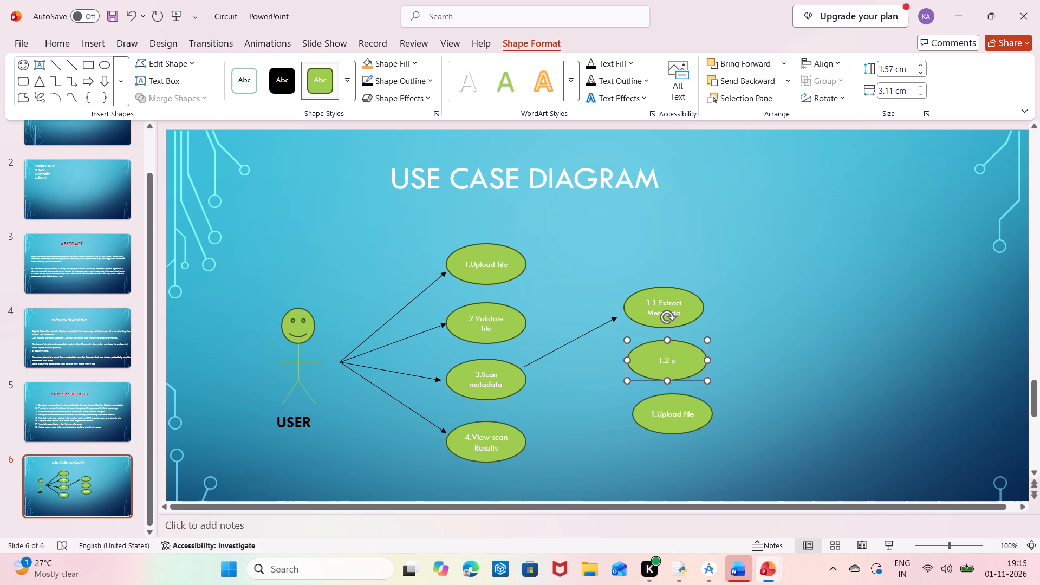
click(685, 364)
click(677, 357)
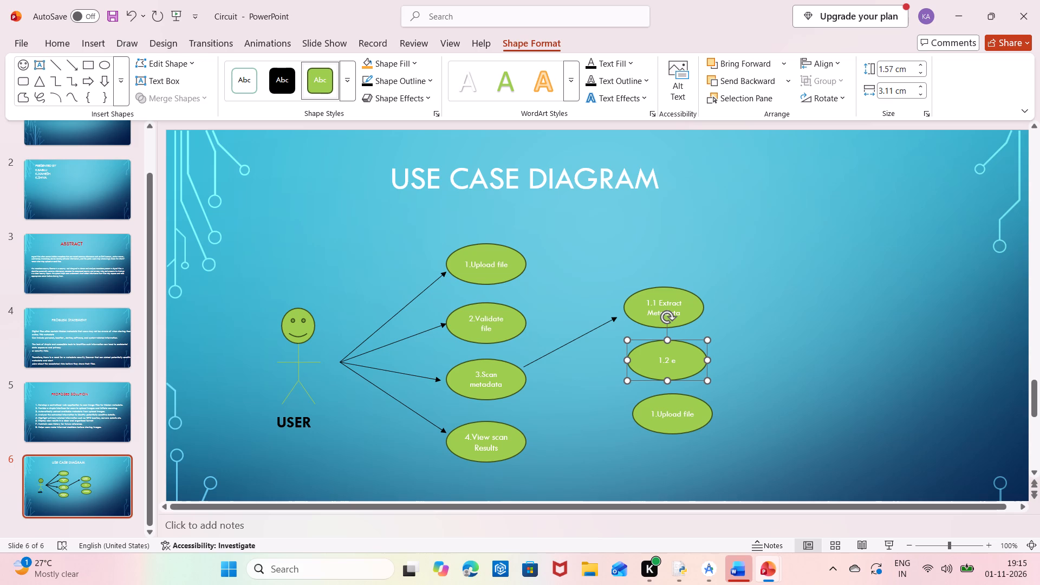
click(674, 361)
key(BackSpace)
text(Analyse)
key(space)
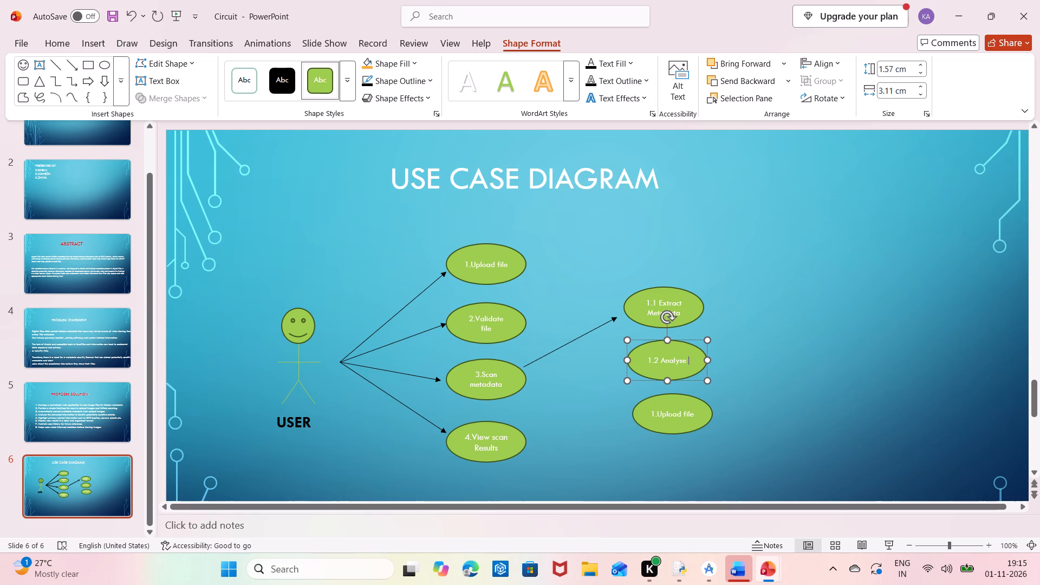
text(Metadata)
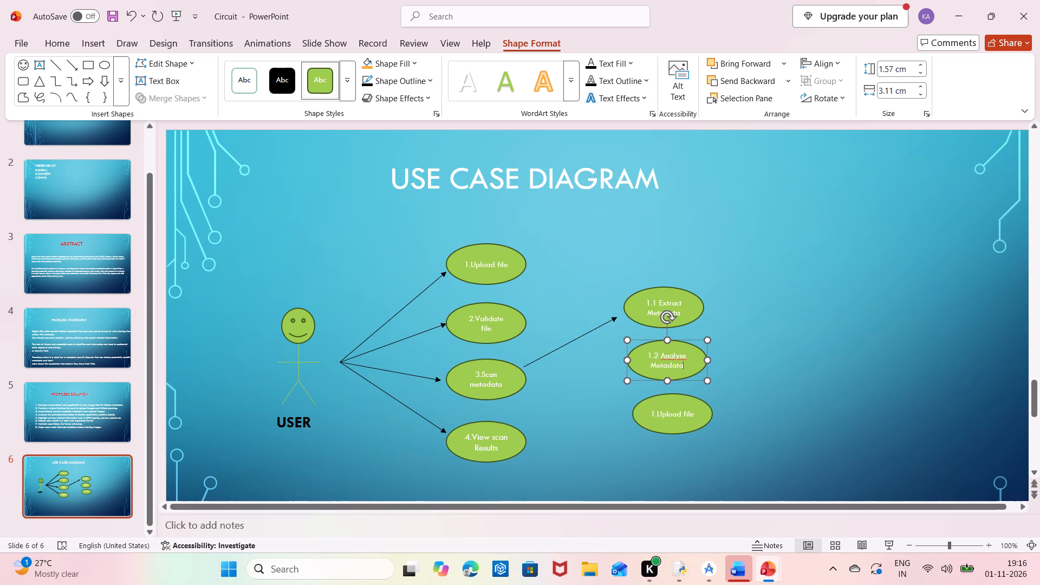
Relabel the lowest secondary oval as "1.3 Assess security Risk".
click(656, 410)
text(3)
key(space)
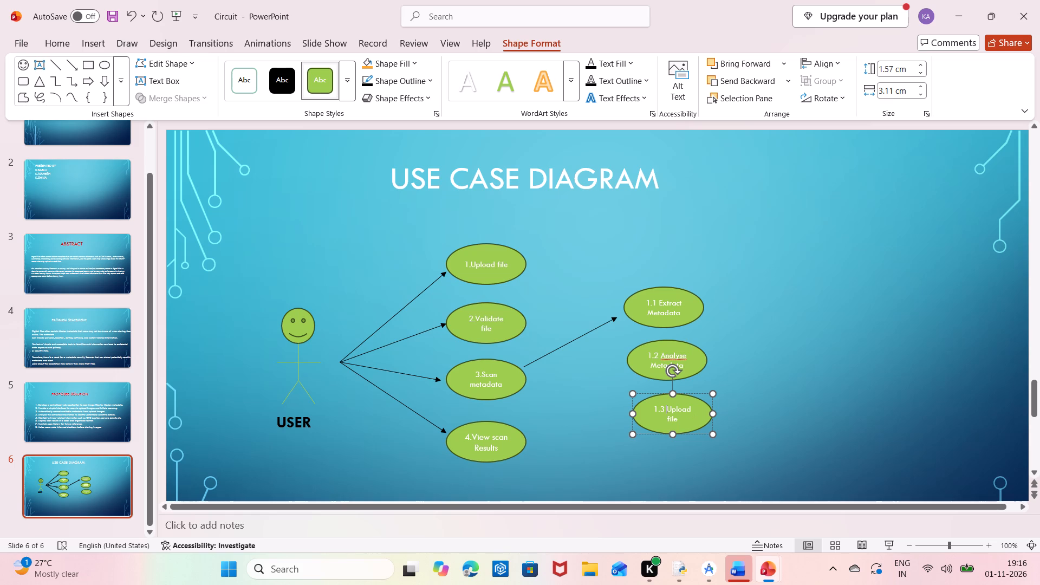
click(684, 418)
key(BackSpace)
key(BackSpace)
key(BackSpace)
key(BackSpace)
key(BackSpace)
key(BackSpace)
key(BackSpace)
key(BackSpace)
key(BackSpace)
key(BackSpace)
key(BackSpace)
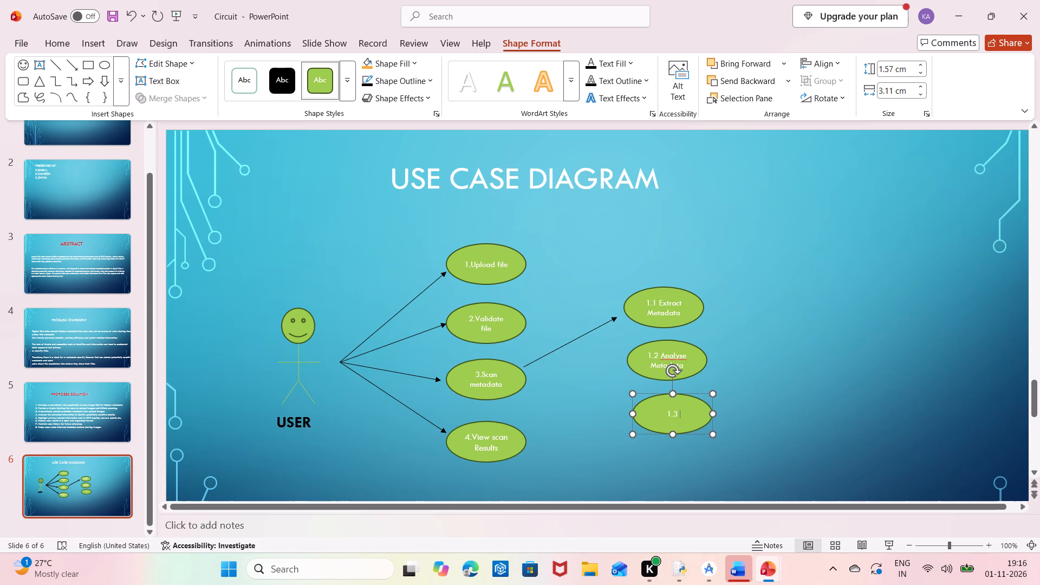
key(shift+a)
key(c)
key(BackSpace)
text(ssess)
key(space)
text(security)
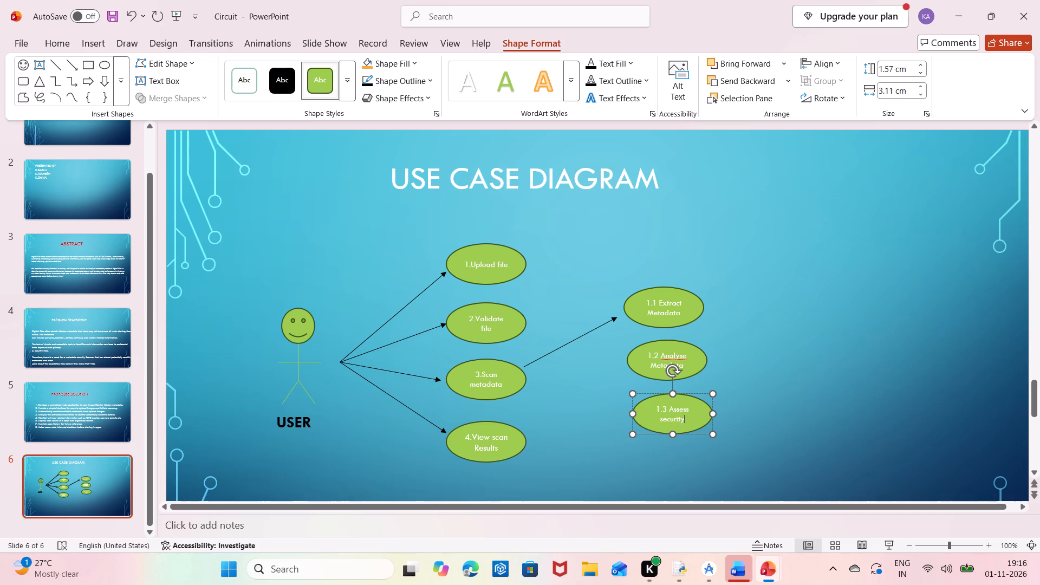
key(space)
text(Risk)
key(Return)
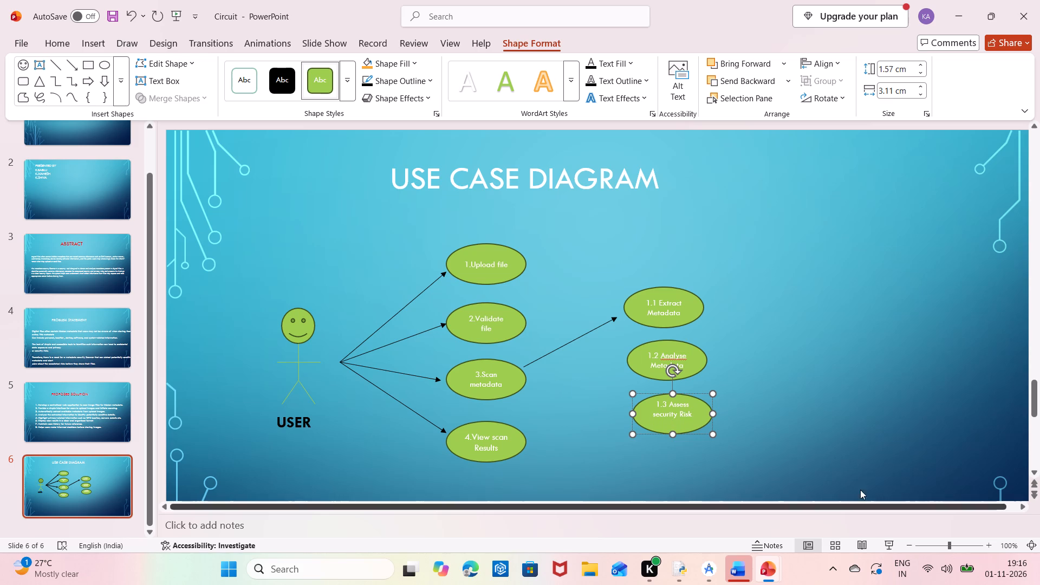
Paste another copy of the "1.Upload file" oval onto the slide using the destination theme.
click(564, 390)
right_click(564, 372)
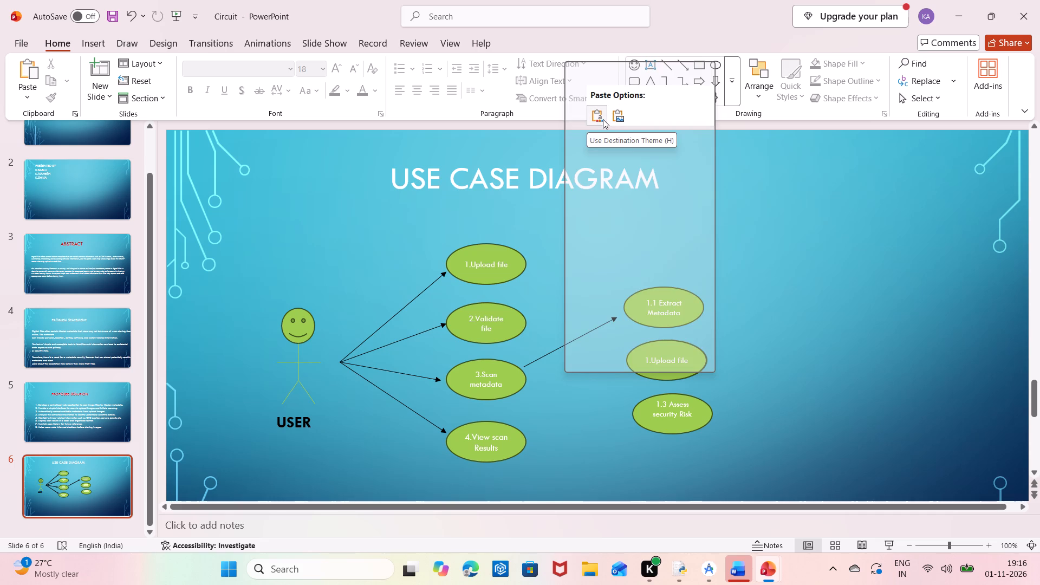
click(603, 119)
click(772, 331)
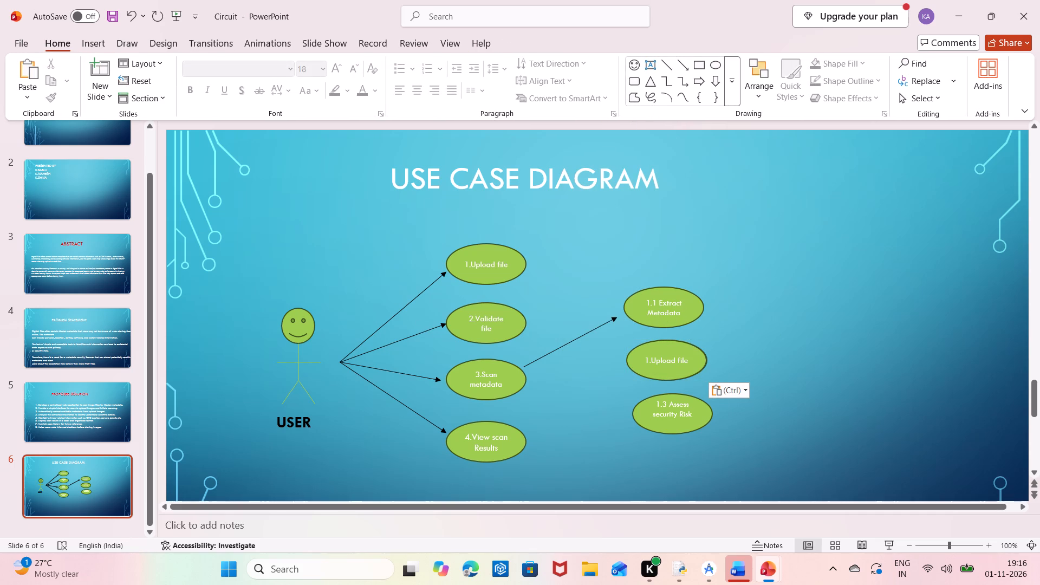
Draw a black arrow from the "3.Scan metadata" oval to the middle secondary oval, starting at the source oval's edge.
click(100, 44)
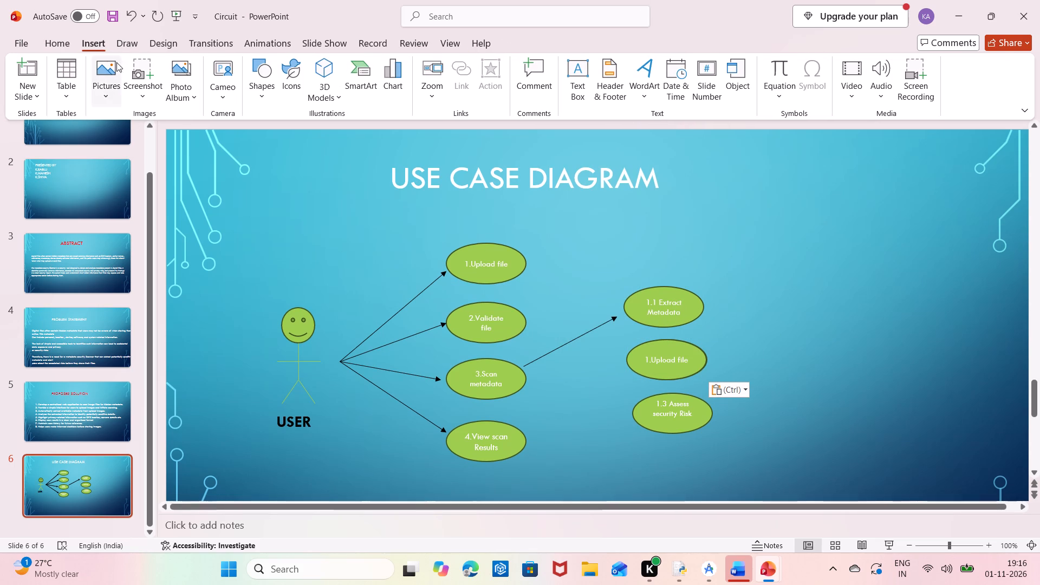
click(257, 99)
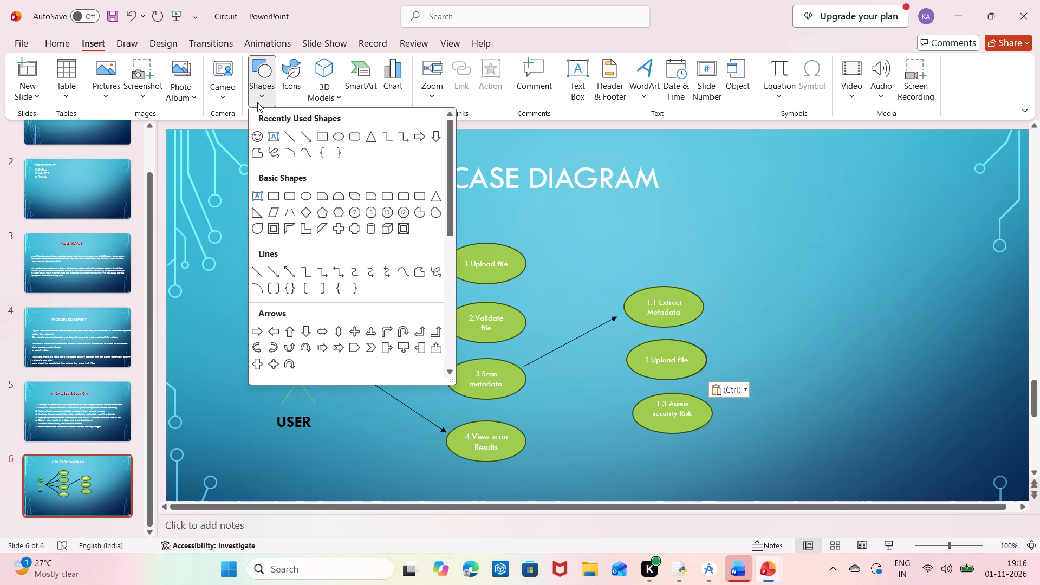
click(307, 135)
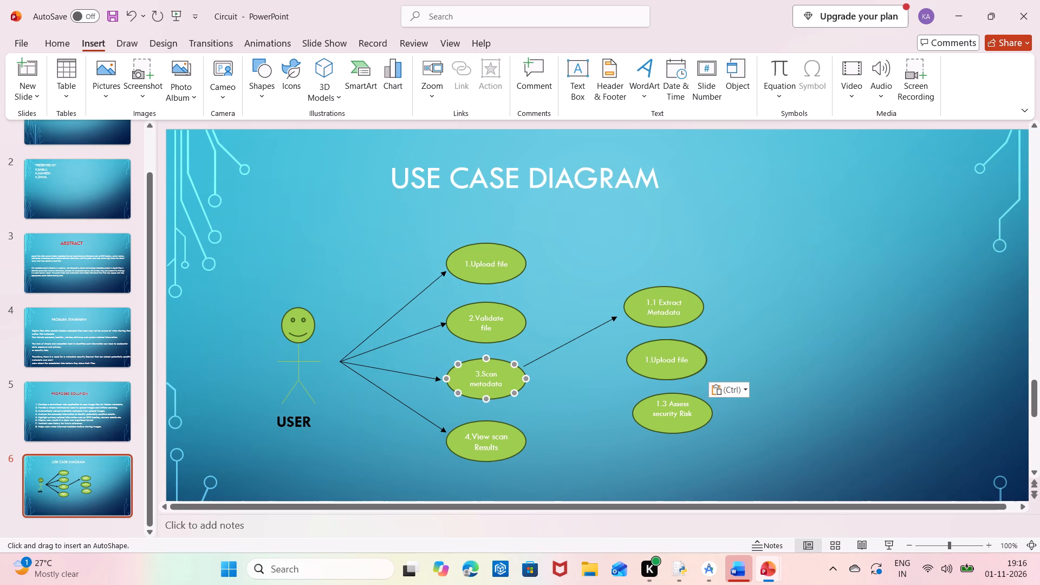
click(550, 382)
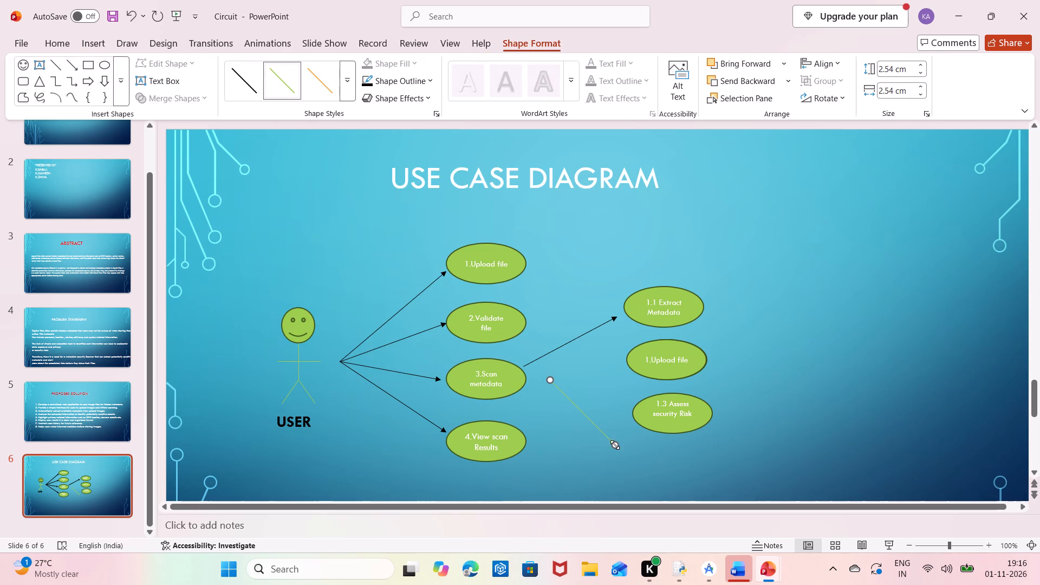
drag(615, 444, 622, 363)
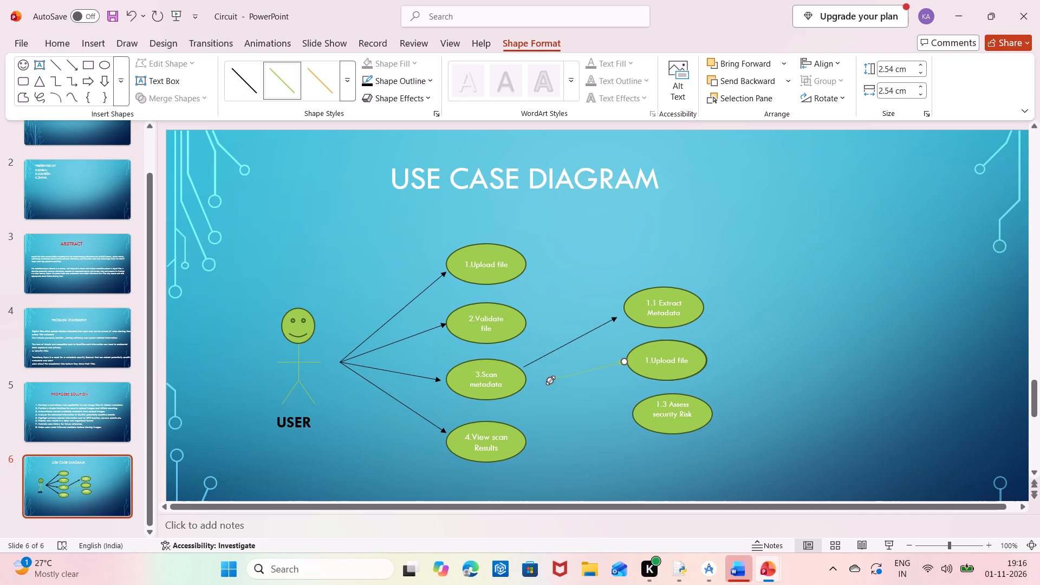
drag(550, 380, 531, 378)
click(252, 91)
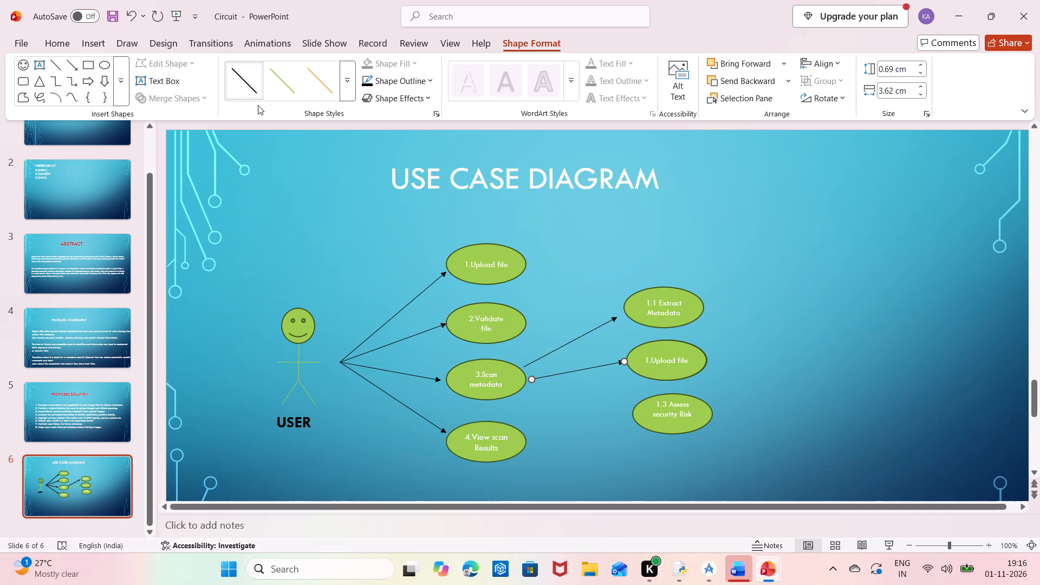
click(550, 445)
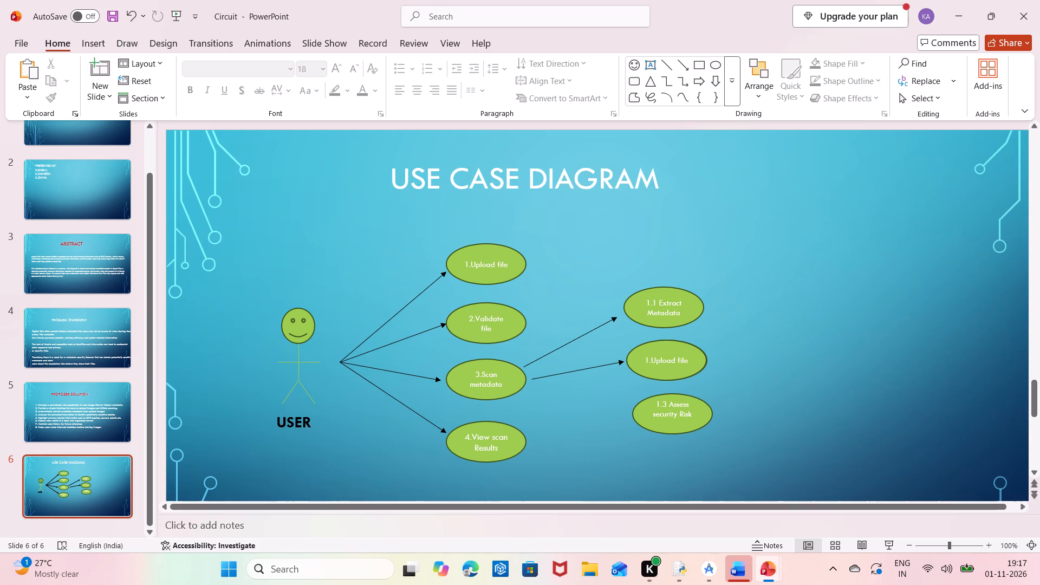
click(534, 378)
drag(534, 378, 533, 378)
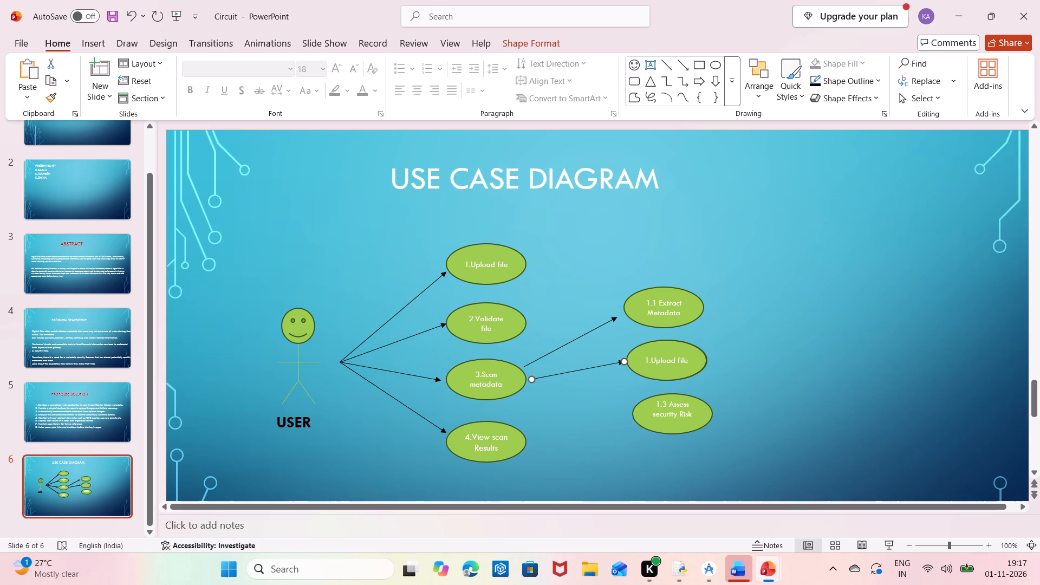
drag(533, 378, 526, 380)
click(525, 363)
click(548, 297)
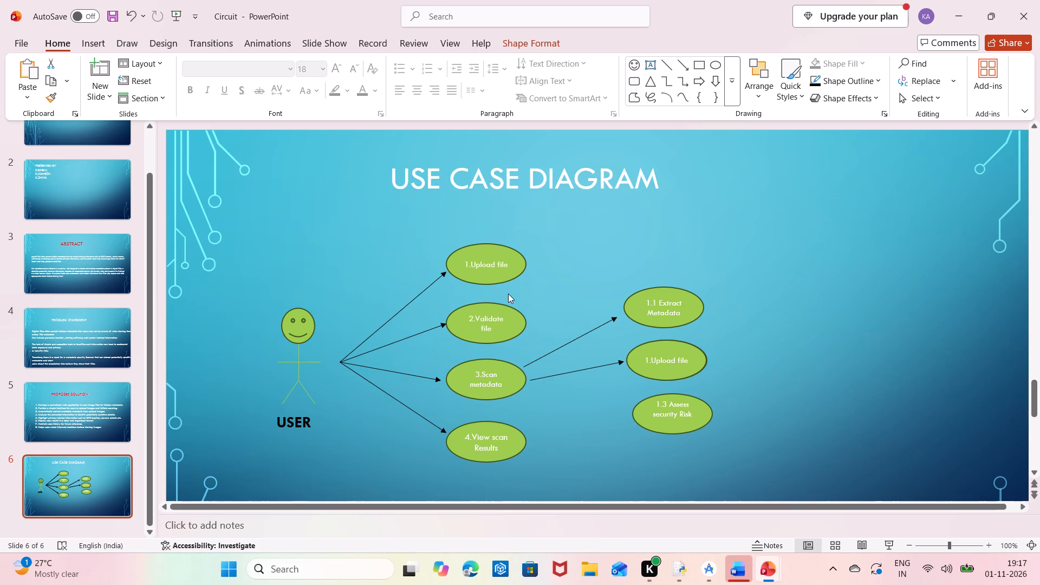
Draw a black arrow from the "3.Scan metadata" oval to the "1.3 Assess security Risk" oval, ending at the target's edge.
click(87, 50)
click(262, 95)
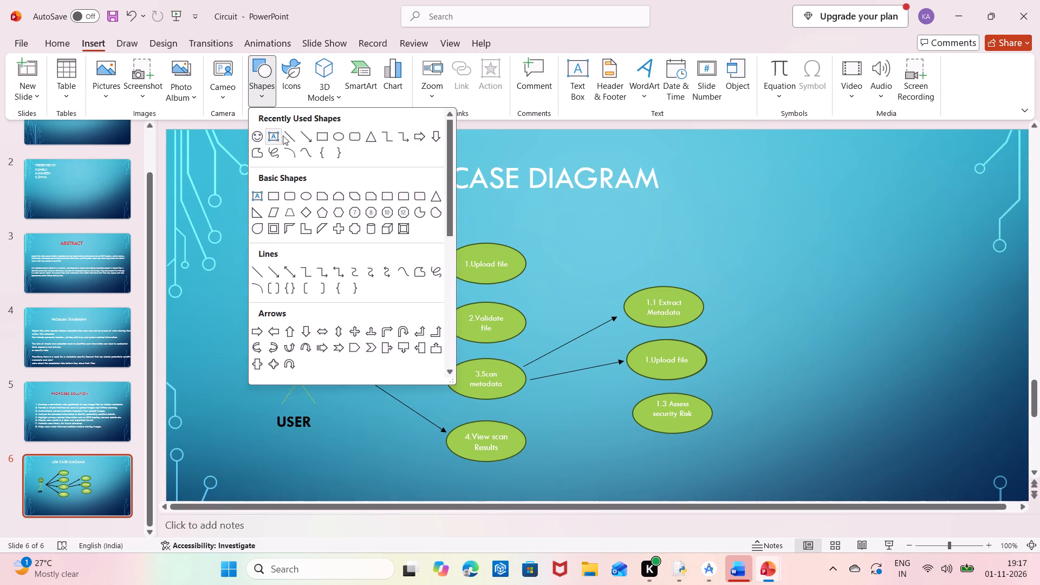
click(308, 143)
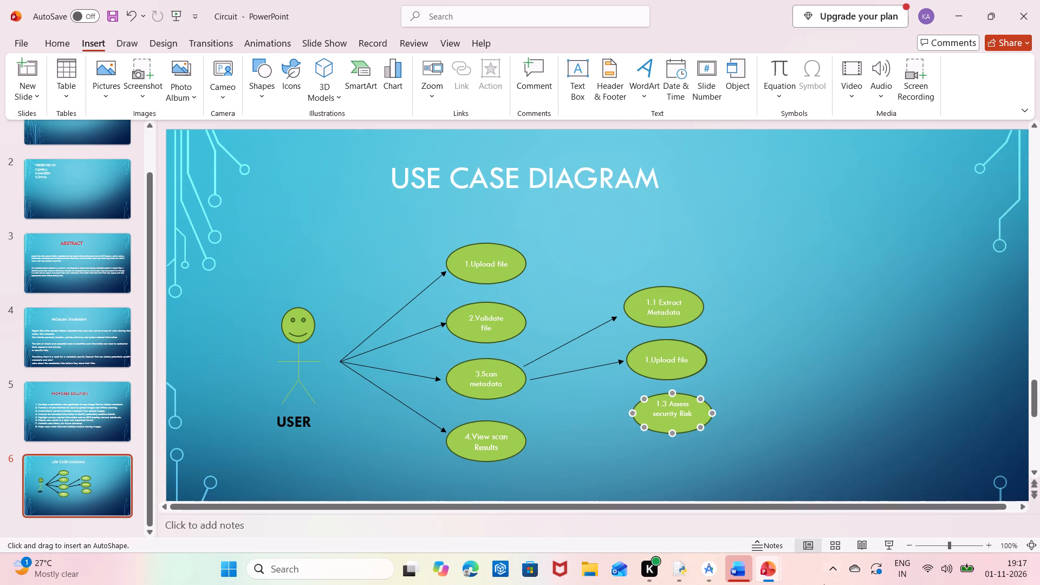
click(573, 397)
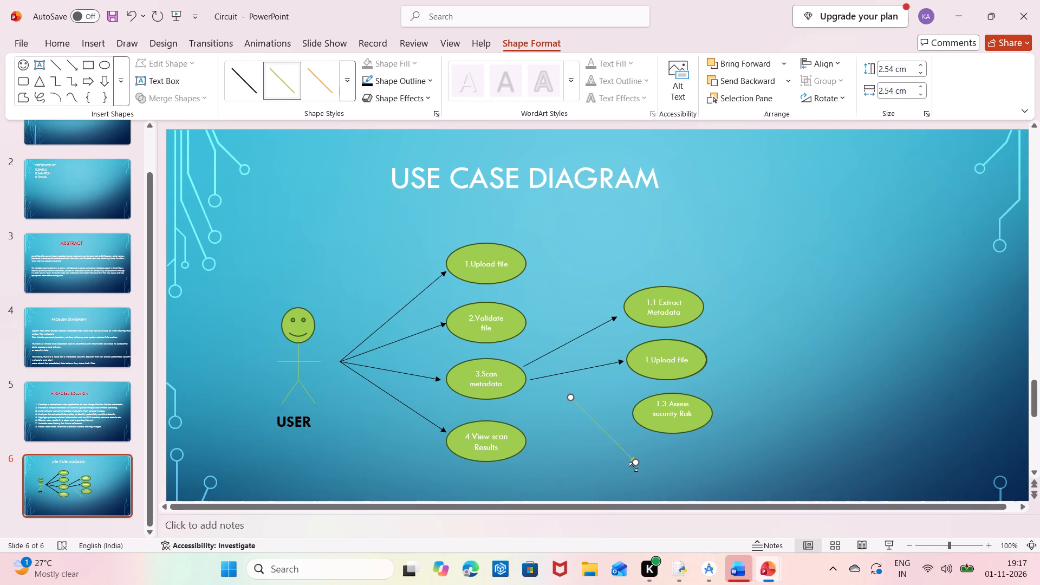
drag(635, 463, 630, 407)
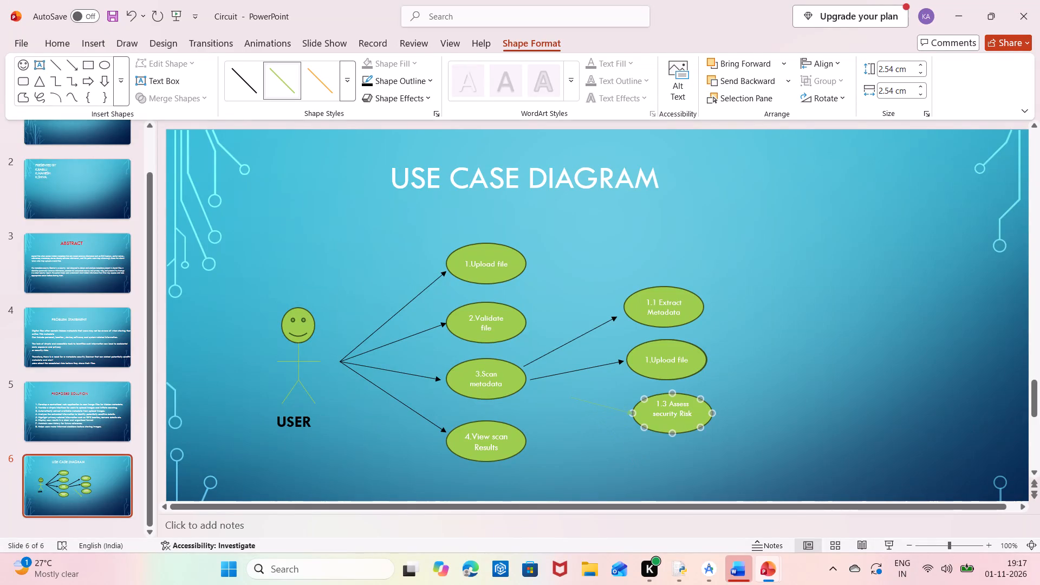
drag(630, 407, 629, 396)
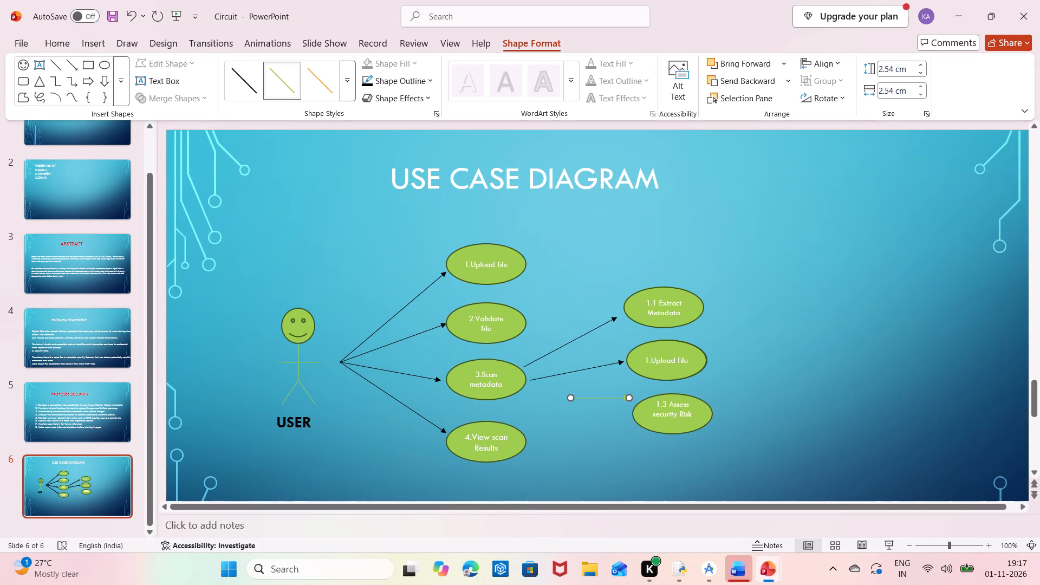
drag(630, 398, 628, 413)
drag(628, 413, 629, 401)
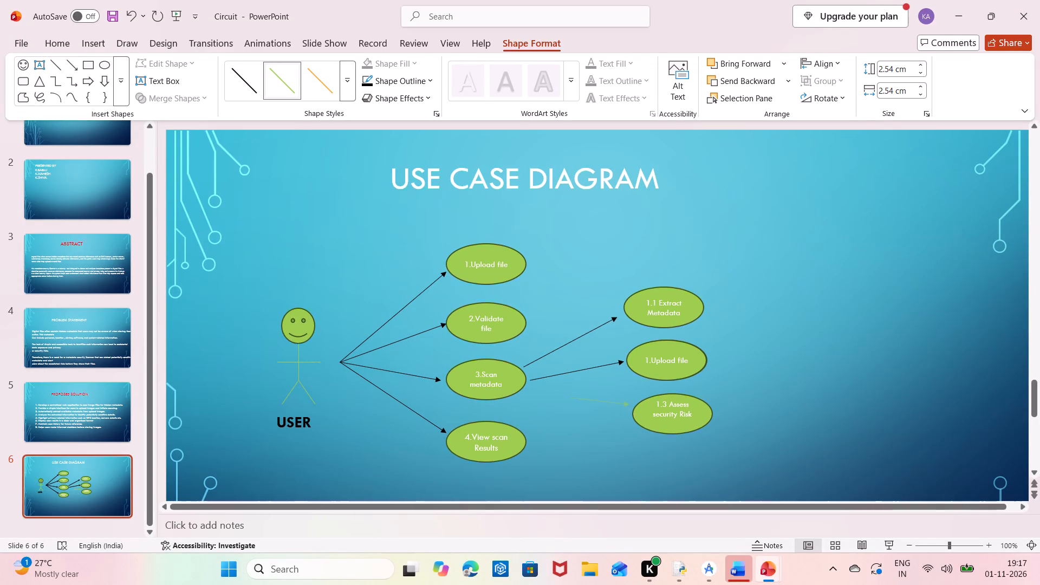
drag(629, 401, 630, 406)
drag(569, 399, 530, 389)
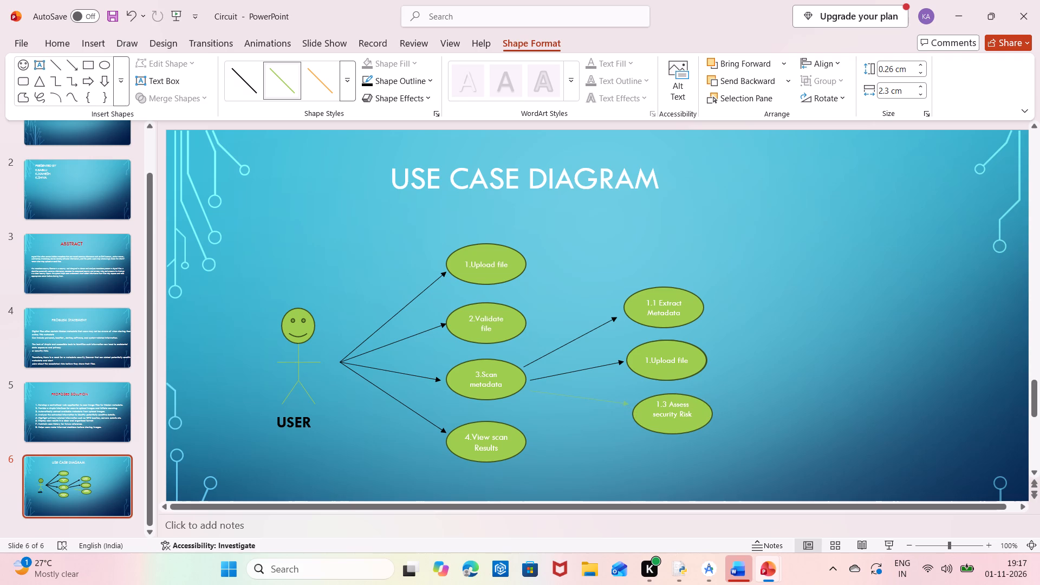
drag(530, 389, 528, 389)
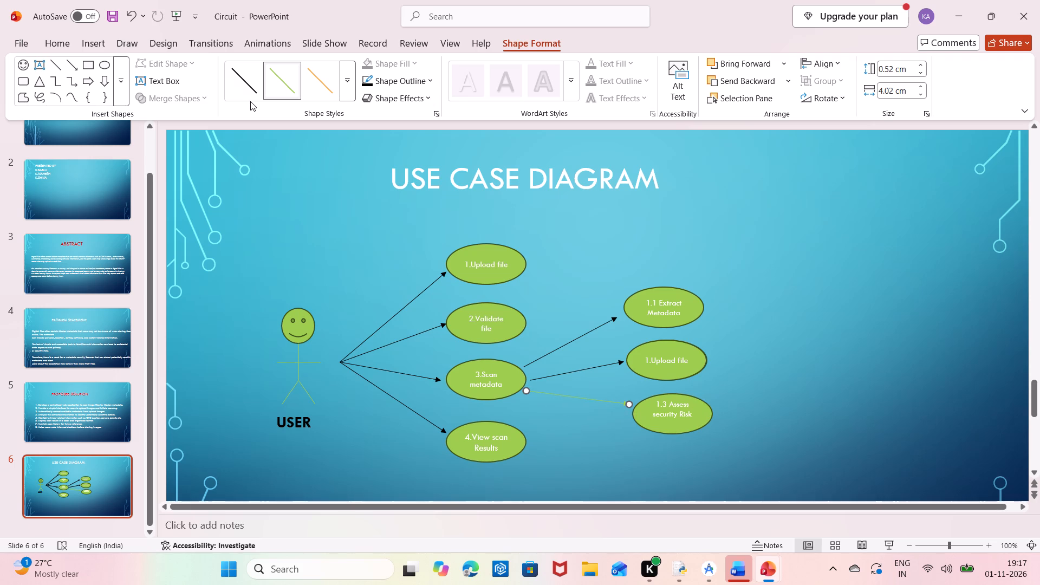
click(245, 96)
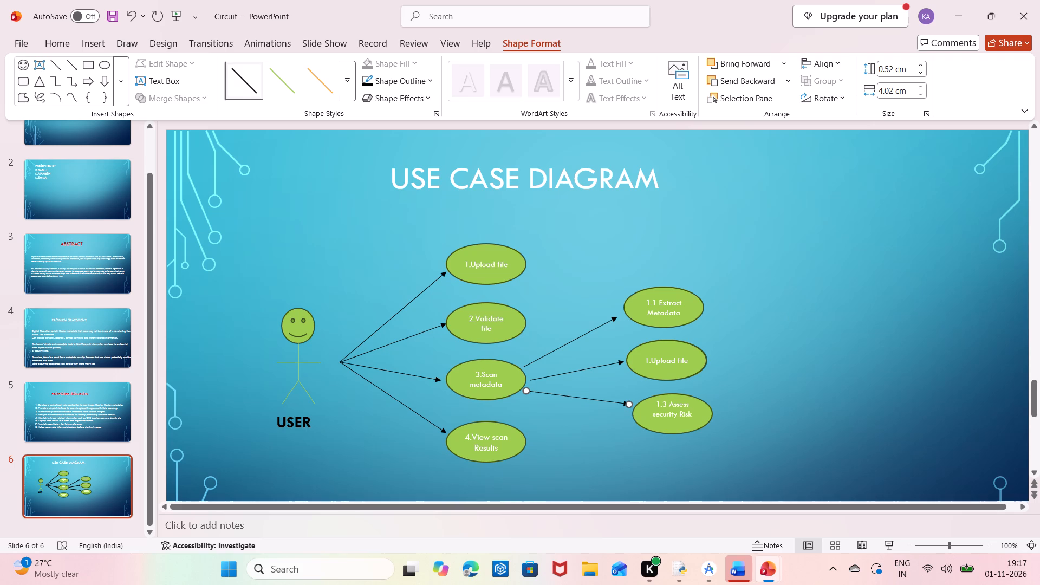
drag(630, 404, 633, 410)
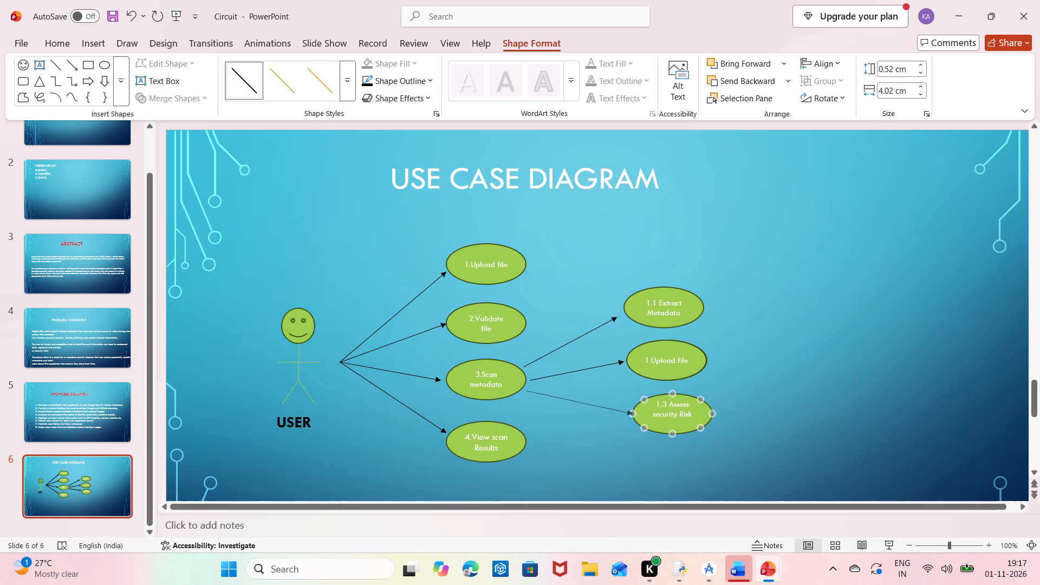
Nudge the end of the lowest black arrow to meet the edge of the "1.3 Assess security Risk" oval.
drag(633, 410, 629, 411)
click(914, 350)
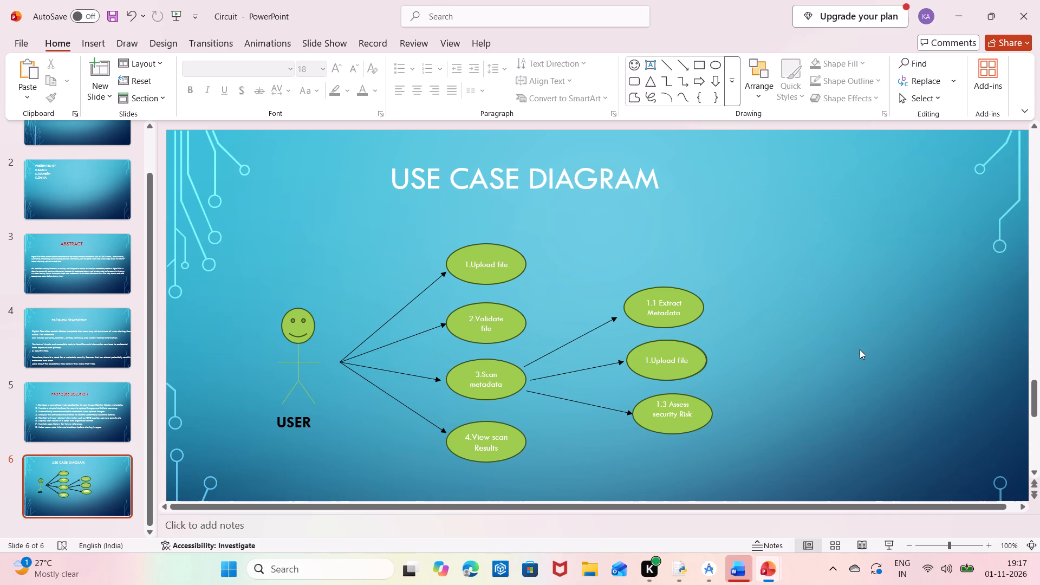
Add a text box reading "<<include" near the arrow from "3.Scan metadata" to "1.1 Extract Metadata".
click(552, 337)
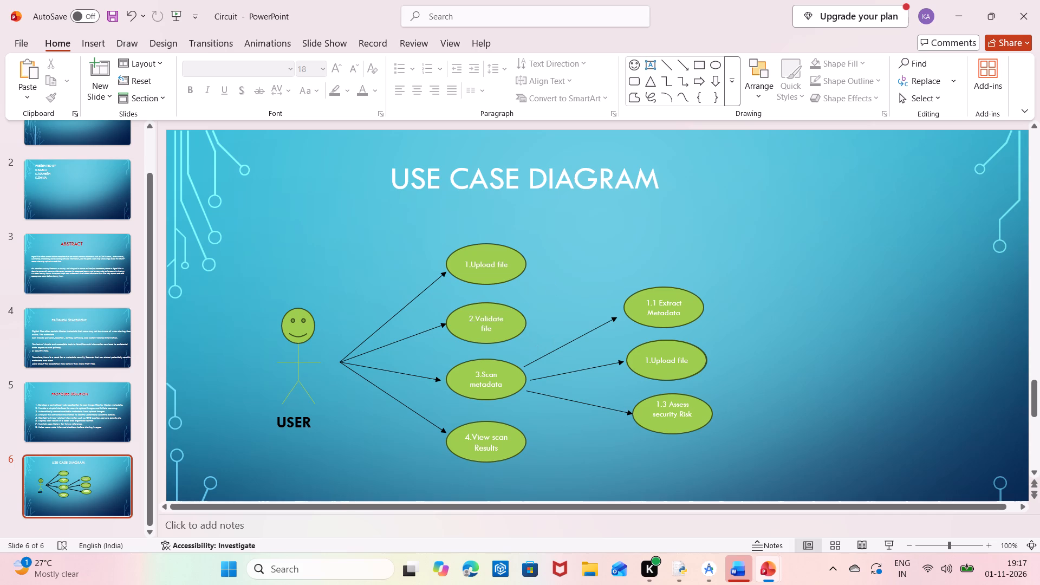
click(558, 342)
key(f)
double_click(559, 342)
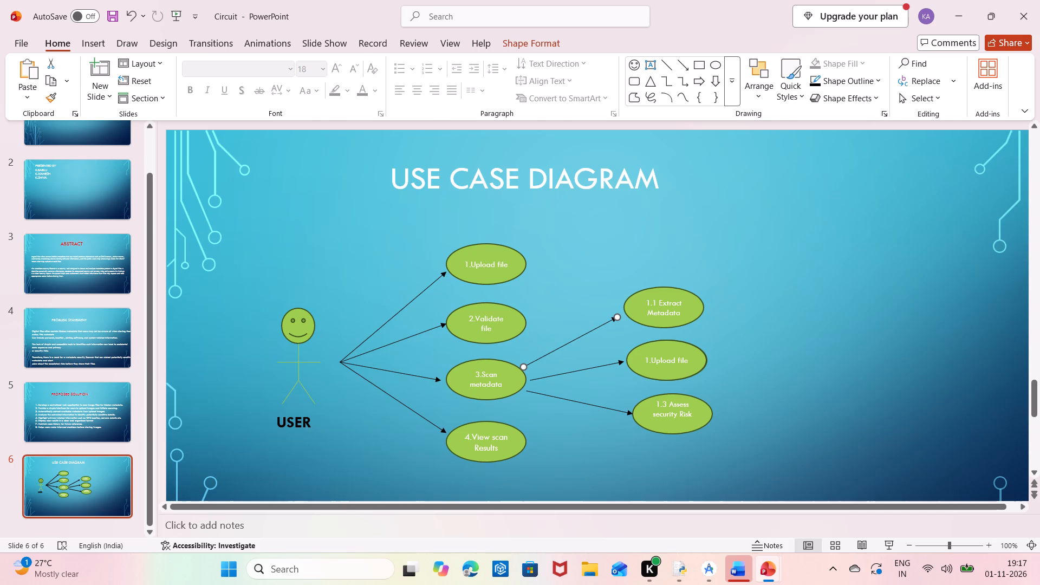
double_click(555, 334)
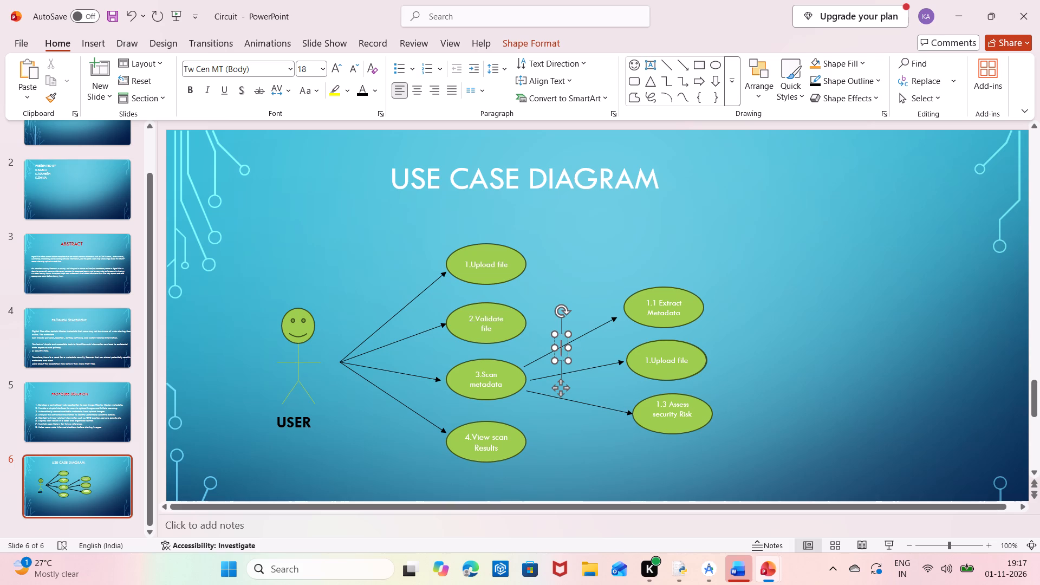
drag(563, 353, 557, 336)
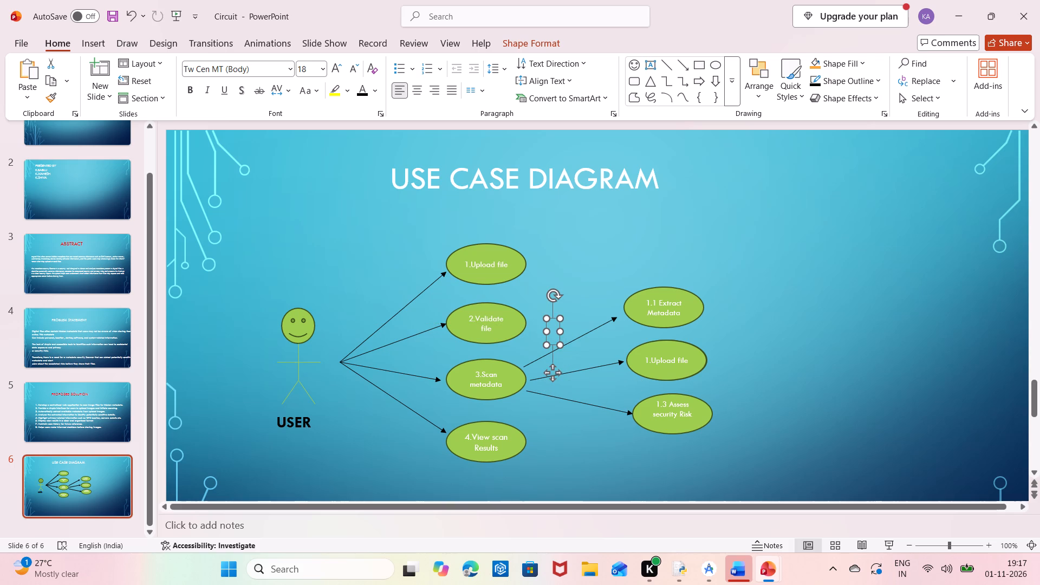
text(<<)
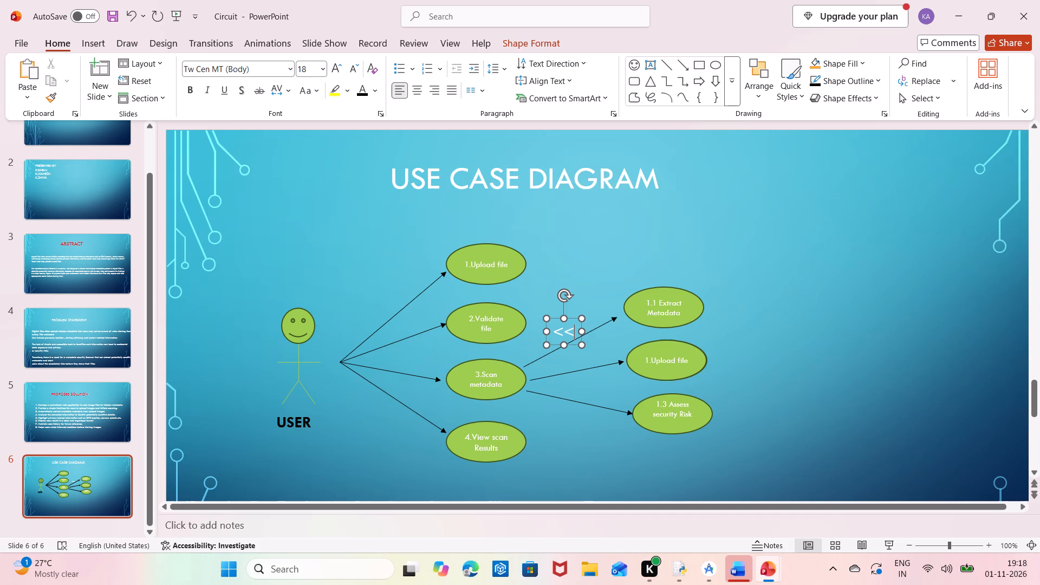
text(in)
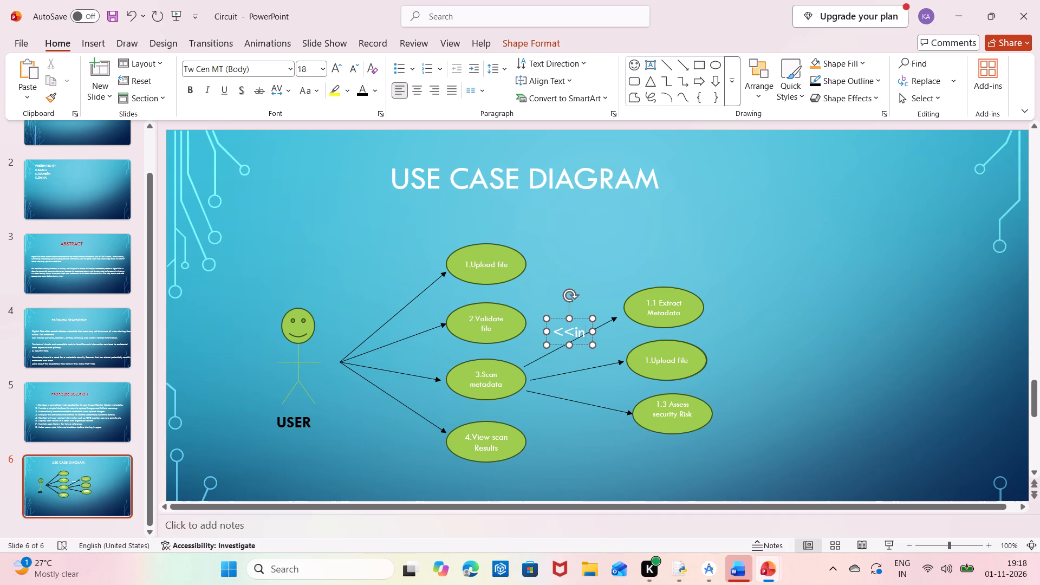
text(clude)
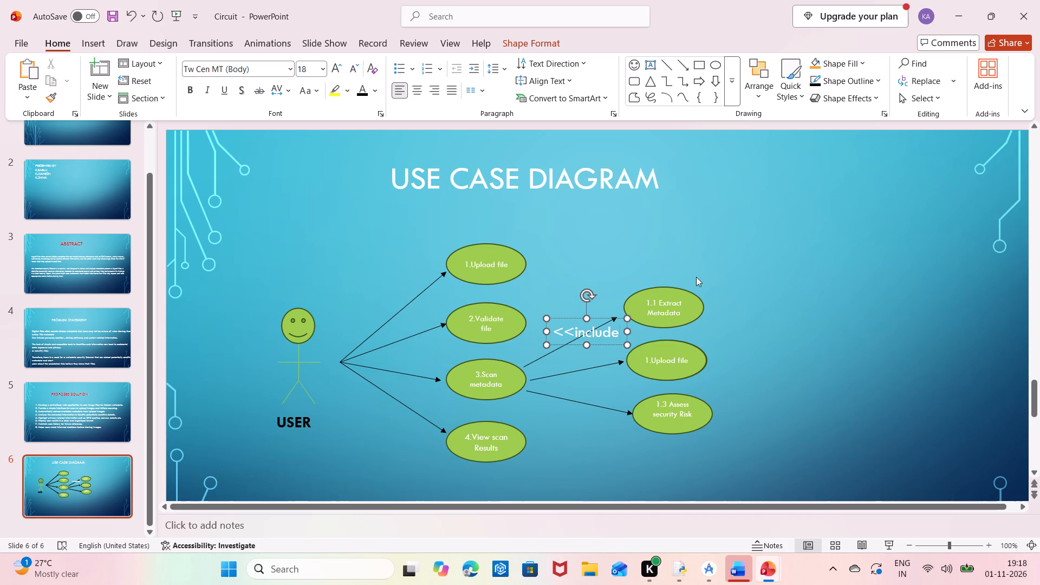
Set the font size of the "<<include" text to 8.
drag(553, 331, 619, 330)
click(717, 284)
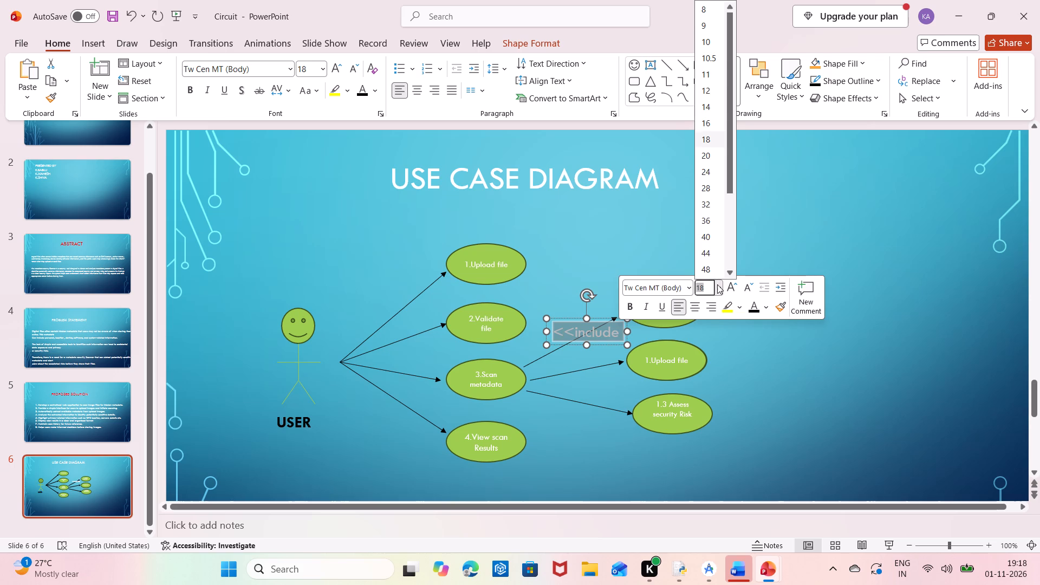
scroll(700, 61, up, 5)
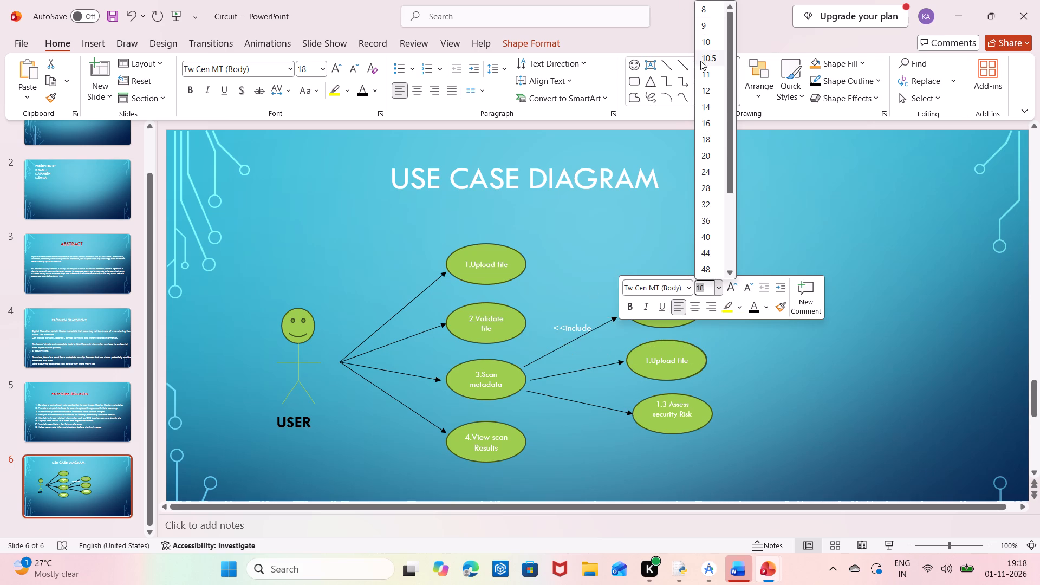
click(706, 6)
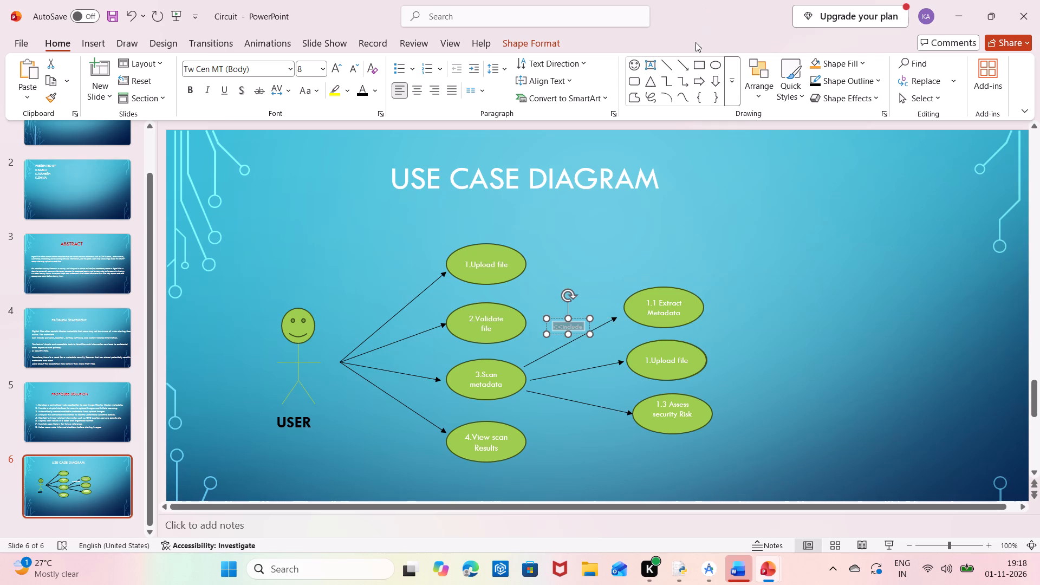
Append ">>" to the label text so it reads "<<include>>".
click(587, 326)
click(583, 324)
text(>>)
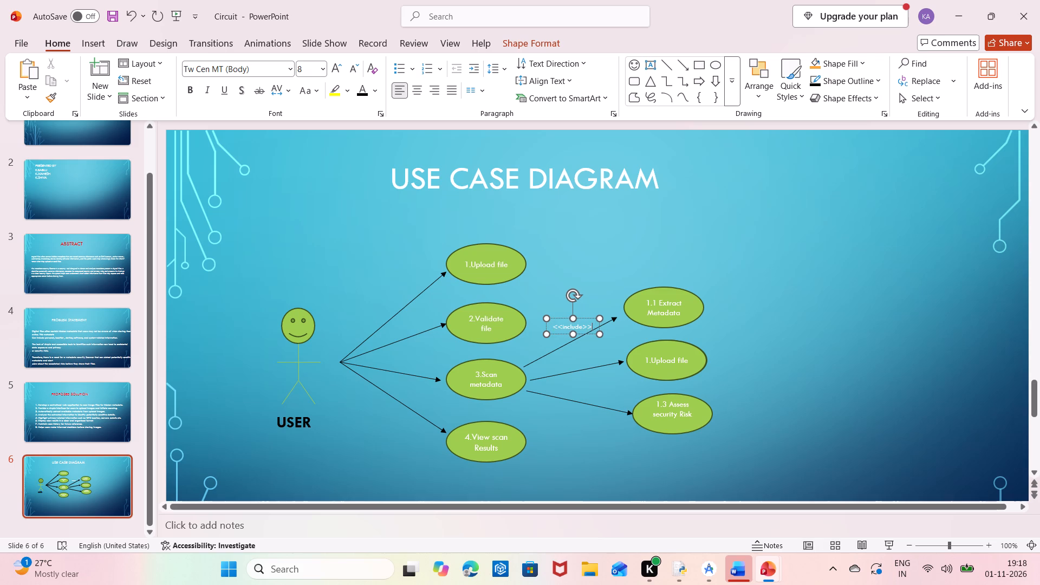
scroll(583, 324, up, 1)
scroll(511, 472, down, 2)
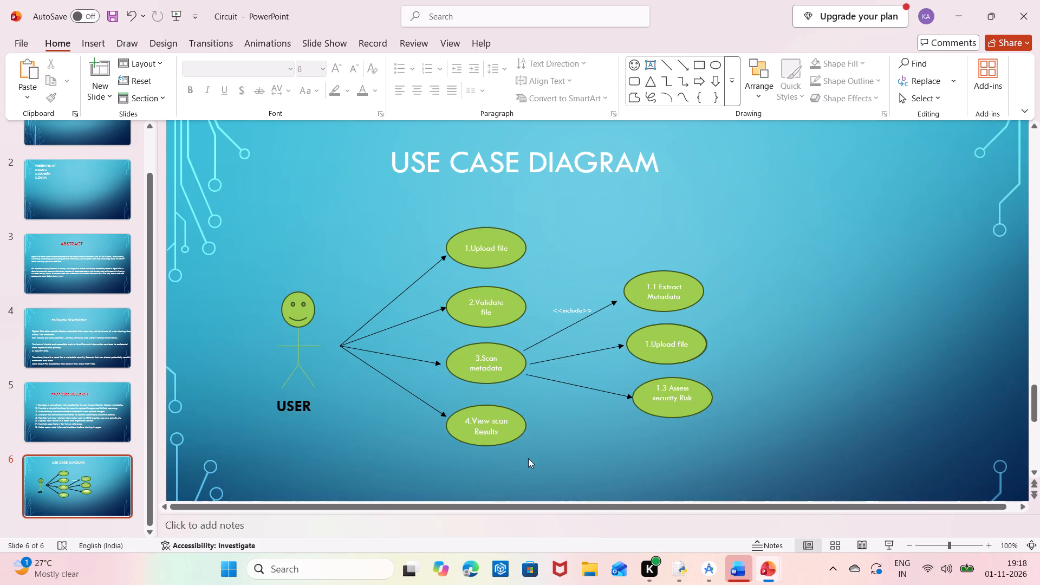
Resize the "<<include>>" text box to fit on one line and lower it onto the "1.1 Extract Metadata" arrow.
click(552, 308)
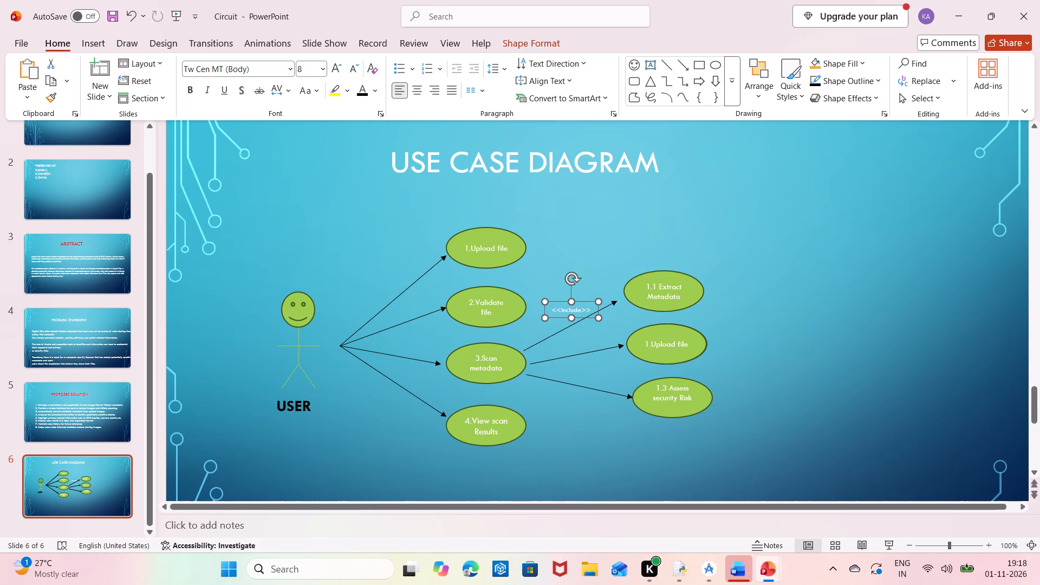
click(548, 318)
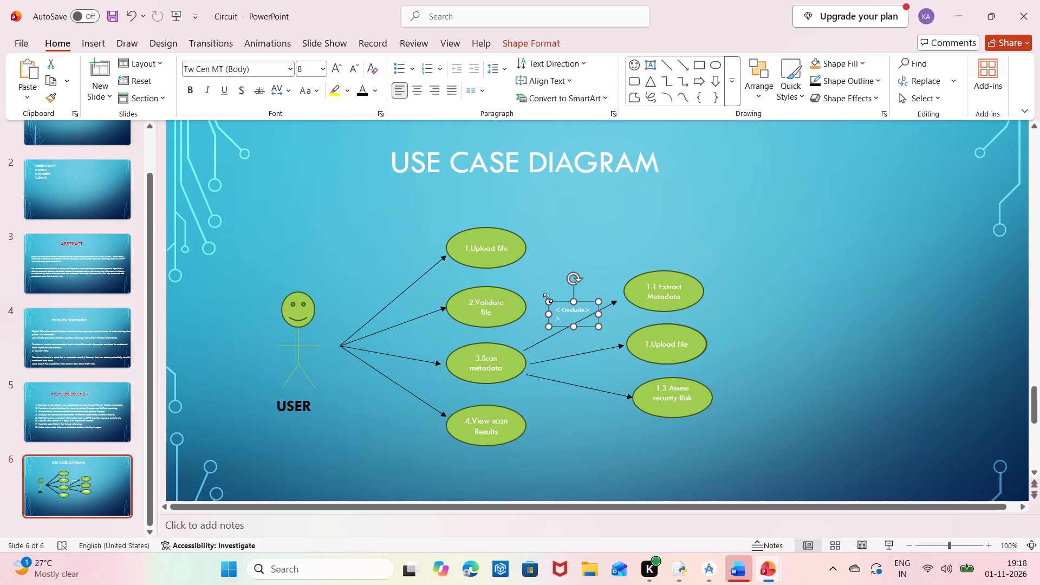
drag(548, 298, 541, 310)
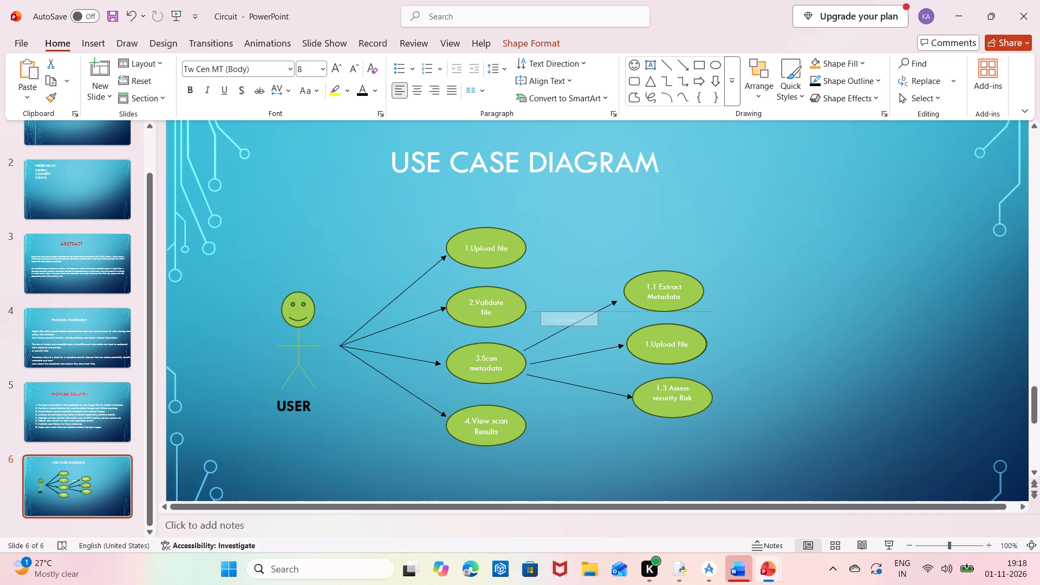
drag(541, 310, 539, 316)
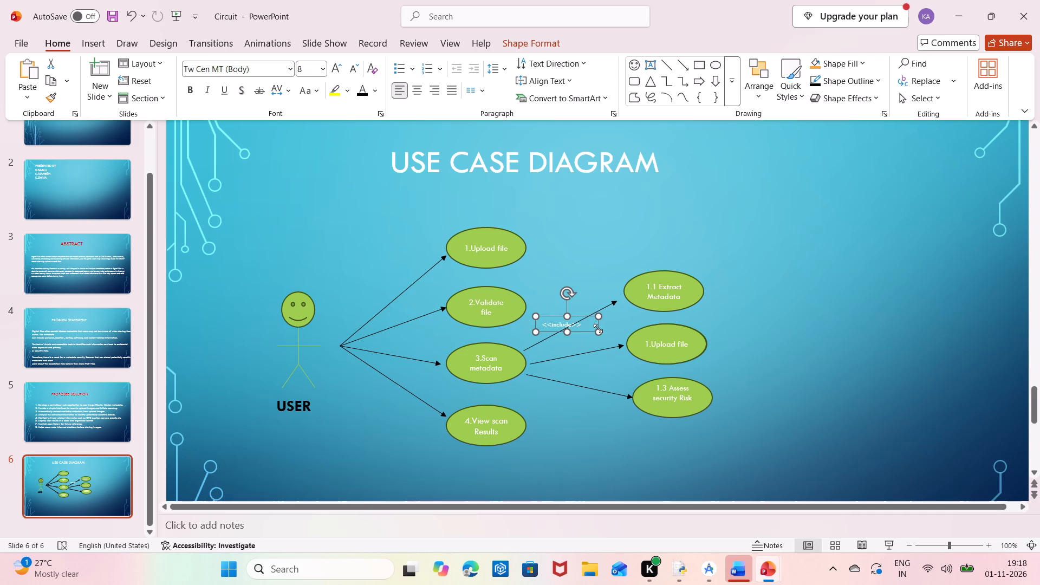
drag(598, 330, 594, 310)
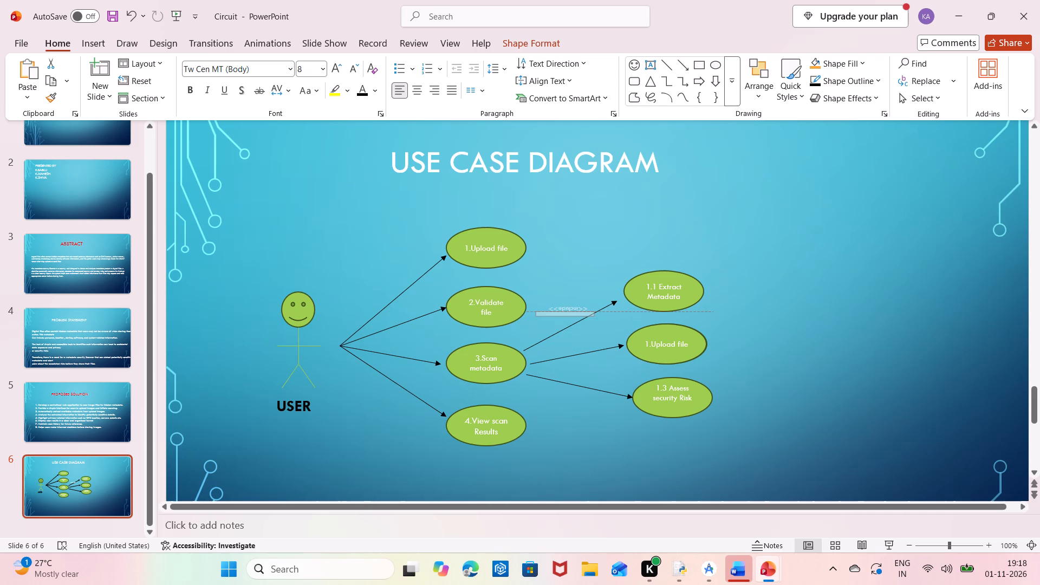
drag(594, 310, 590, 335)
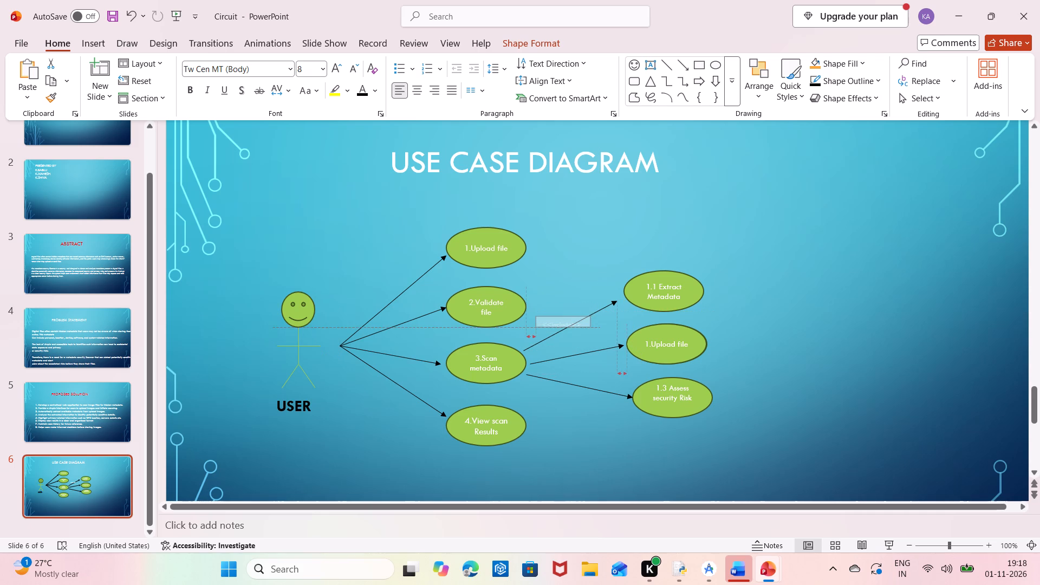
drag(590, 335, 590, 328)
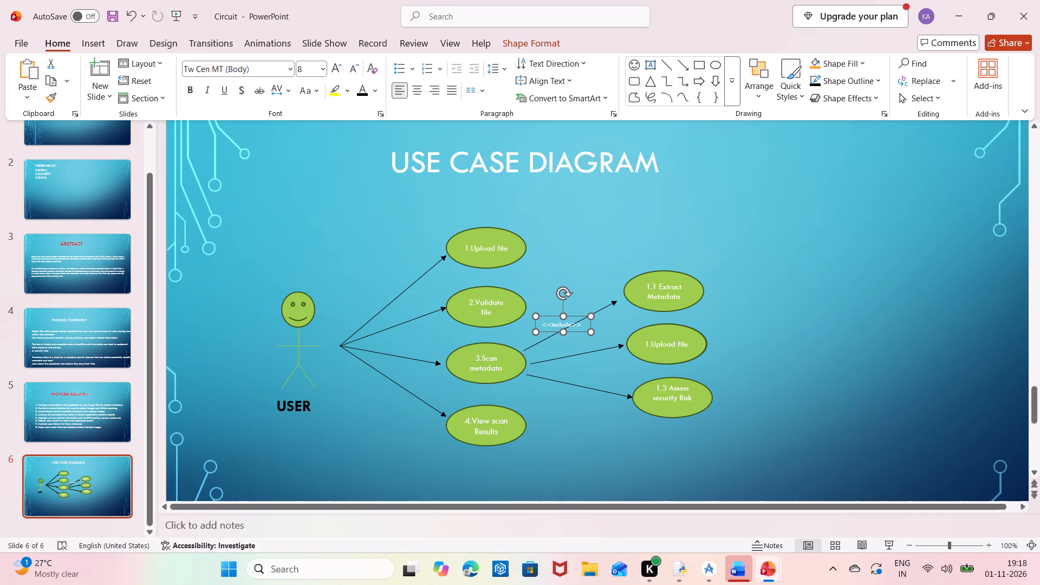
Rotate the "<<include>>" label slightly clockwise.
click(567, 292)
drag(562, 291, 563, 301)
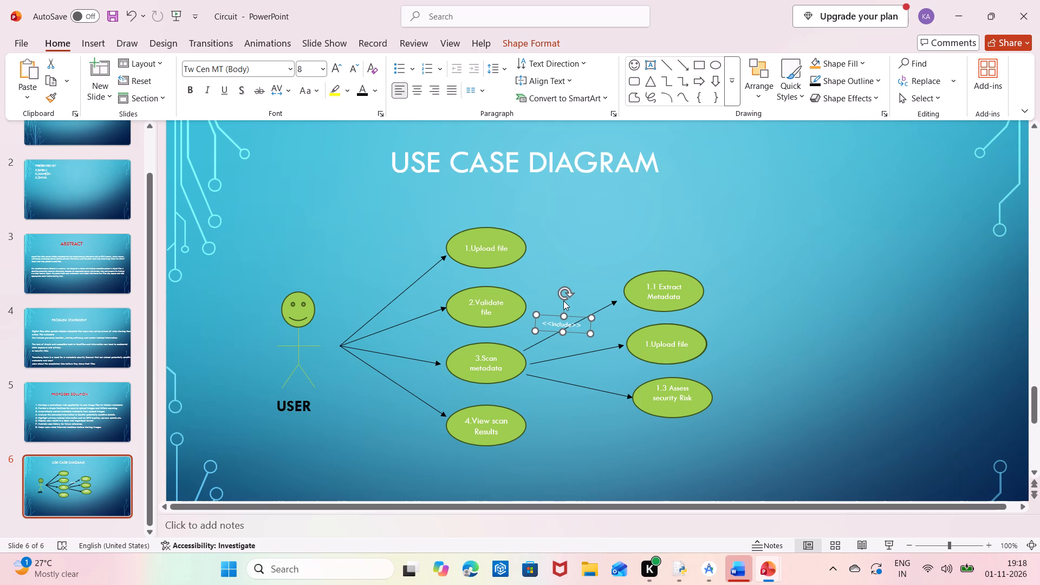
click(563, 301)
click(564, 295)
click(561, 324)
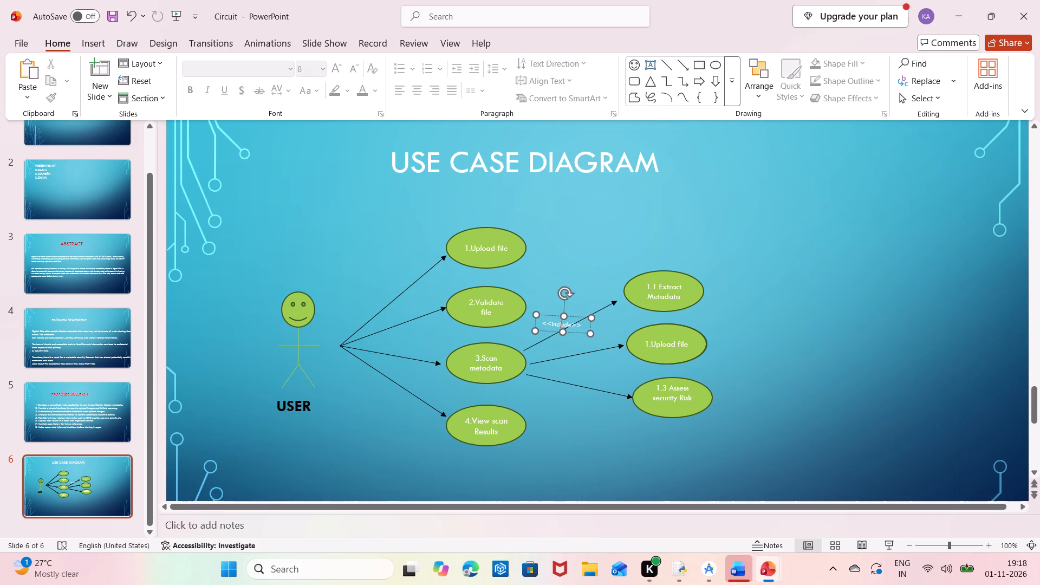
click(559, 282)
click(562, 297)
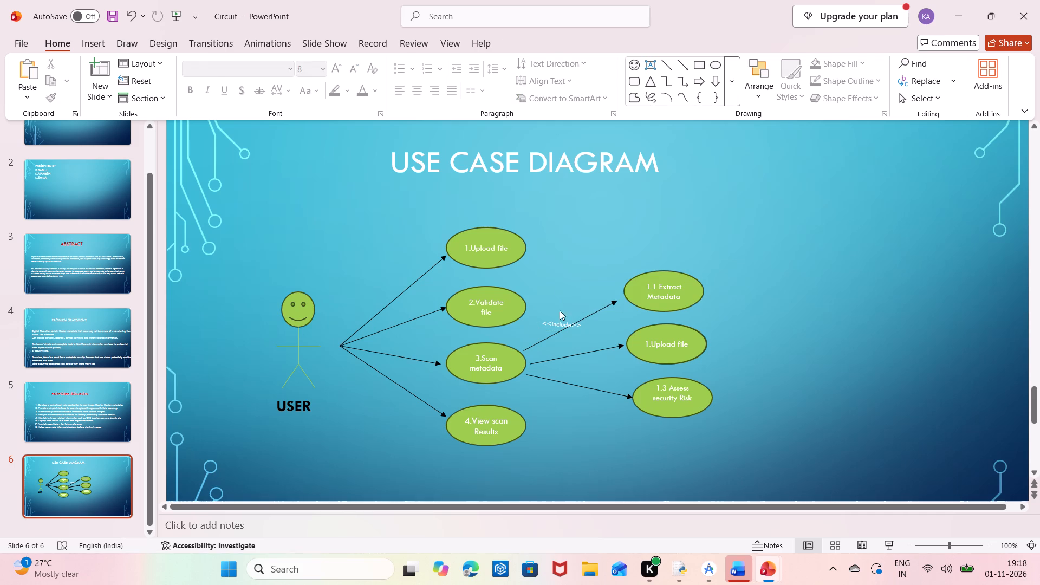
click(557, 325)
click(566, 292)
click(566, 292)
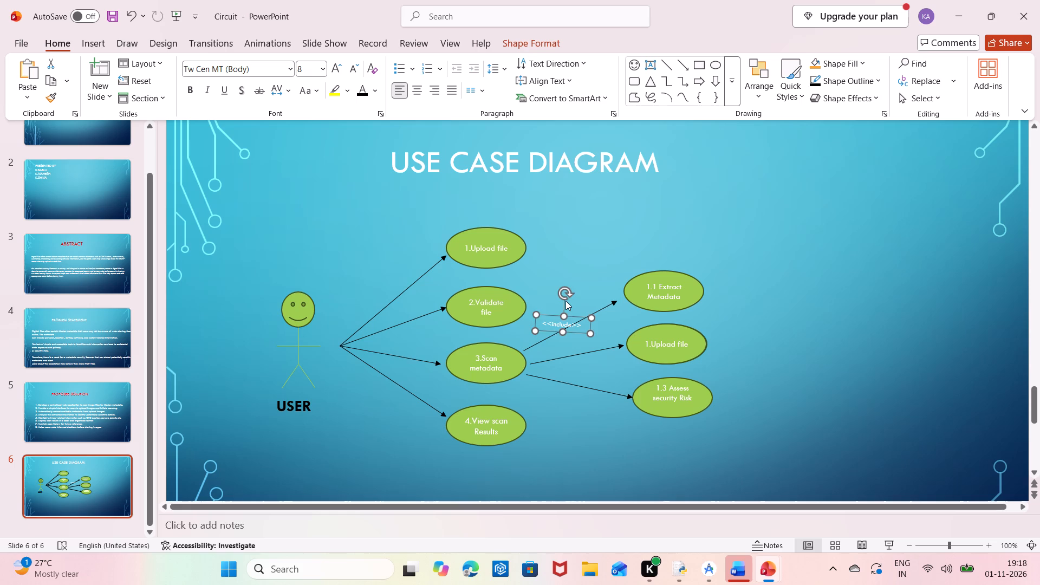
click(565, 301)
click(565, 301)
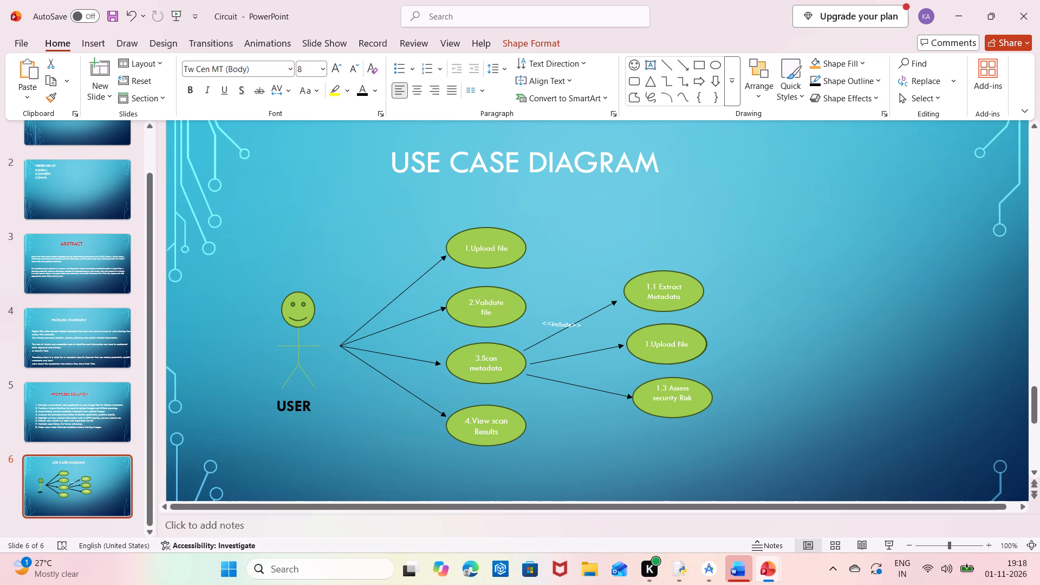
Move the "<<include>>" label to the arrow running from "3.Scan metadata" to "1.3 Assess security Risk".
drag(542, 320, 563, 323)
drag(563, 323, 539, 329)
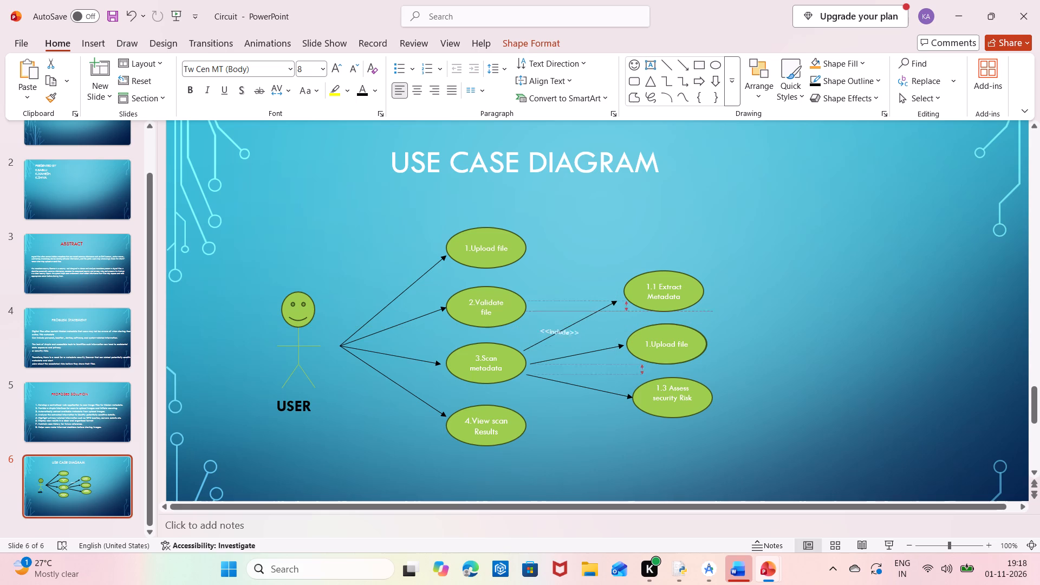
drag(539, 329, 558, 372)
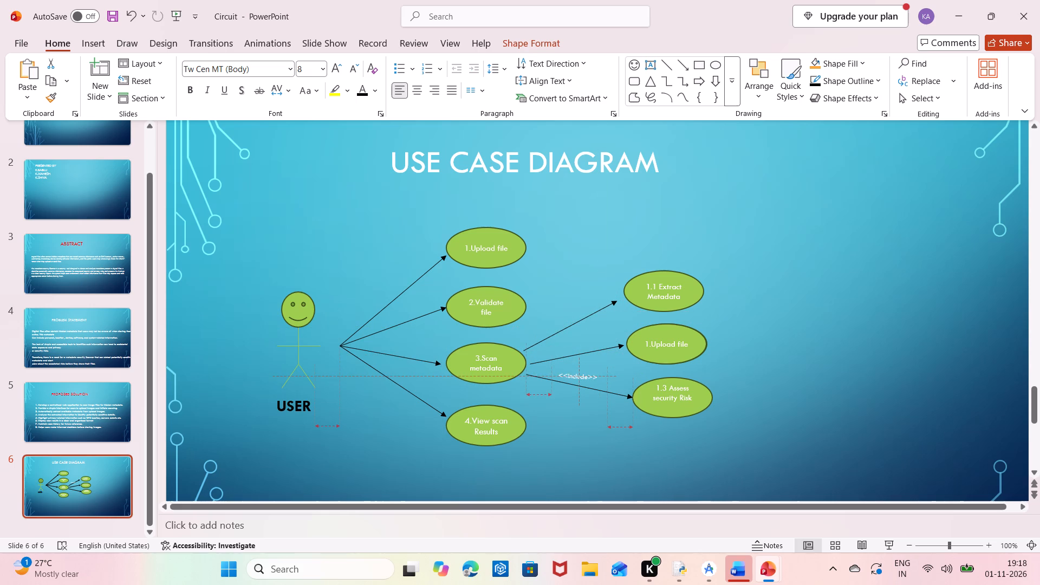
drag(558, 372, 556, 373)
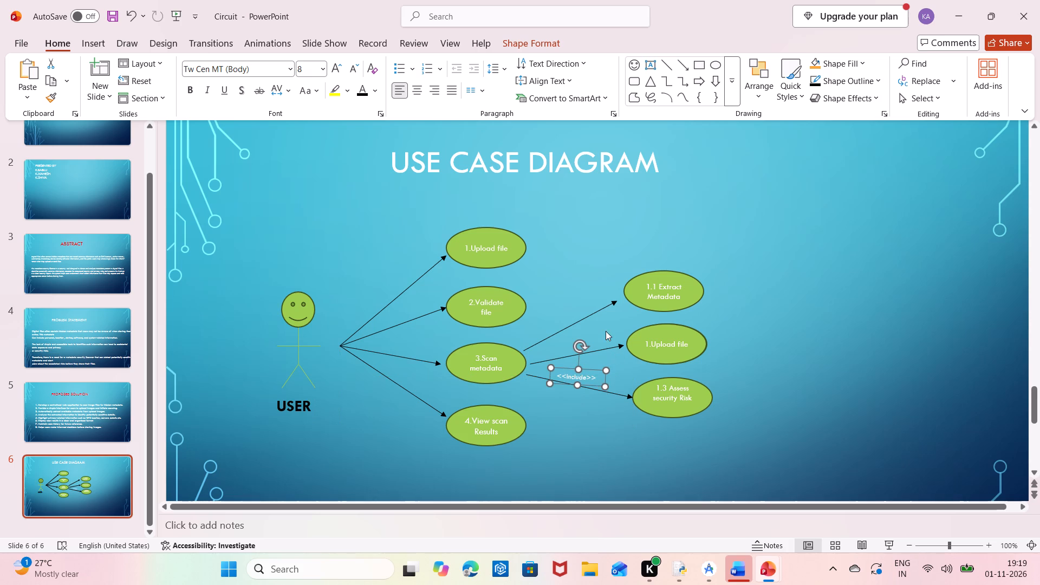
drag(607, 369, 606, 376)
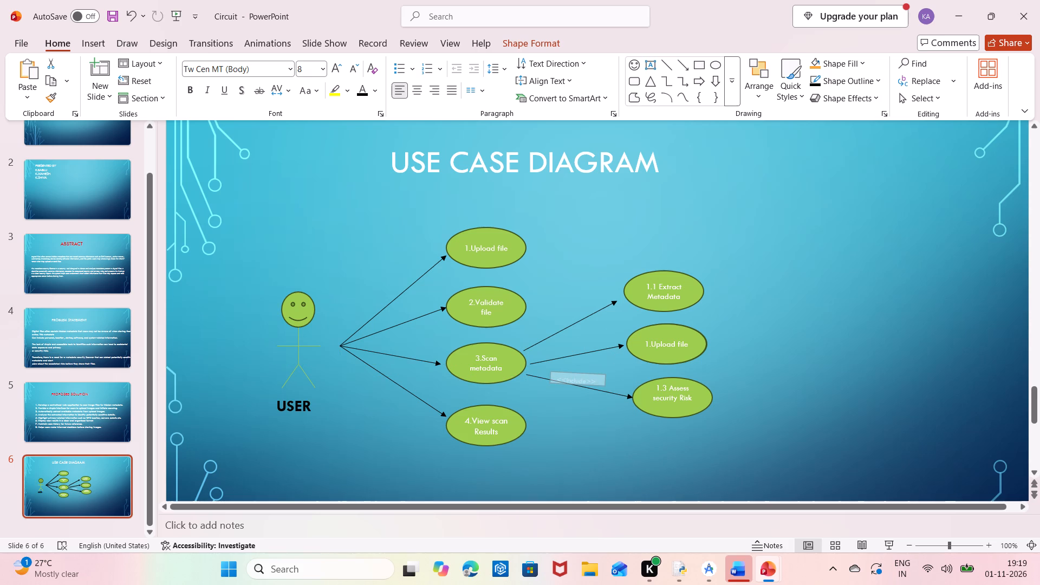
drag(606, 376, 606, 376)
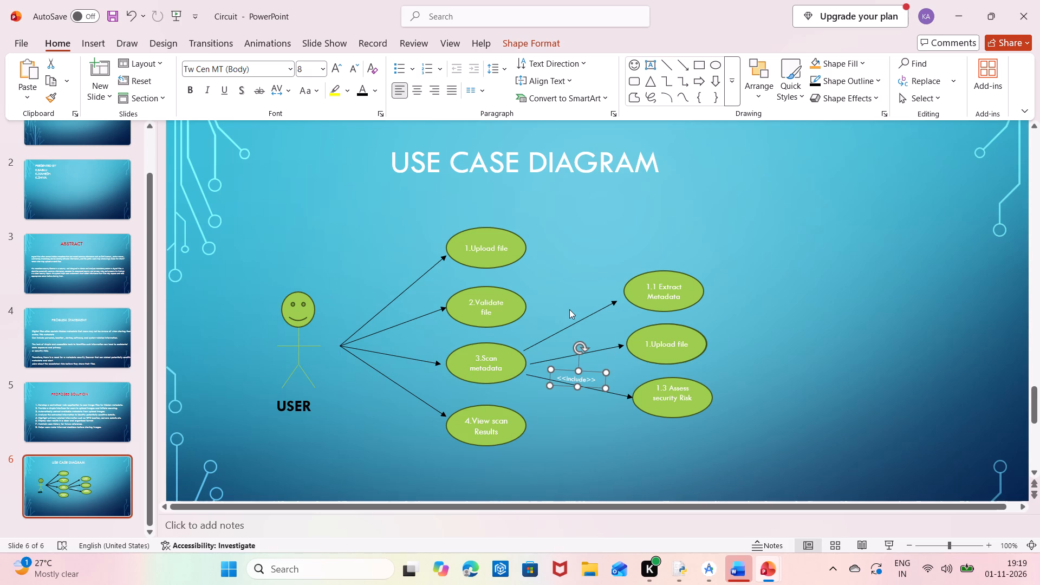
click(569, 309)
click(582, 383)
click(582, 421)
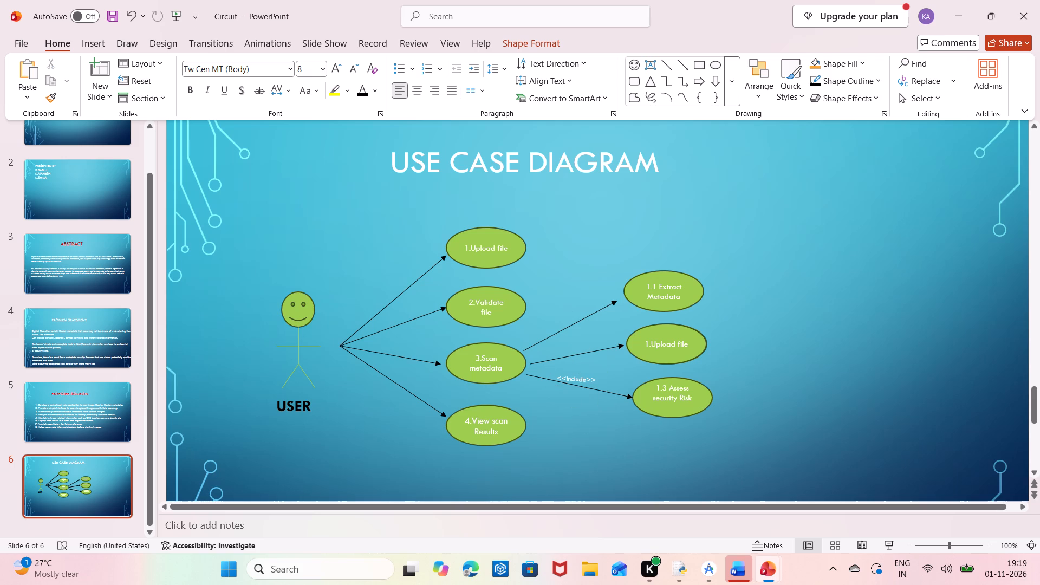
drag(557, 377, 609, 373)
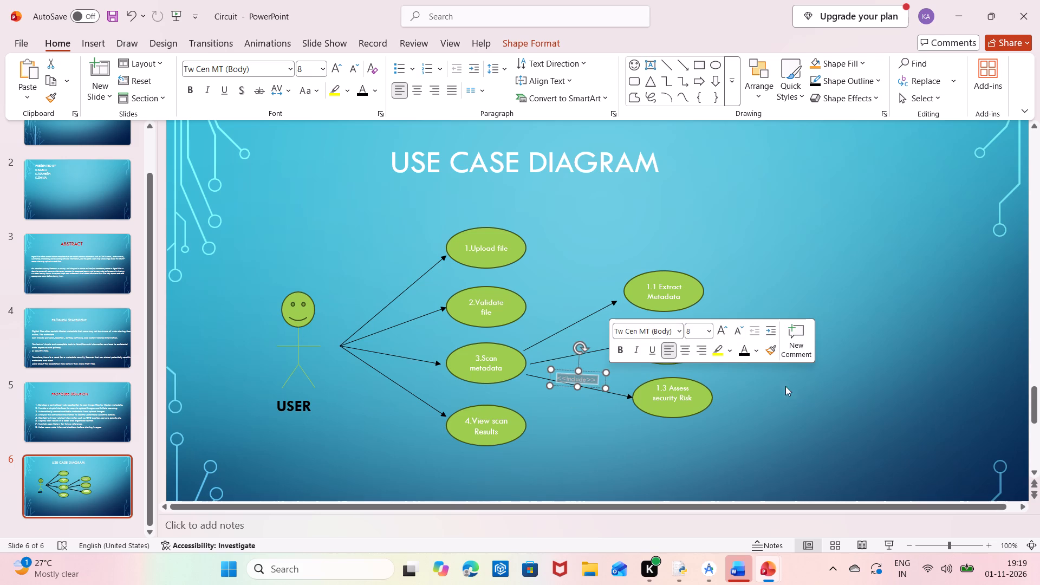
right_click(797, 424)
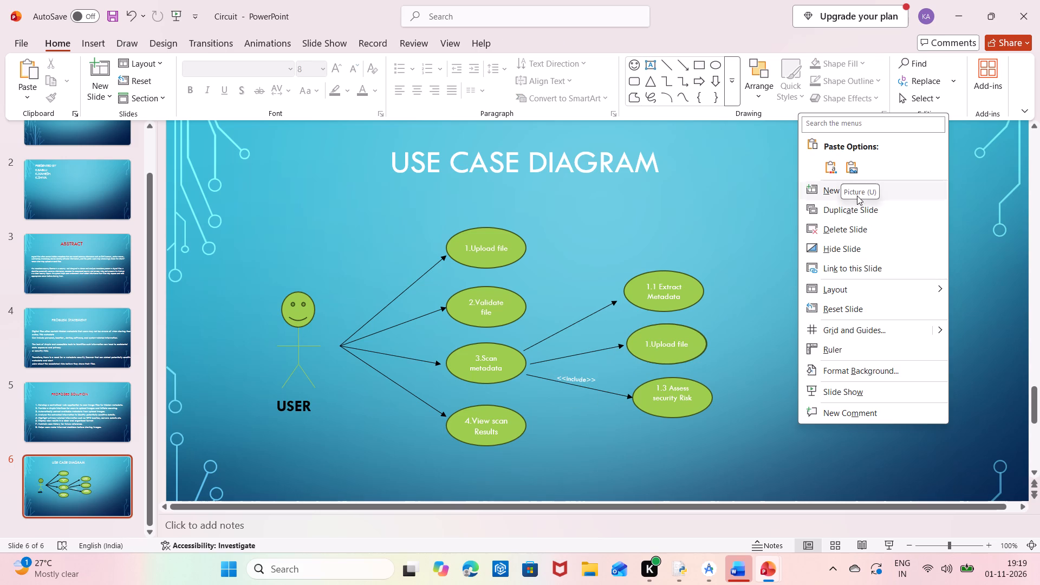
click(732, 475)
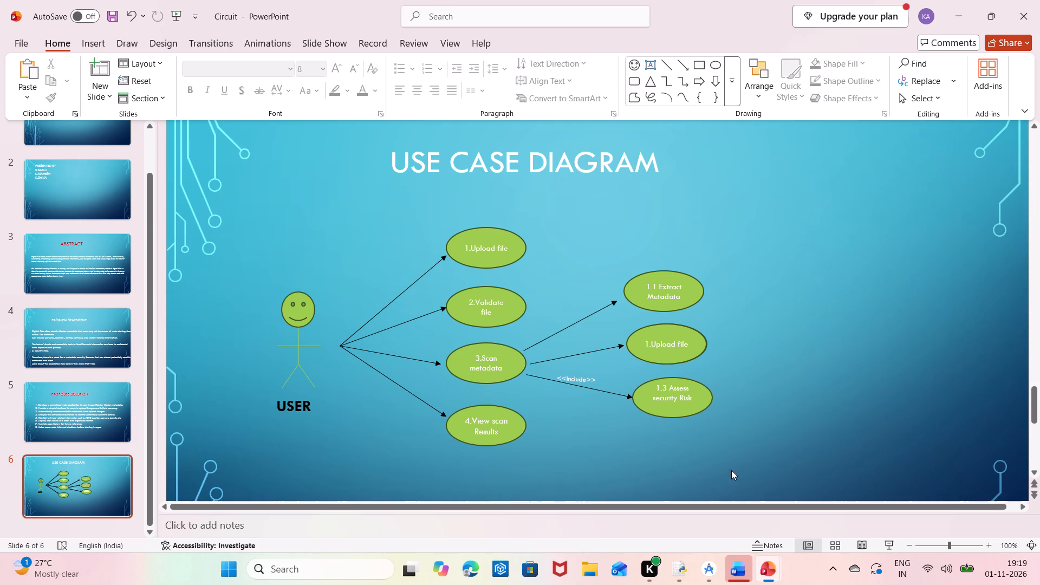
Add a new text box reading "<<include>>" beside the arrow from "3.Scan metadata" to "1.1 Extract Metadata".
double_click(564, 322)
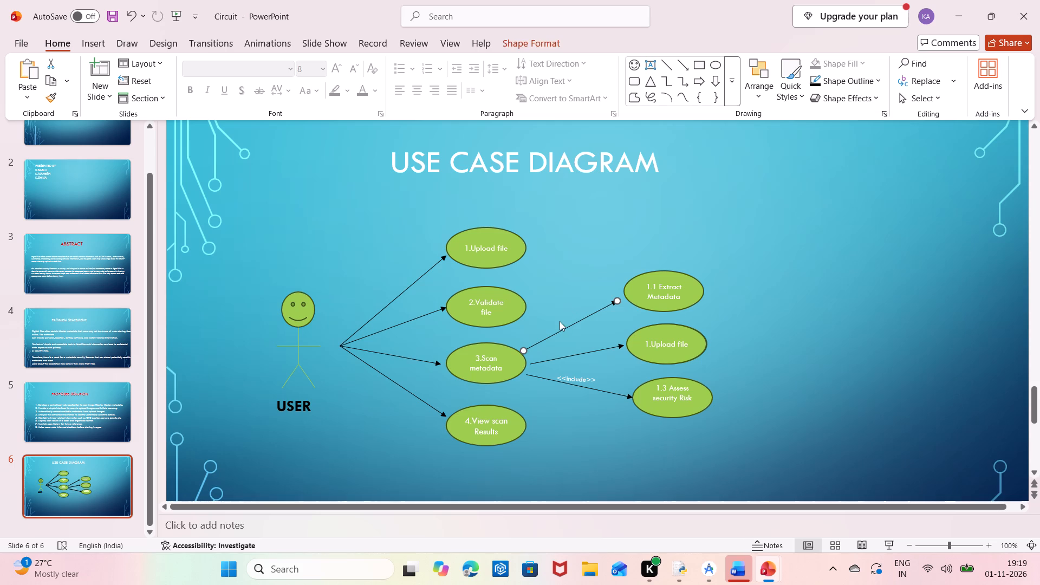
double_click(560, 321)
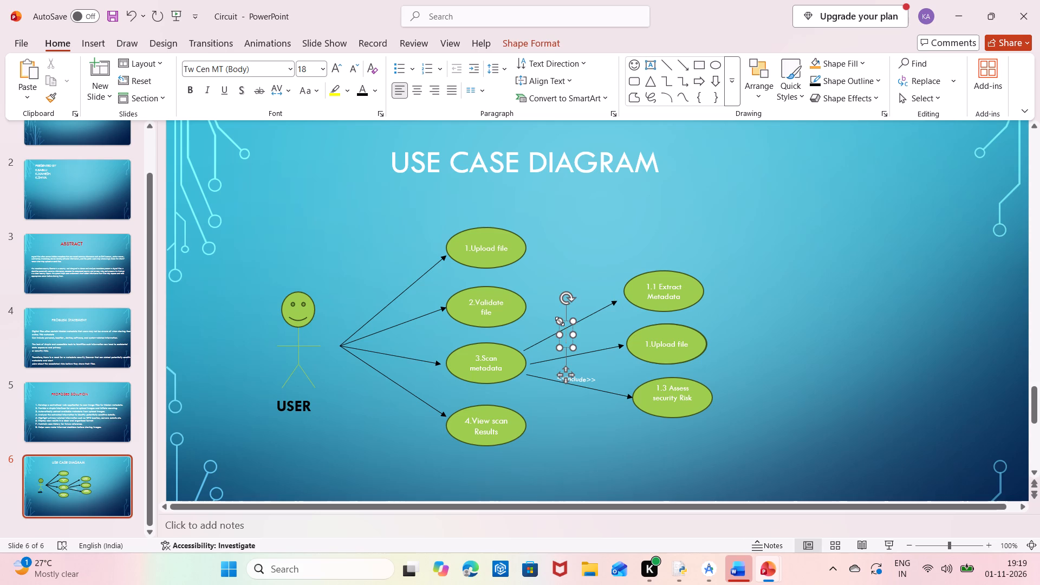
key(shift+less)
key(shift+less)
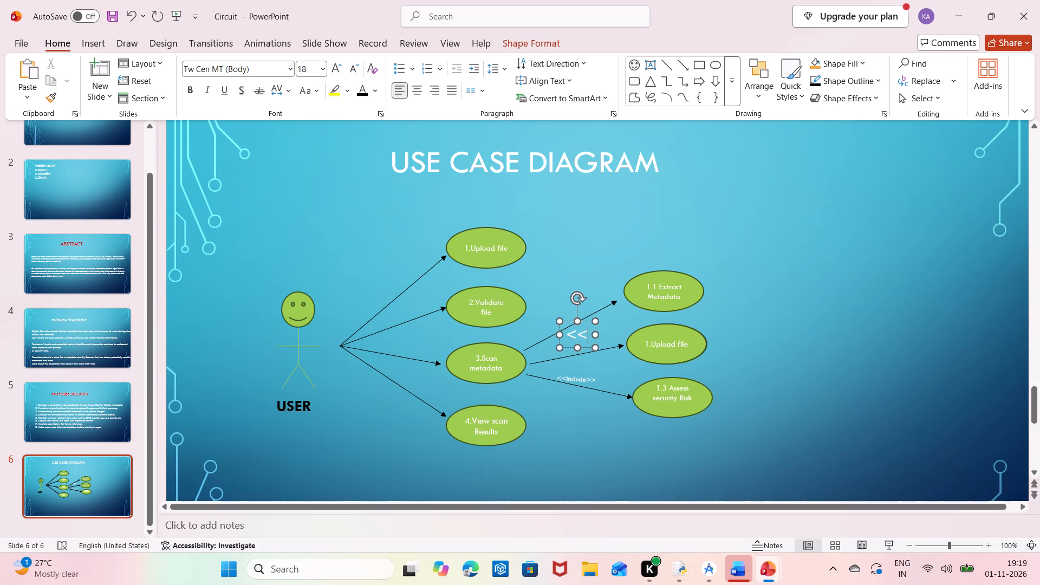
text(inck)
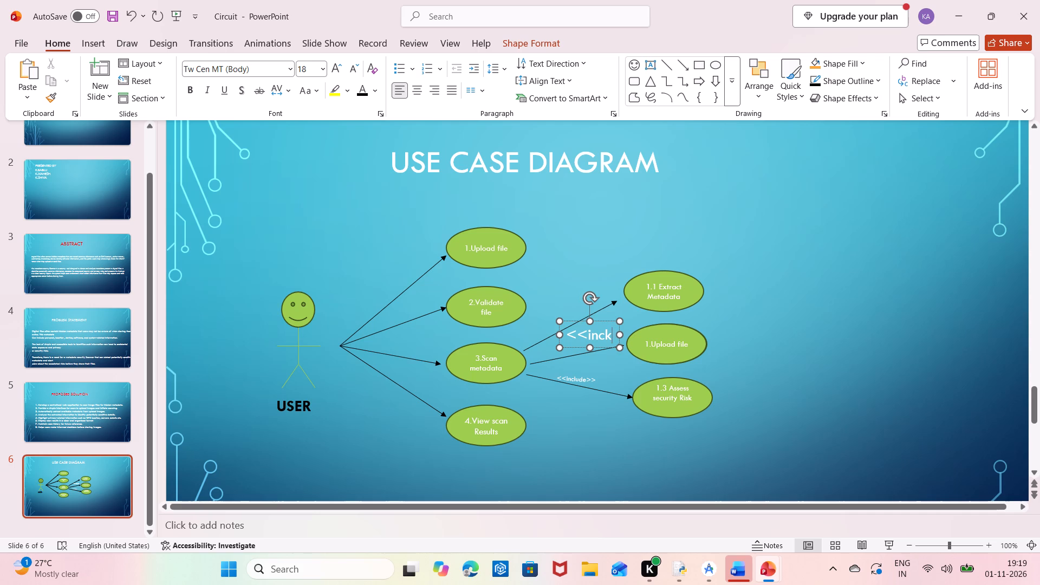
key(BackSpace)
text(lude)
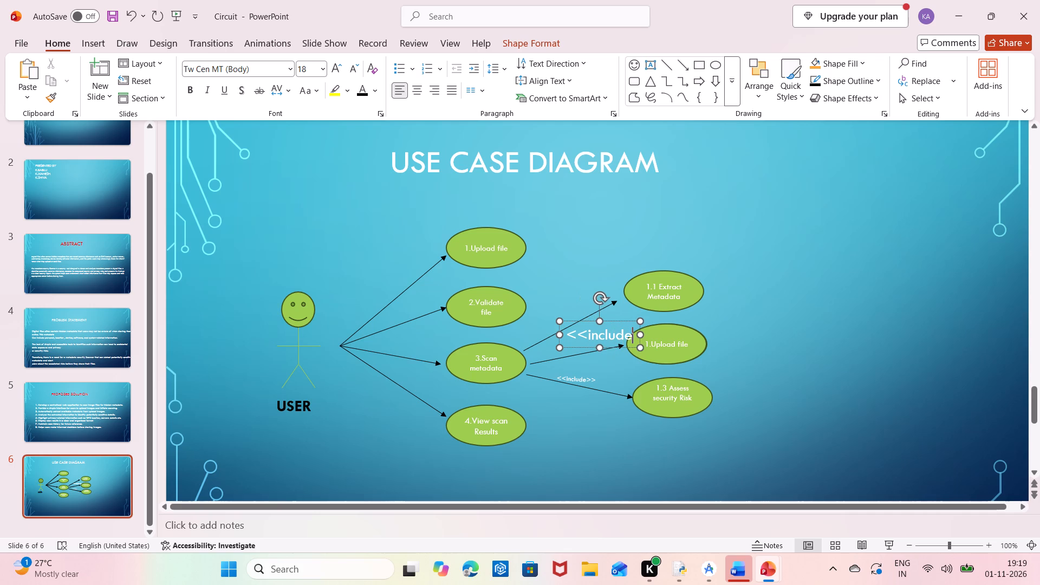
text(>>)
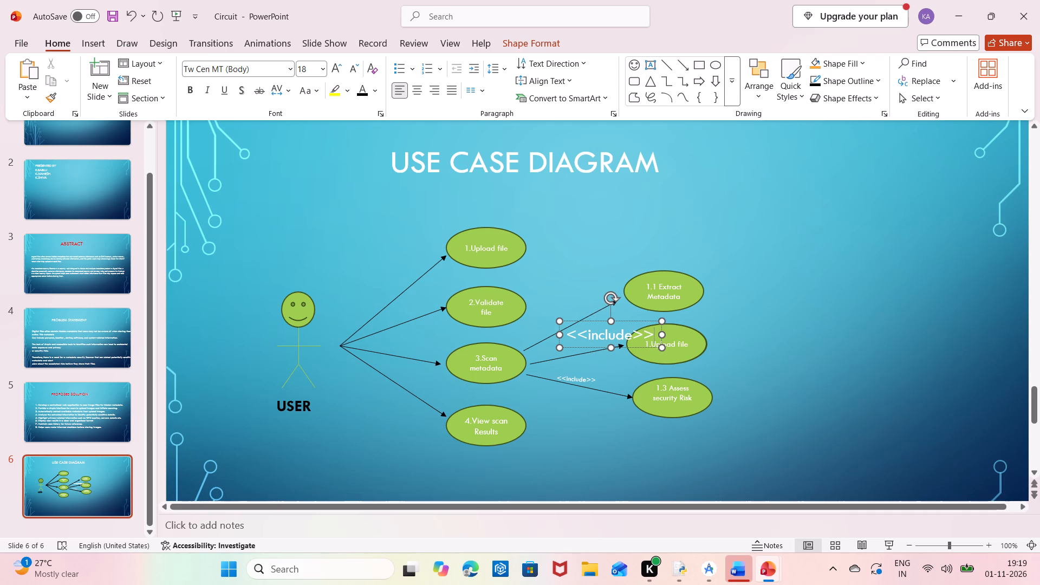
Reduce the new "<<include>>" label to font size 8 and place it just above the "1.1 Extract Metadata" arrow.
drag(567, 331, 654, 333)
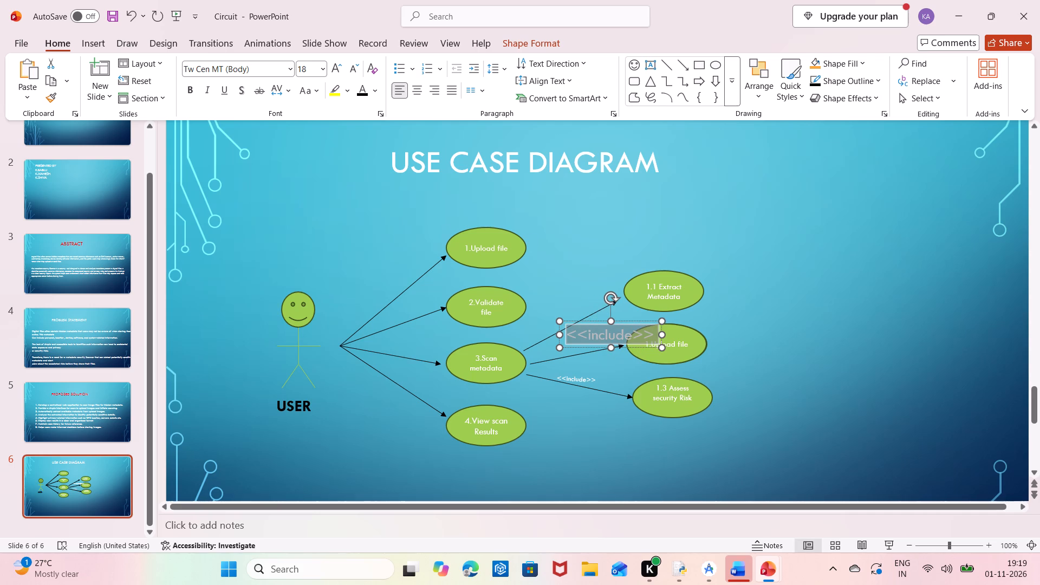
drag(654, 333, 665, 333)
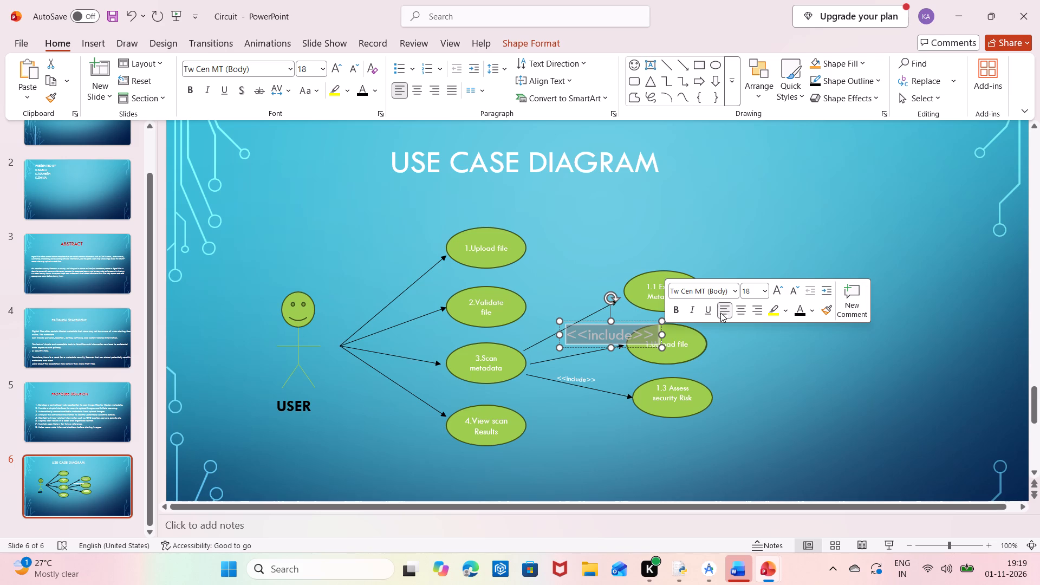
click(765, 288)
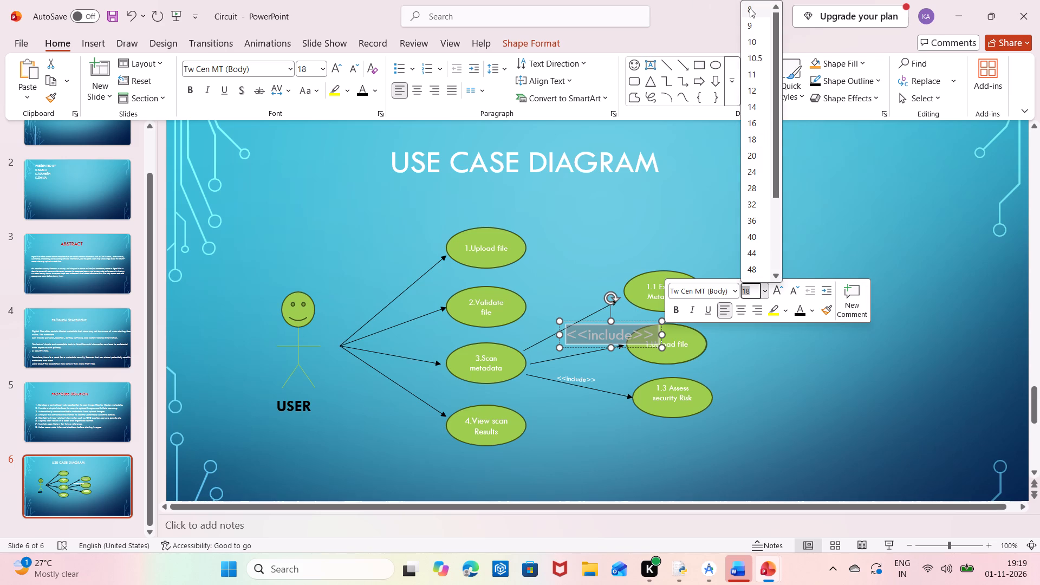
click(750, 8)
drag(594, 335, 584, 323)
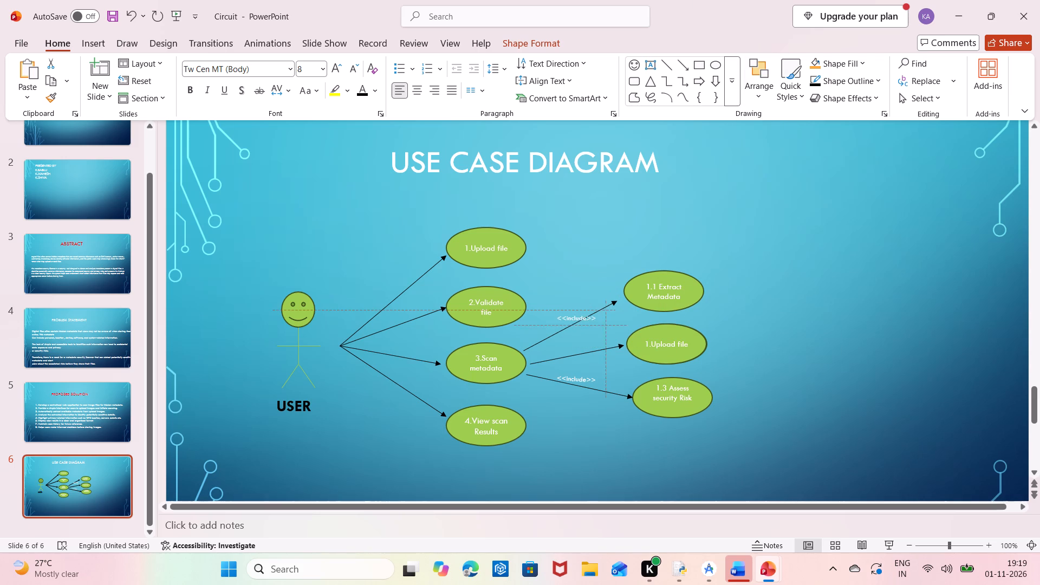
drag(584, 323, 574, 323)
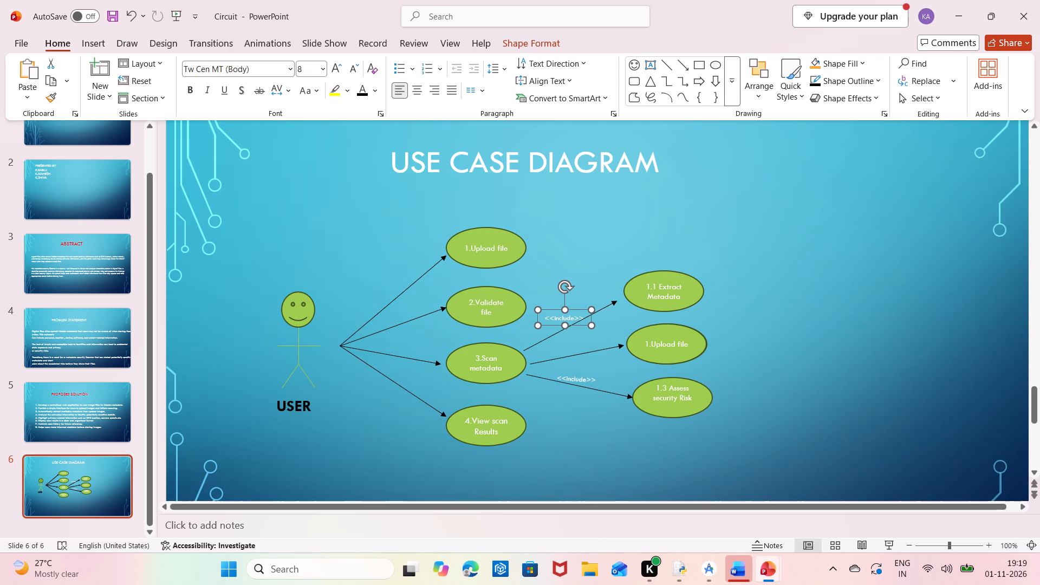
click(585, 366)
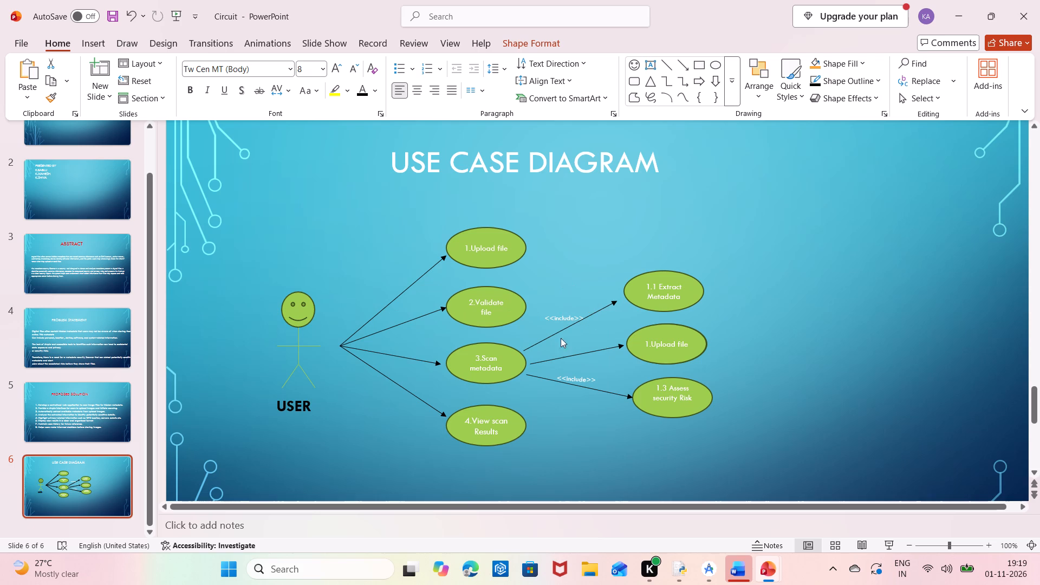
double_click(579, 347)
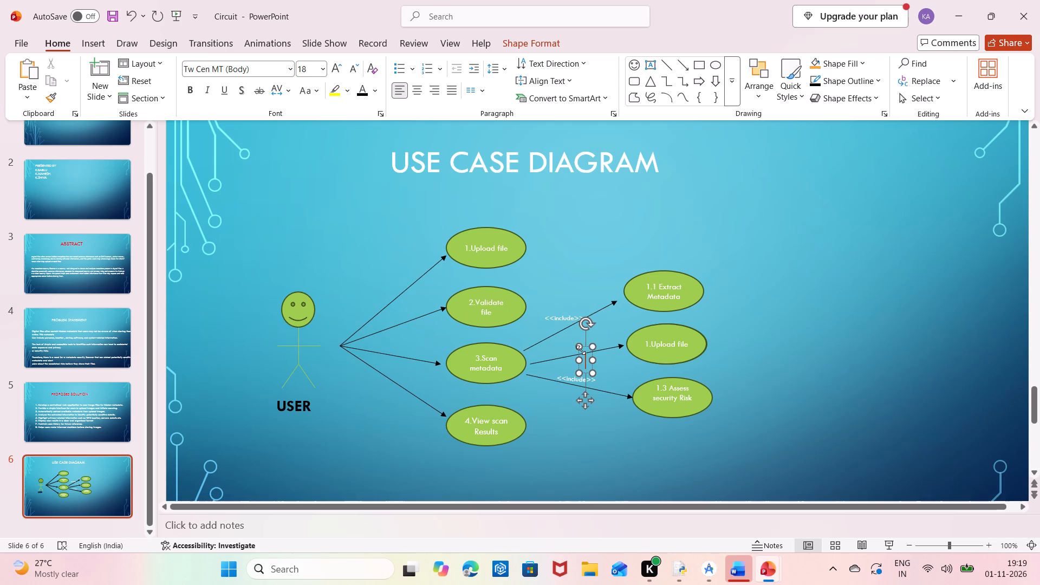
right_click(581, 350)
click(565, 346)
Nudge the "<<include>>" label on the "1.1 Extract Metadata" arrow slightly upward.
drag(544, 317, 546, 312)
click(561, 339)
Add another "<<include>>" text box by the middle arrow from "3.Scan metadata" to the secondary "1.Upload file" oval.
click(563, 344)
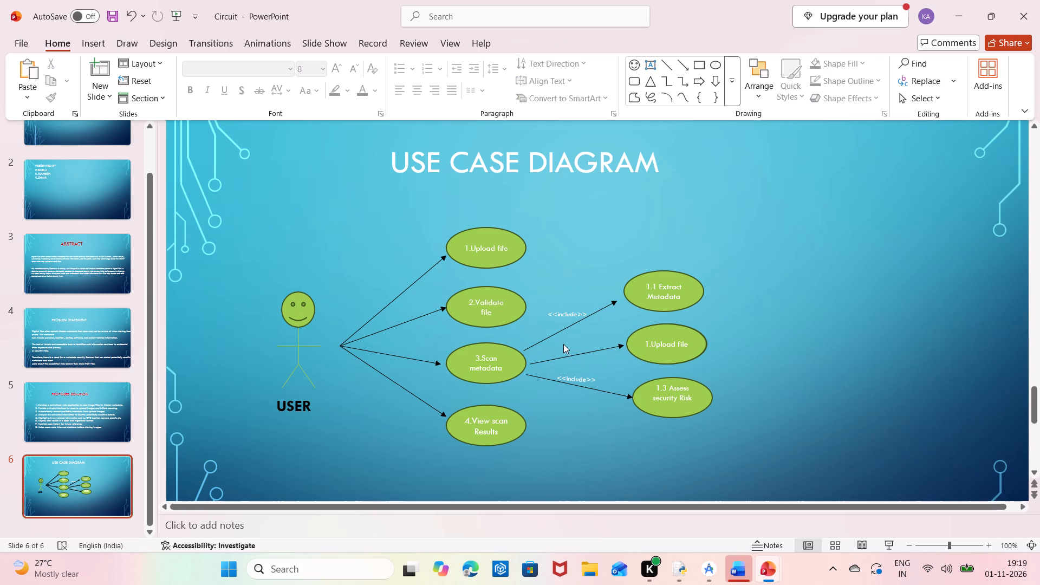
click(563, 344)
text(<<)
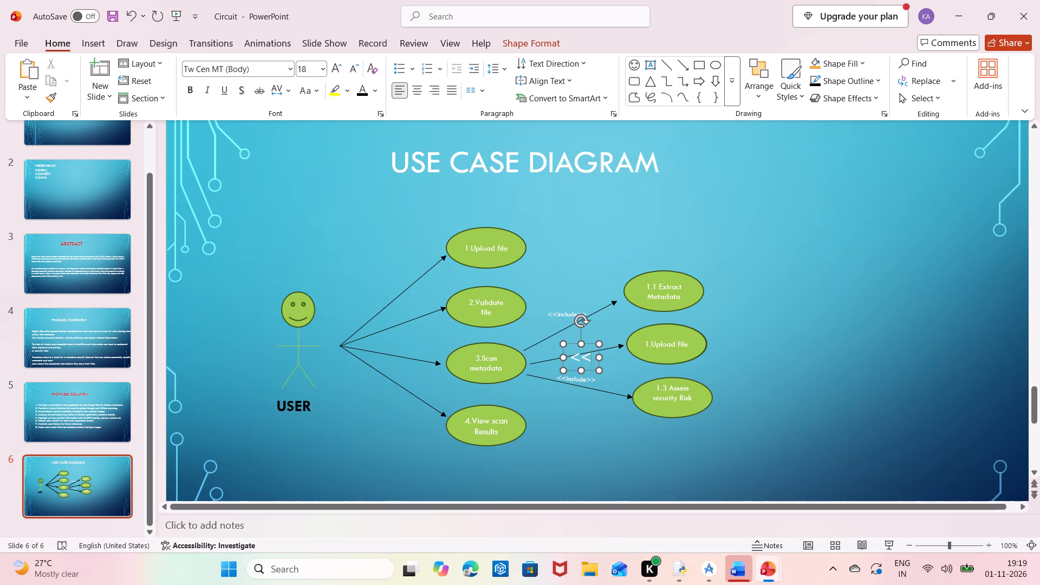
text(include)
text(>>)
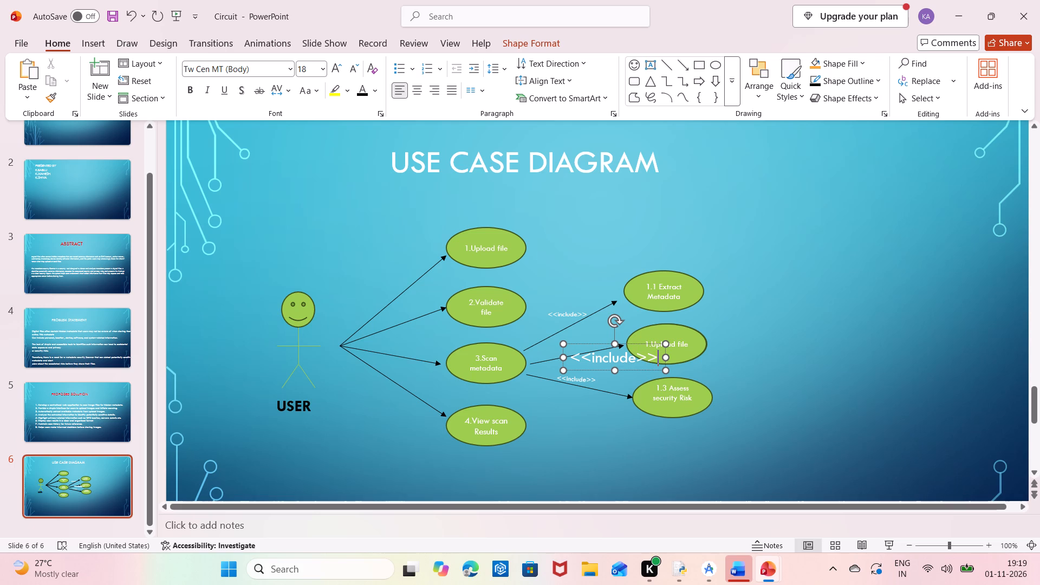
Reduce this third "<<include>>" label to font size 8 and position it just above the middle arrow.
drag(570, 356, 654, 359)
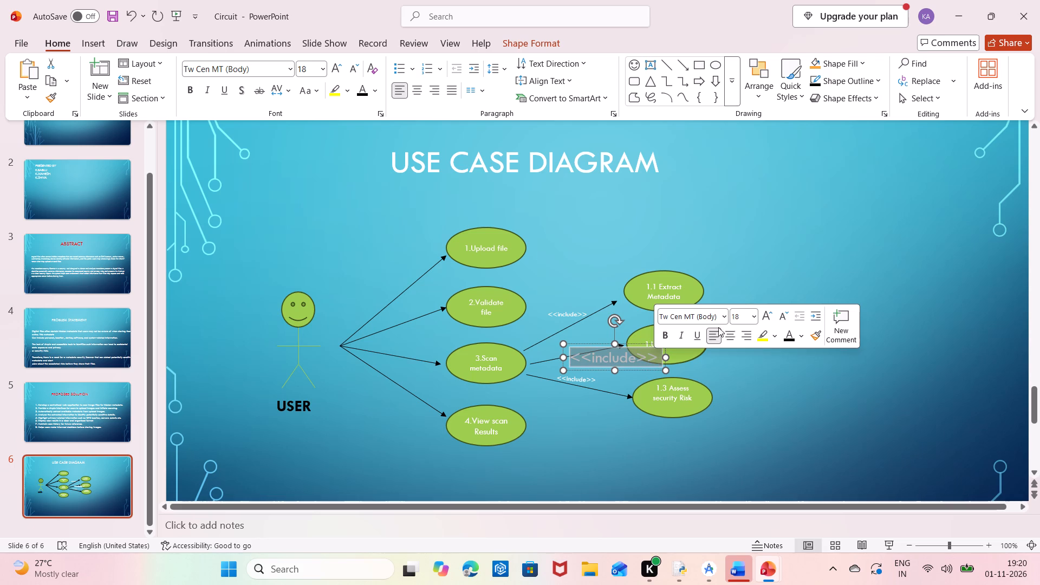
click(751, 316)
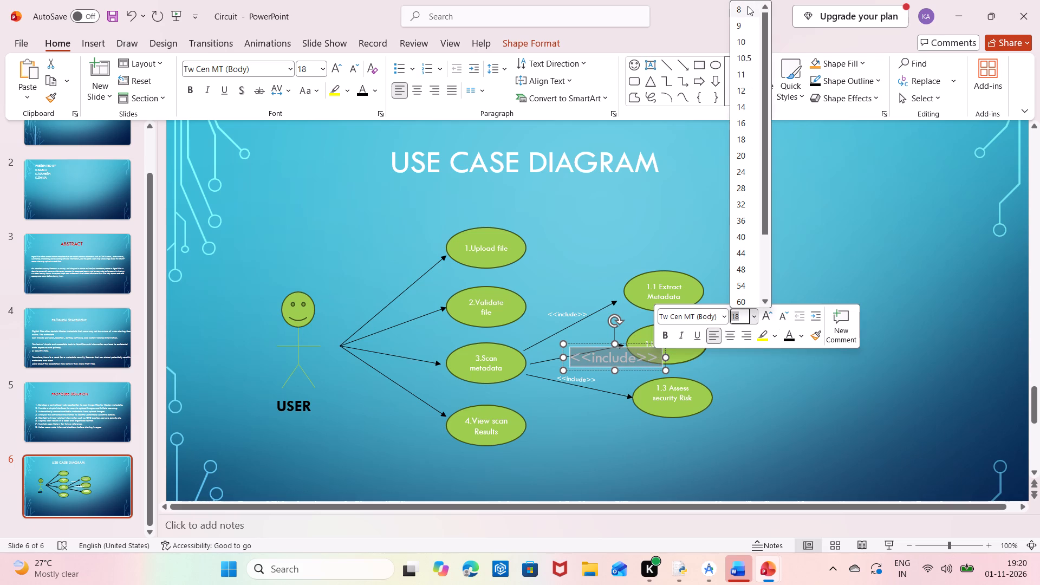
click(747, 6)
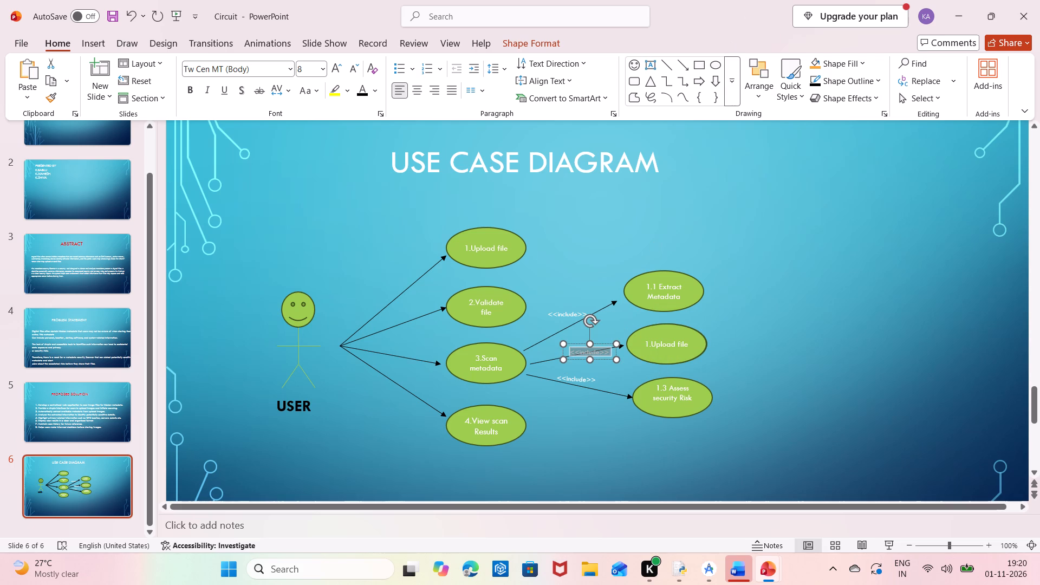
drag(600, 346, 598, 337)
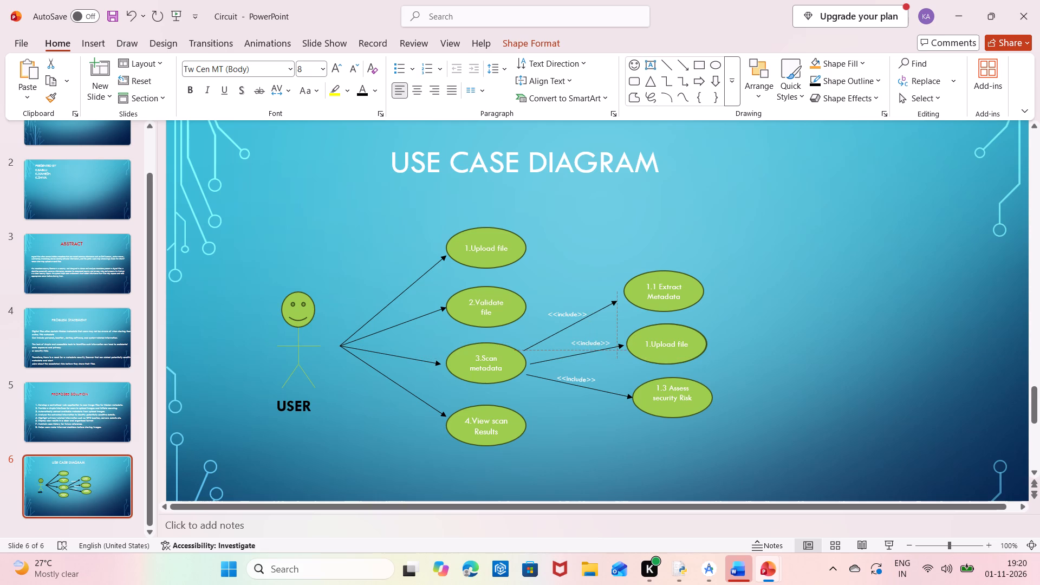
drag(598, 337, 587, 341)
click(914, 344)
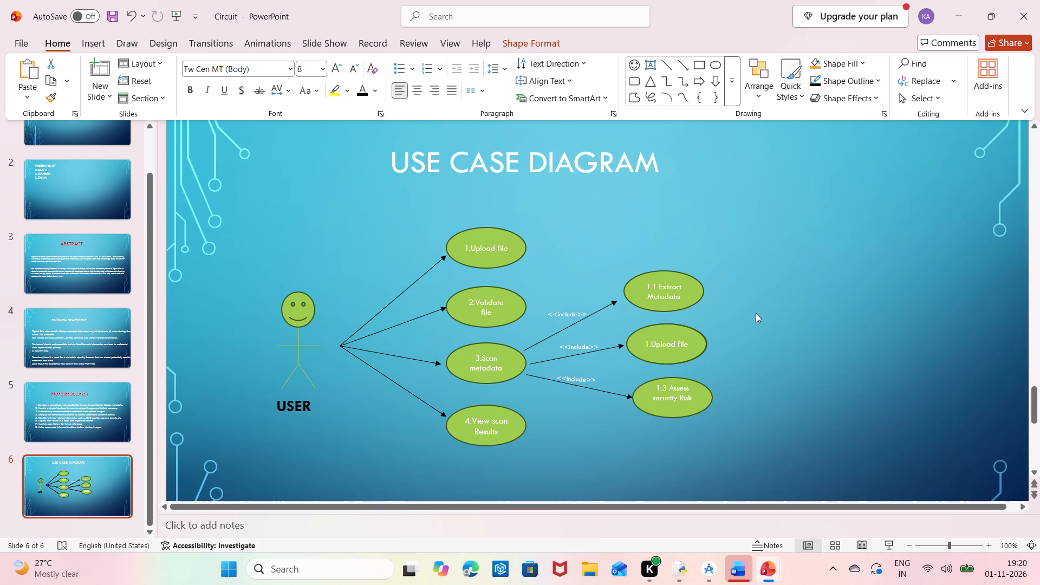
Add a new slide after the Use Case Diagram slide and title it "Conclusion".
scroll(756, 311, down, 1)
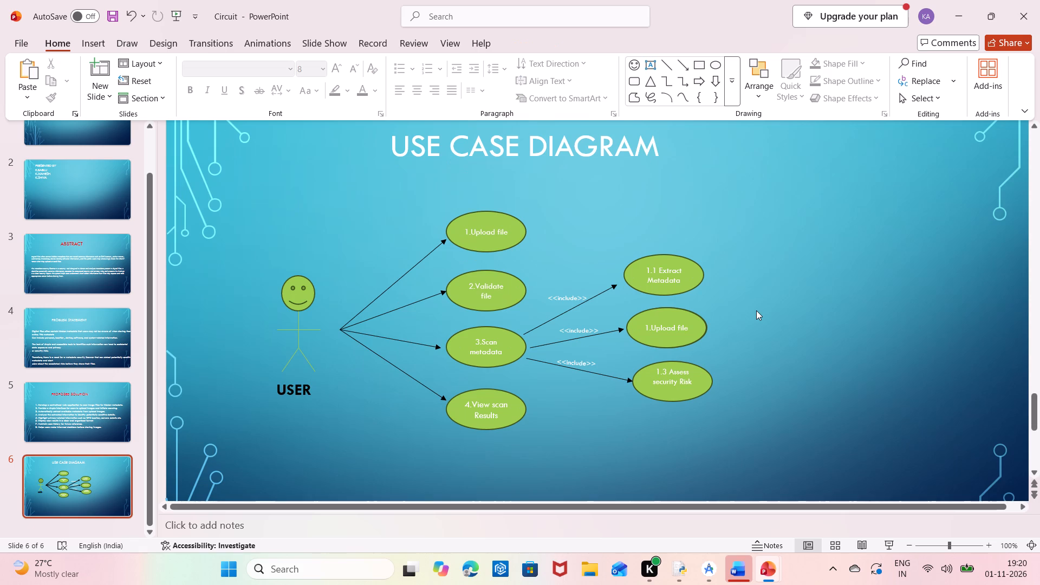
scroll(756, 310, down, 1)
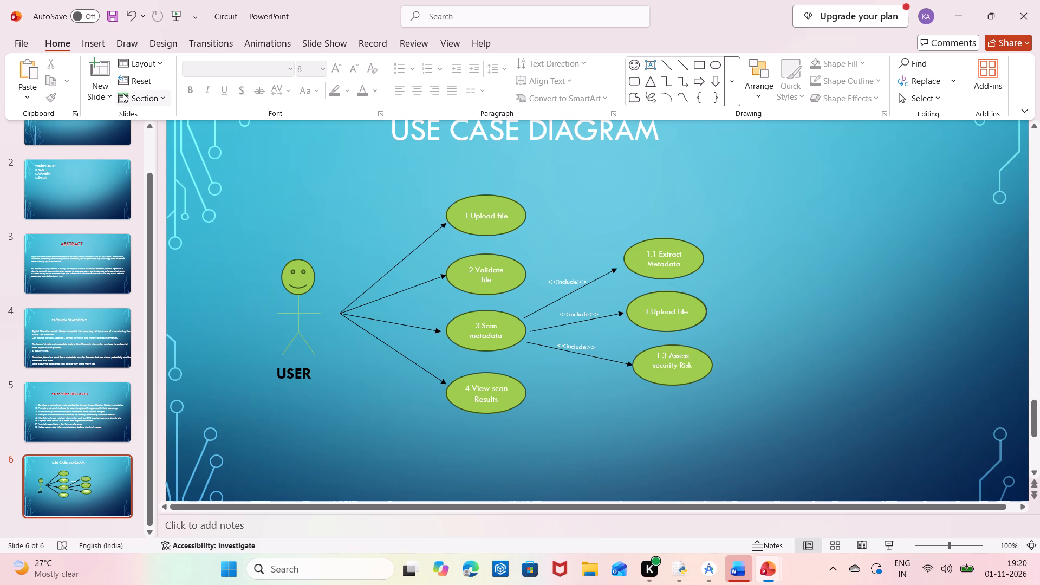
click(103, 67)
scroll(343, 280, down, 1)
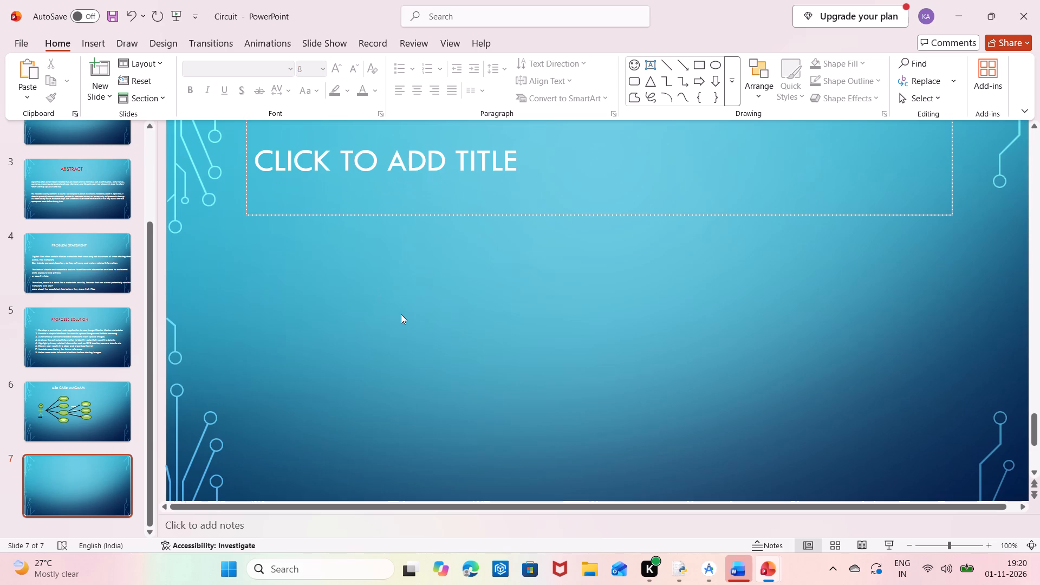
click(393, 173)
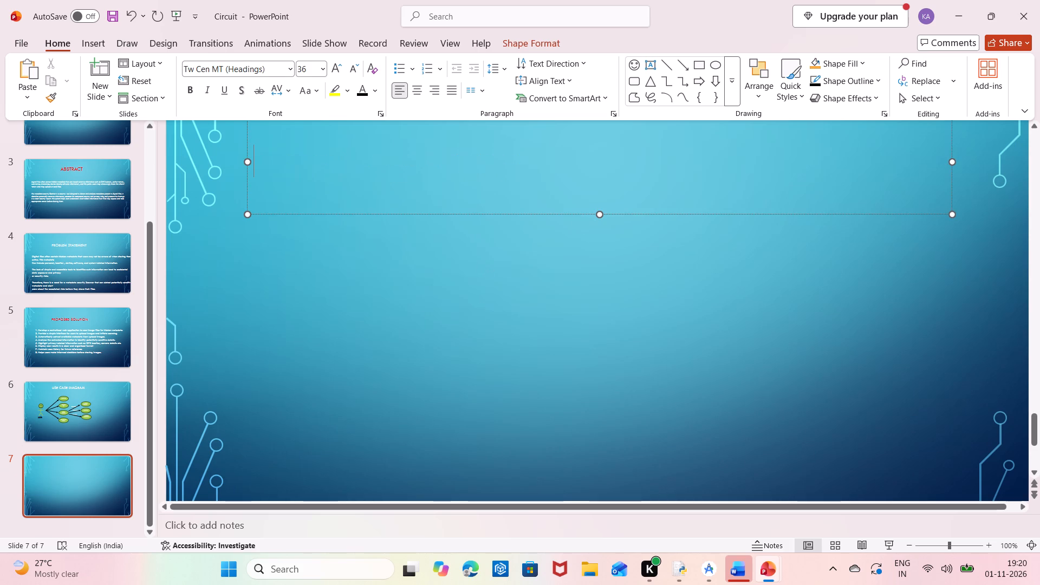
key(c)
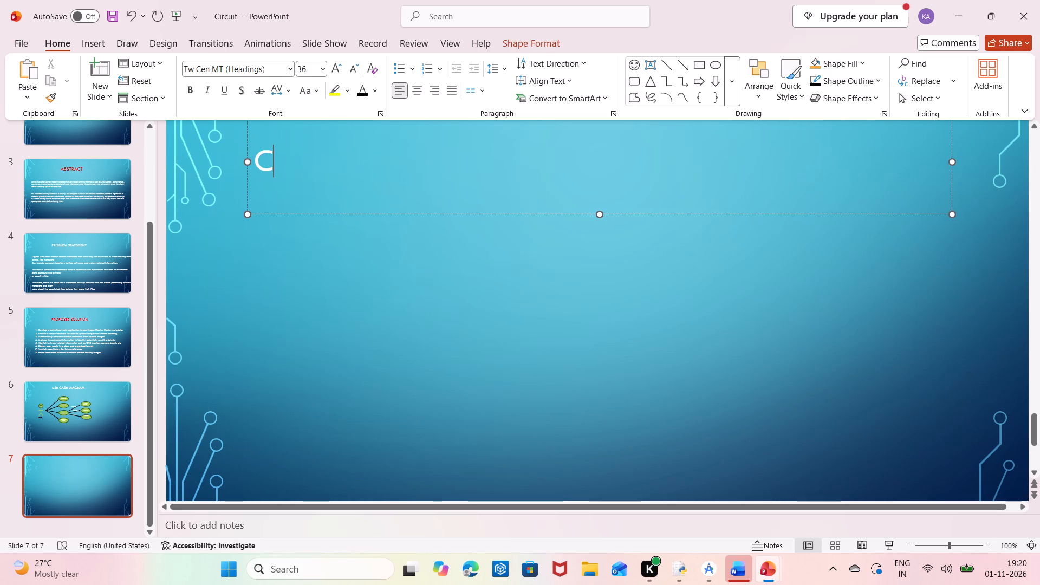
key(o)
text(nclusion)
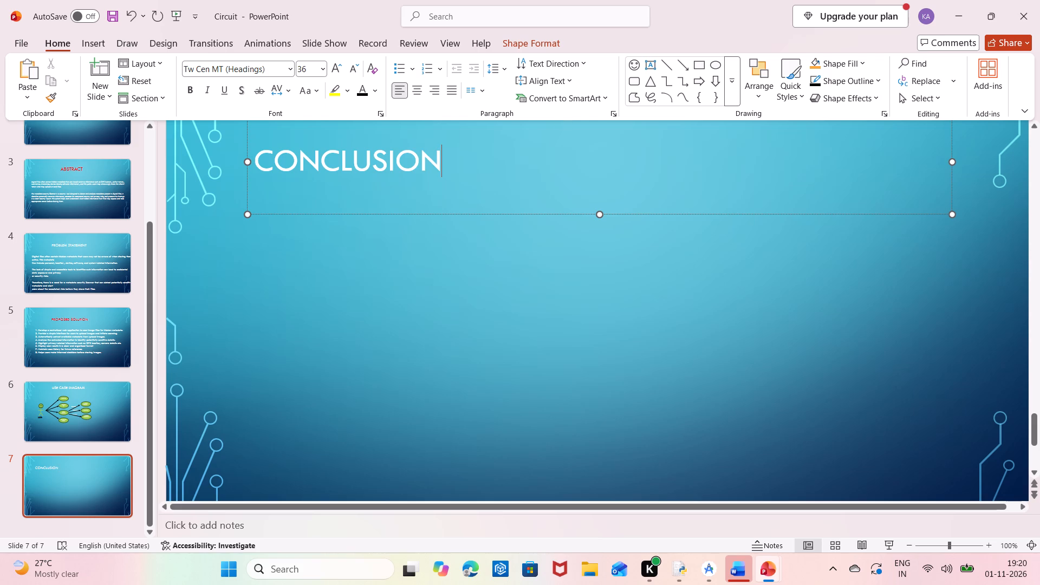
Shift the "Conclusion" title toward the slide's centre by inserting leading spaces.
click(256, 164)
key(space)
key(space)
key(space)
key(space)
key(space)
key(space)
key(space)
key(space)
key(space)
key(space)
key(space)
key(space)
key(space)
key(space)
key(space)
key(space)
key(space)
key(space)
key(space)
key(space)
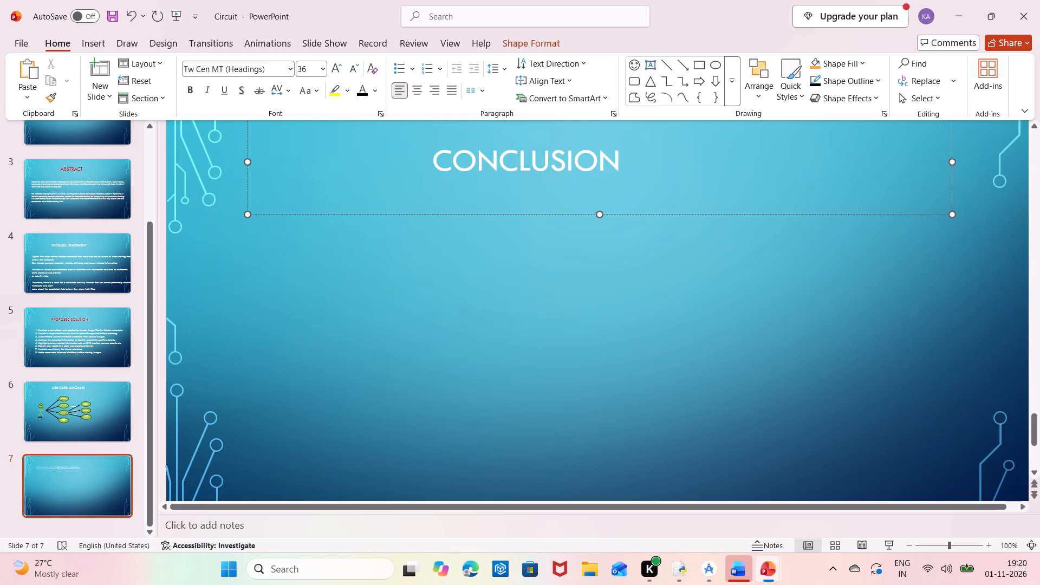
click(433, 292)
Add a text box below the "Conclusion" title and start its first point with "1. The Metadata Security".
double_click(262, 258)
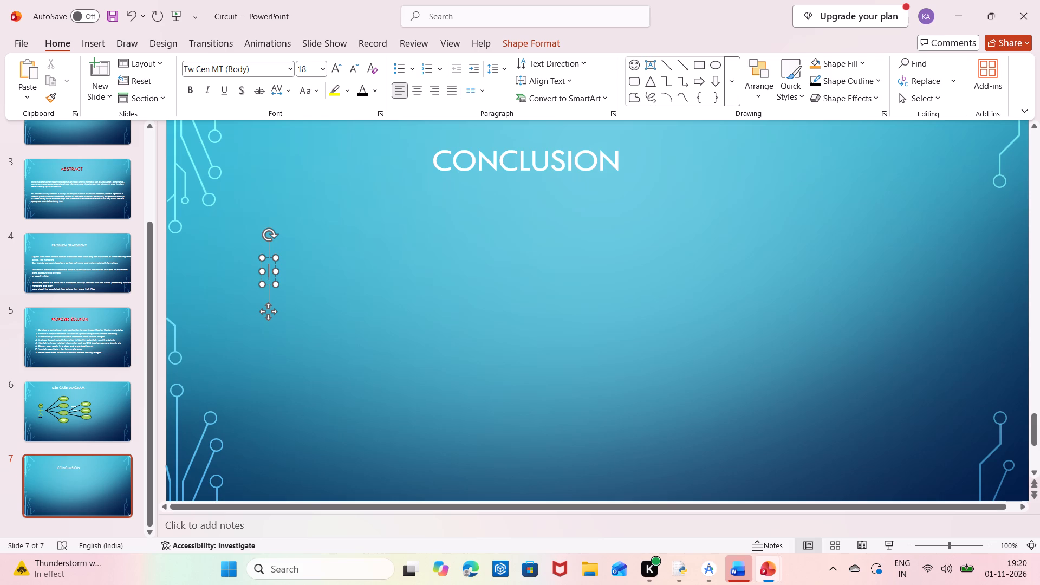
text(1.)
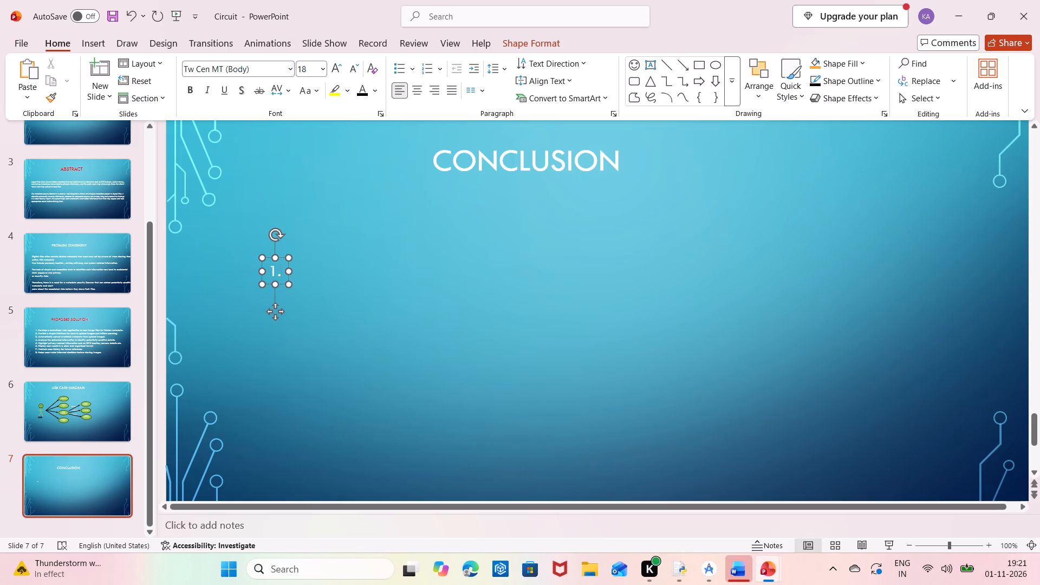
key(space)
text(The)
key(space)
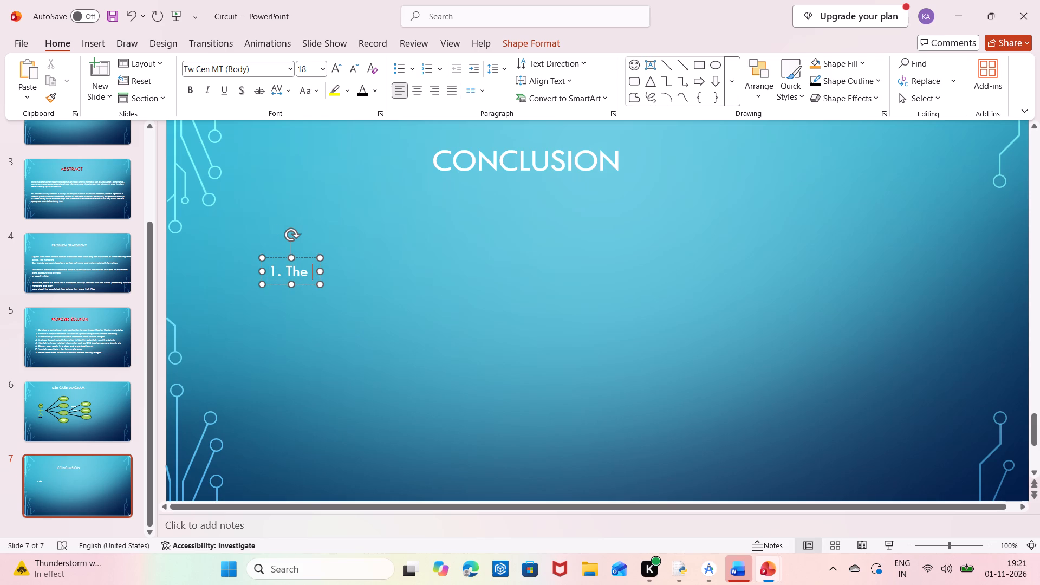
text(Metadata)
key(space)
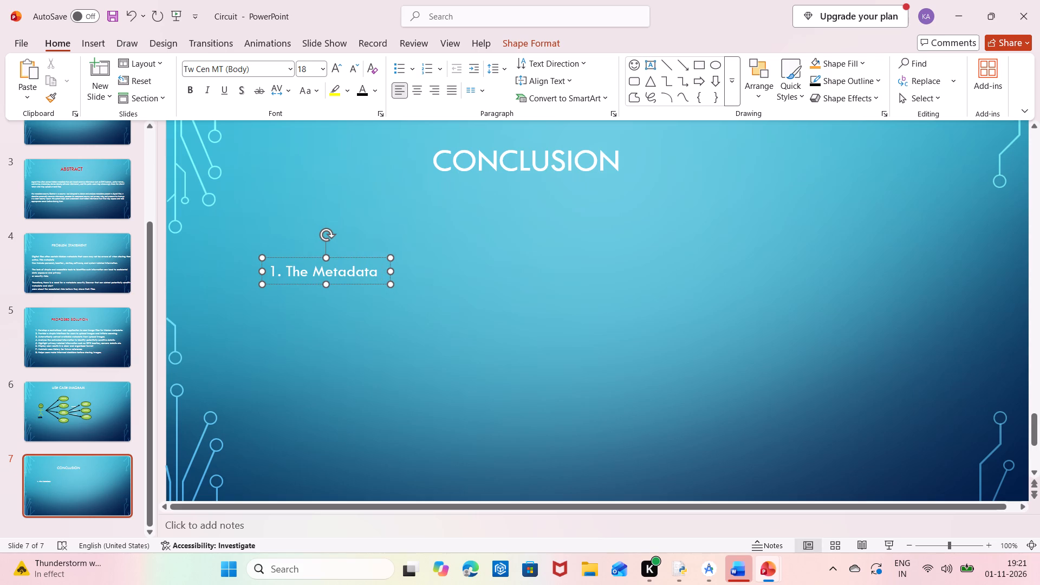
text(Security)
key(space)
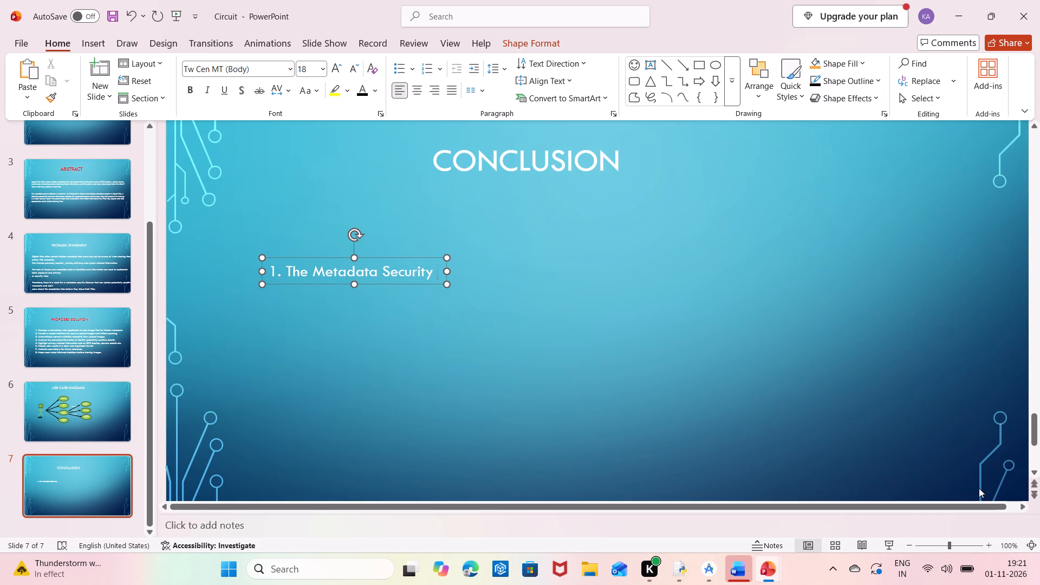
Check the Wi-Fi connection in the list of available networks, then return to the slide.
click(929, 564)
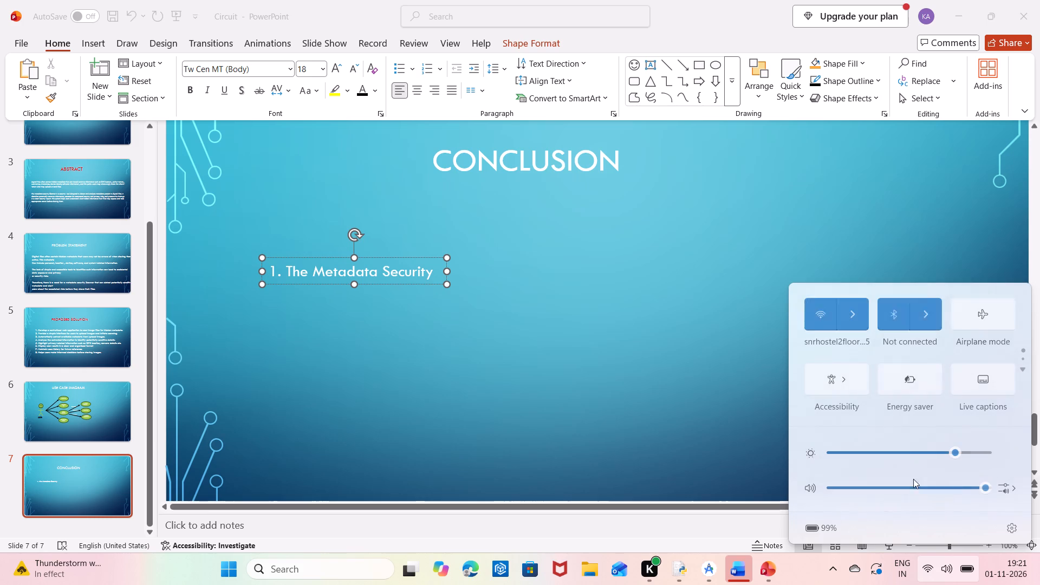
click(861, 324)
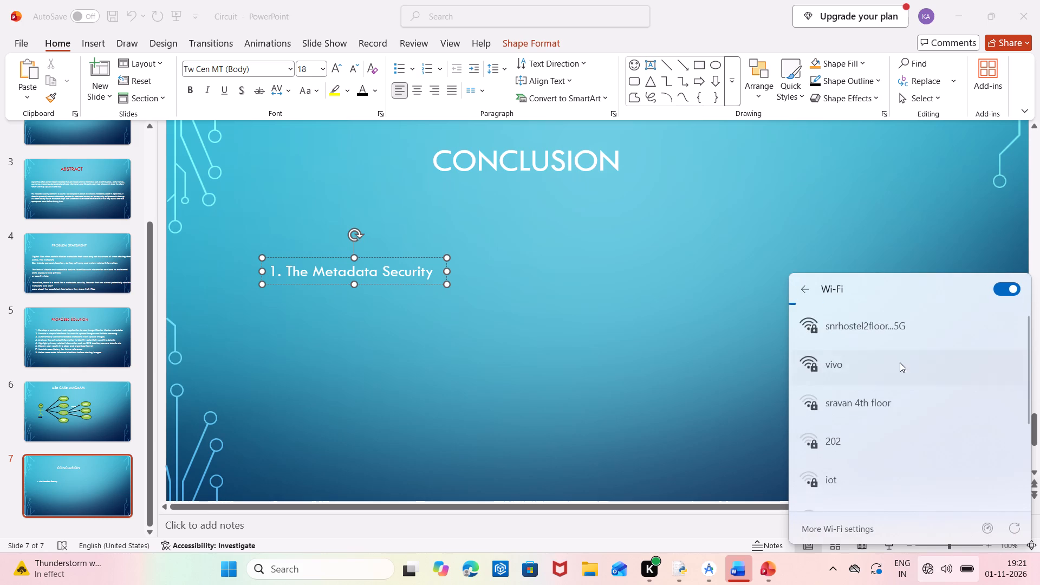
click(840, 326)
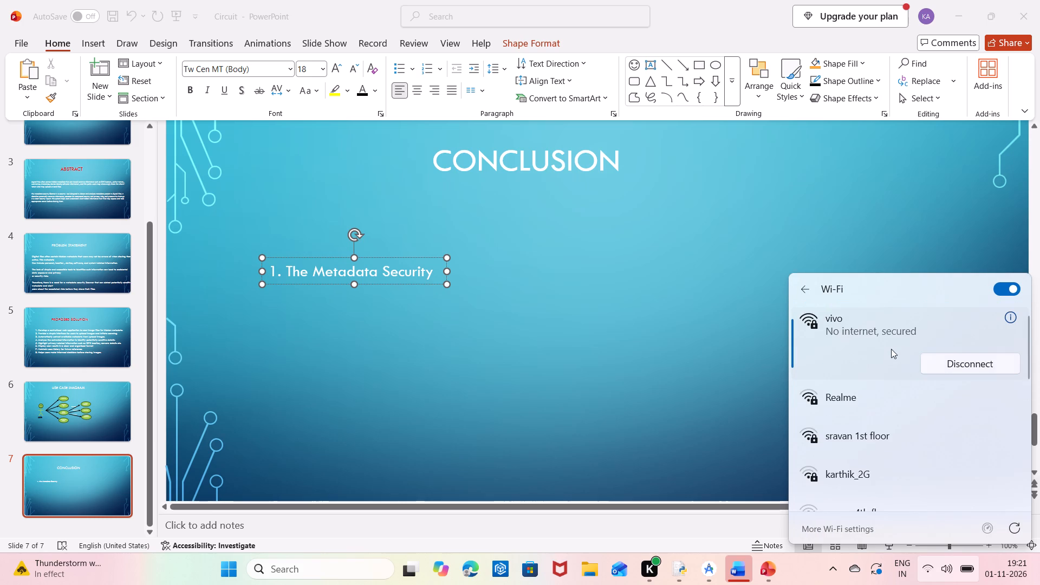
click(745, 334)
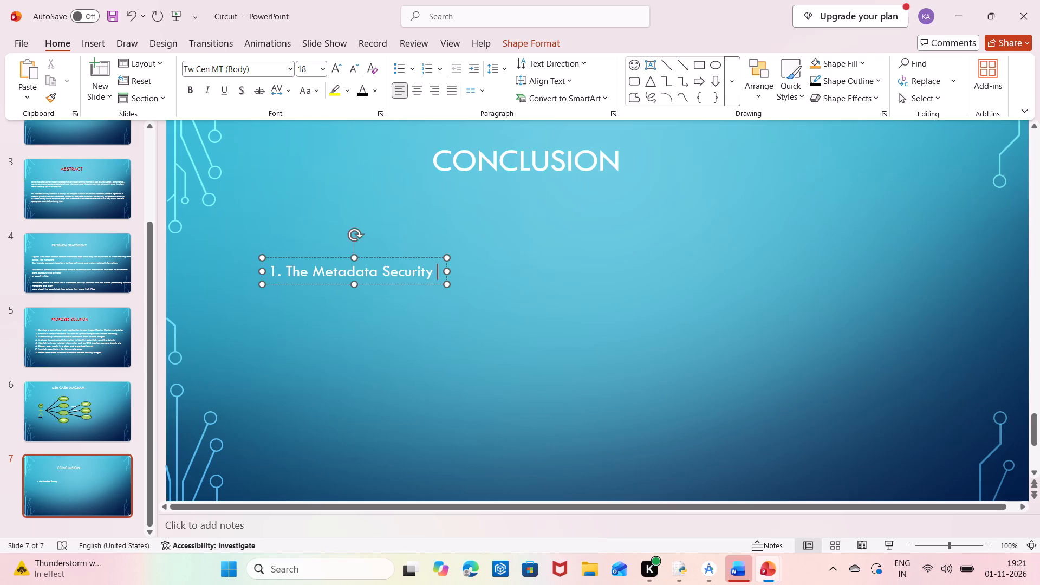
Continue the first conclusion point with "Scanner provides an easy way to".
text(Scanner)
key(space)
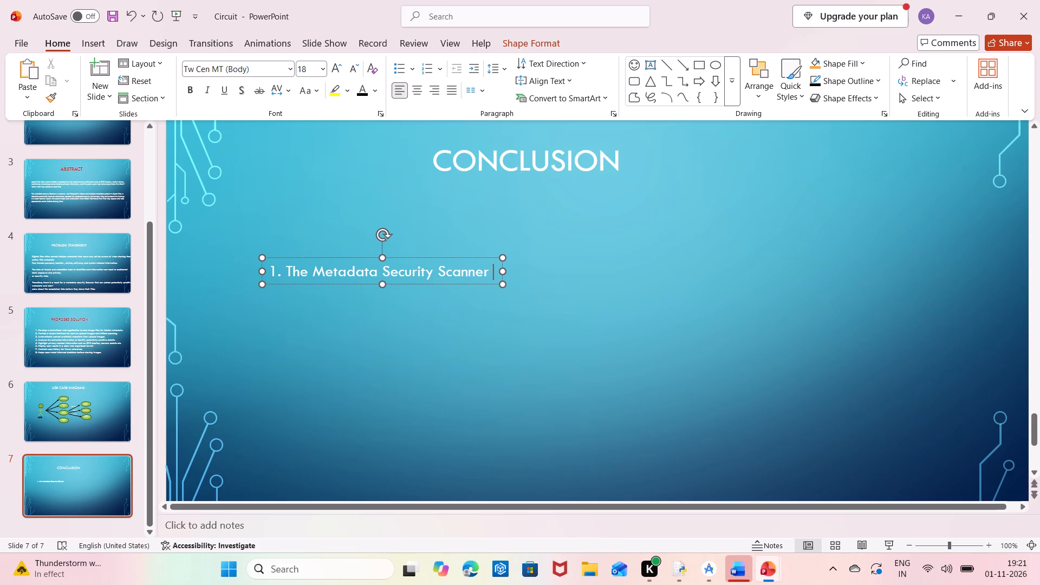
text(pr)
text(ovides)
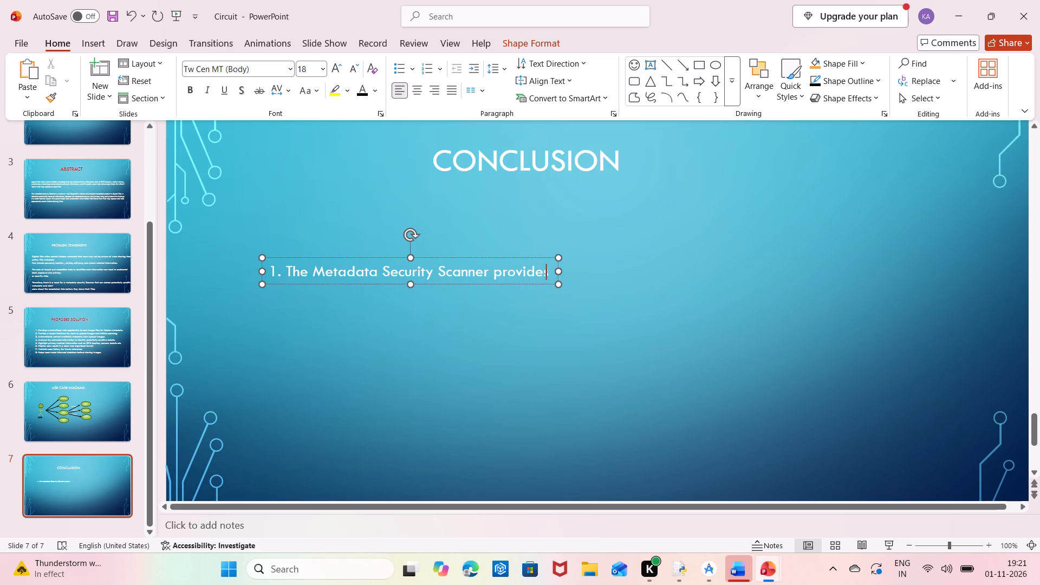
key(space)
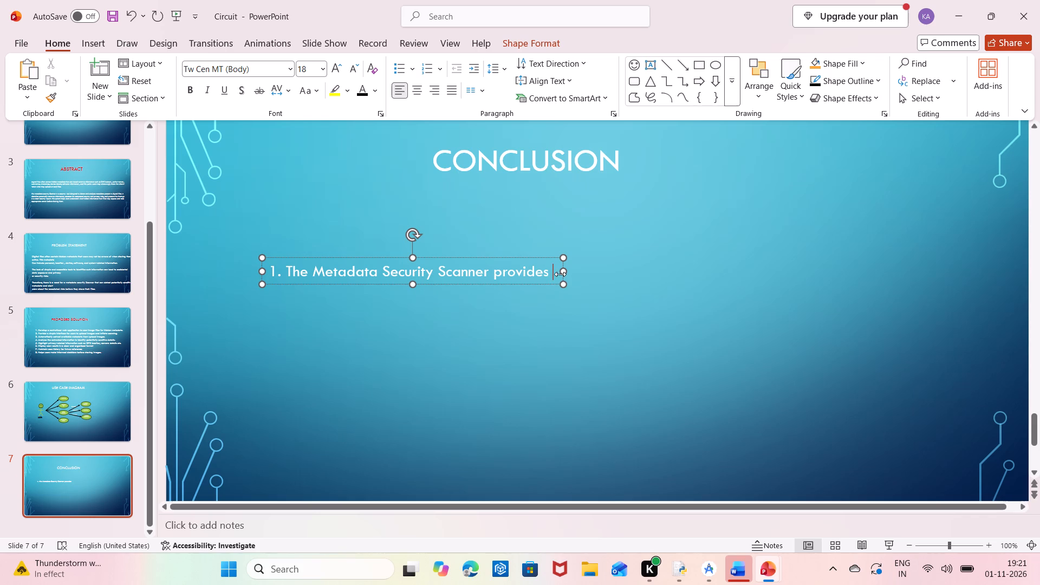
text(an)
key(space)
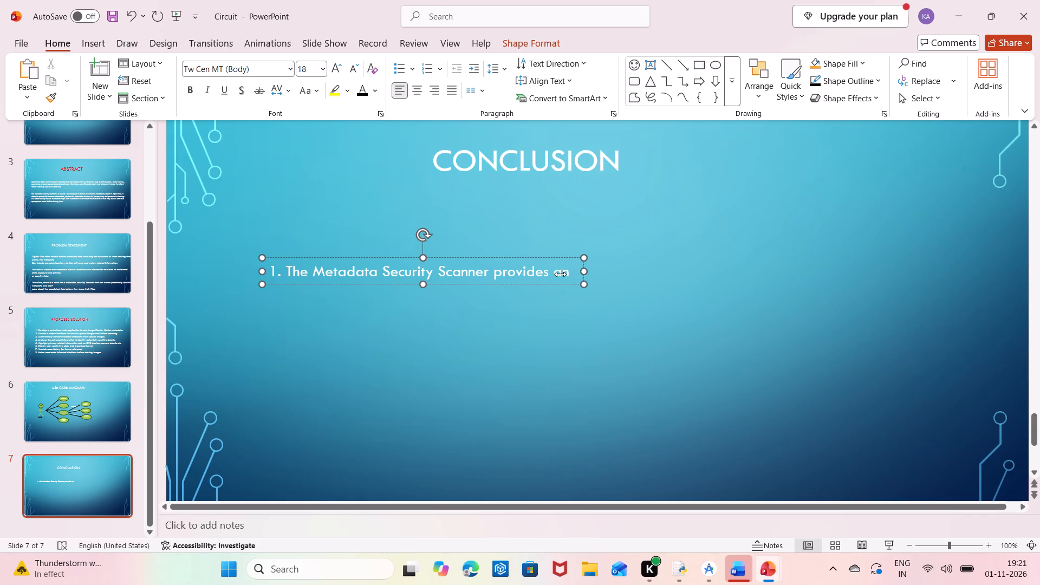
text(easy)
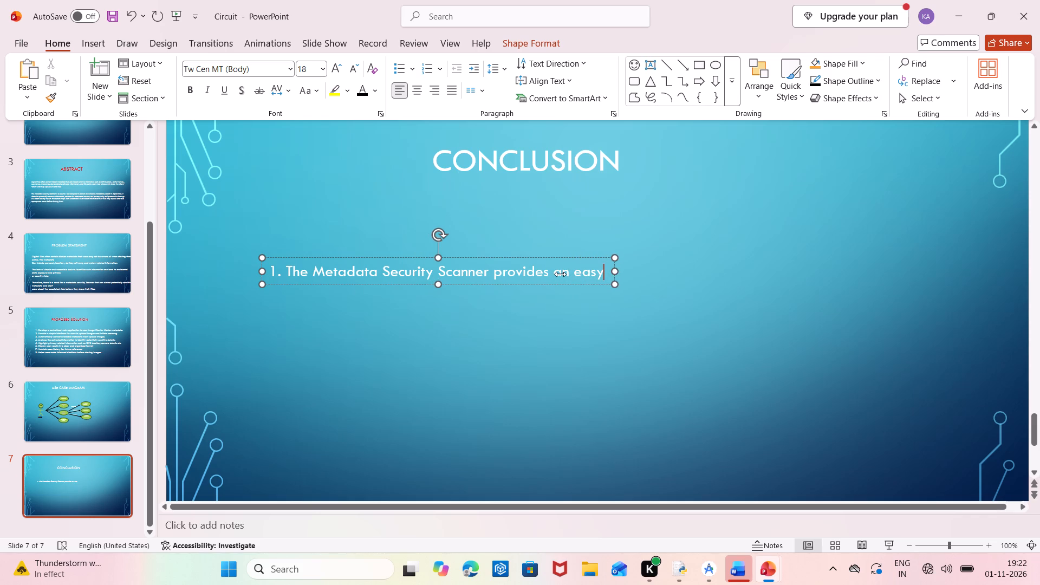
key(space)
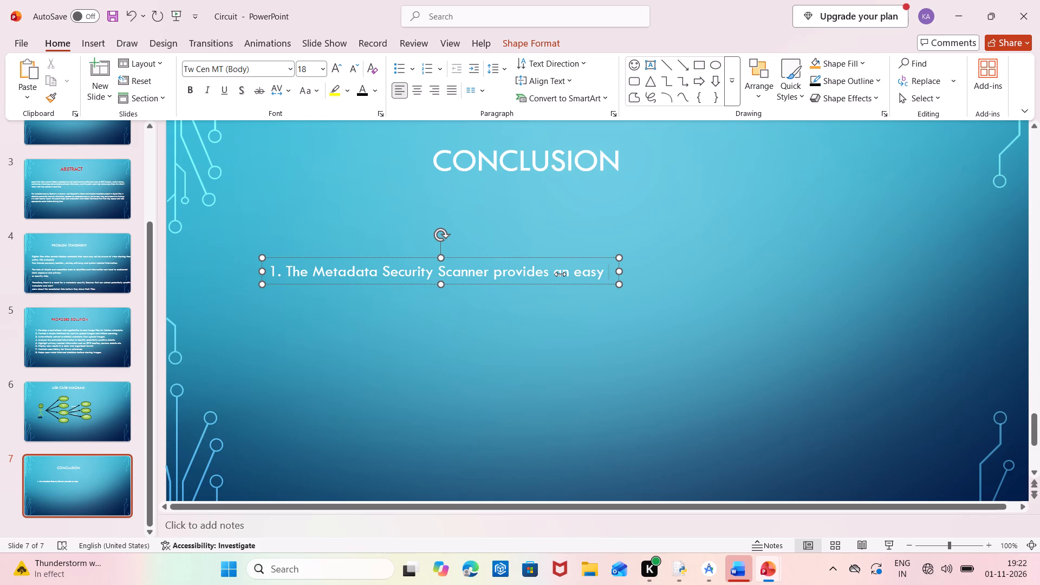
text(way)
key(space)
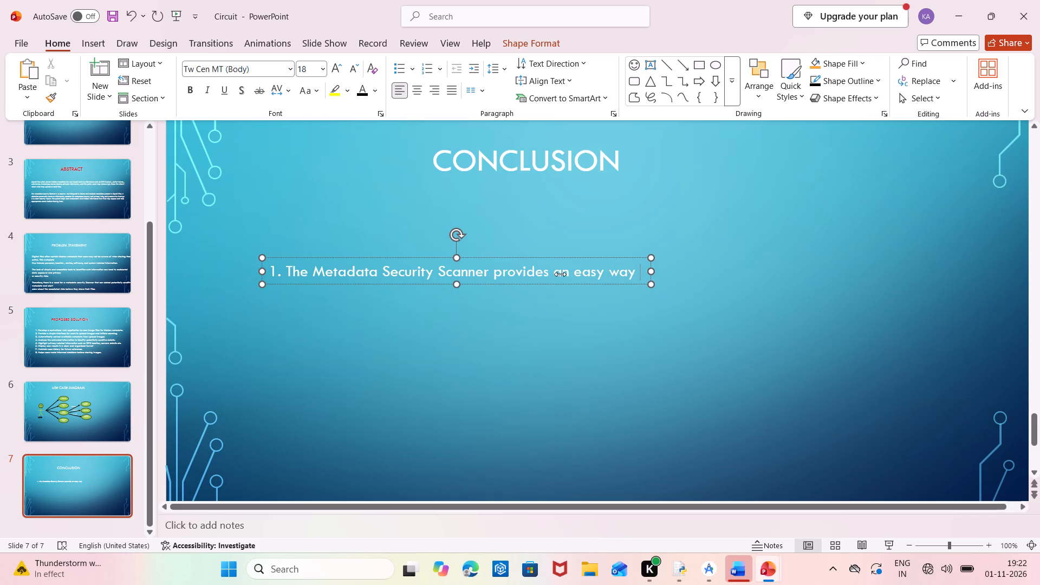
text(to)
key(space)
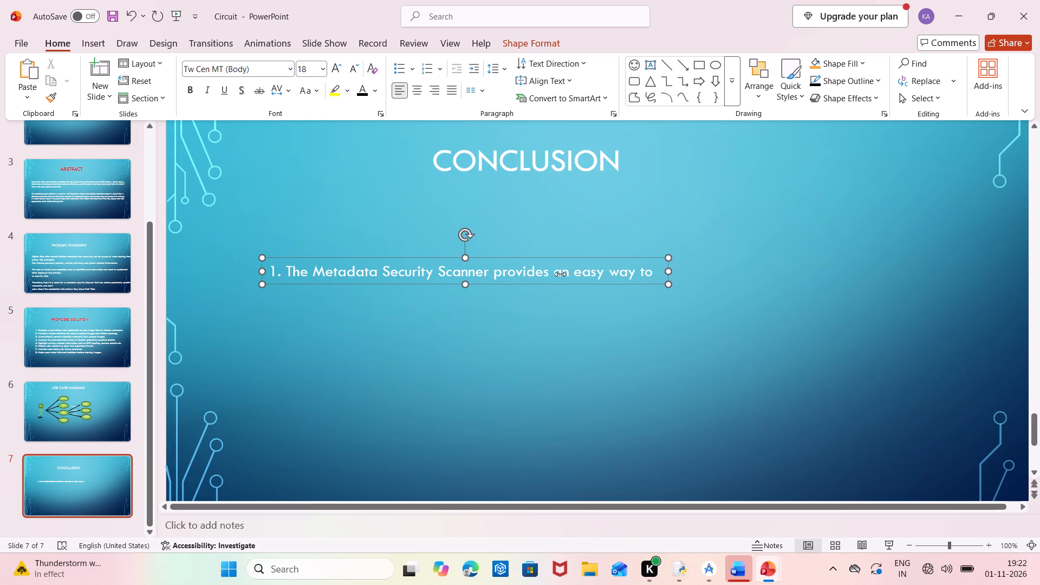
Complete point 1 of the Conclusion text with "detect and inspect hidden metadata in image files.".
text(de)
text(tcet)
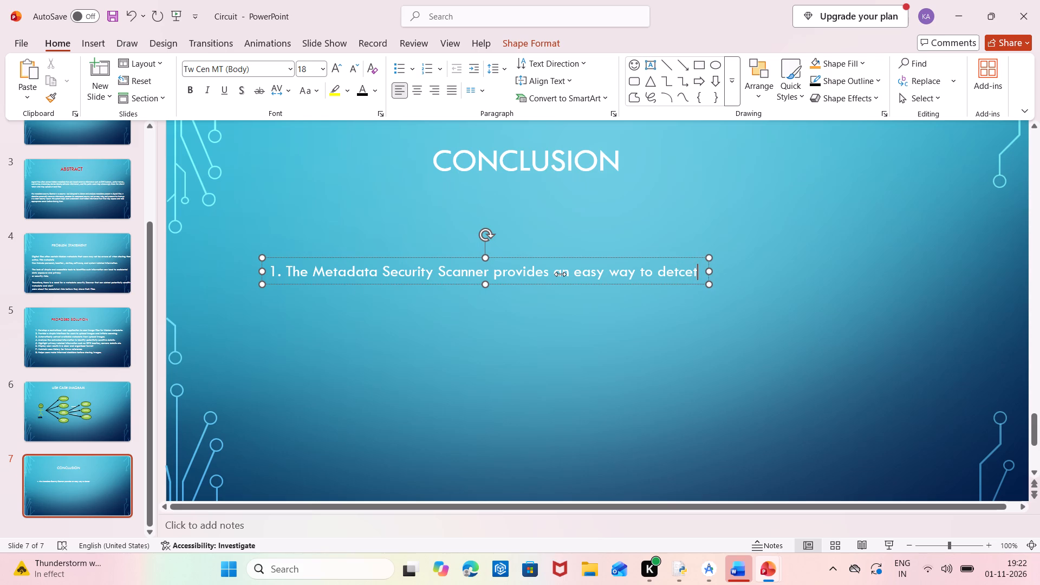
key(BackSpace)
key(BackSpace)
key(BackSpace)
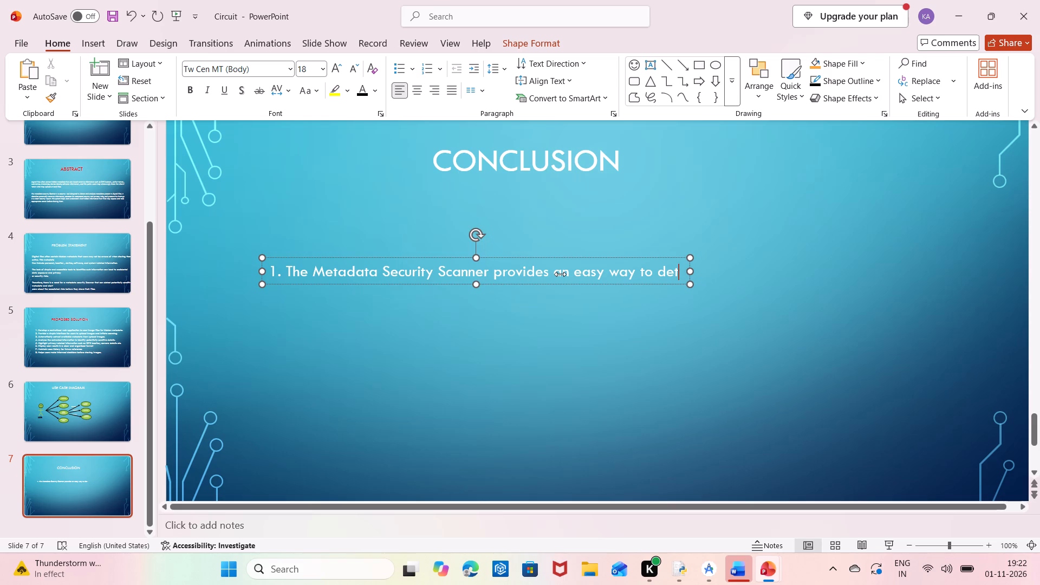
text(ect)
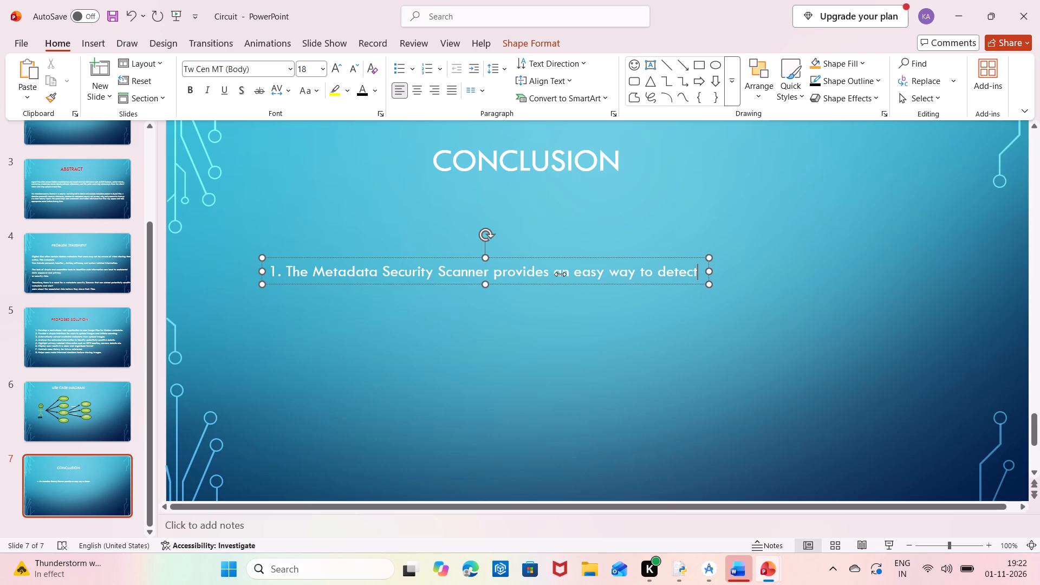
key(space)
text(and)
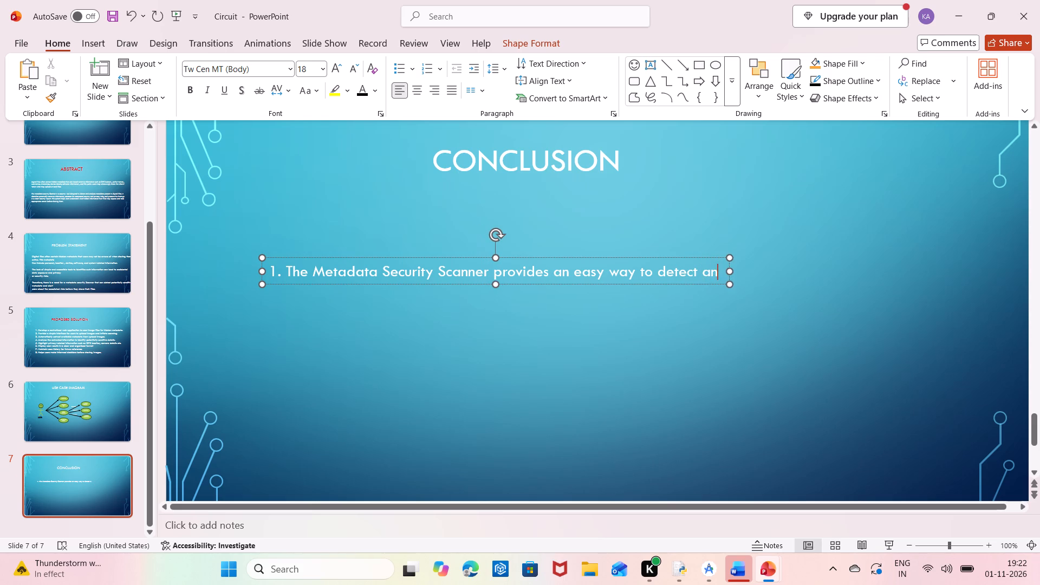
key(space)
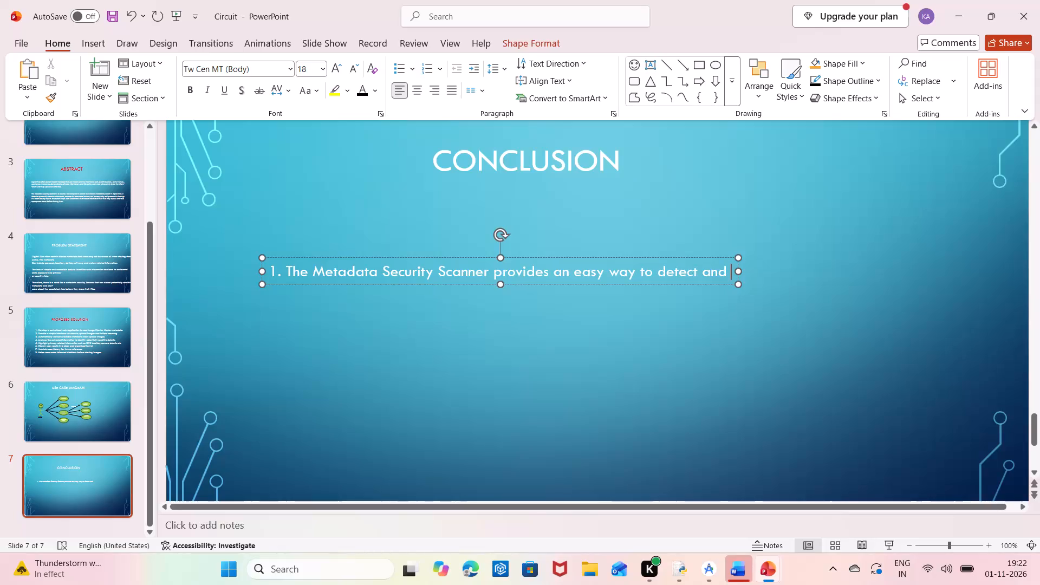
text(inse)
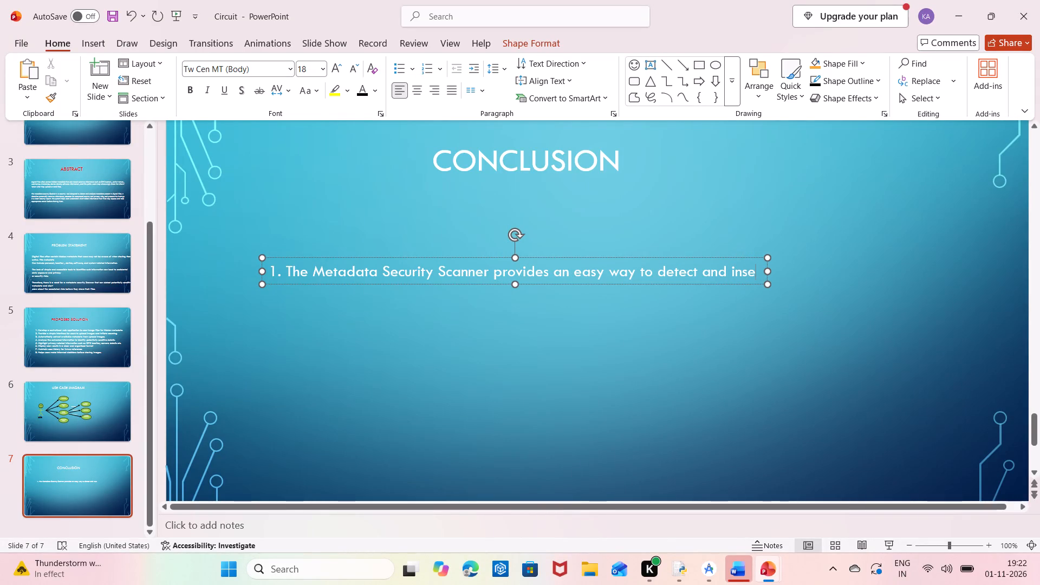
key(BackSpace)
text(pect)
key(space)
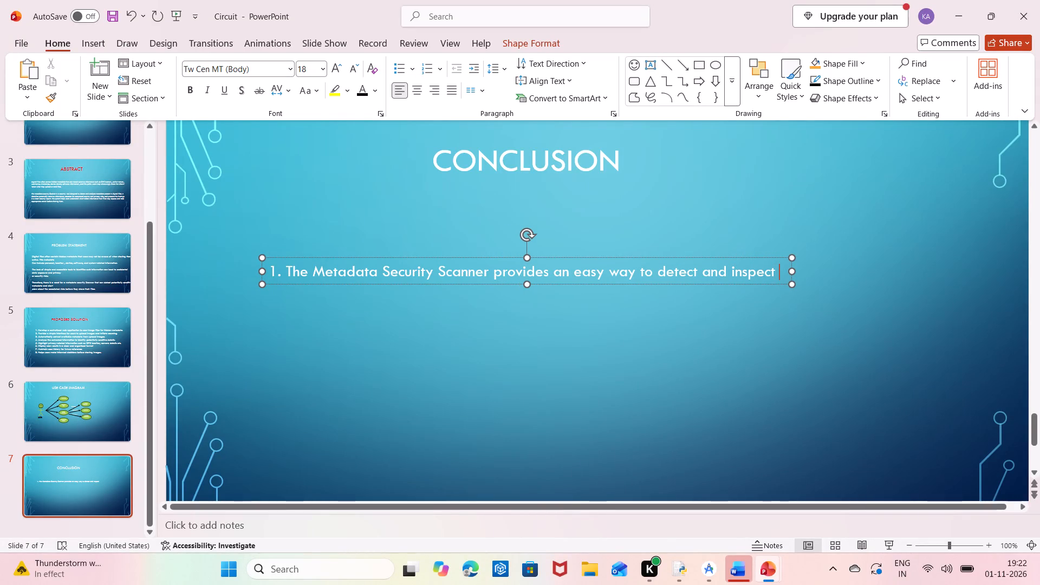
text(hidden)
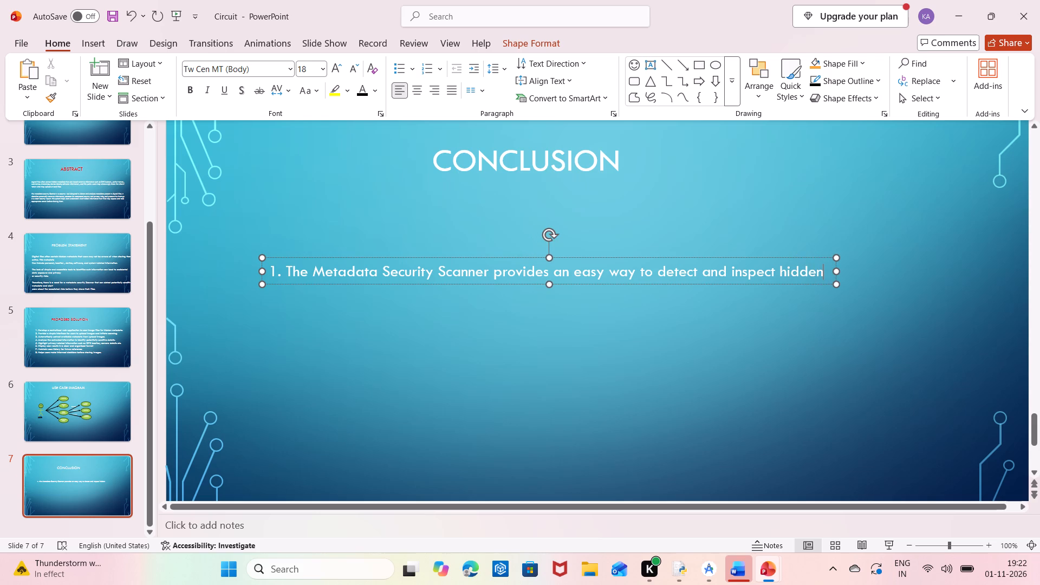
key(space)
text(metadata)
key(space)
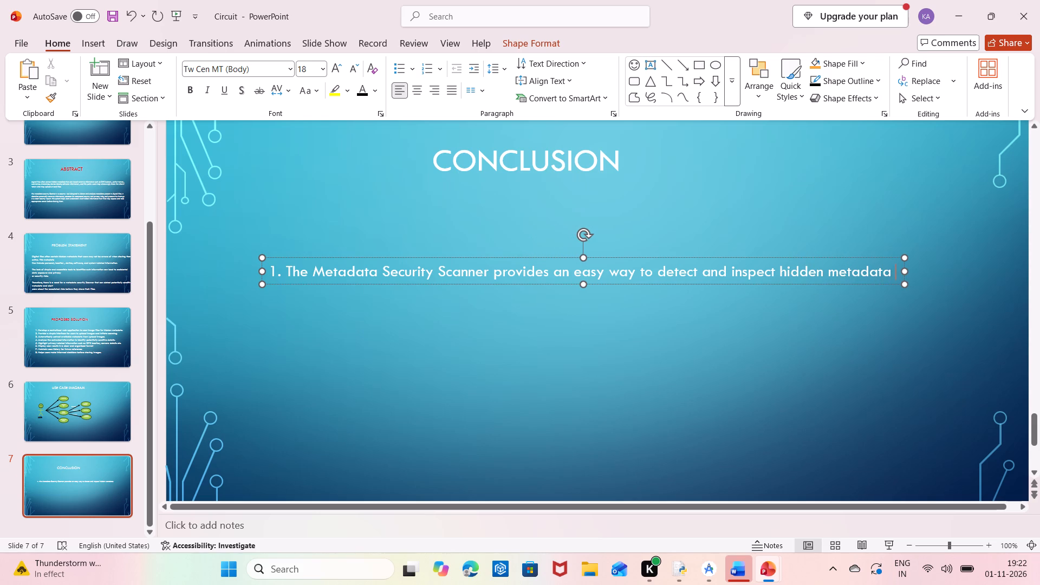
text(in)
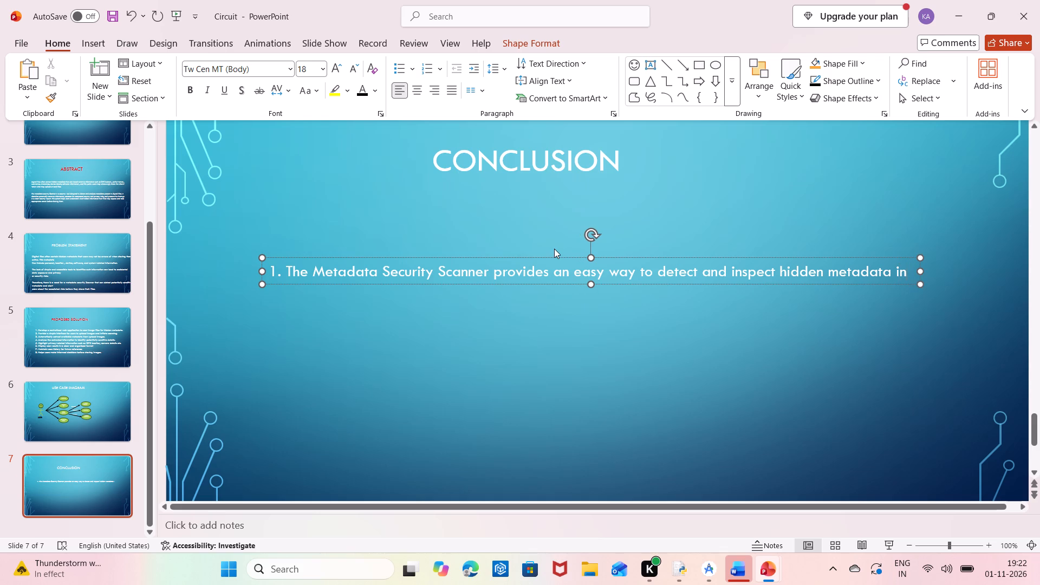
key(space)
text(image)
key(space)
text(files)
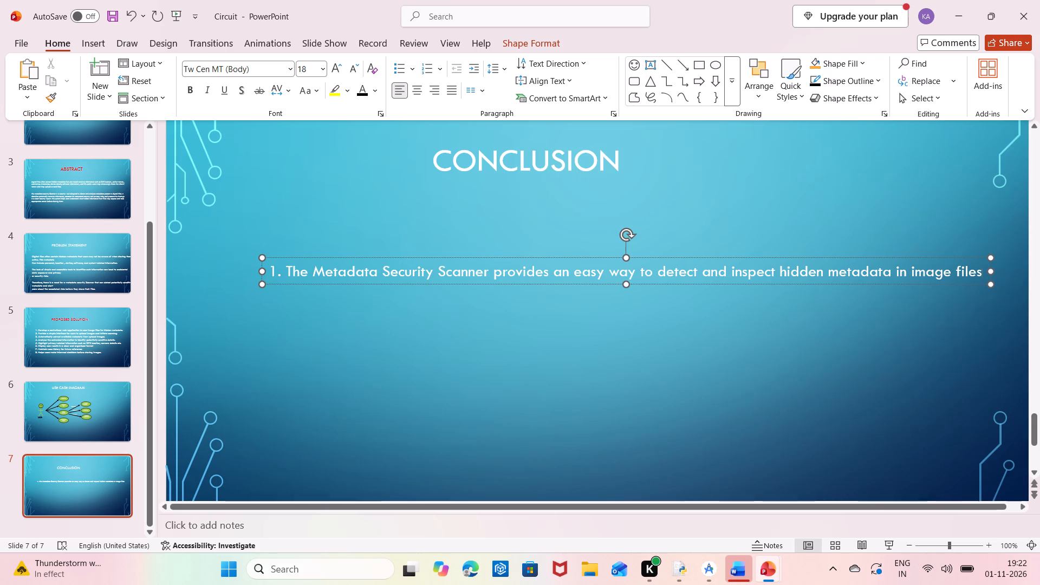
key(period)
Start point 2 of the Conclusion list with "It extracts available EXIF information".
key(Return)
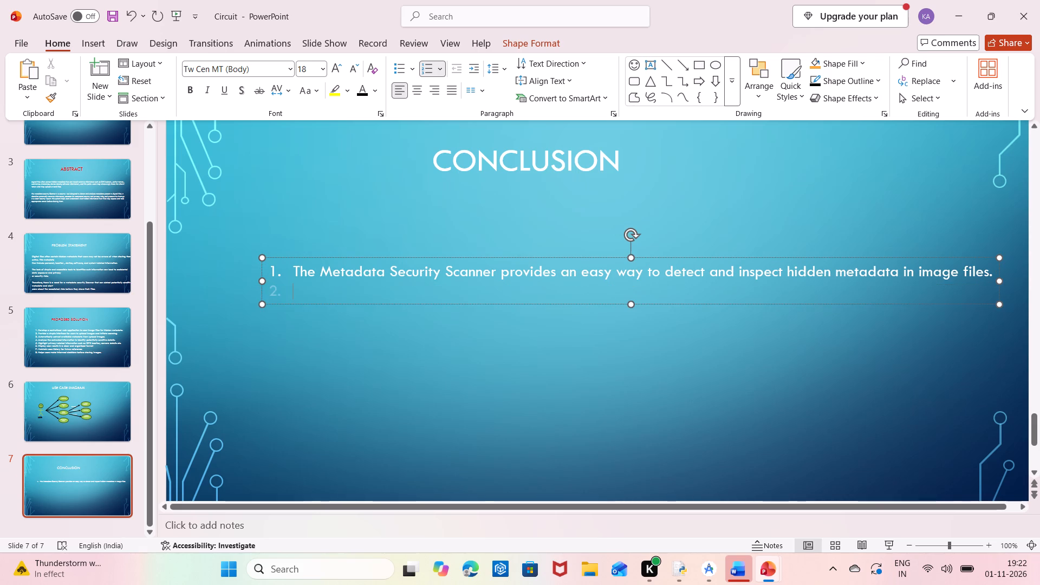
key(v)
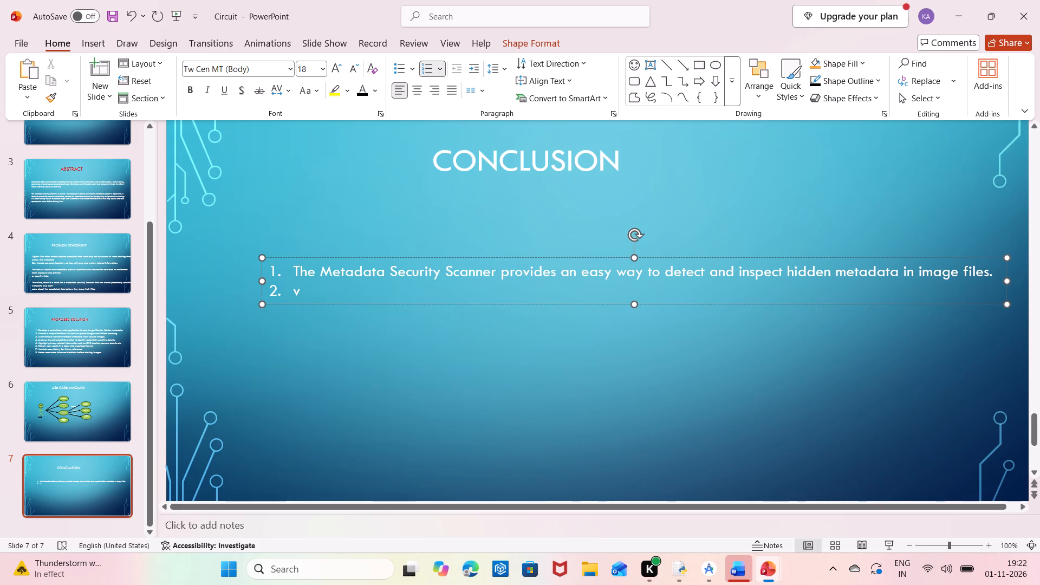
key(BackSpace)
key(i)
key(BackSpace)
text(It)
key(space)
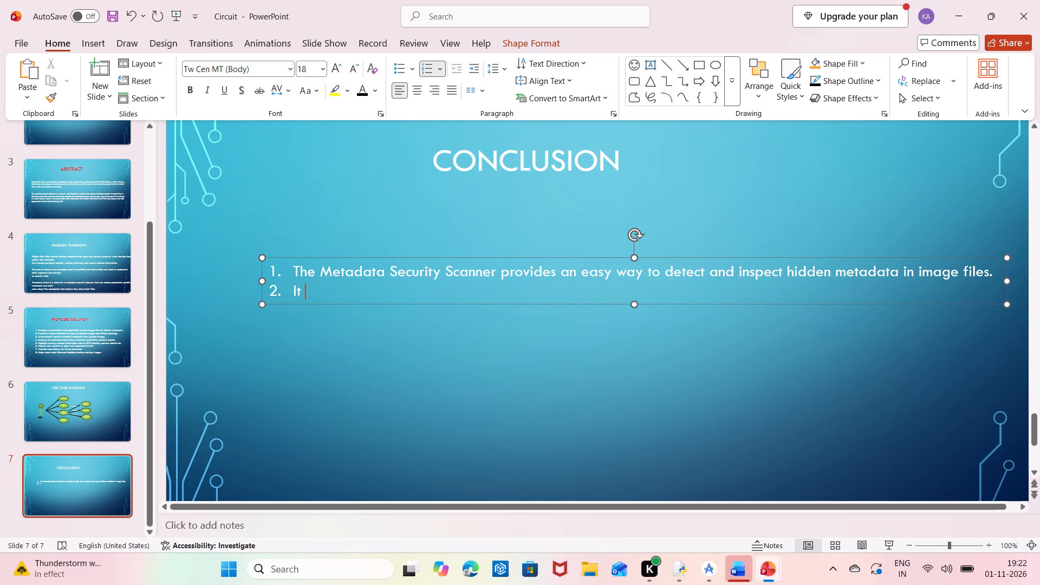
text(extract)
key(s)
key(space)
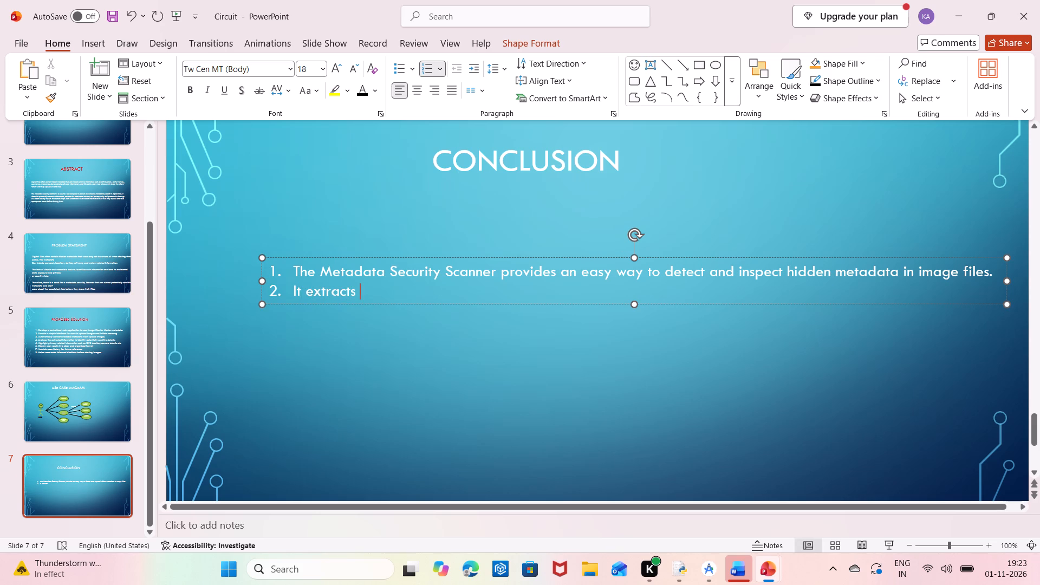
text(available)
key(space)
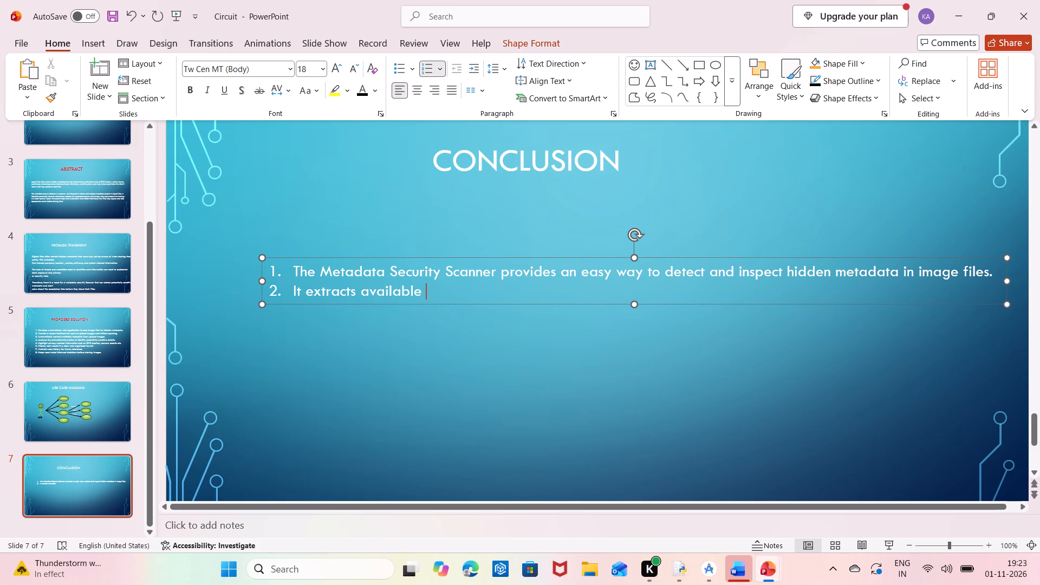
key(e)
text(XIF)
key(space)
text(information)
key(space)
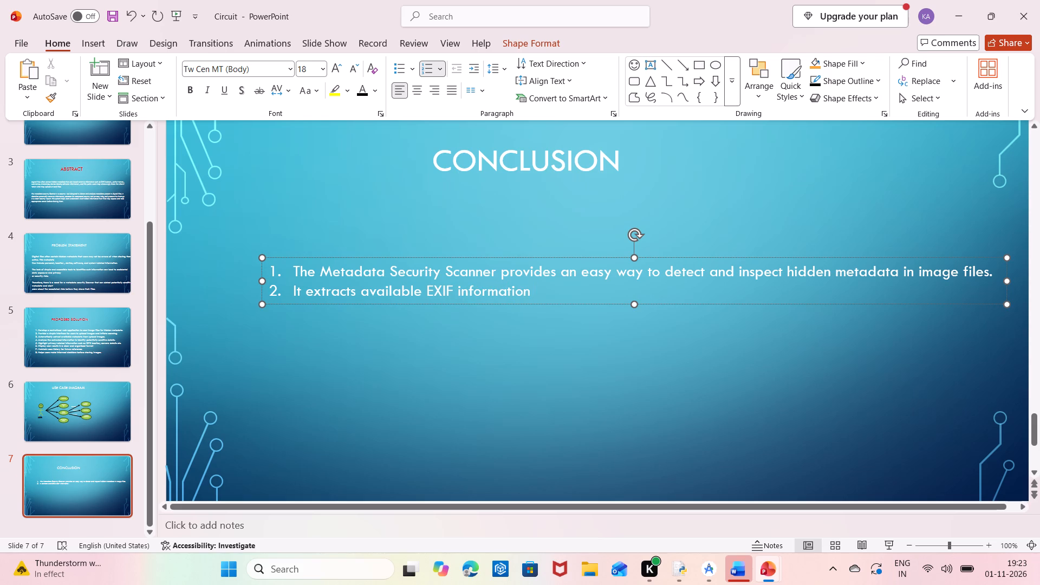
Complete point 2 of the Conclusion list with "using the python pillow library.".
text(using)
key(space)
text(the)
key(space)
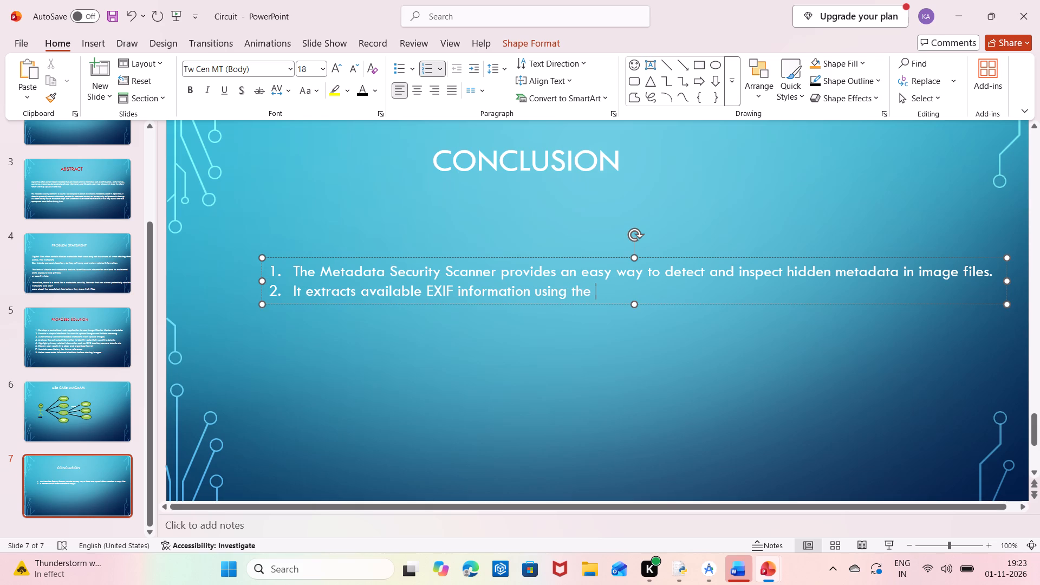
text(python)
key(space)
text(pillow libra)
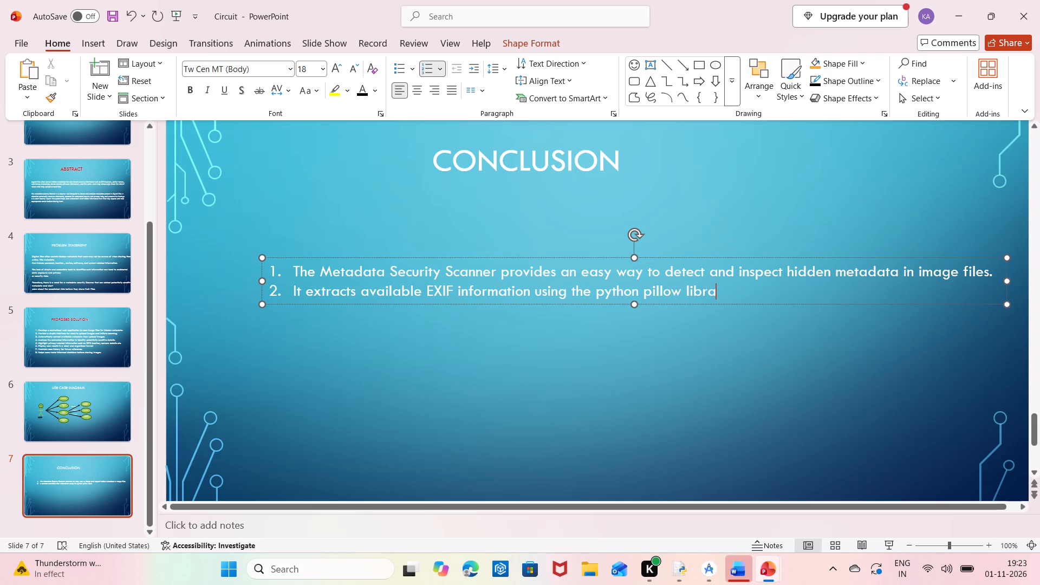
text(ru)
key(BackSpace)
key(y)
key(period)
Start point 3 of the Conclusion list with "It identifies potentially sensitive details such as".
key(Return)
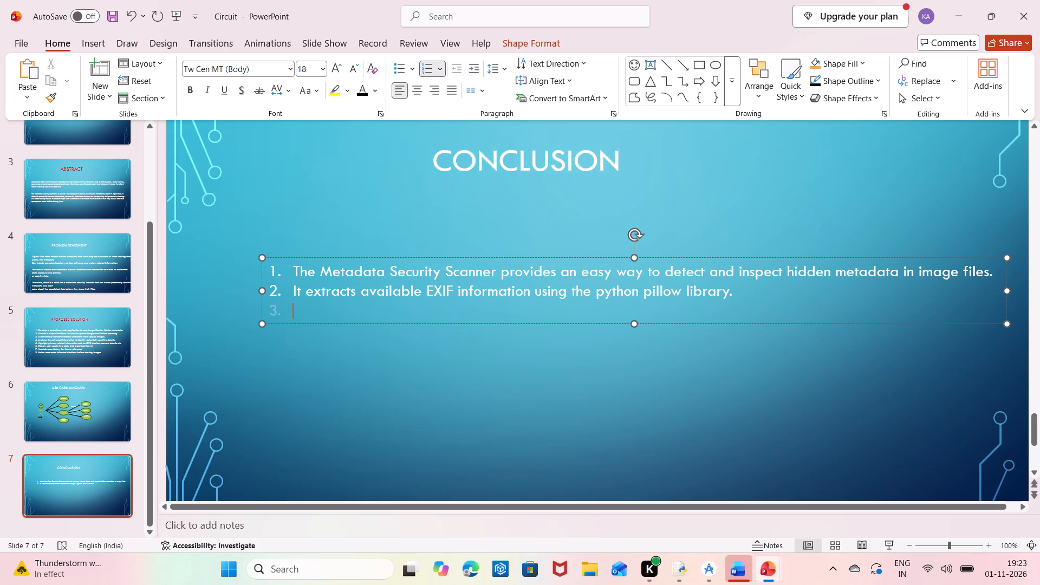
text(It)
key(space)
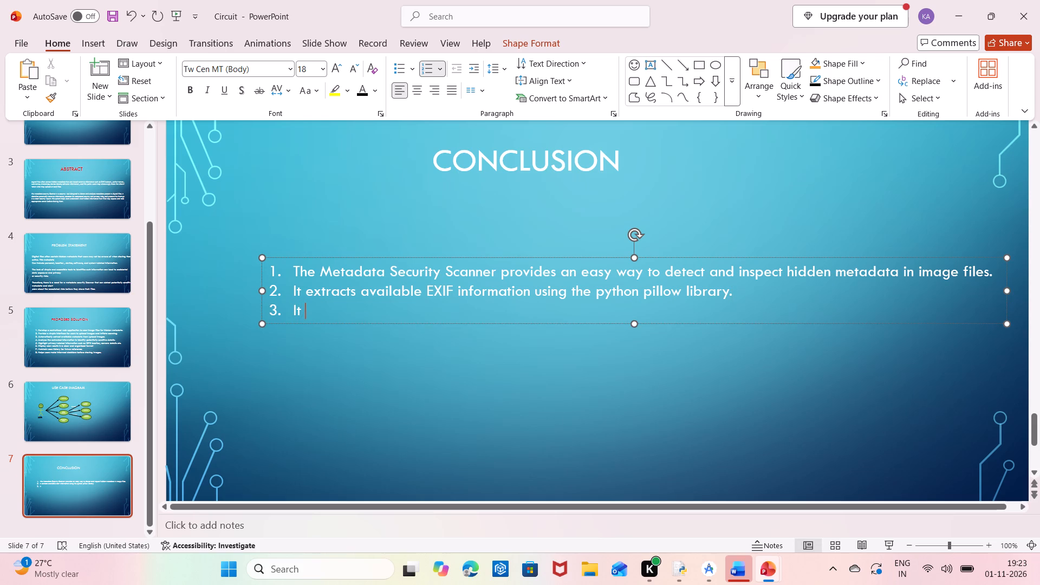
text(identi)
text(fies)
key(space)
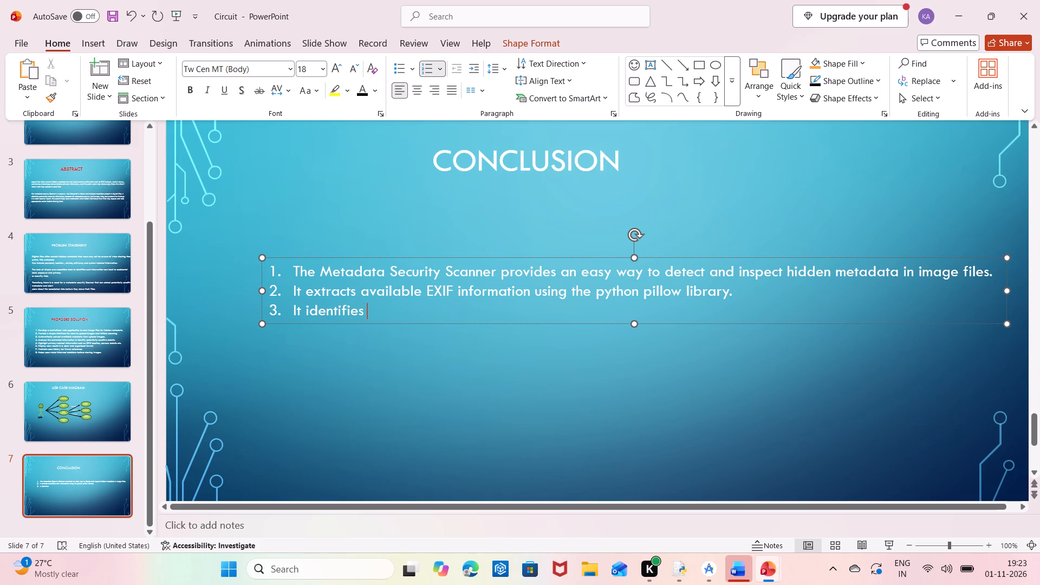
text(pot)
text(ent)
text(ially)
key(space)
text(sen)
text(setive)
key(space)
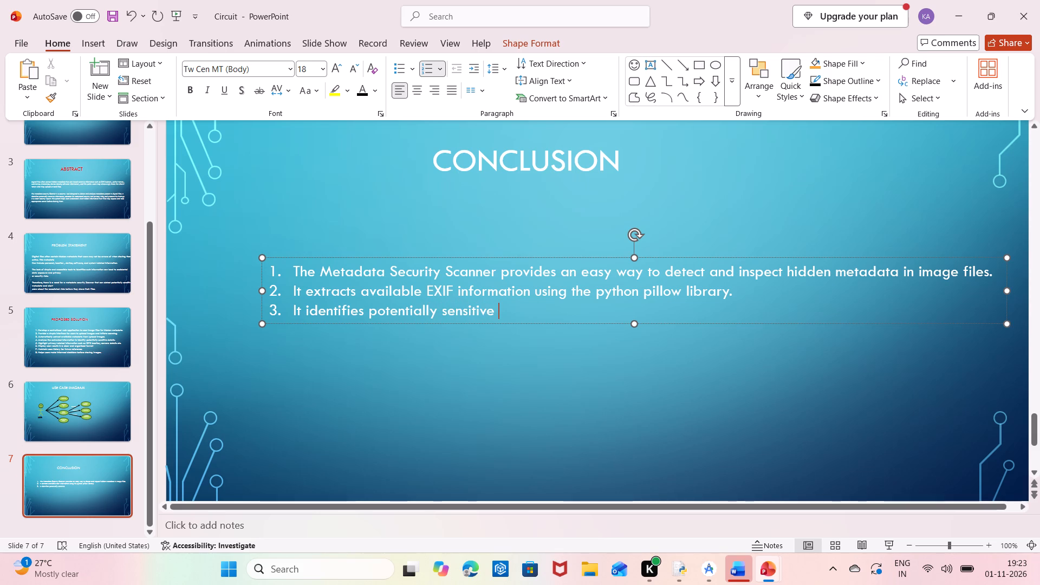
text(details)
key(space)
text(such as)
key(space)
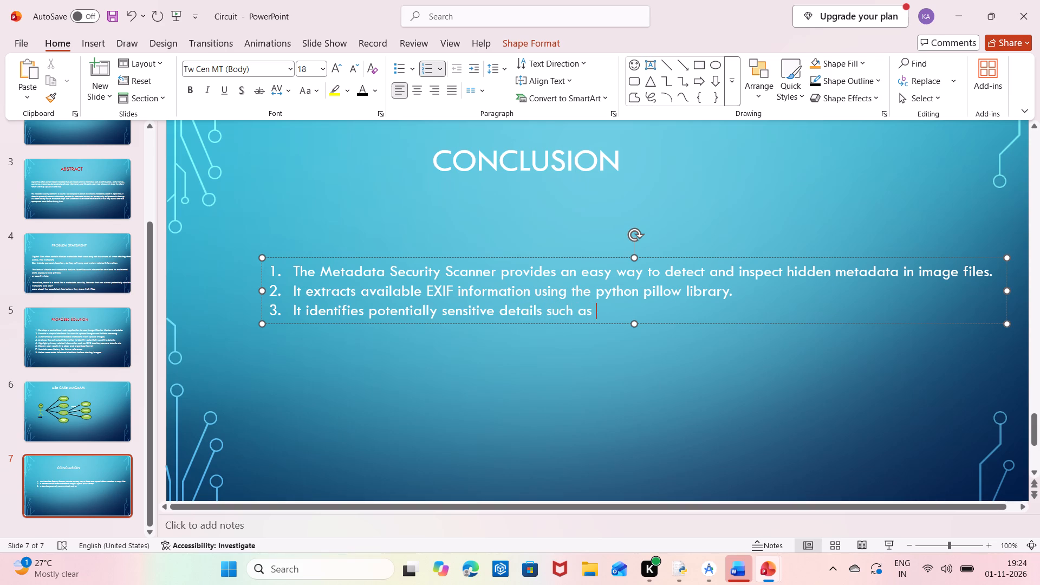
Continue point 3 of the Conclusion list with "GPS coordinates, timestamps,and c".
text(GPS)
key(space)
text(coo)
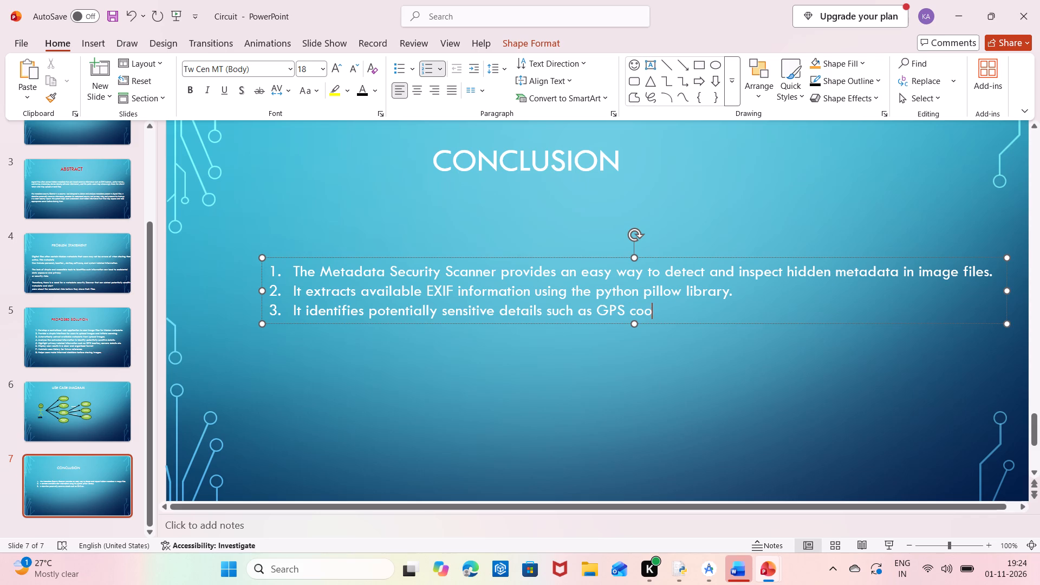
text(rdinates)
key(space)
key(BackSpace)
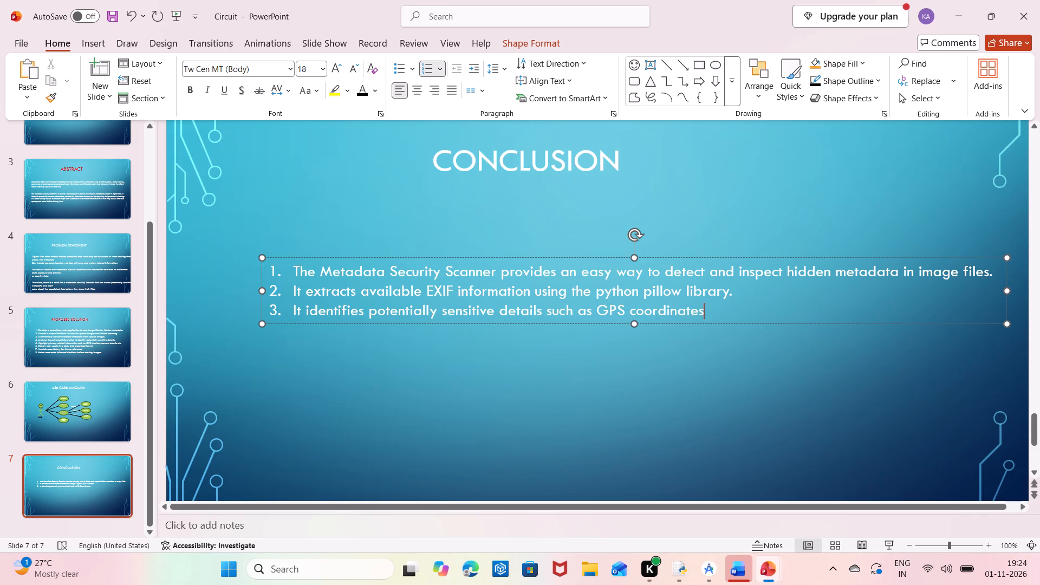
text(,)
key(space)
text(times)
text(tamps)
key(comma)
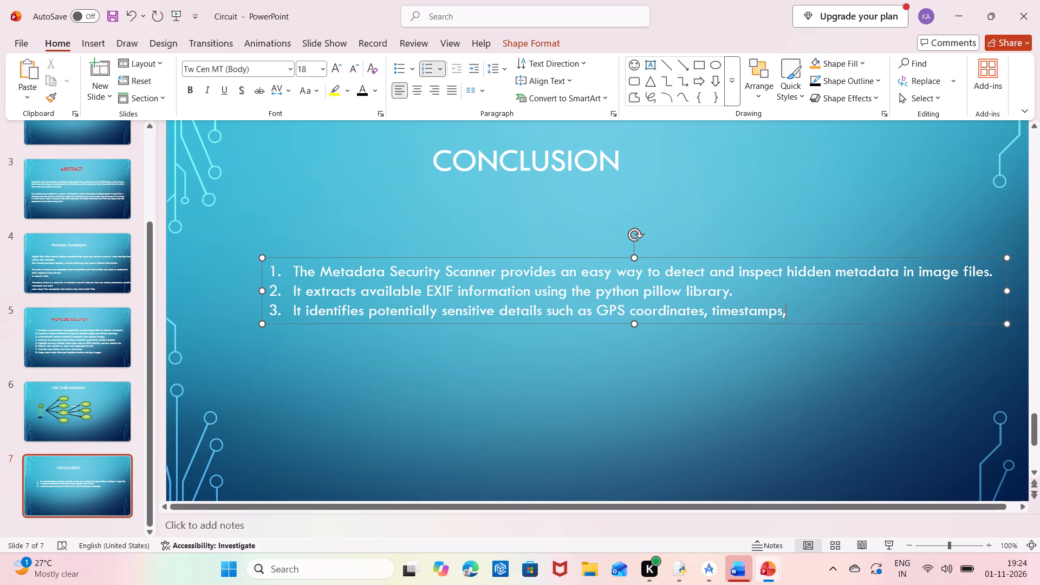
text(and)
key(space)
text(cem)
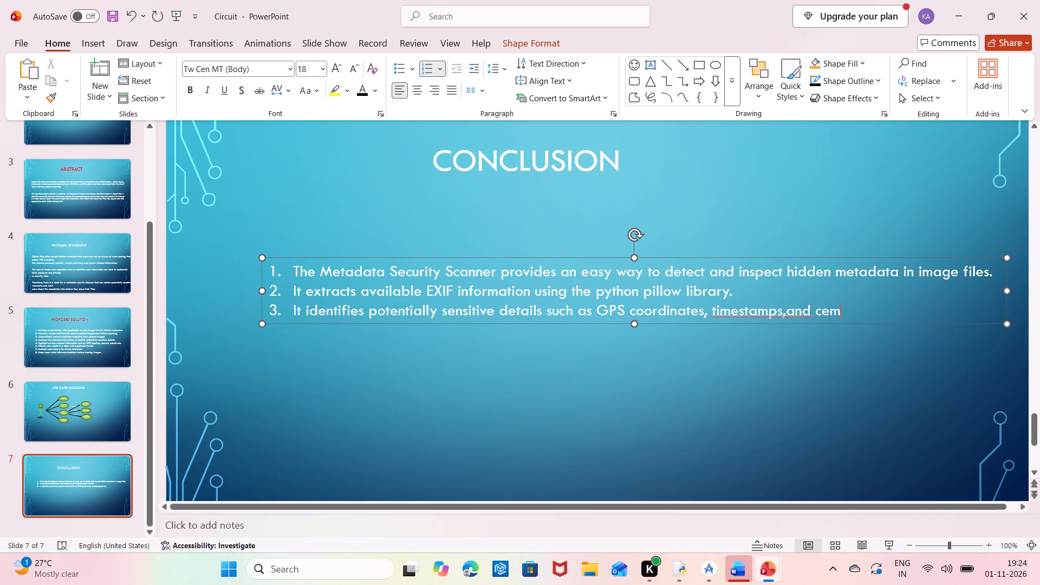
key(BackSpace)
key(BackSpace)
Insert a space on each side of the comma after "timestamps" in point 3 and return to the end of the line.
click(786, 313)
key(space)
key(Left)
key(Left)
key(space)
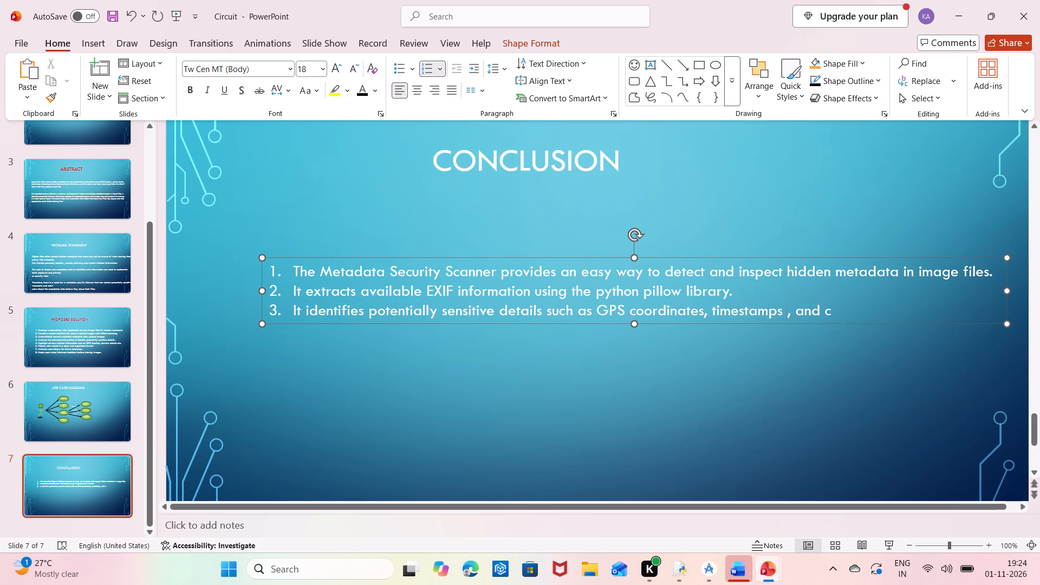
click(833, 309)
Complete point 3 of the Conclusion list so it ends with "camera information.".
text(amera)
key(space)
text(information)
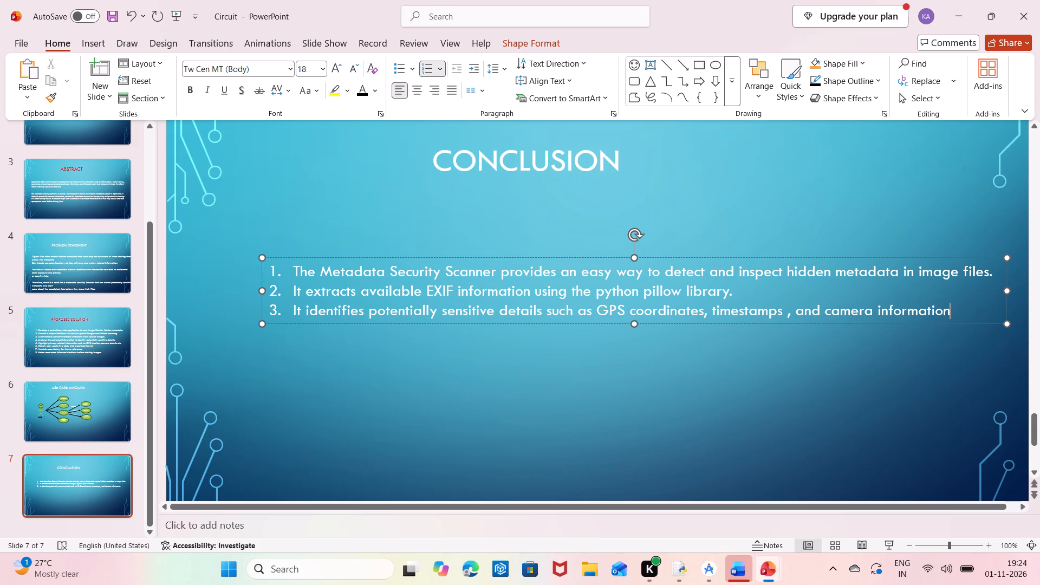
key(period)
Start point 4 of the Conclusion list with "It displays scan results clearly and".
key(Return)
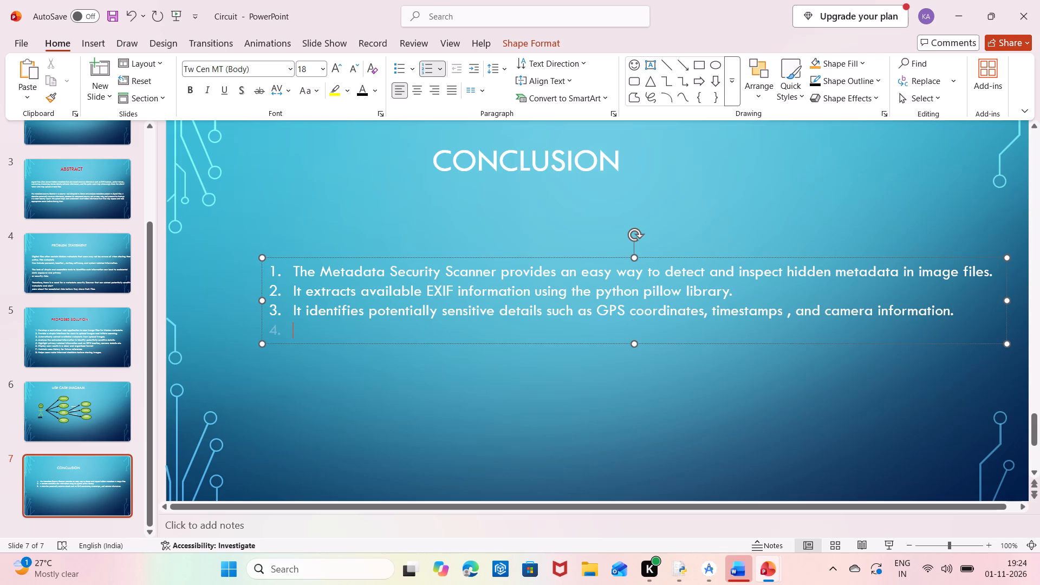
text(It displays)
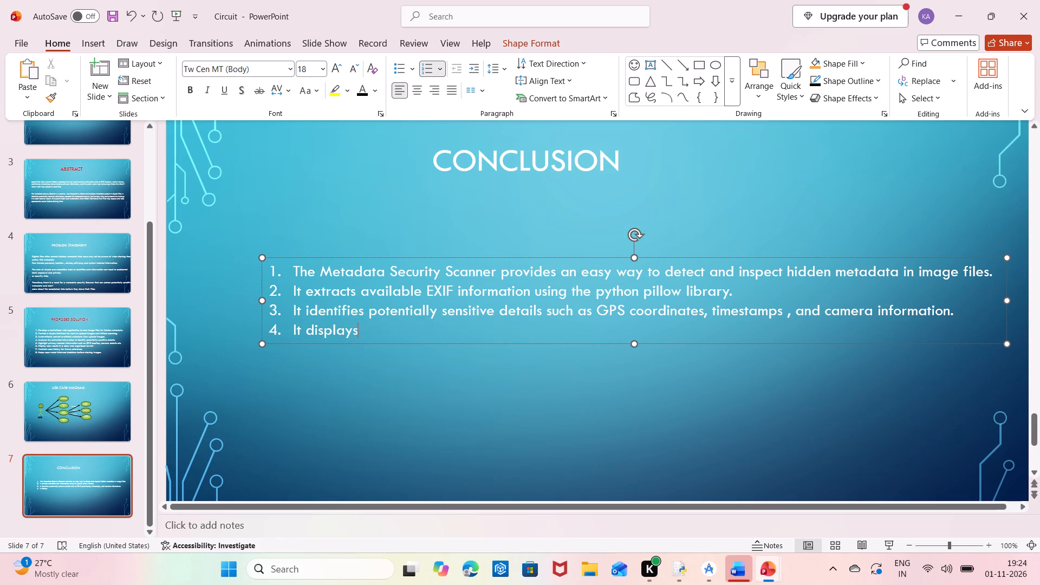
key(space)
text(scan)
key(space)
text(red)
key(BackSpace)
text(sults)
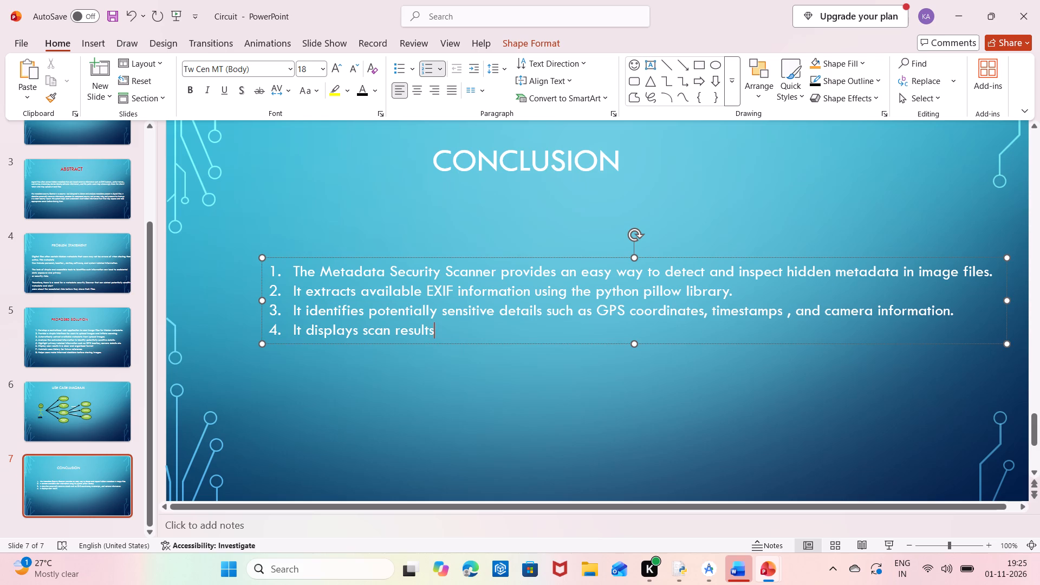
key(space)
text(clearly and)
key(space)
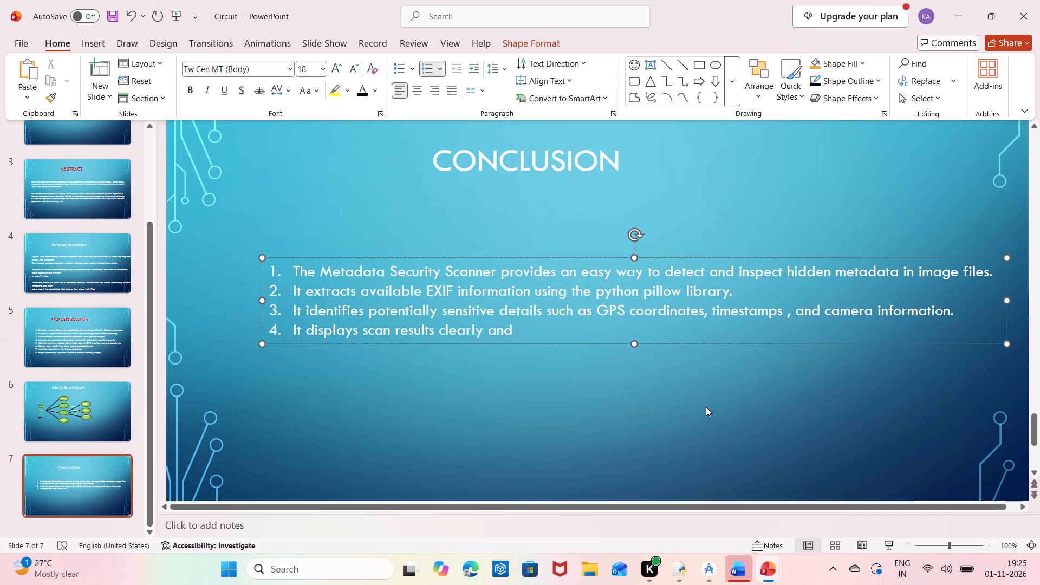
Complete point 4 of the Conclusion list with "maintains scan history using SQLite.".
text(maintains scan)
key(space)
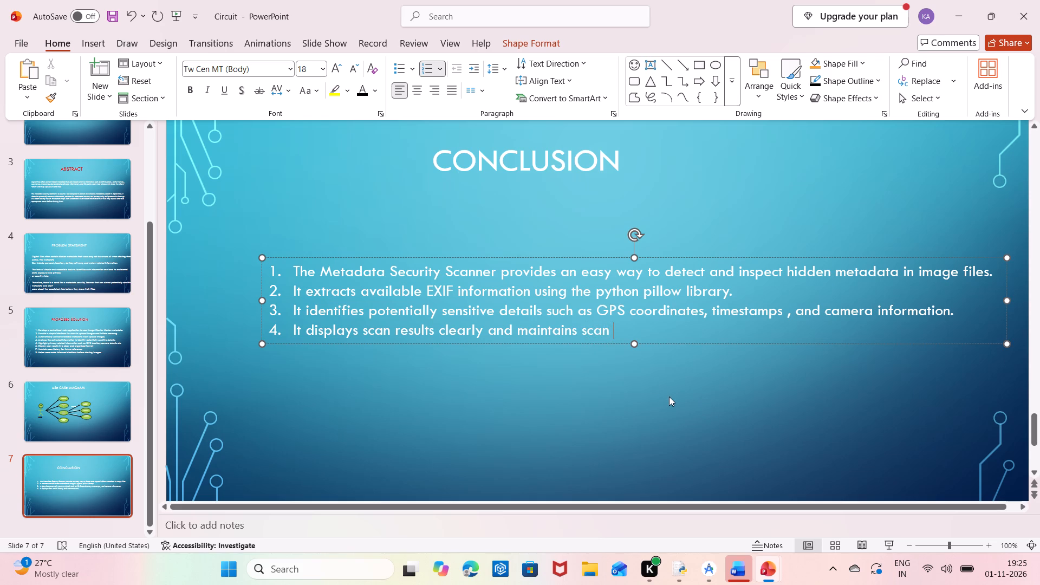
text(history)
key(space)
text(usin)
text(g)
key(space)
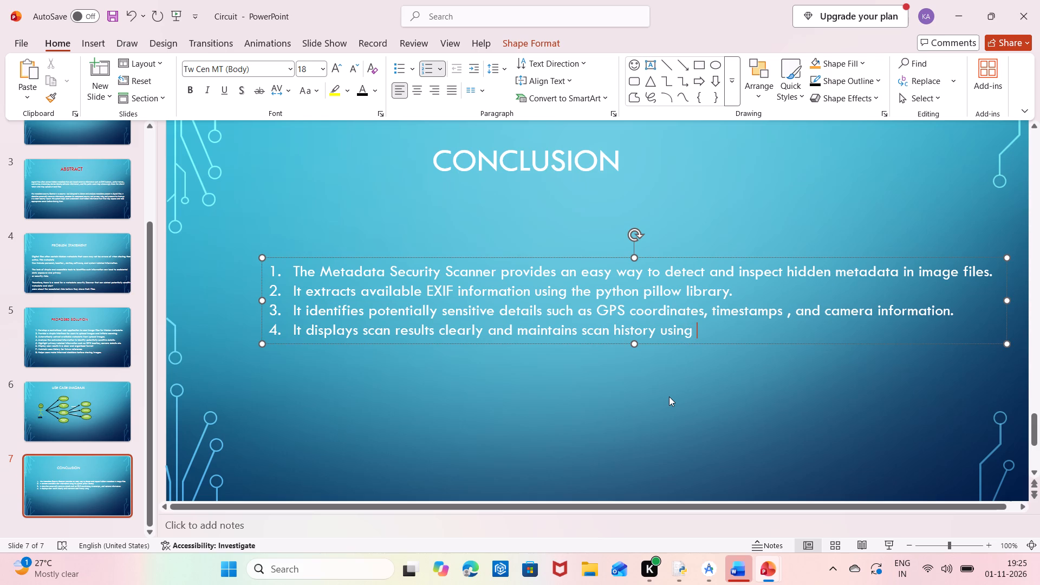
key(s)
text(QL)
text(ite)
key(period)
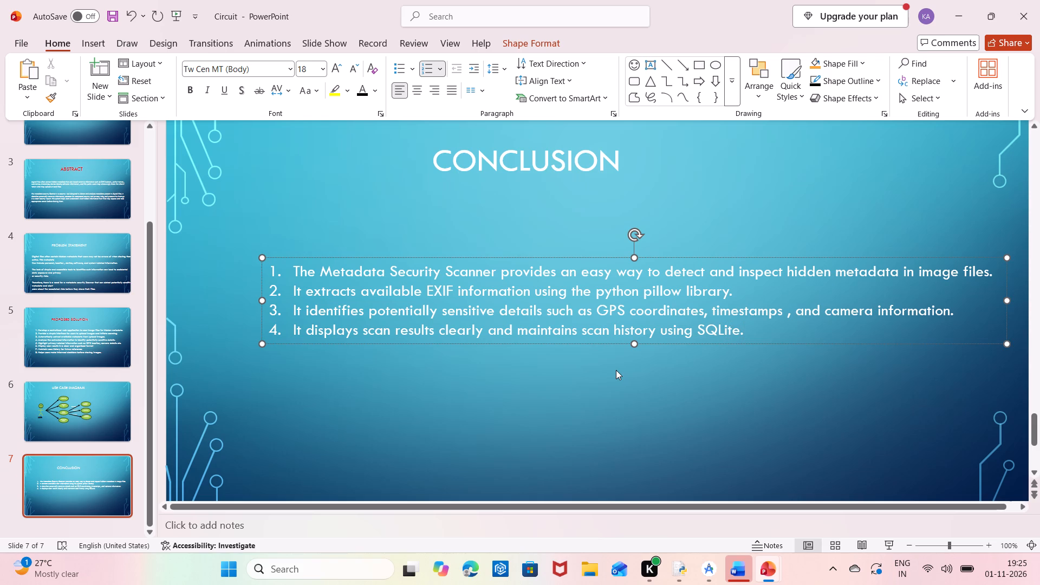
Start point 5 of the Conclusion list with "The system helps users understand".
key(Return)
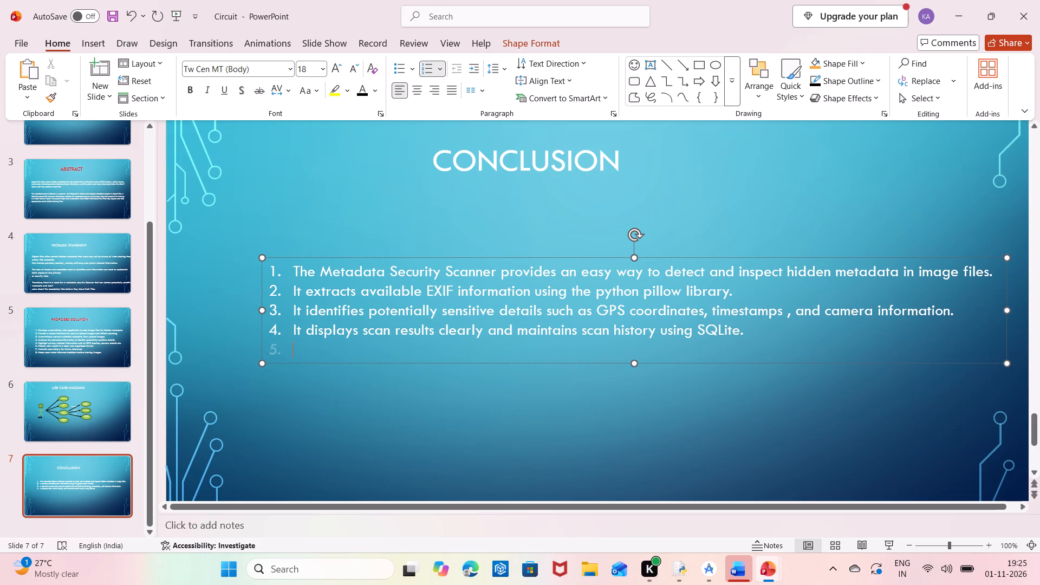
text(The)
key(space)
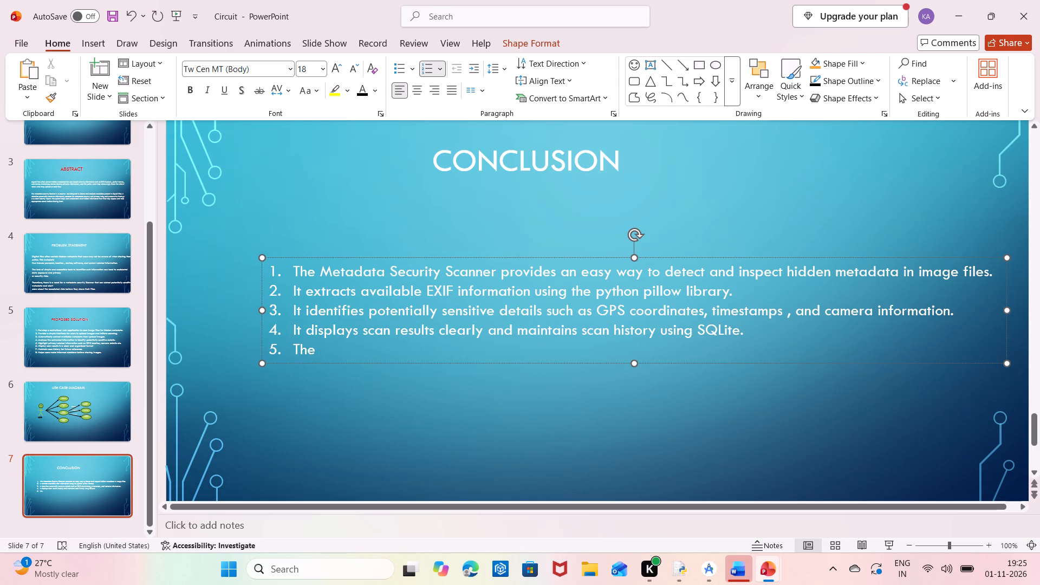
text(system)
key(space)
text(helps users)
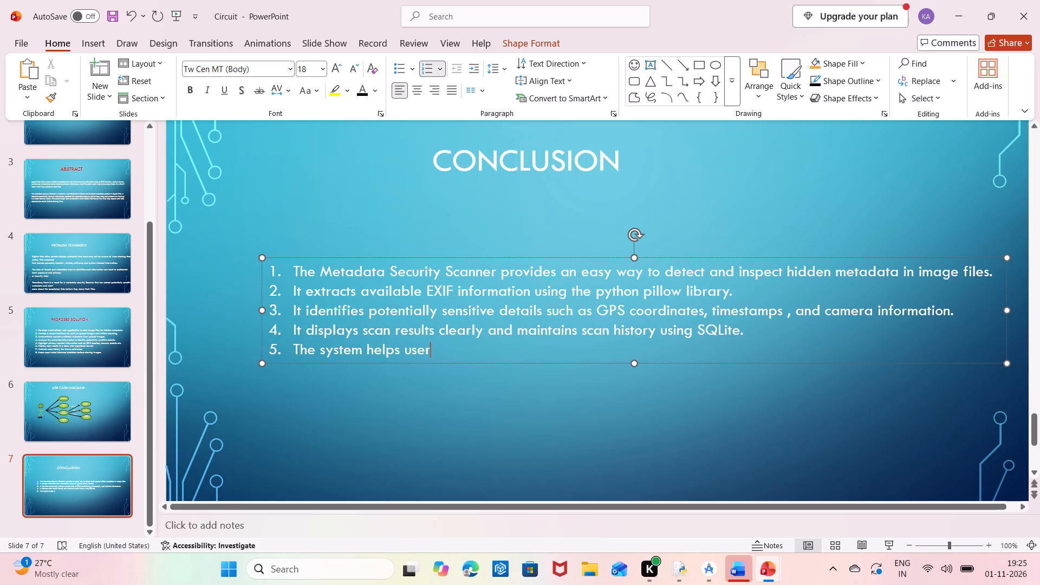
key(space)
text(undersy)
key(BackSpace)
text(tand)
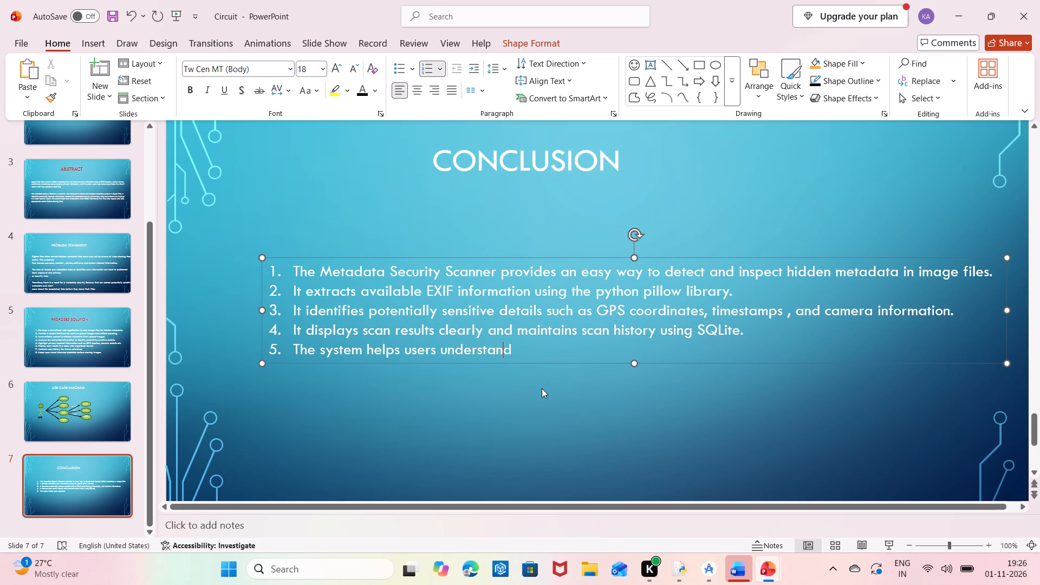
key(space)
Complete point 5 of the Conclusion list with "privacy risks before sharing images.".
text(privacy risks)
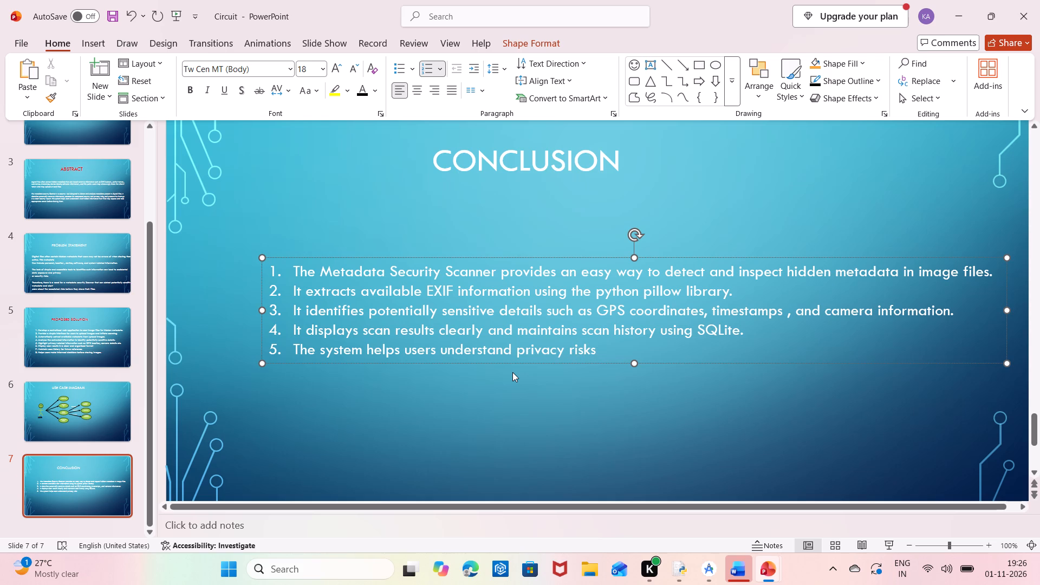
key(space)
text(before)
key(space)
text(sharing)
key(space)
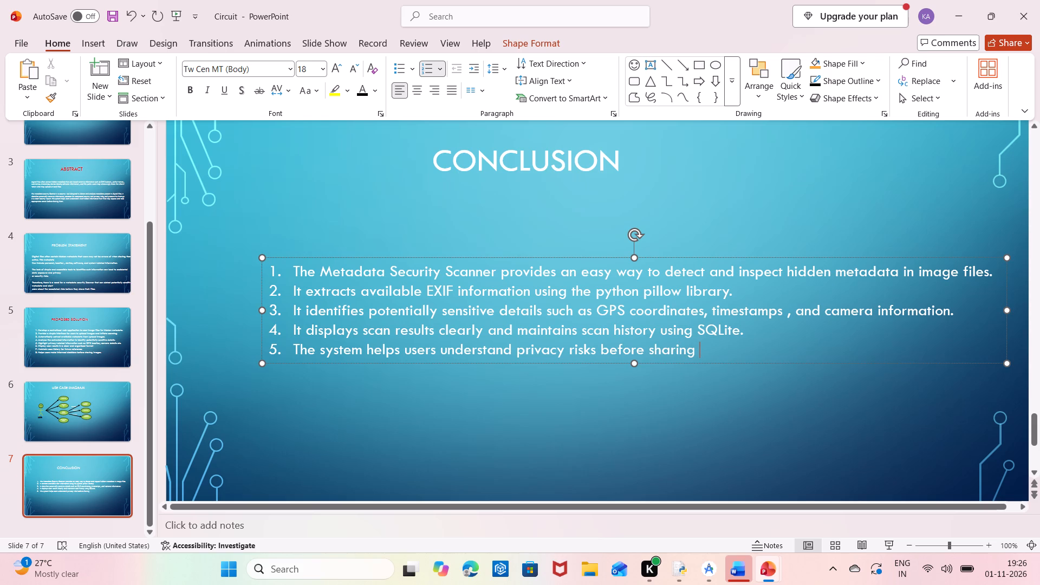
text(images)
key(period)
Start point 6 of the Conclusion list with "In the future , the system".
key(Return)
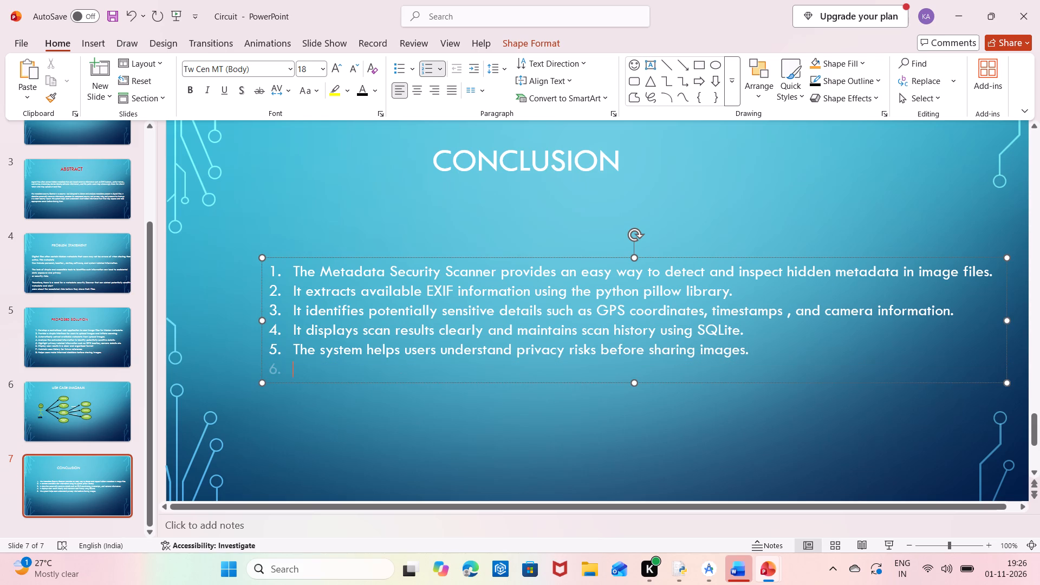
text(In the)
key(space)
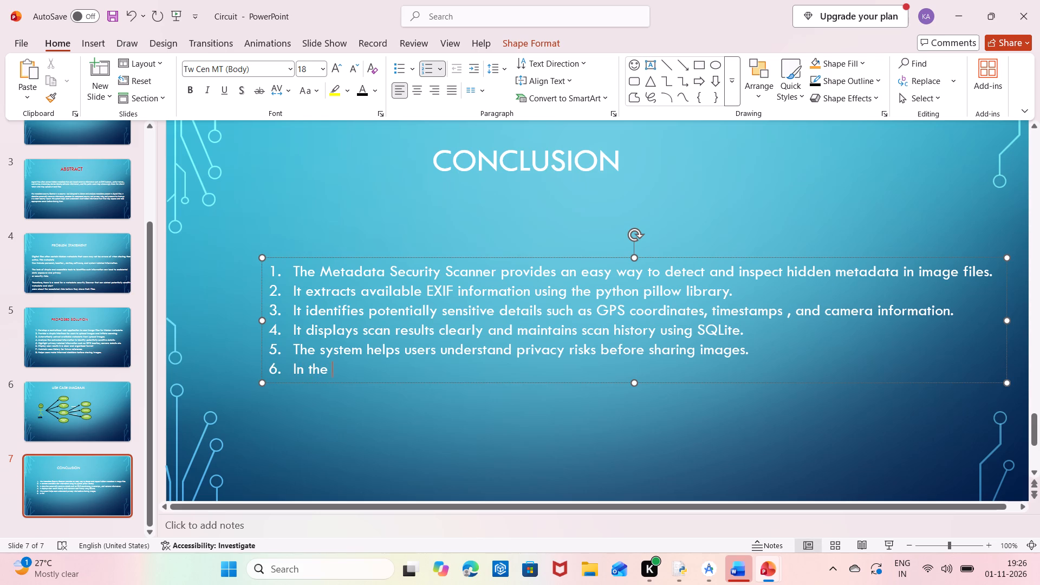
text(fut)
text(ure)
key(space)
text(,)
key(space)
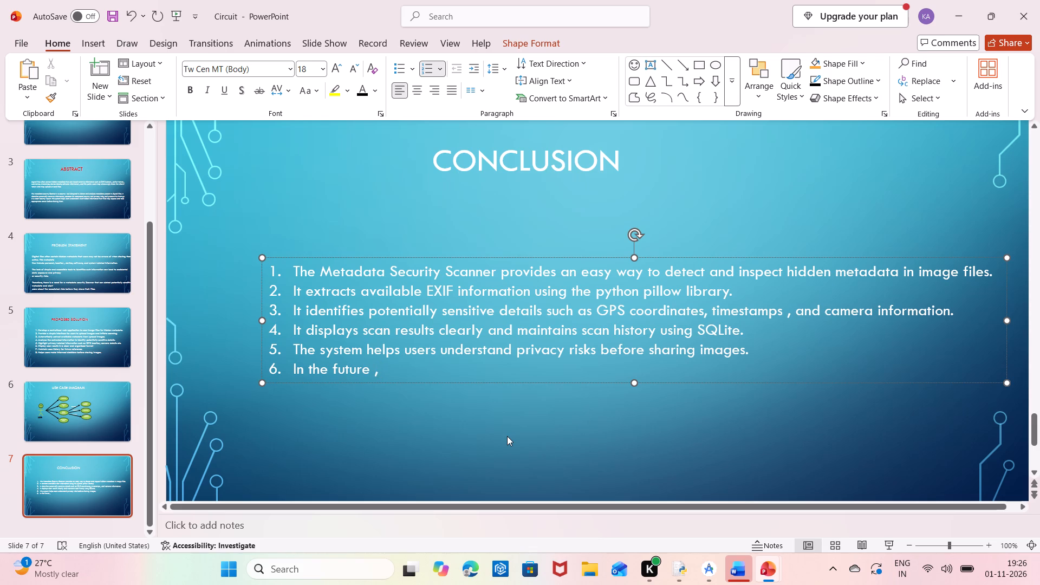
text(the)
key(space)
text(syste)
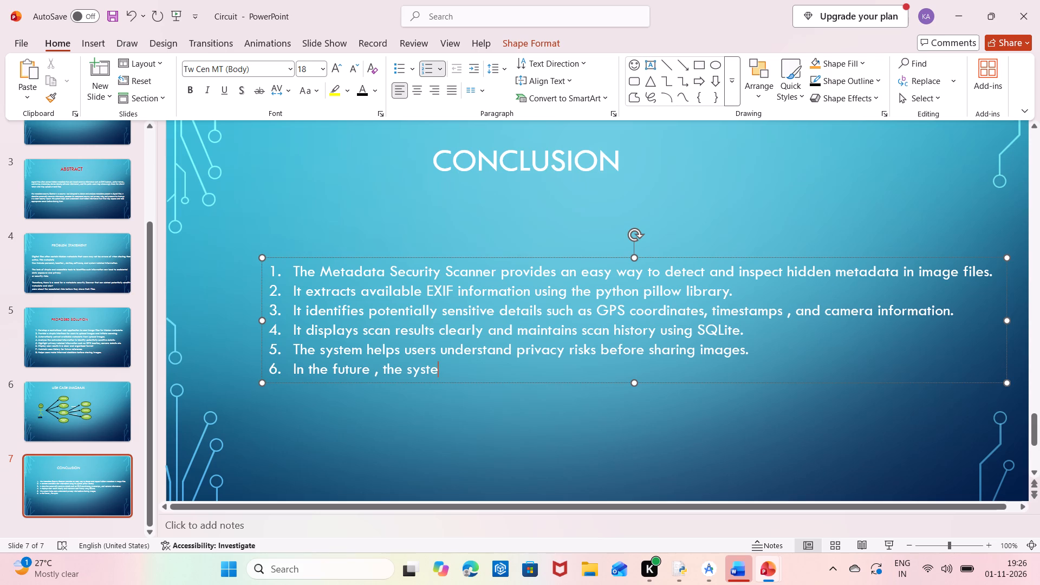
text(m)
key(space)
Continue point 6 of the Conclusion list with "can be extended to support PDF, Word,and".
text(can be)
key(space)
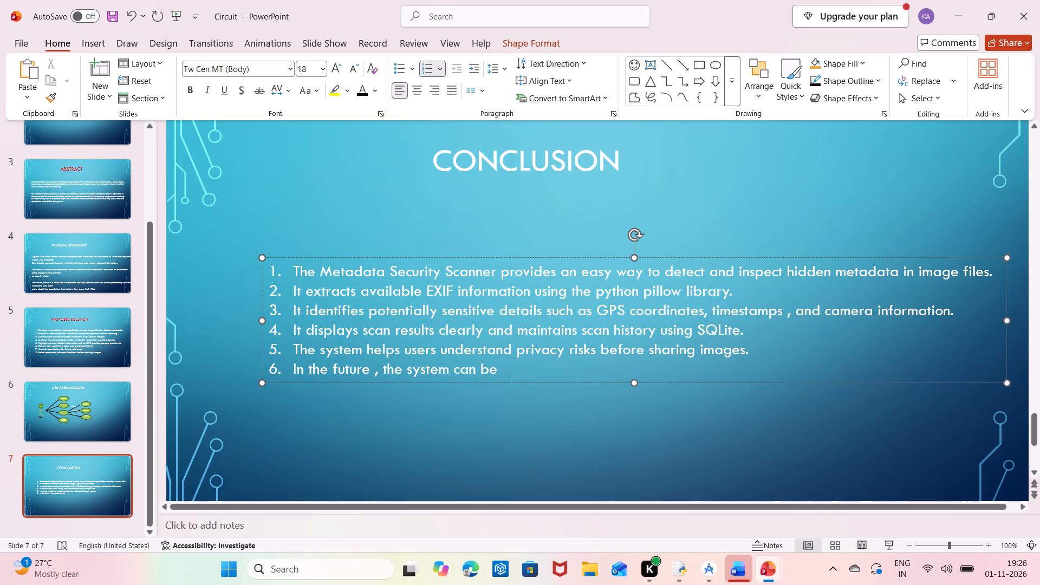
text(extended)
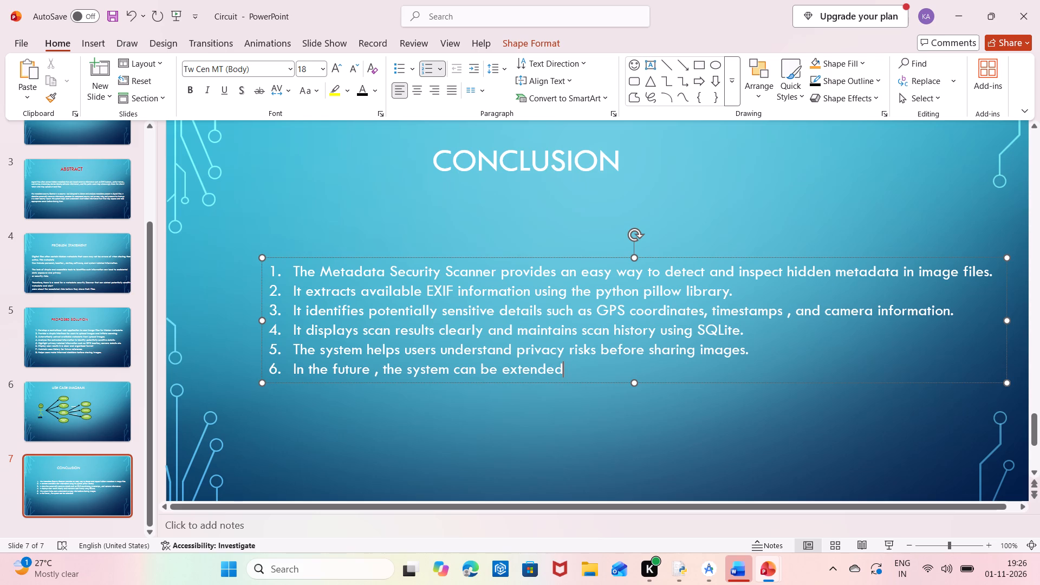
key(space)
text(to support)
key(space)
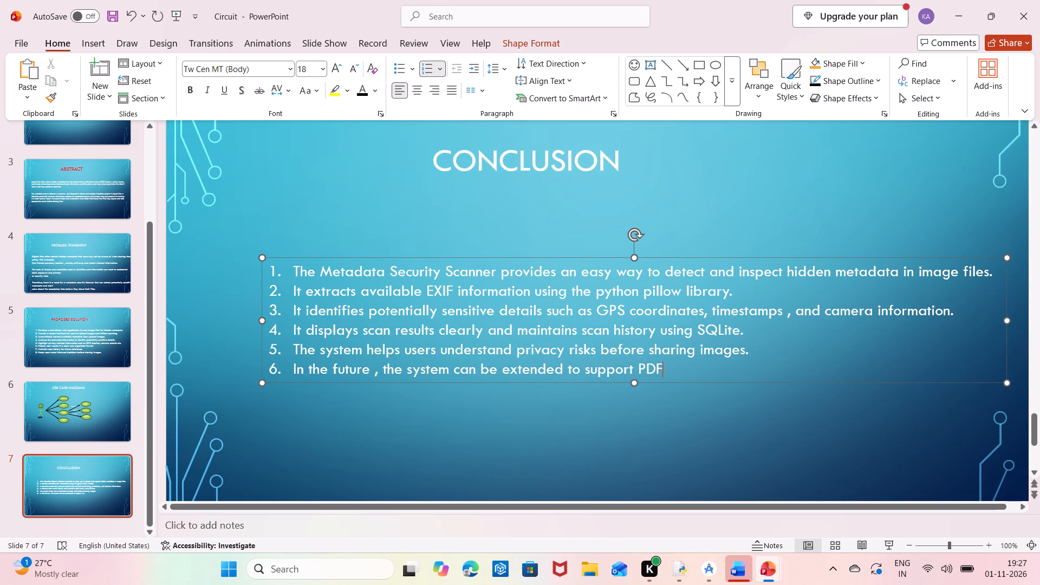
text(,)
key(space)
text(Word)
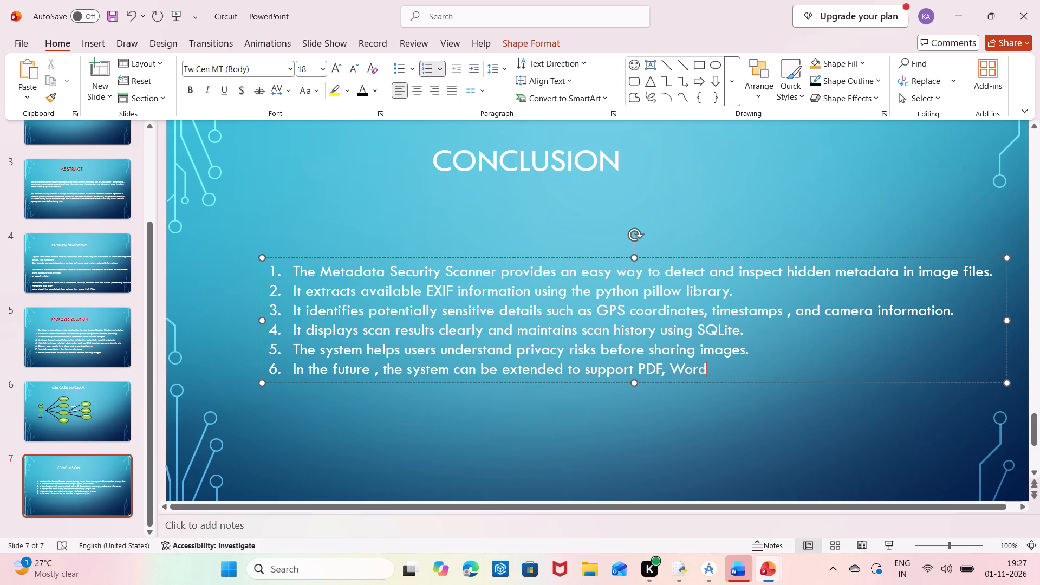
text(,and)
key(space)
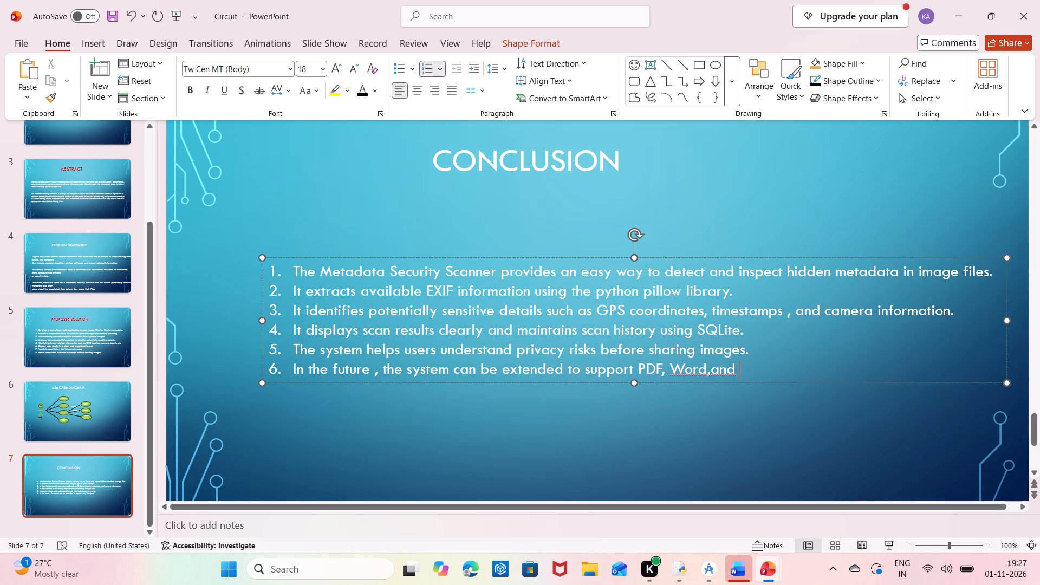
Insert a space on each side of the comma between "Word" and "and" in point 6.
click(710, 366)
key(space)
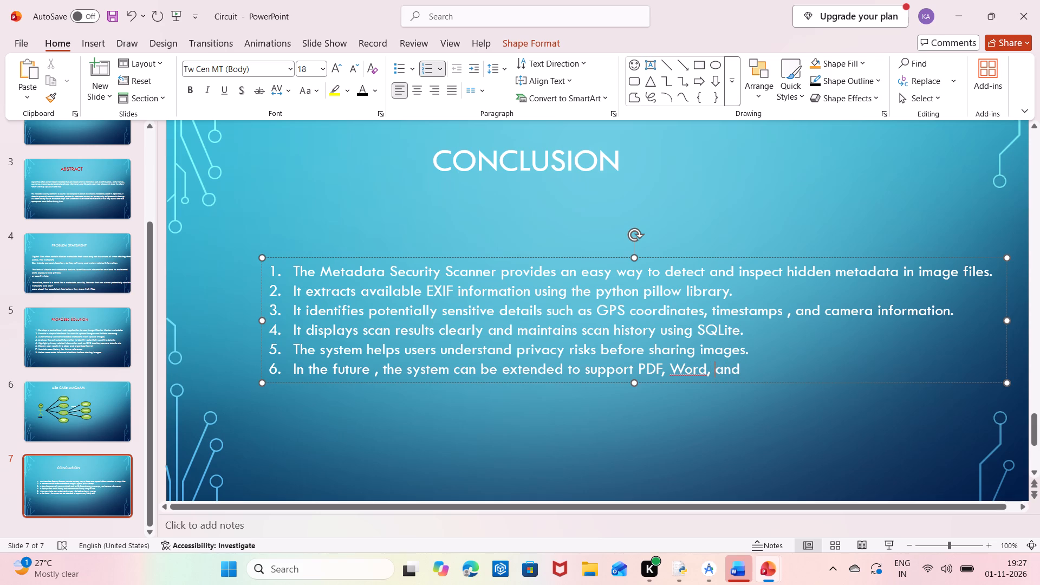
click(706, 373)
key(space)
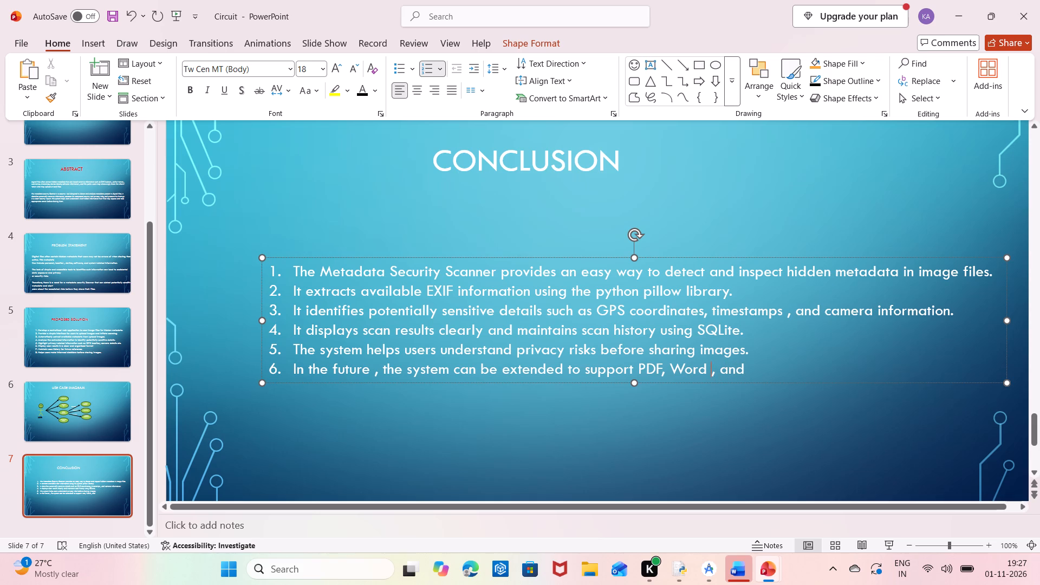
Complete point 6 of the Conclusion list with "Excel documents.".
click(795, 366)
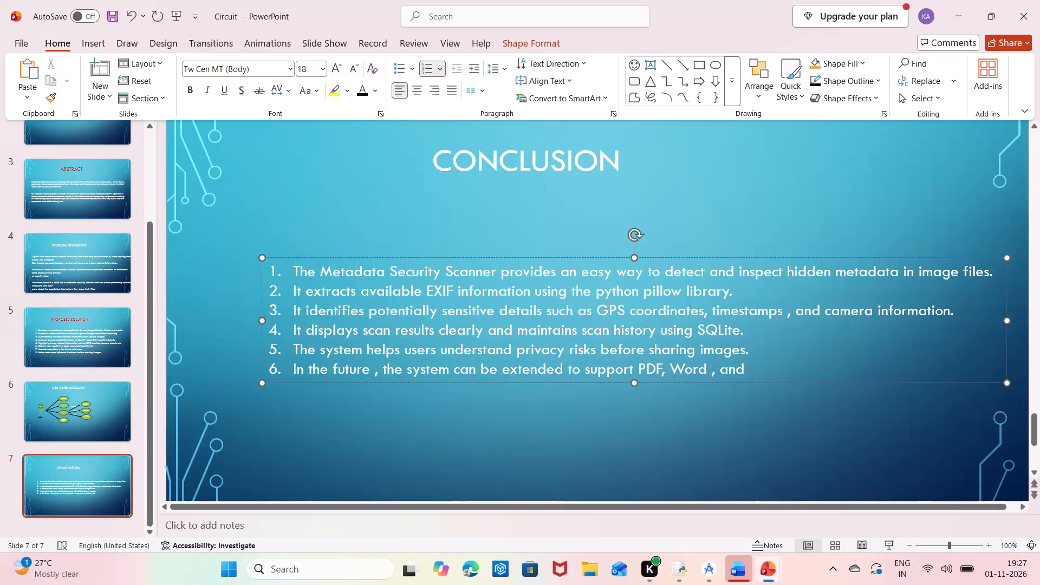
text(Ex)
text(cel)
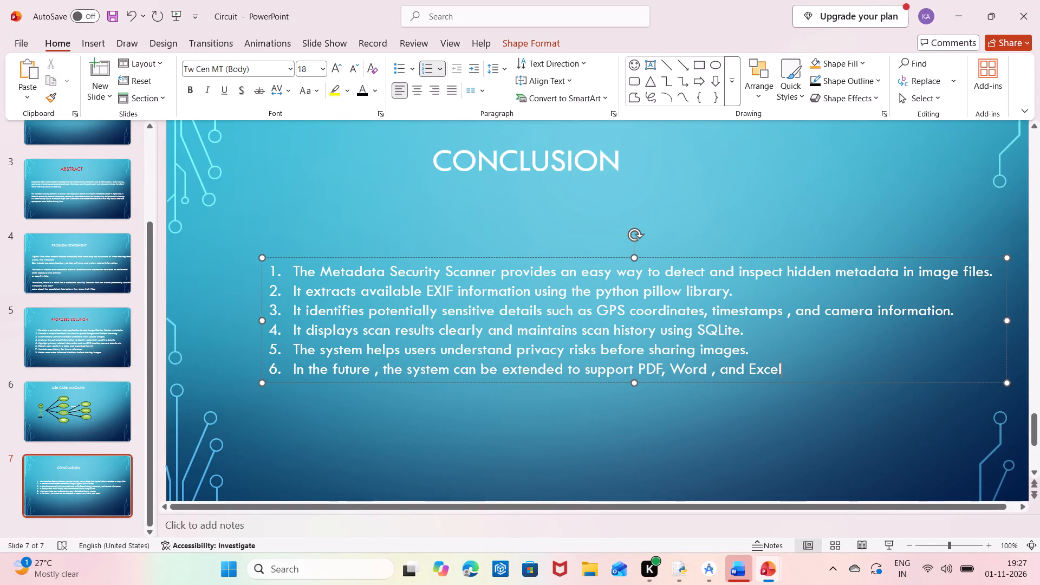
key(space)
text(documents)
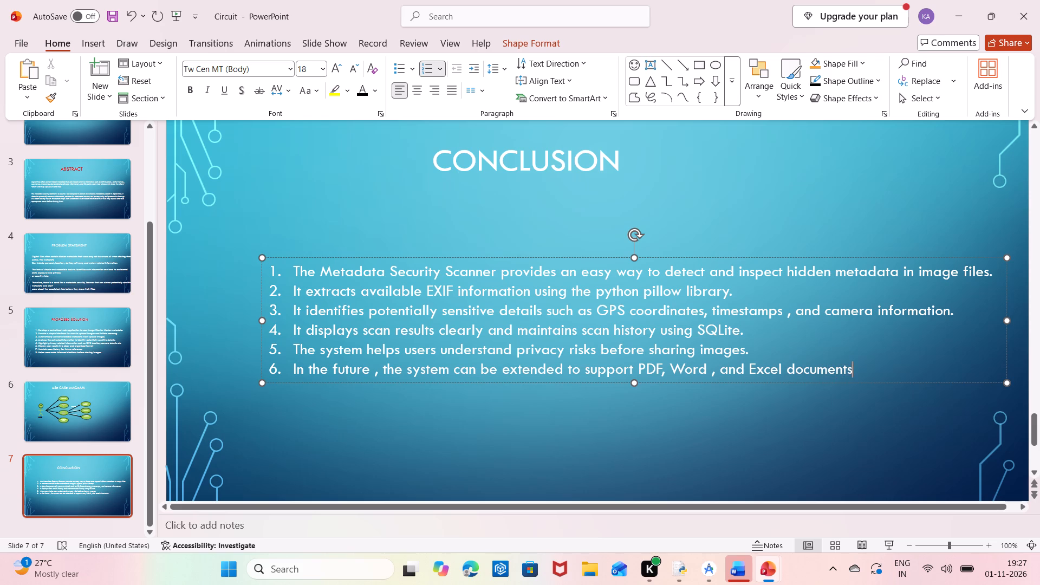
key(period)
Start point 7 of the Conclusion list with "Additional features such as".
key(Return)
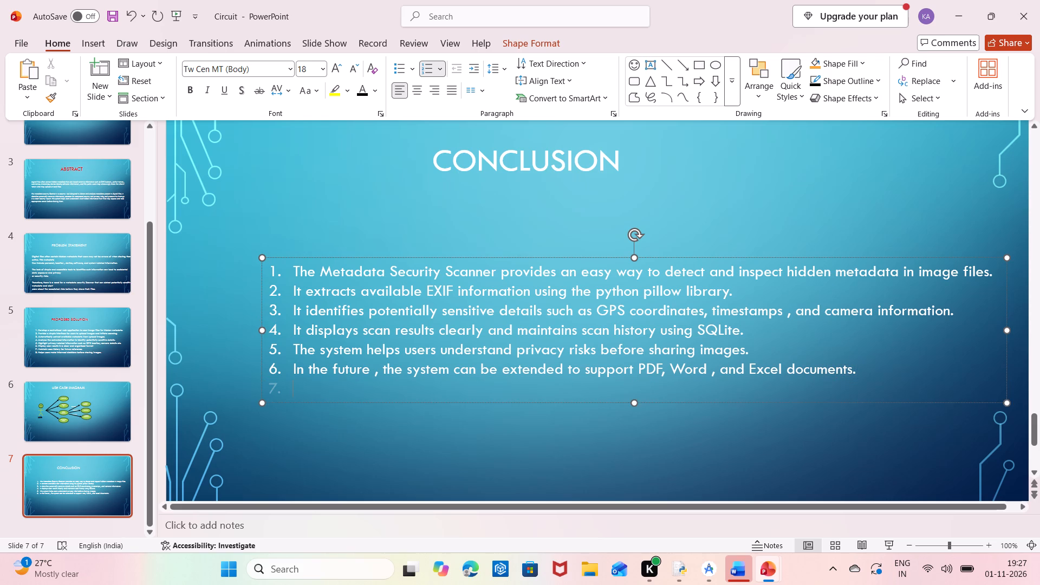
text(Additional)
key(space)
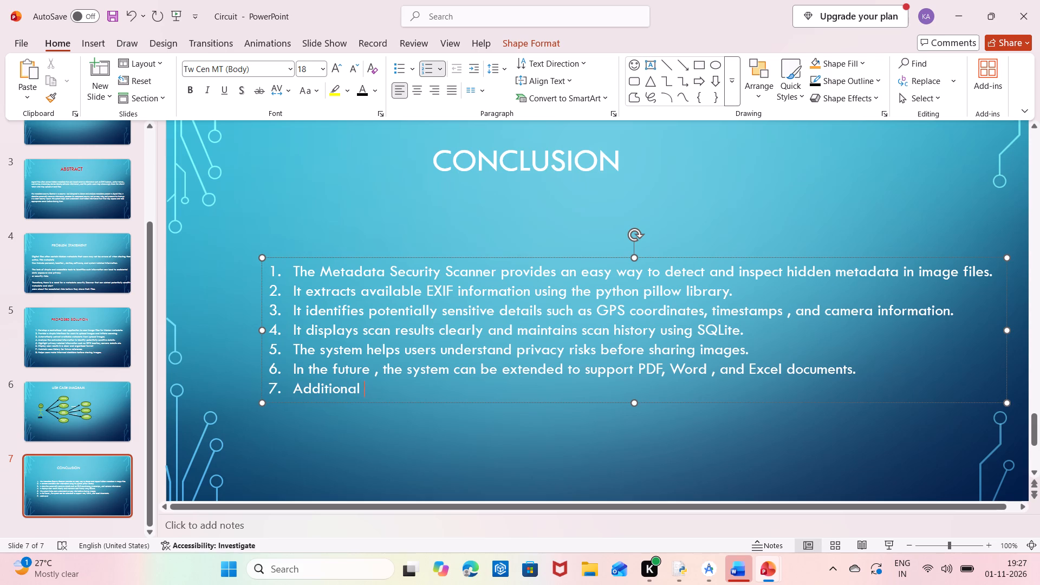
text(features)
key(space)
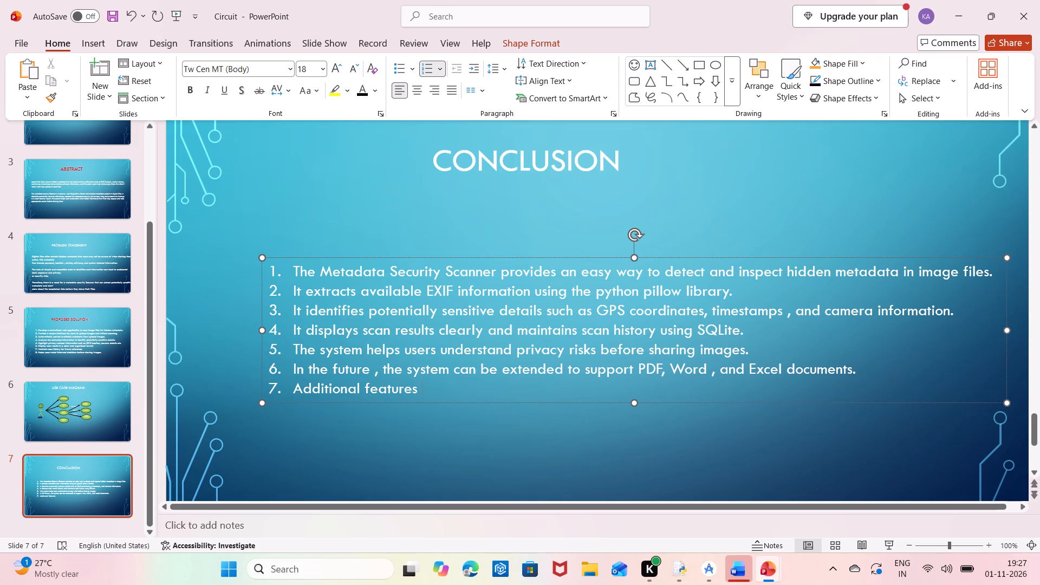
text(such as)
key(space)
Continue point 7 of the Conclusion list with "automatic metadata removal,".
text(automatic)
key(space)
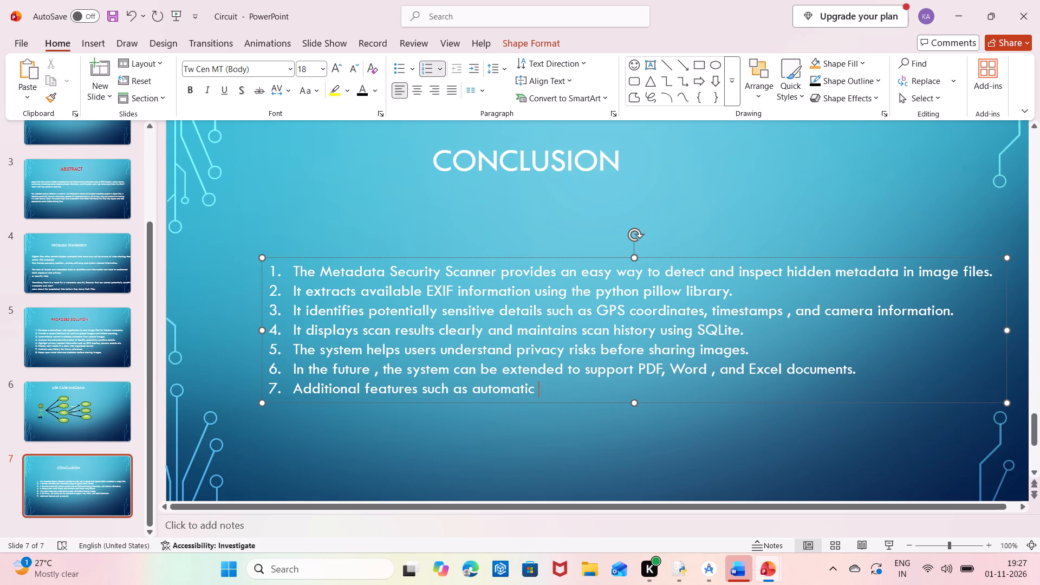
text(metadata)
key(space)
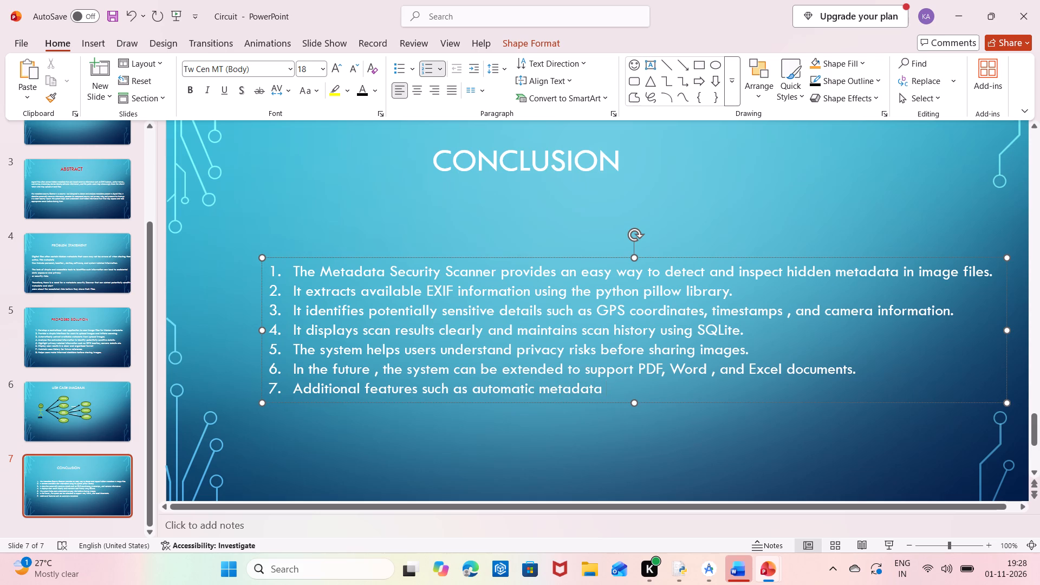
text(removal)
key(space)
key(BackSpace)
text(,)
Continue point 7 of the Conclusion list with "PDF report generation, and".
key(space)
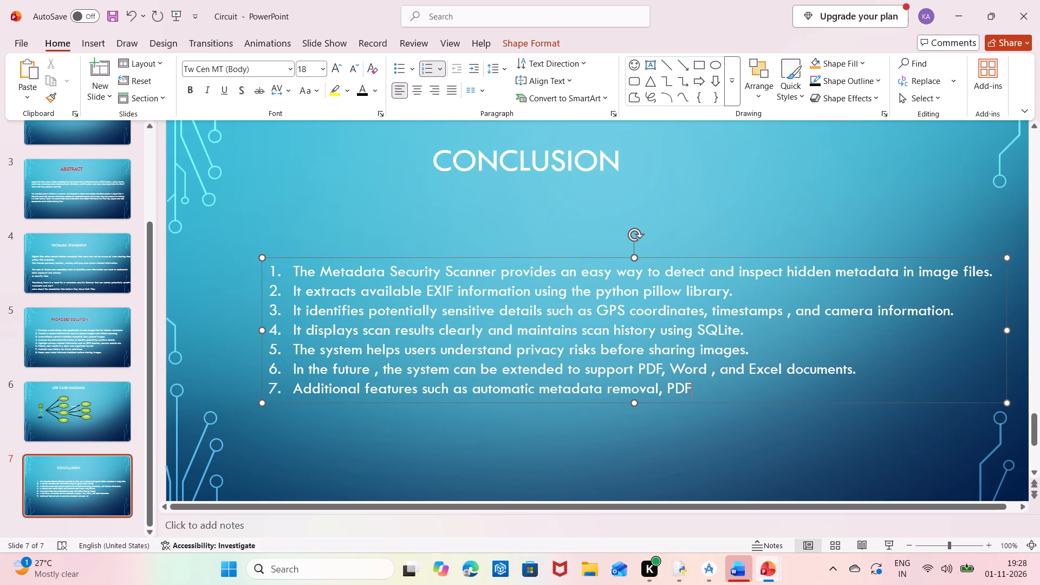
key(space)
key(e)
key(BackSpace)
text(report)
key(space)
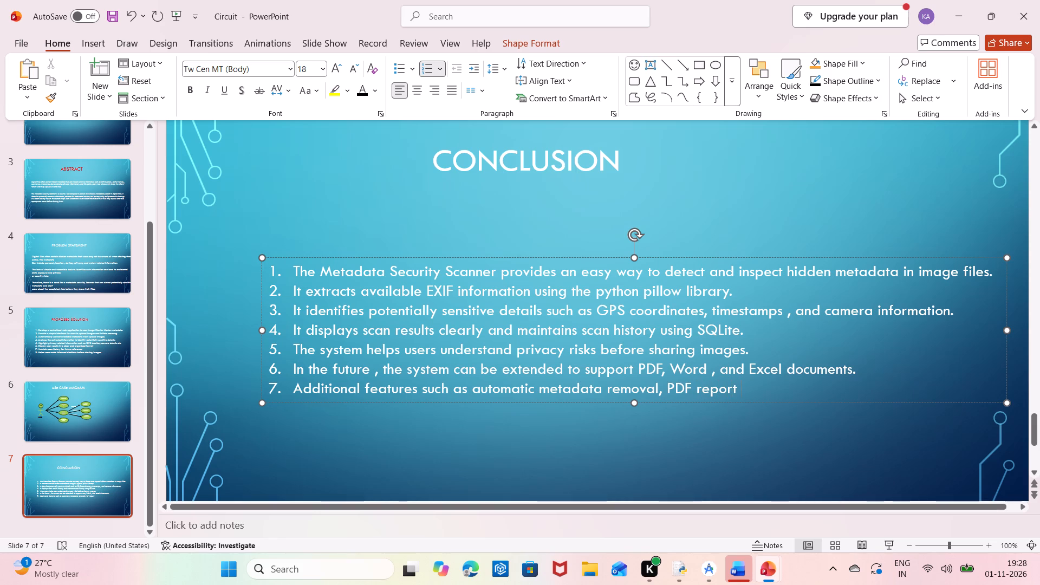
text(gene)
text(ra)
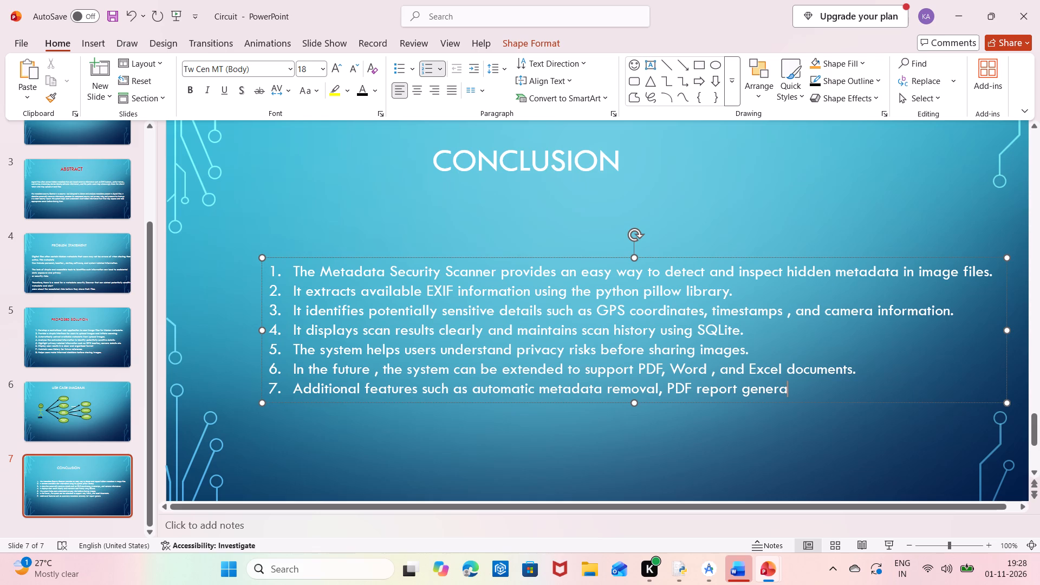
text(tion)
text(, and)
key(space)
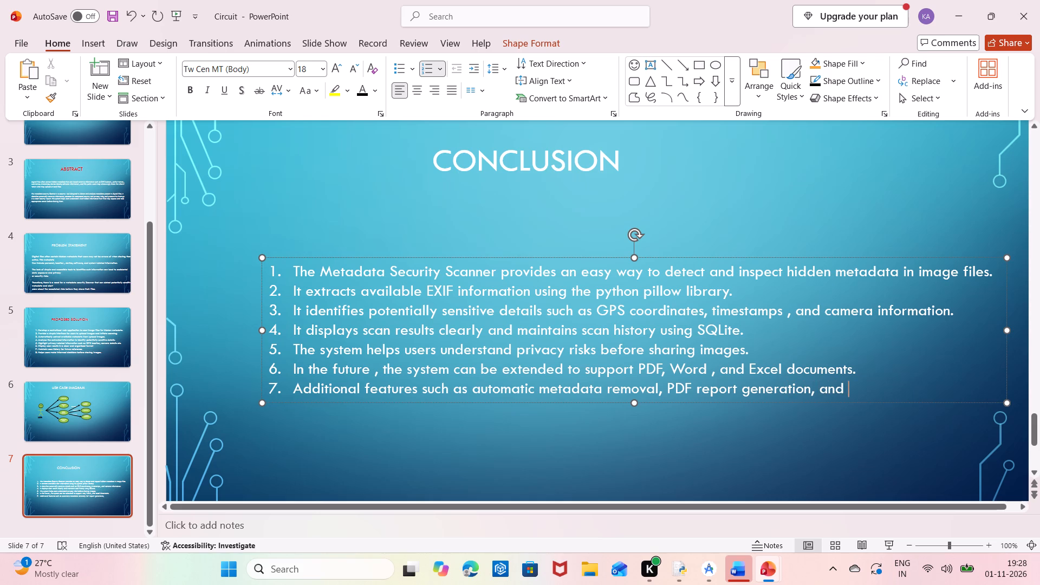
Continue point 7 with "user authentication can" and add a new line after it.
text(user)
key(space)
text(auth)
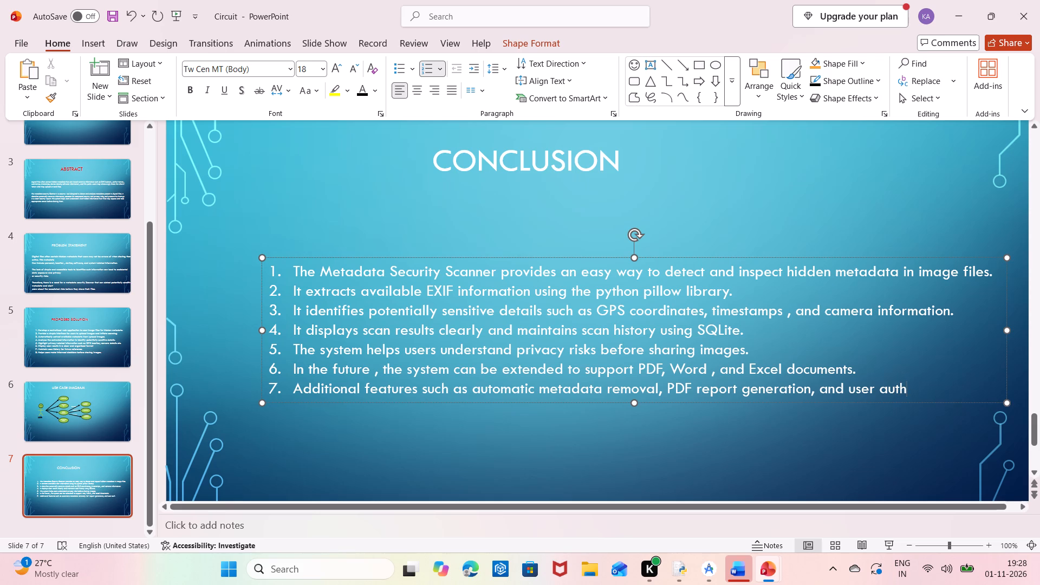
text(en)
text(tication)
key(space)
text(cab)
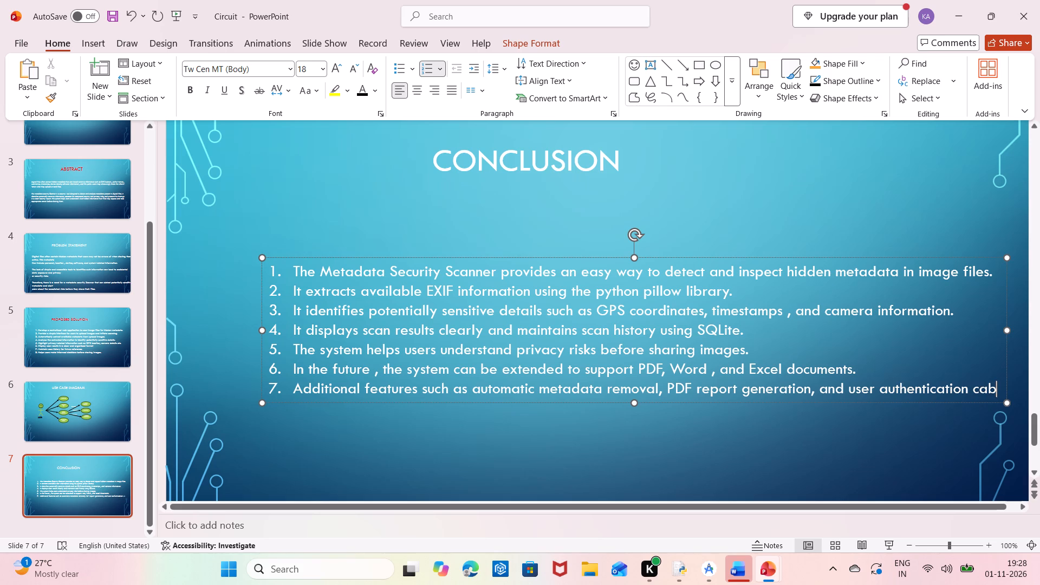
key(BackSpace)
text(n)
key(space)
key(Return)
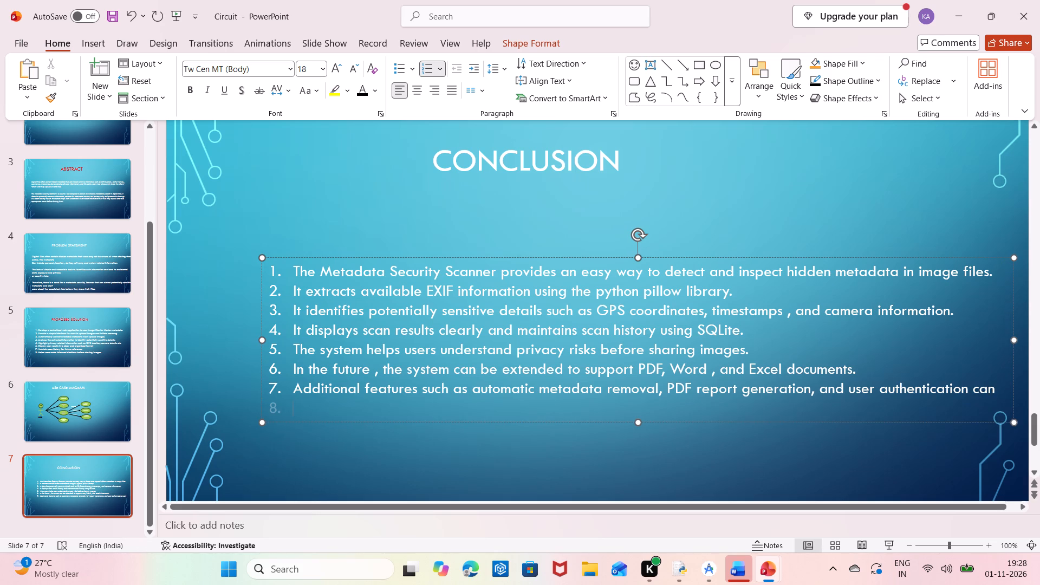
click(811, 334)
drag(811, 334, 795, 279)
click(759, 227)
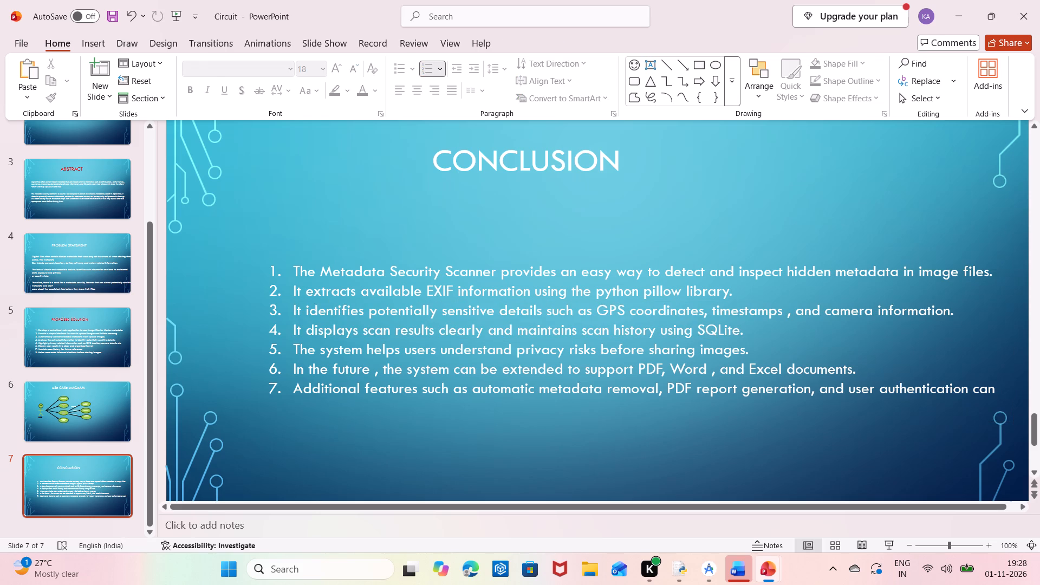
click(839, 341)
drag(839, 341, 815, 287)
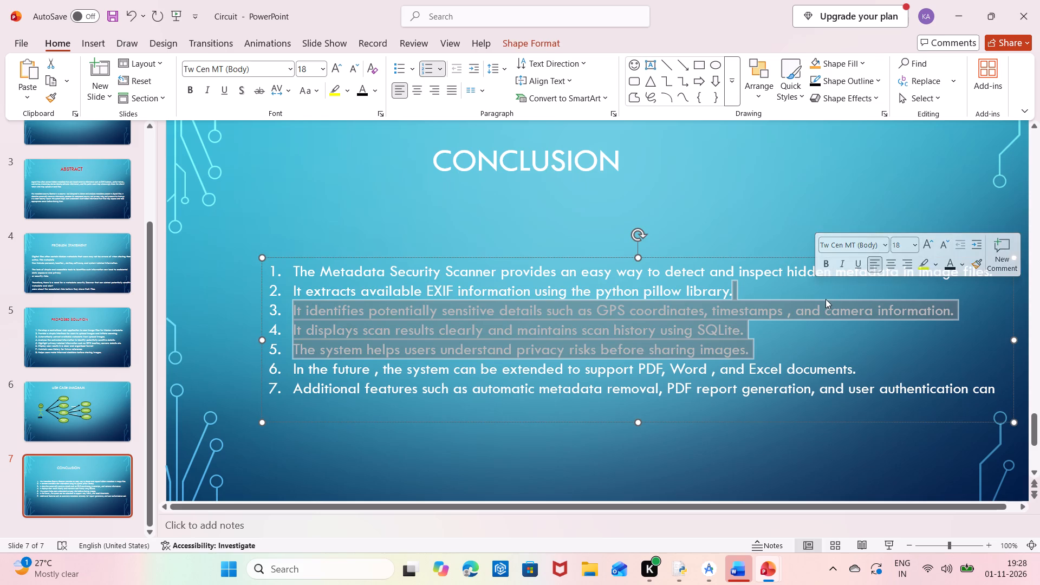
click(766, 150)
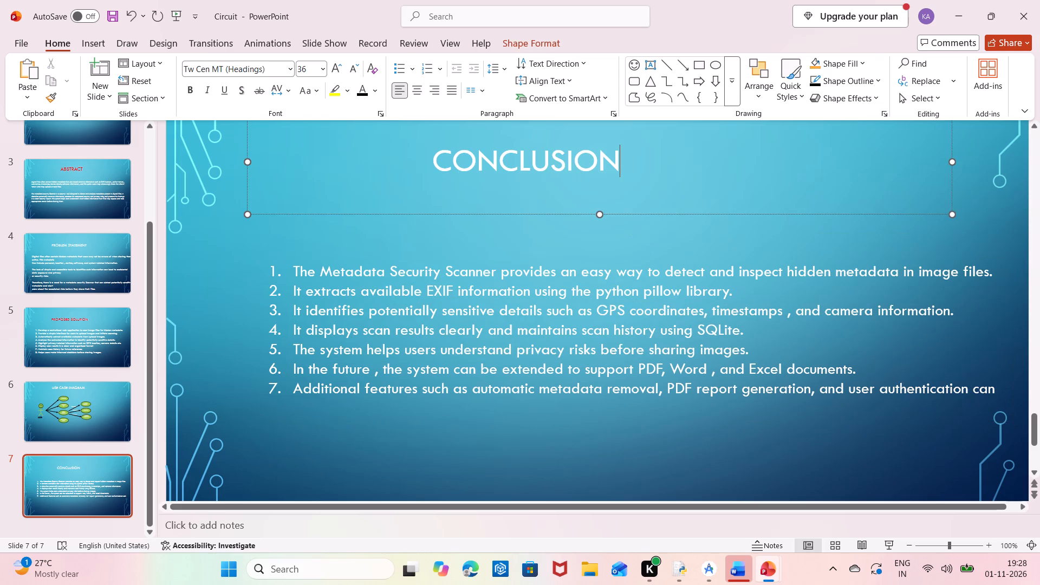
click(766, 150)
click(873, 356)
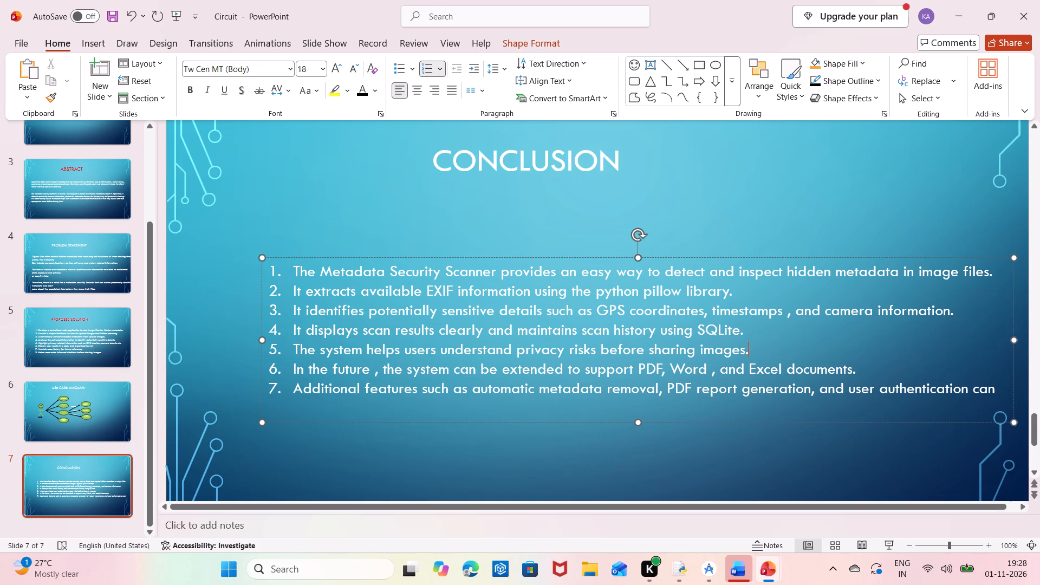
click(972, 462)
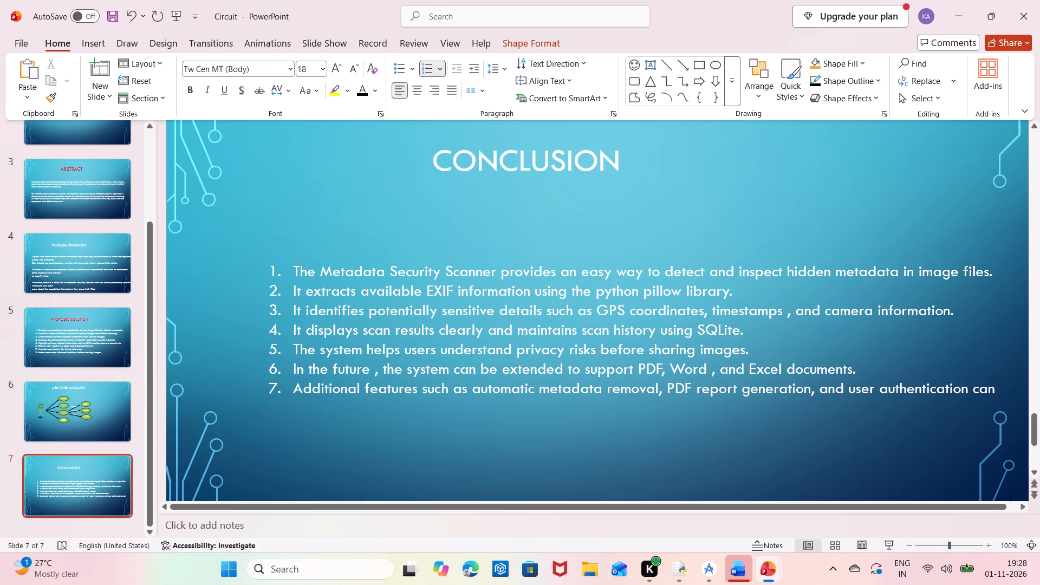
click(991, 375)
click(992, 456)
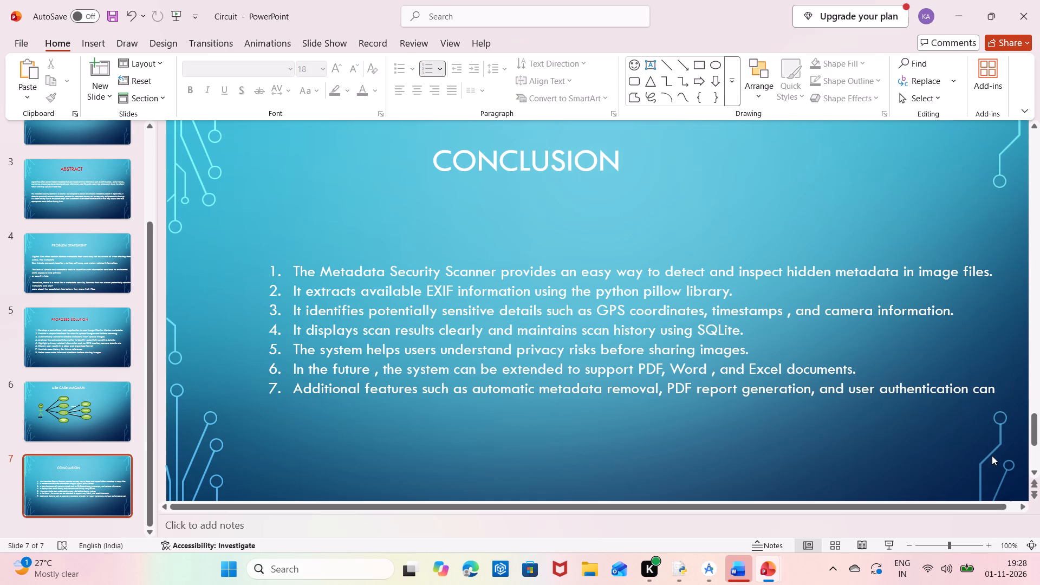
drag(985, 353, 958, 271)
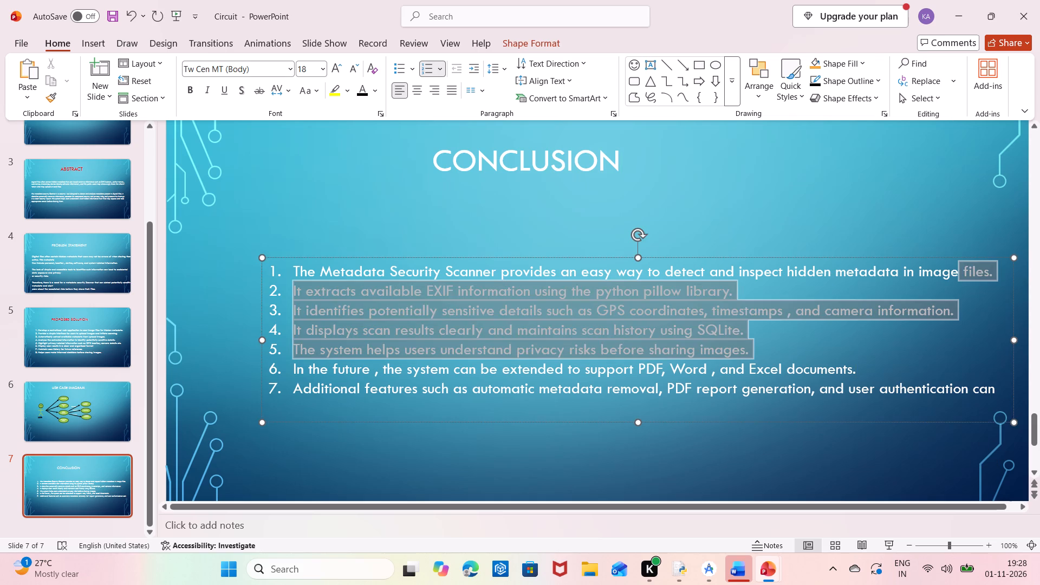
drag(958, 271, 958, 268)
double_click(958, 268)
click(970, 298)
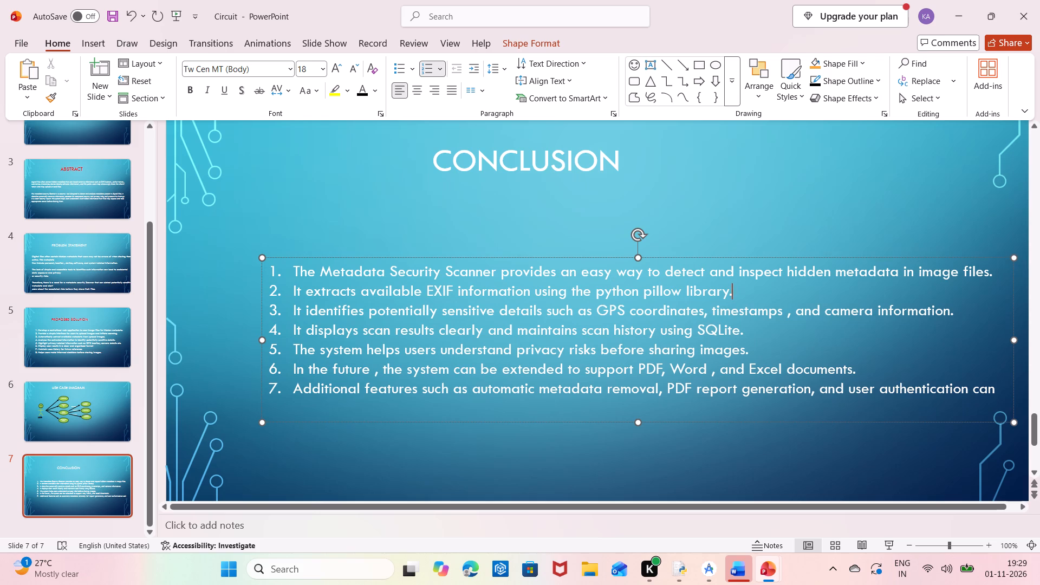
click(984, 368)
Move the numbered list's text box up to just beneath the Conclusion title.
drag(815, 254, 801, 183)
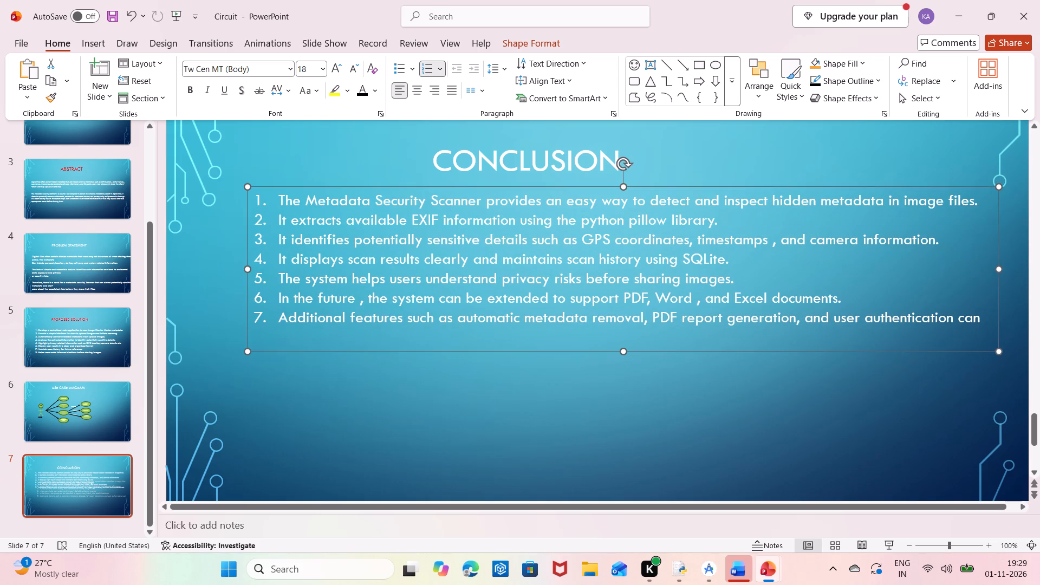
Insert an unnumbered continuation line directly beneath point 7 and indent it with five spaces.
click(983, 324)
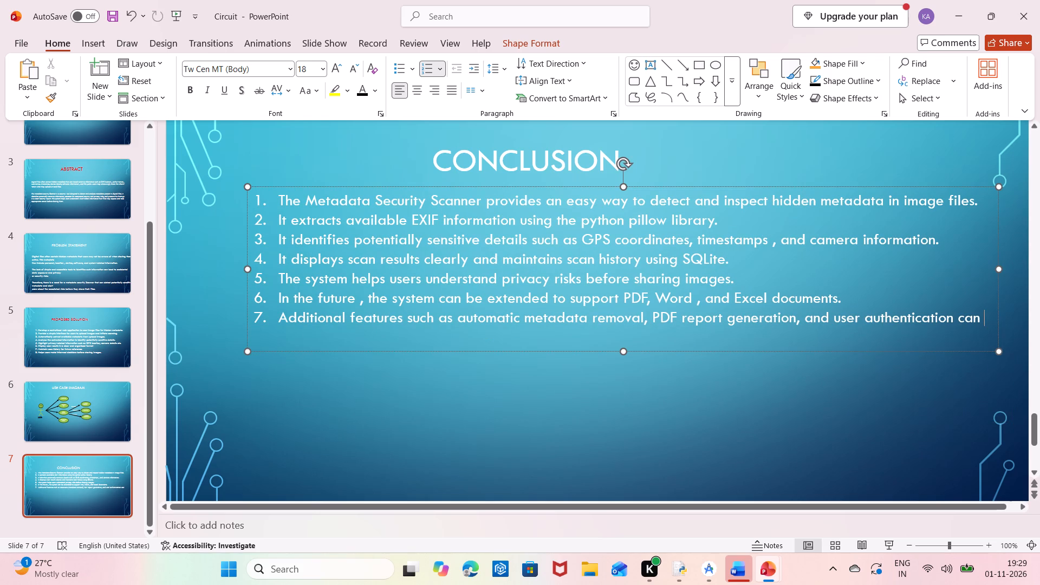
key(Return)
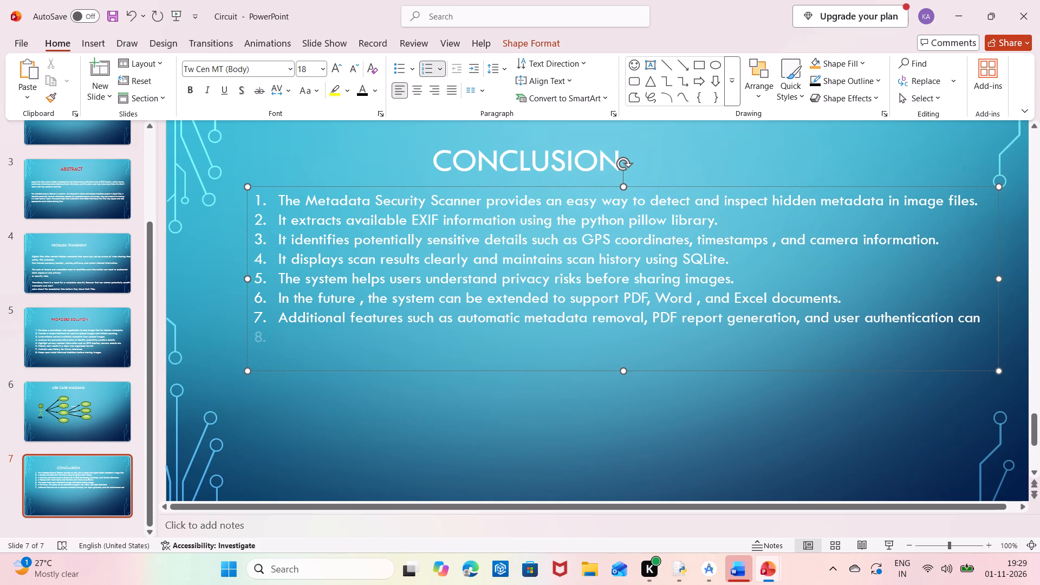
key(BackSpace)
key(BackSpace)
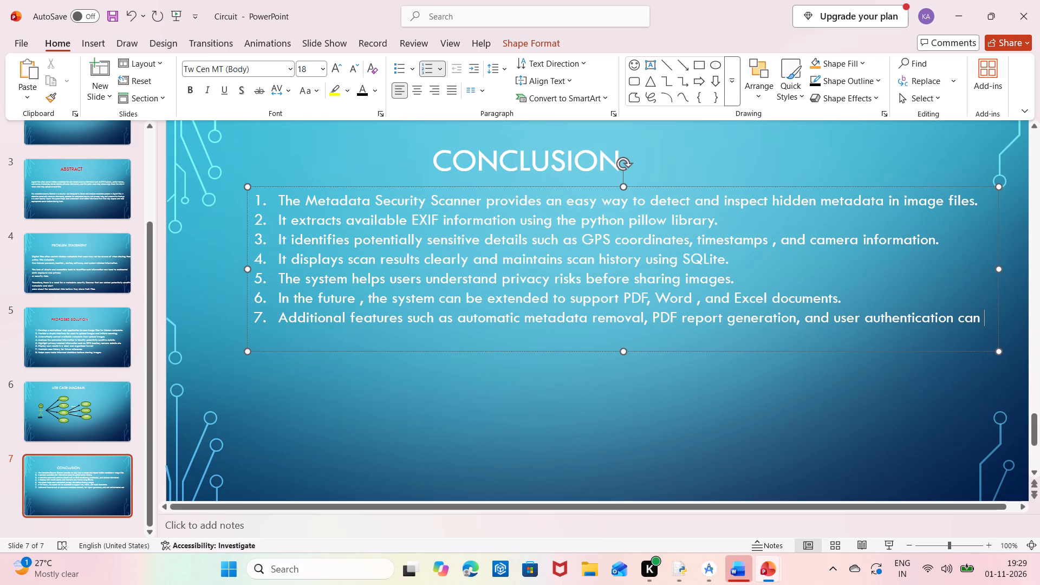
key(Return)
key(BackSpace)
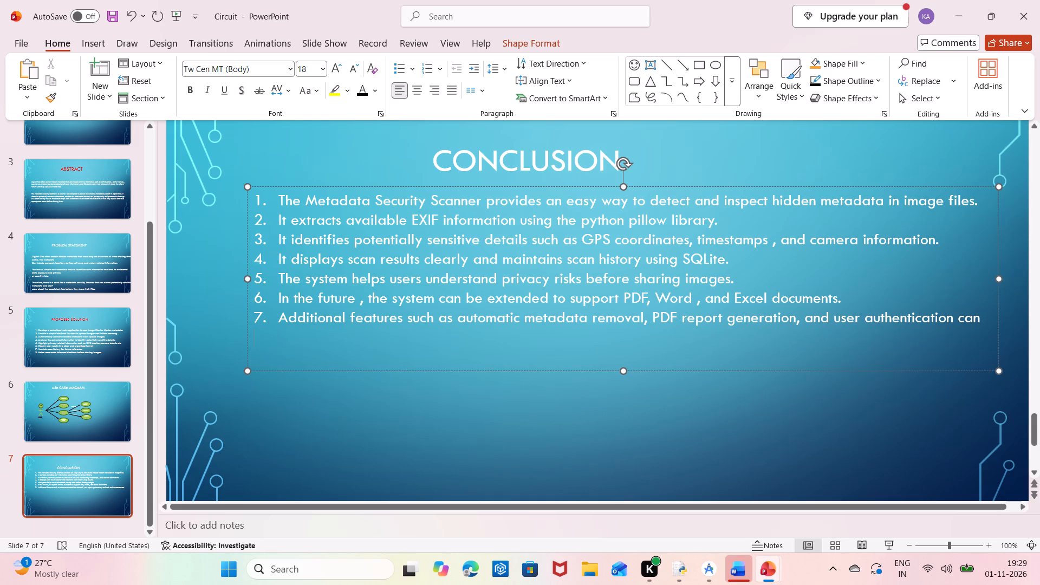
key(space)
key(space)
key(space)
key(space)
key(space)
Write "authentication can be implemented." on the continuation line of point 7.
text(a)
key(u)
text(thenti)
text(cation)
key(space)
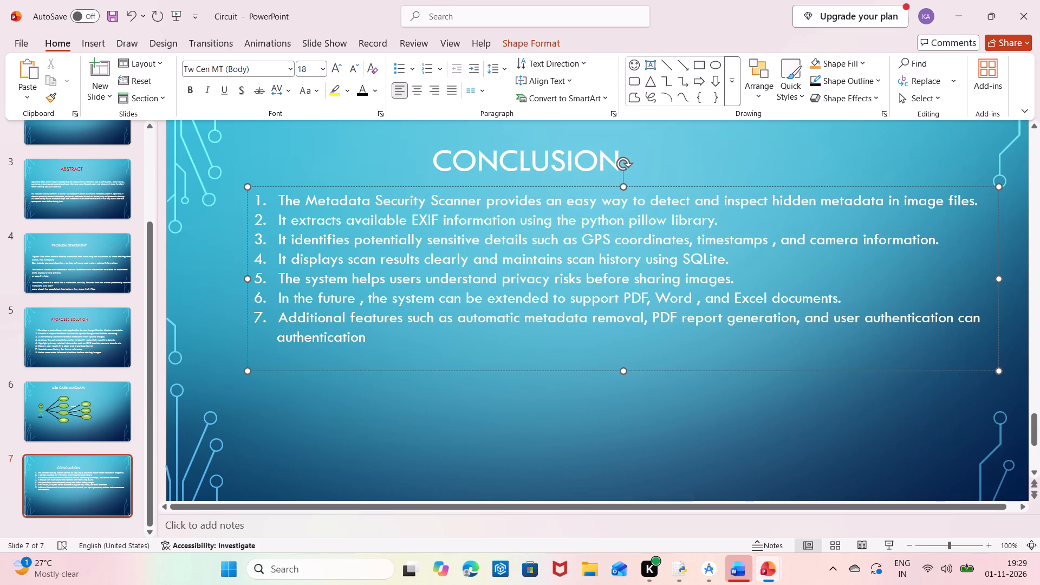
text(can be)
key(space)
key(o)
key(BackSpace)
text(implemeb)
key(BackSpace)
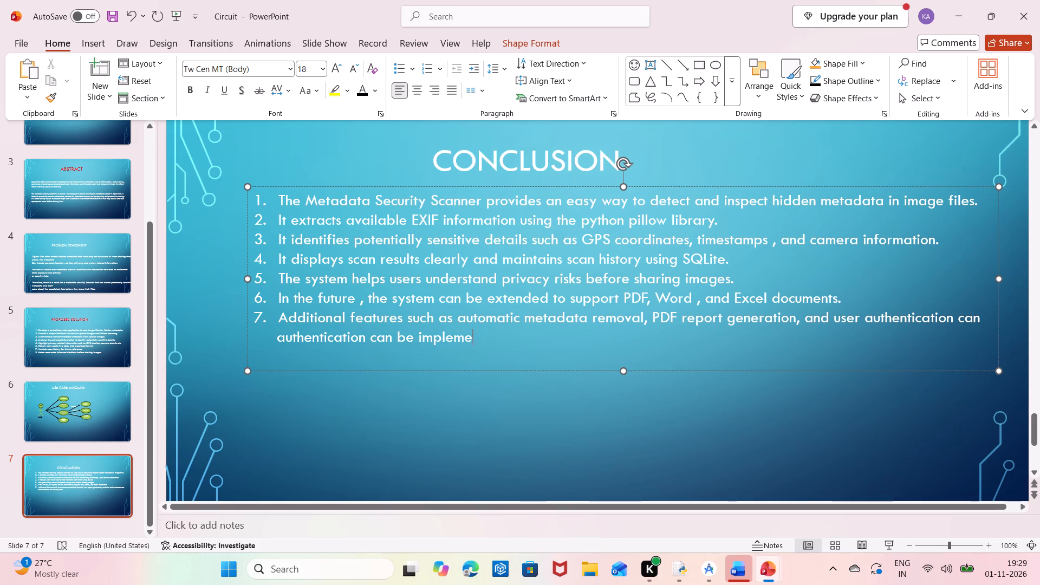
text(nts)
key(BackSpace)
text(ed.)
Start point 8 on a new line beneath point 7 with "8. Advanced privacy analysis techniques".
key(Return)
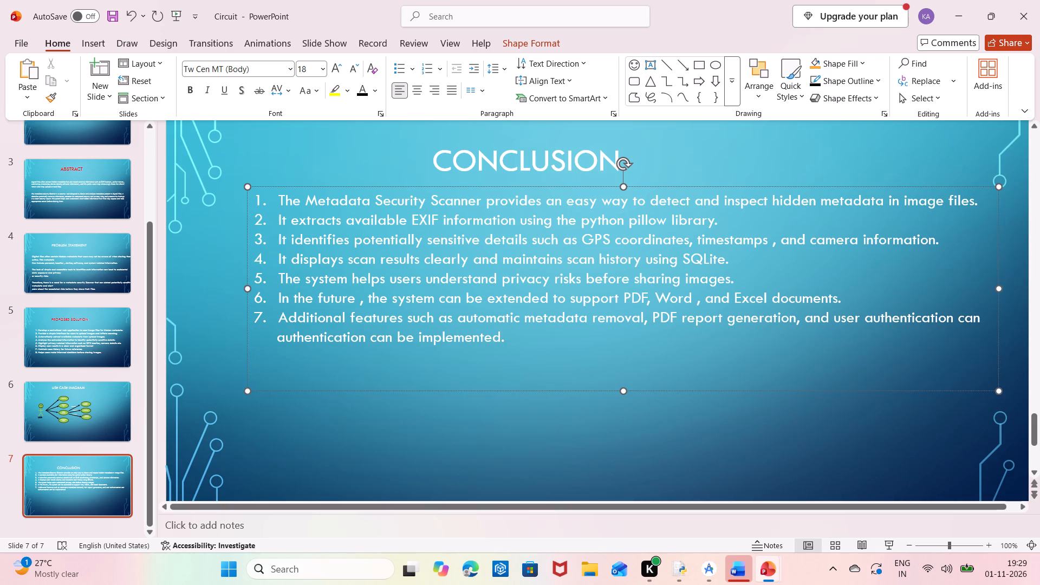
text(8.)
key(space)
text(Advanced)
key(space)
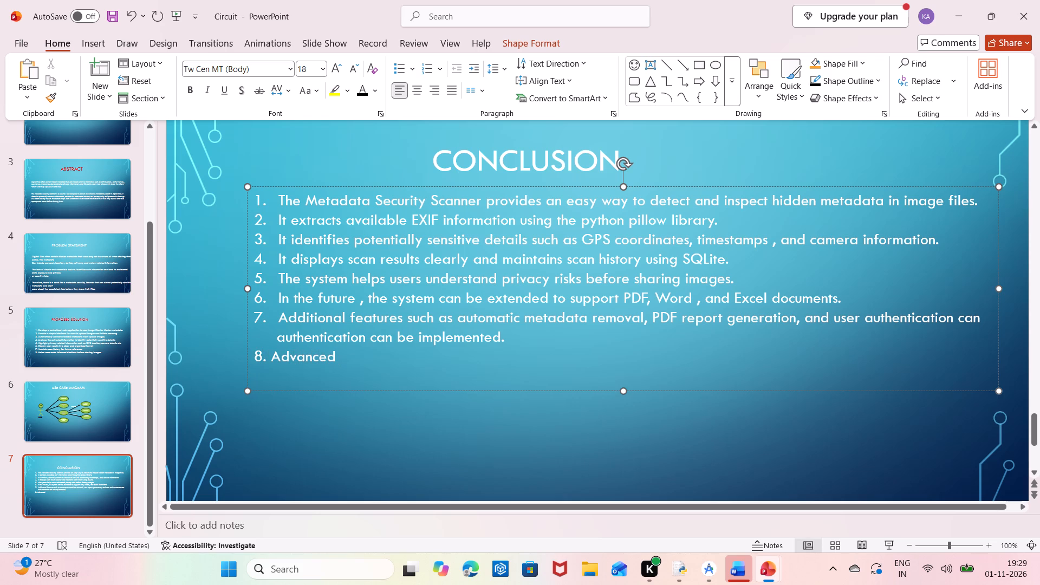
text(privacy)
key(space)
text(anal)
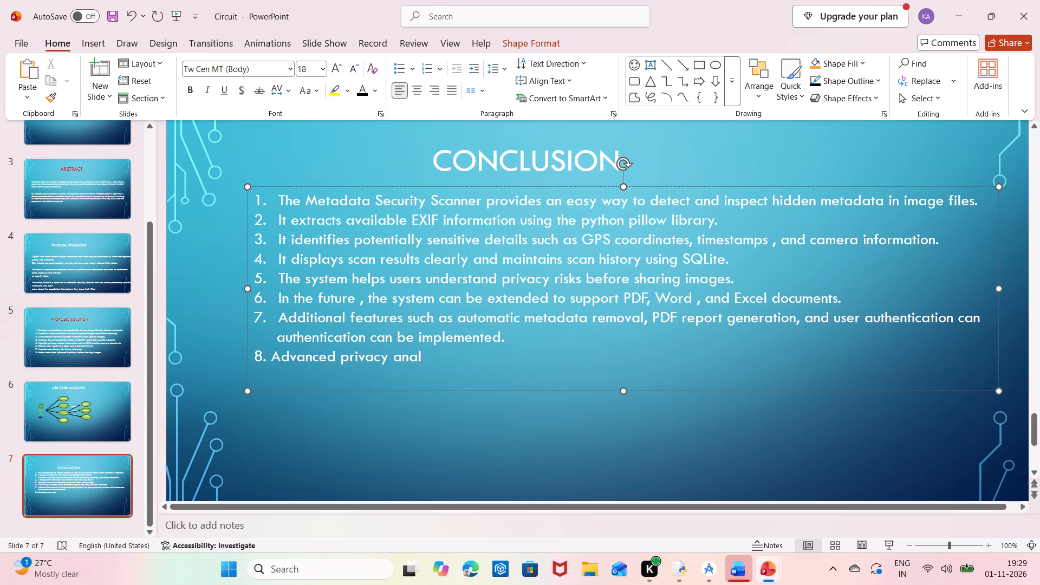
text(ysis)
key(space)
text(tech)
text(niq)
text(ues)
key(space)
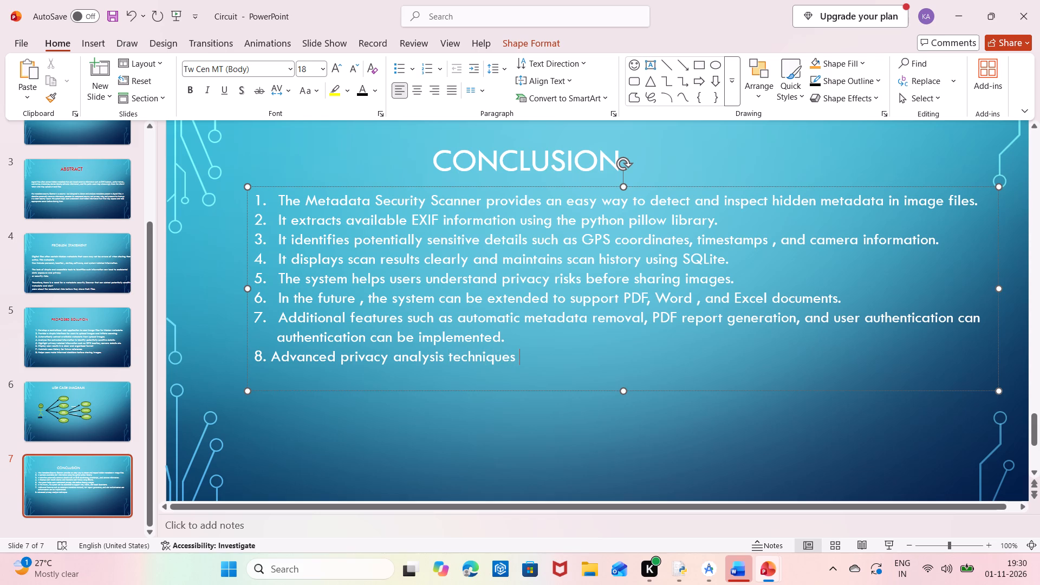
Continue point 8 with "can be introduced to improve".
text(can be)
key(space)
text(introduced)
key(space)
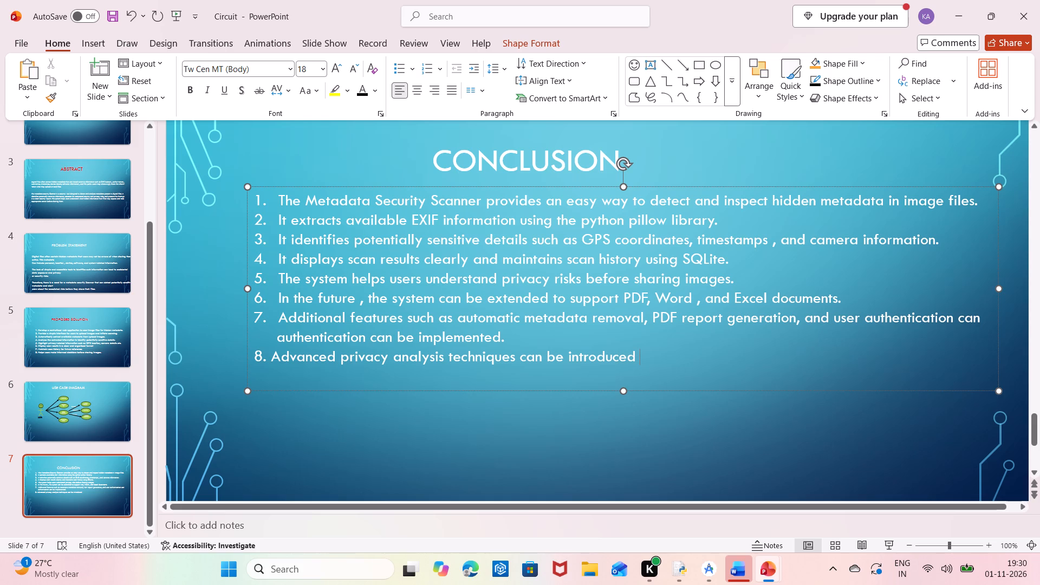
text(to)
key(space)
text(impr)
key(o)
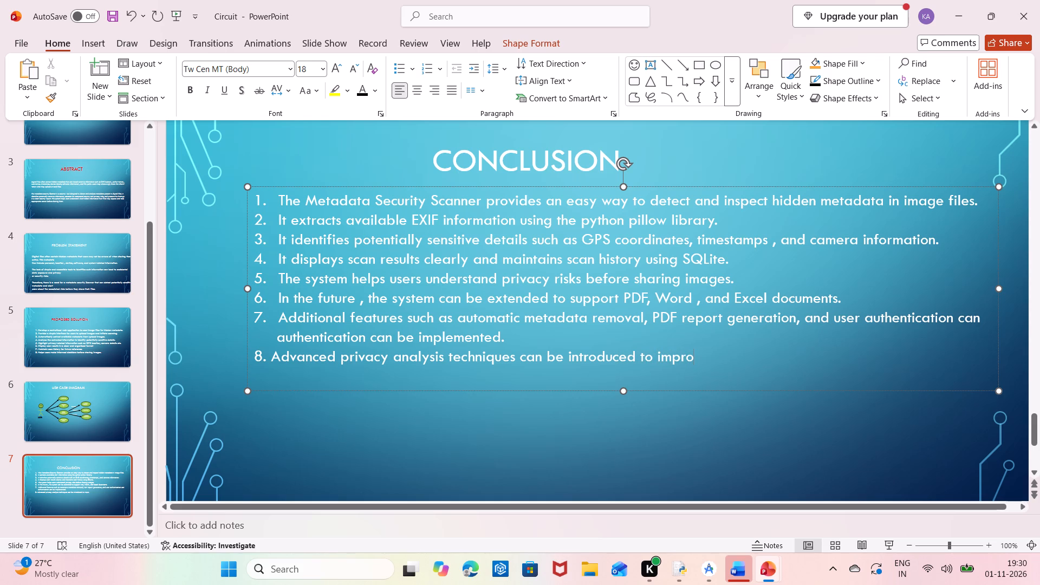
text(ve)
key(space)
Finish point 8 with "metadata detection and security." and add an empty line after it.
text(metada)
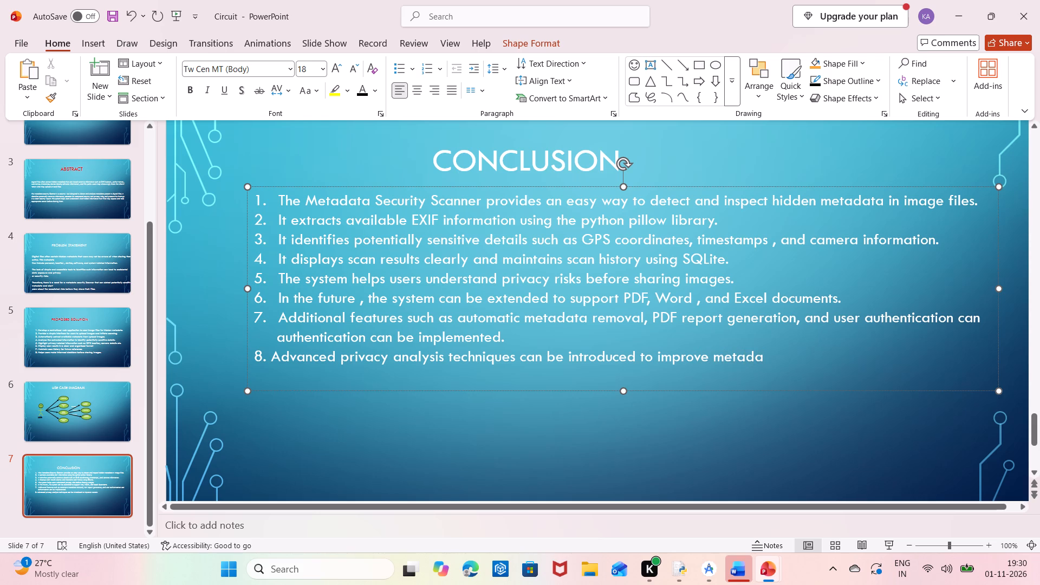
text(ta)
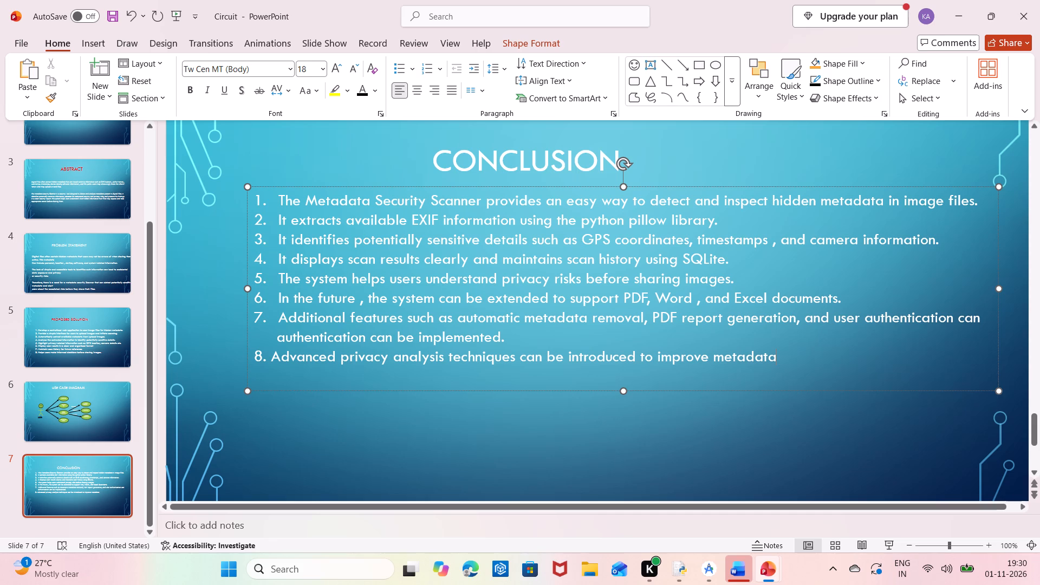
key(space)
text(det)
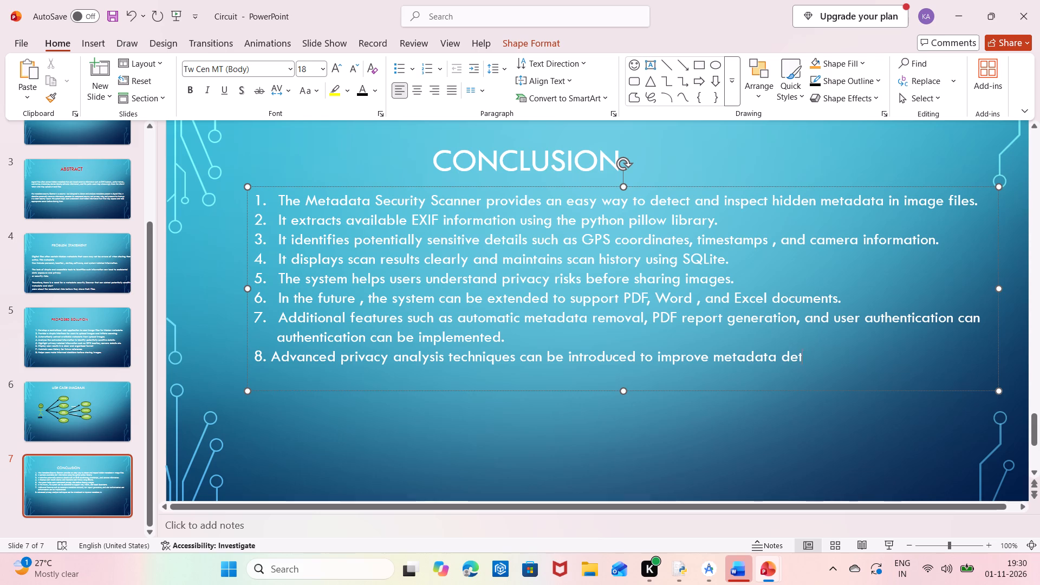
text(ection)
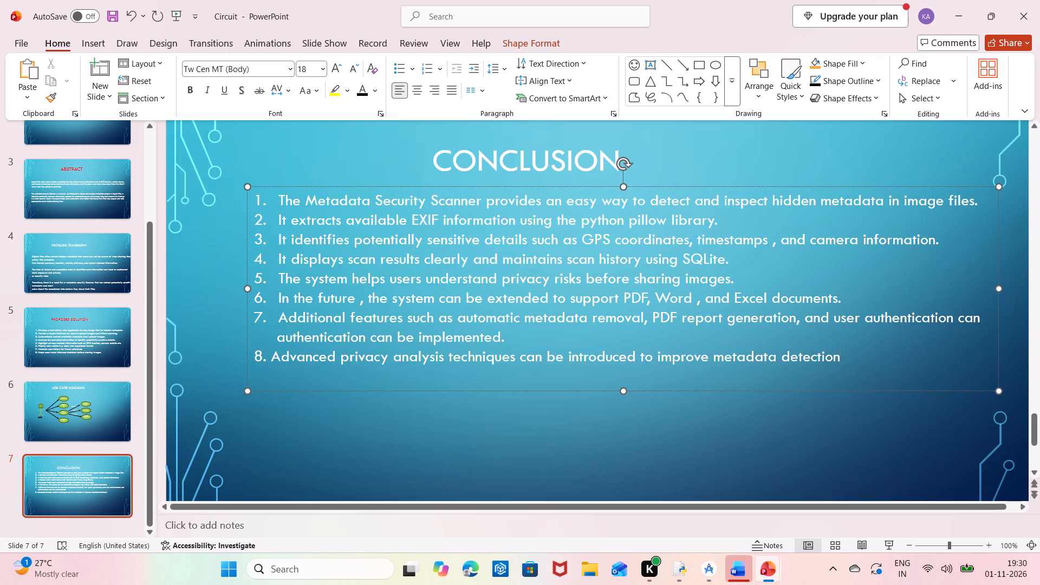
key(space)
text(and)
key(space)
text(security)
key(period)
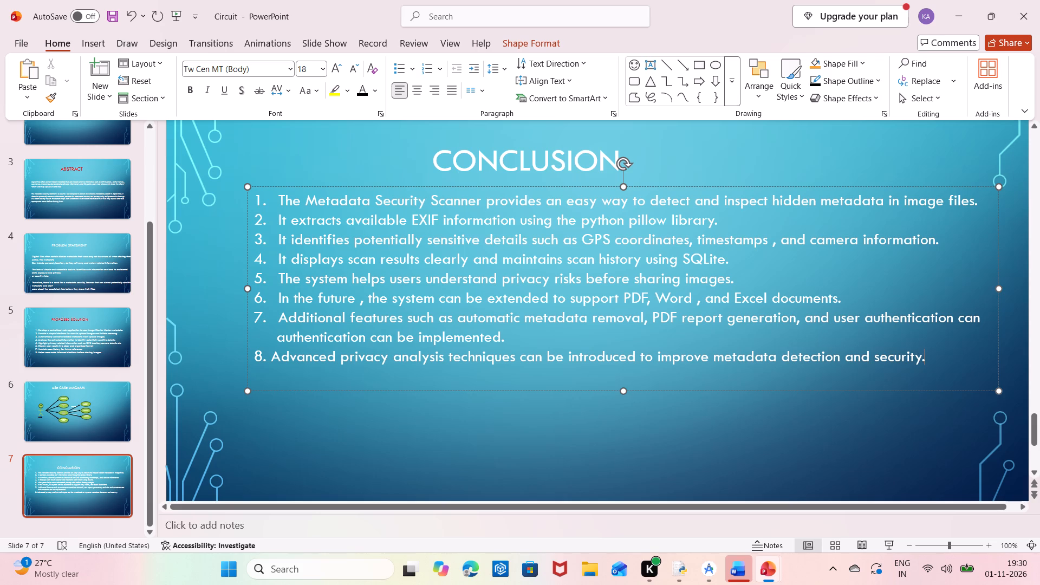
key(Return)
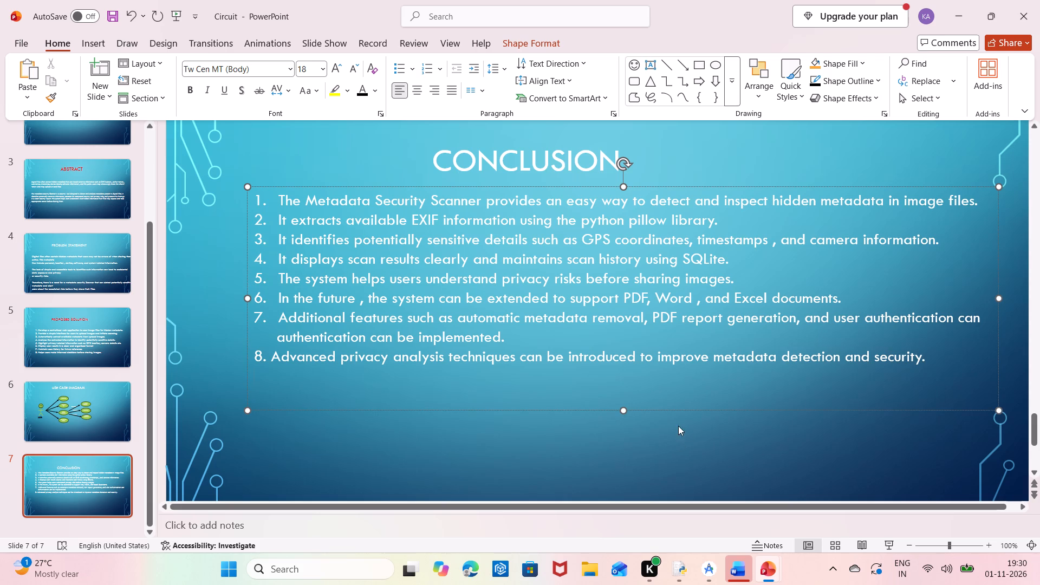
Move the conclusion list's text box slightly down and to the left, leaving a gap beneath the title.
drag(672, 413, 670, 433)
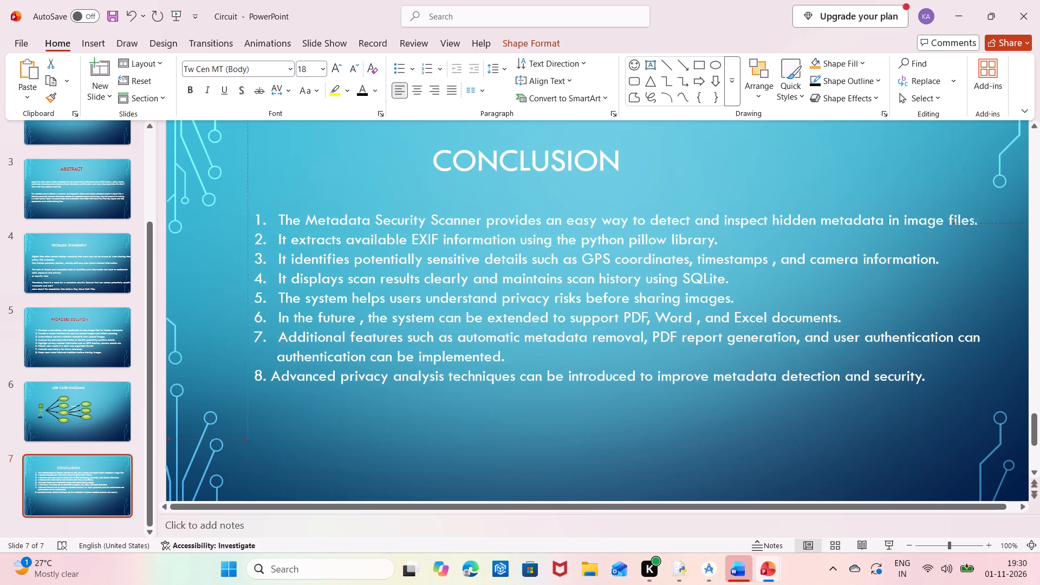
drag(670, 433, 656, 435)
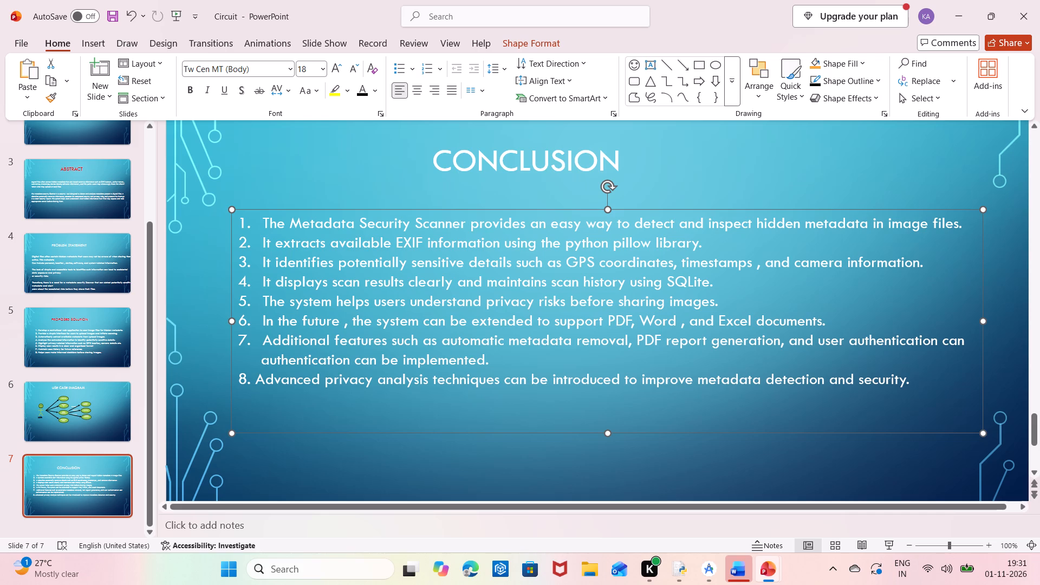
click(656, 435)
Add a new slide with the Blank layout after the Conclusion slide.
click(109, 95)
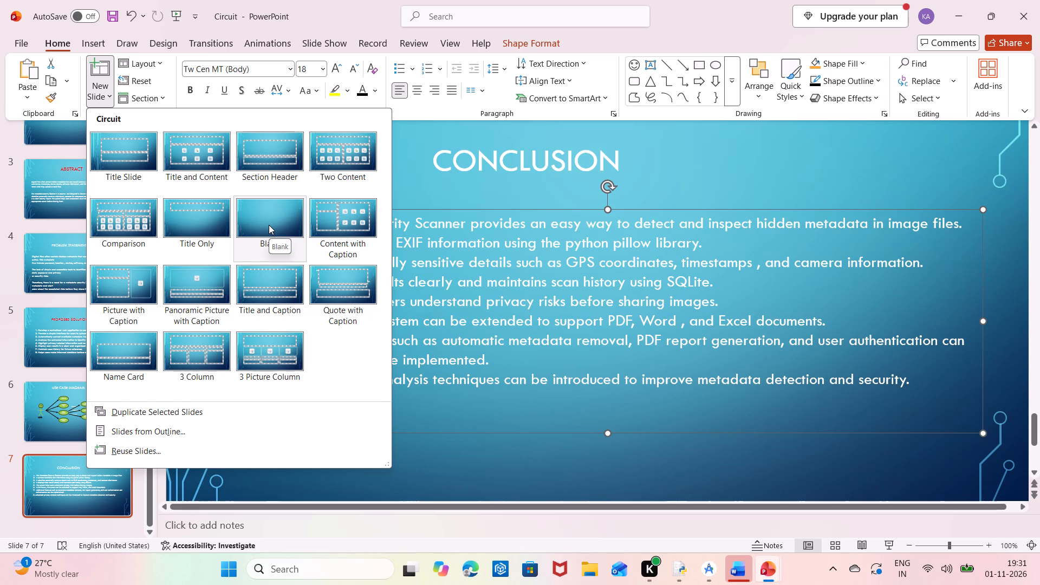
click(269, 225)
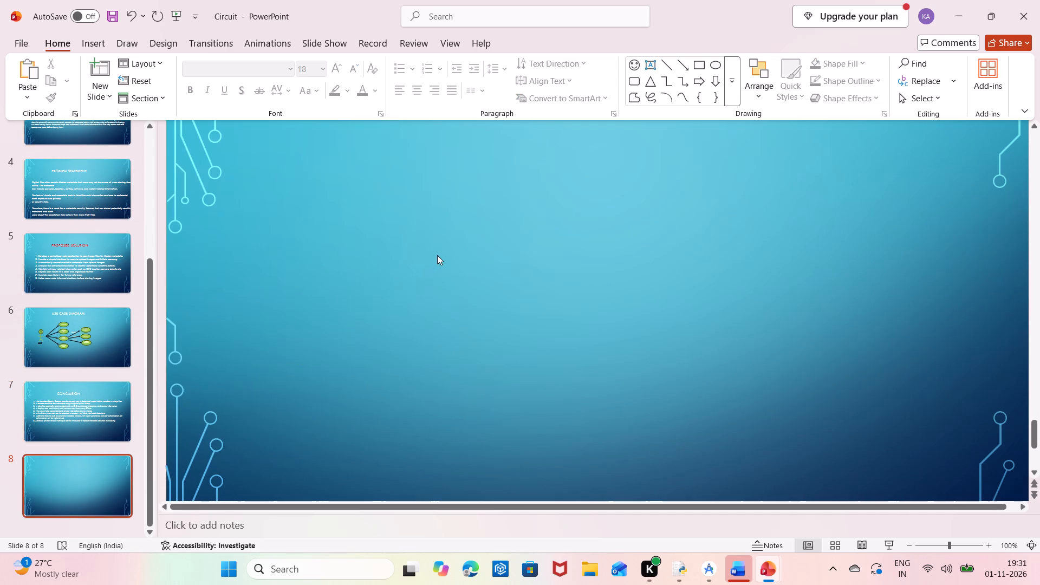
Create a text box reading "THANK YOU" in the upper middle of the blank slide and widen it to the right.
click(437, 255)
click(437, 255)
double_click(421, 201)
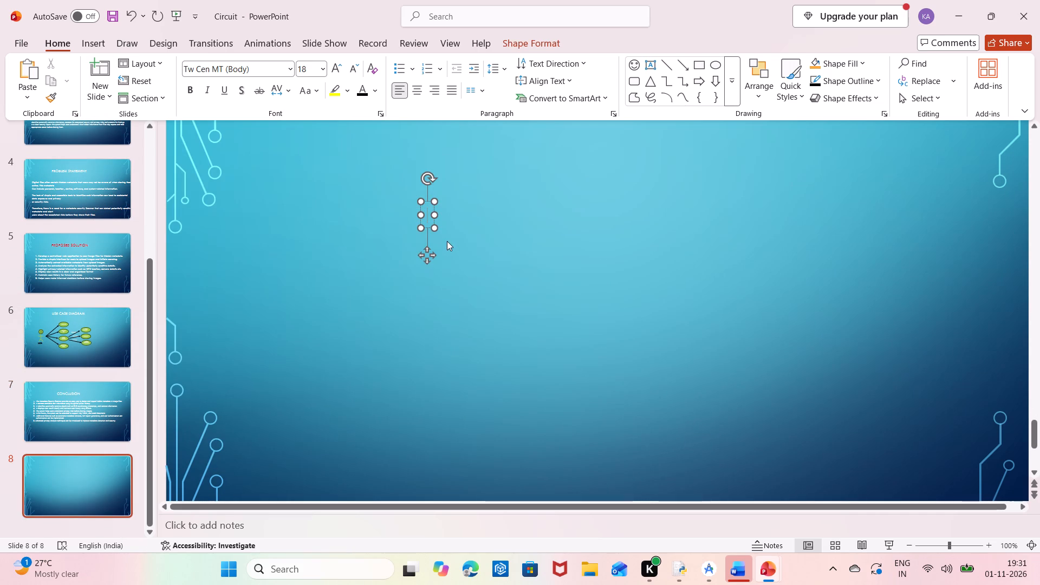
text(THAN)
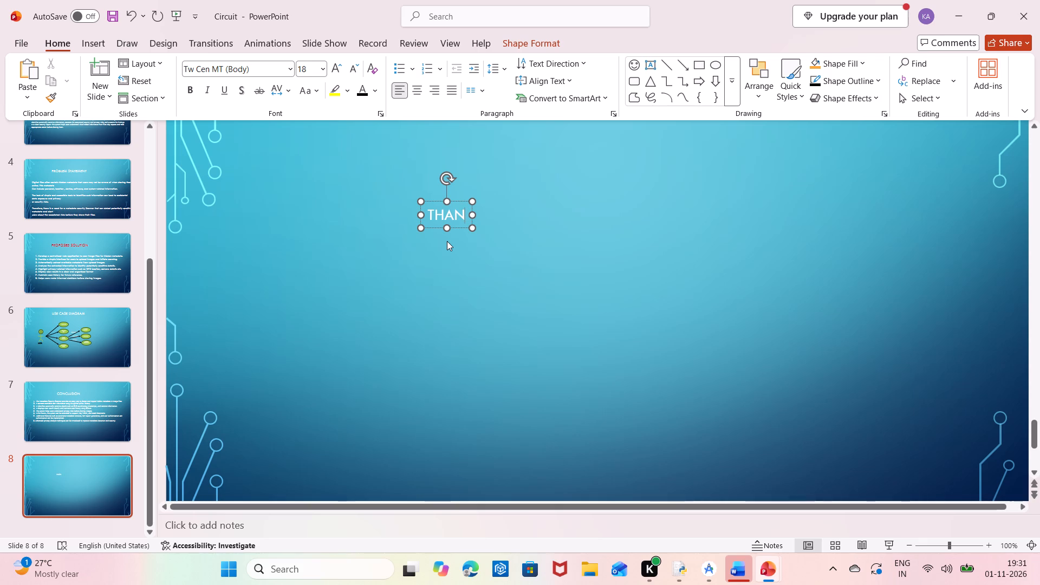
text(K)
key(space)
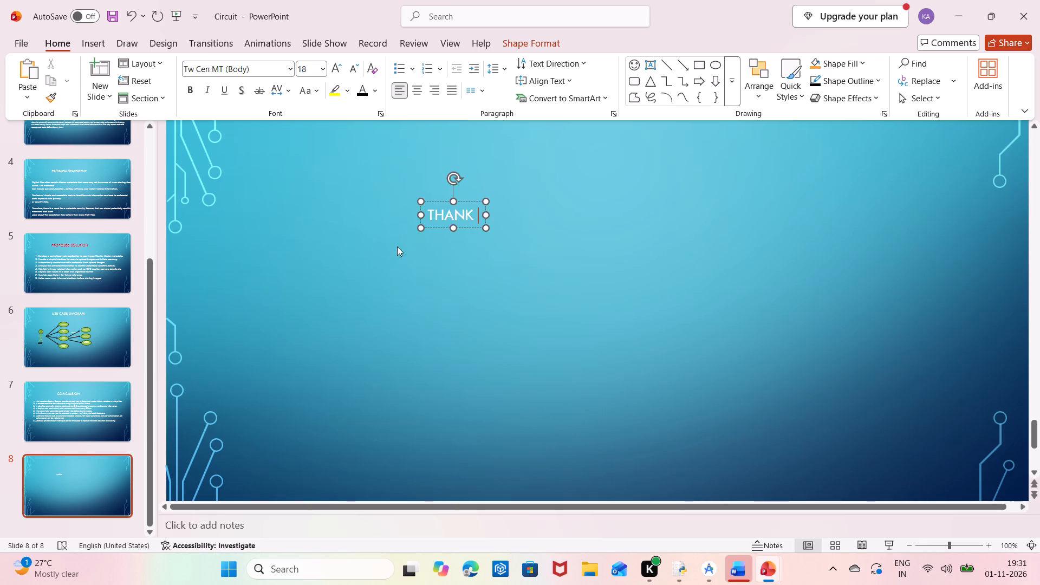
text(YOU)
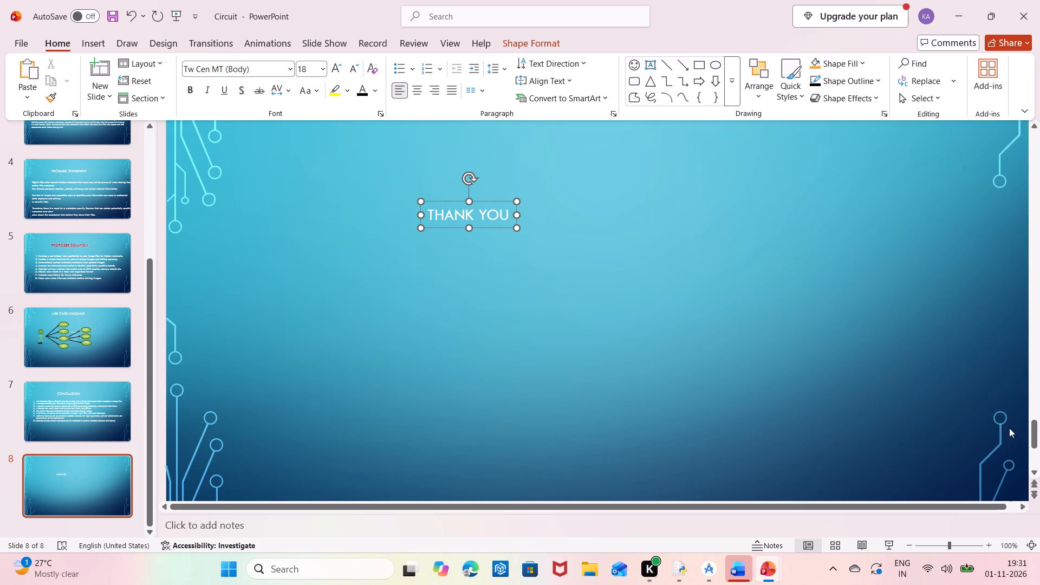
drag(516, 227, 640, 296)
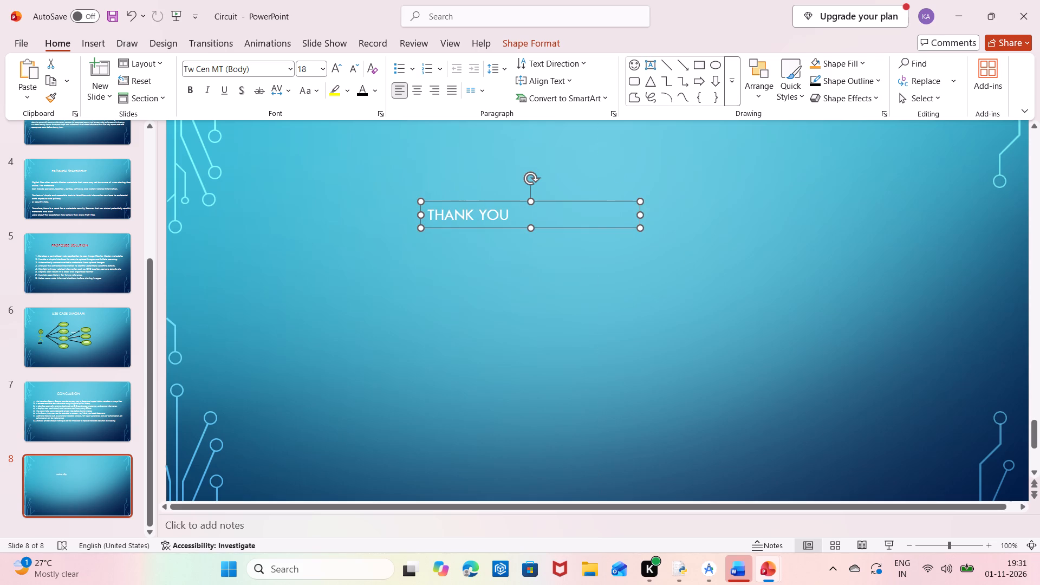
Enlarge the whole "THANK YOU" text to font size 88.
drag(428, 220, 523, 223)
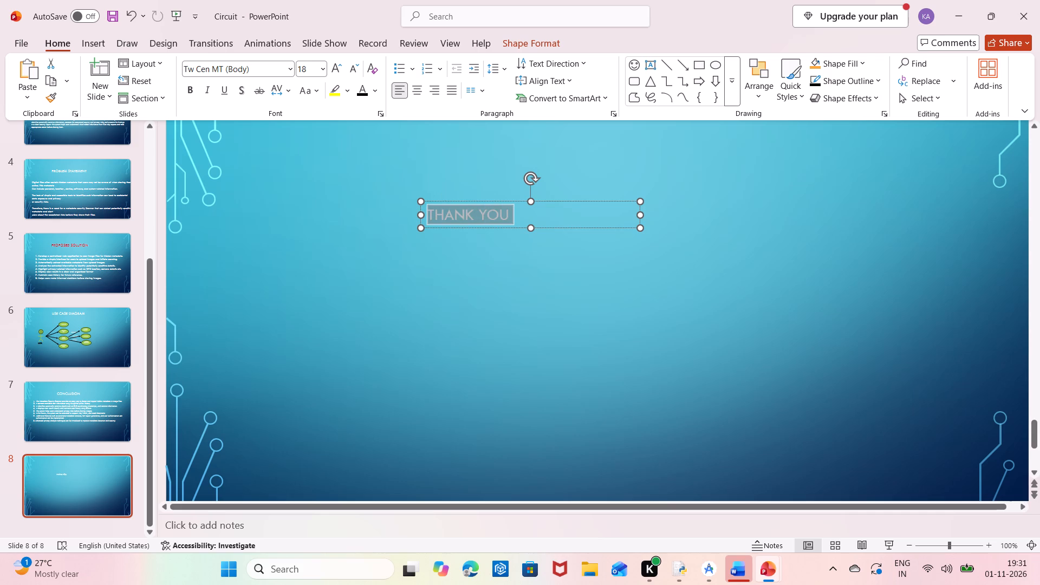
drag(523, 223, 534, 224)
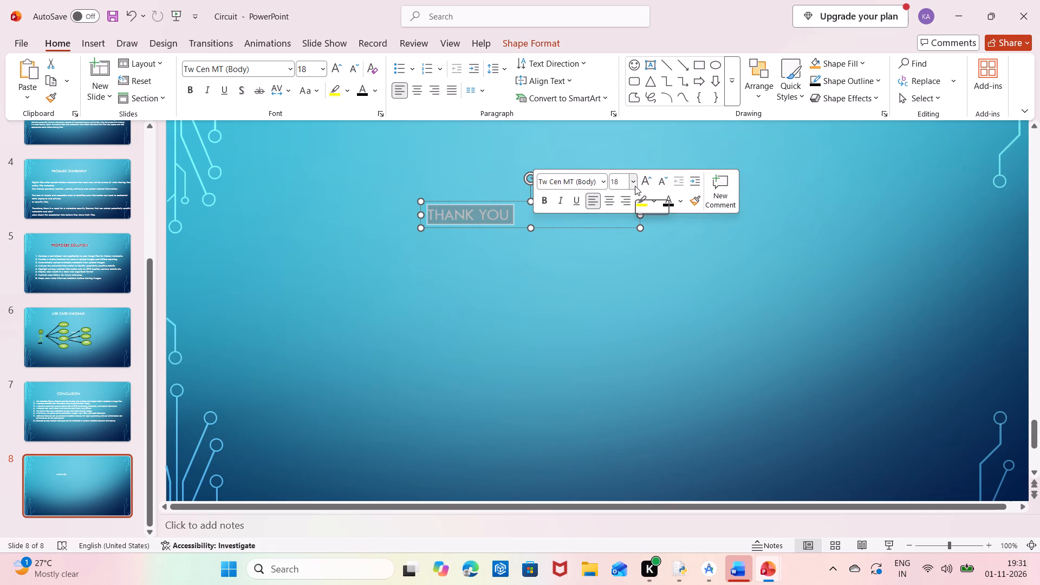
click(635, 186)
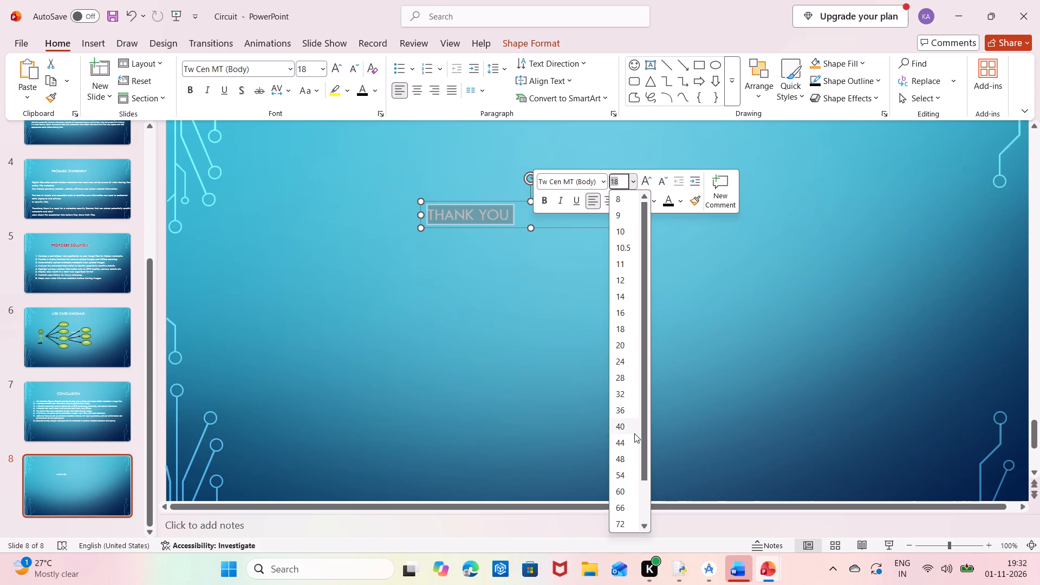
click(634, 433)
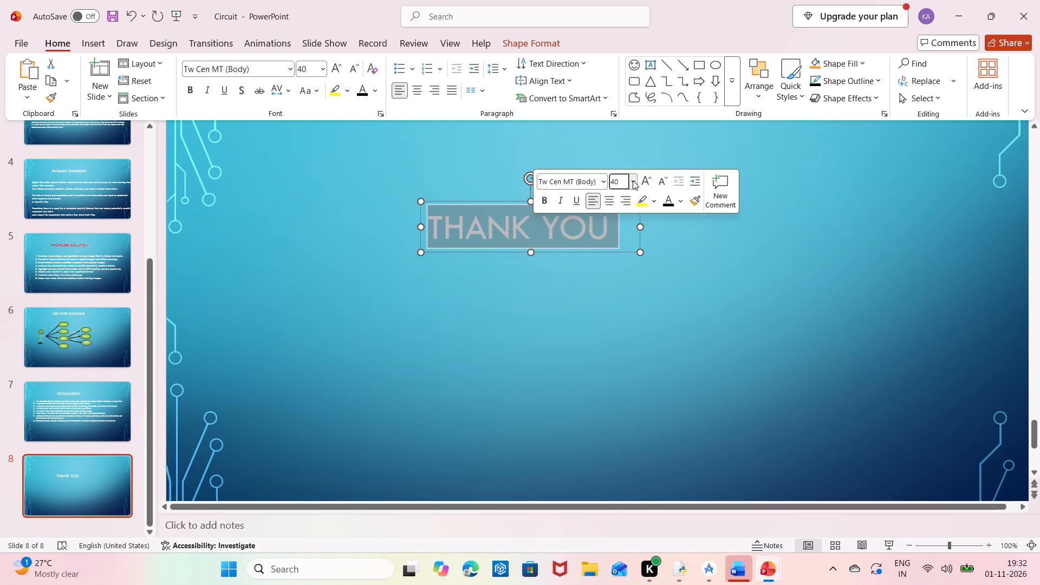
click(633, 180)
scroll(642, 487, down, 1)
click(630, 502)
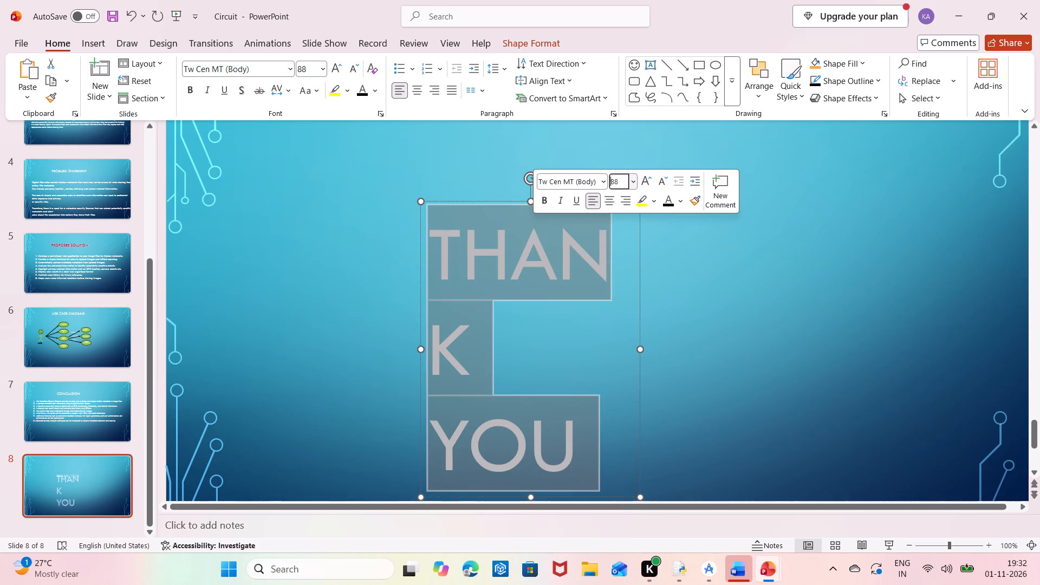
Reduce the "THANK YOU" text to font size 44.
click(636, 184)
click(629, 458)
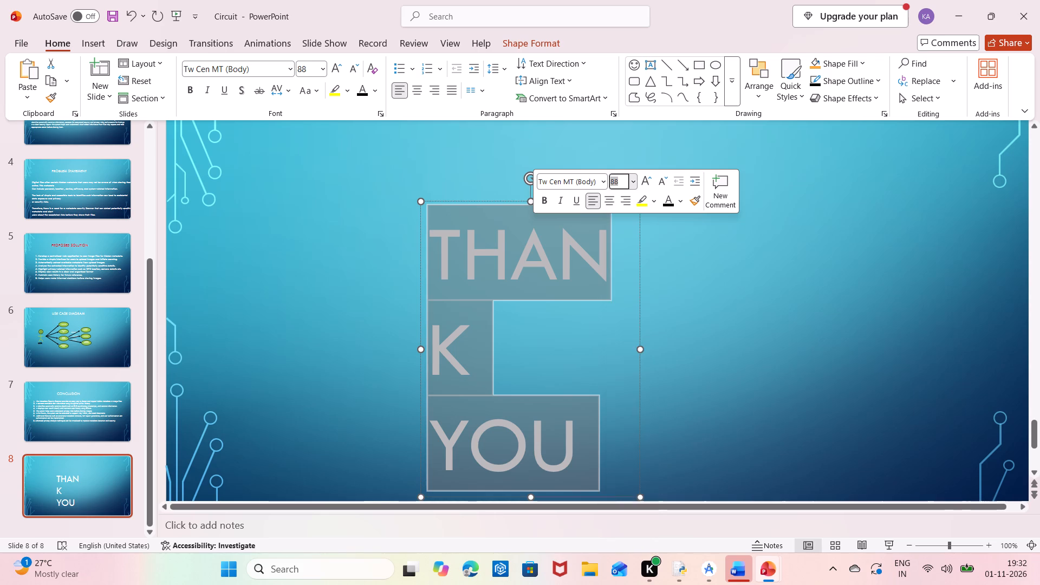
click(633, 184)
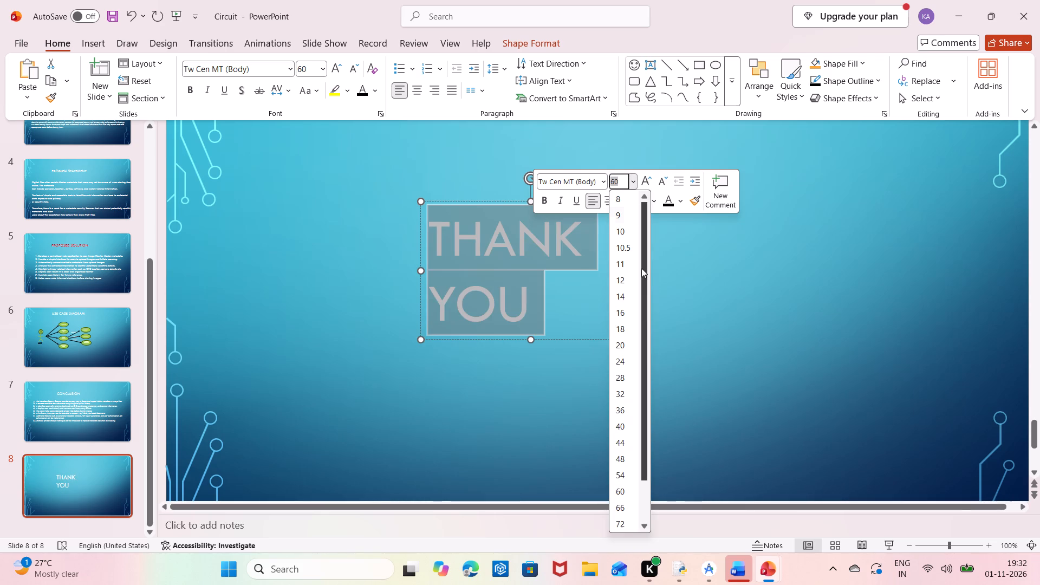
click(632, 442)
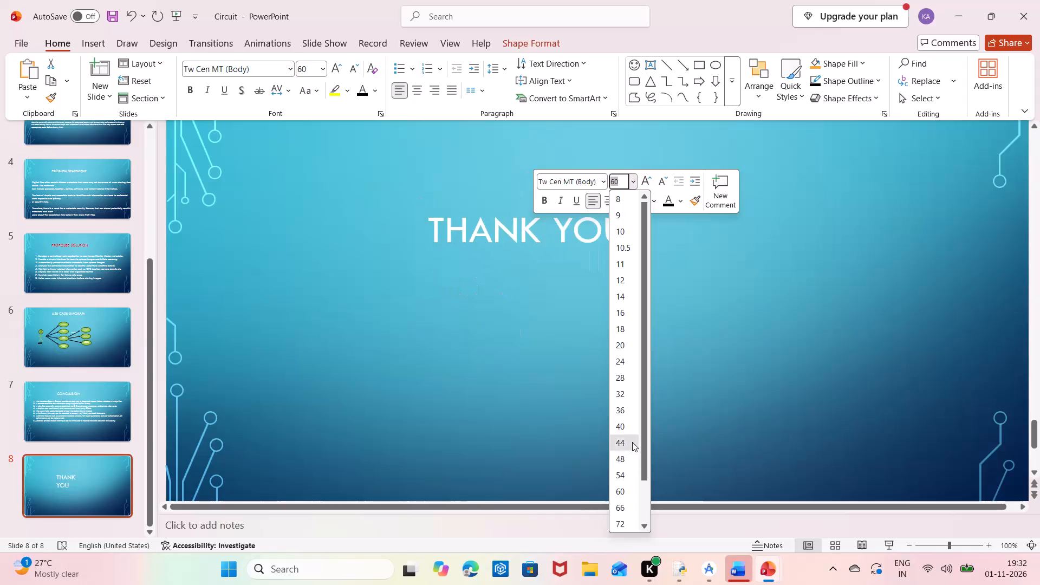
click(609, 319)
Move the "THANK YOU" text box slightly down and to the right, and widen it on its right side.
click(562, 228)
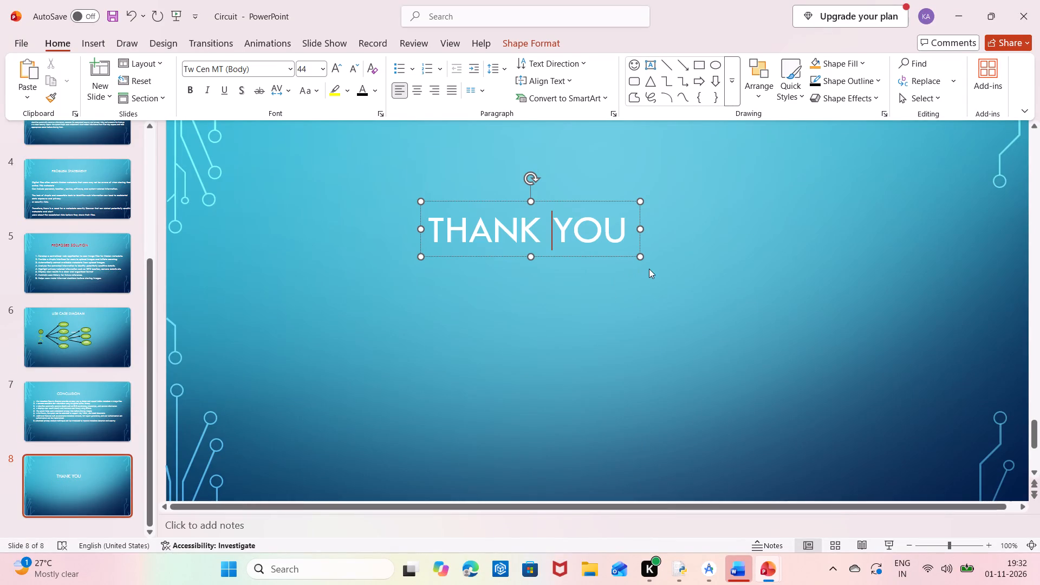
drag(640, 251, 668, 263)
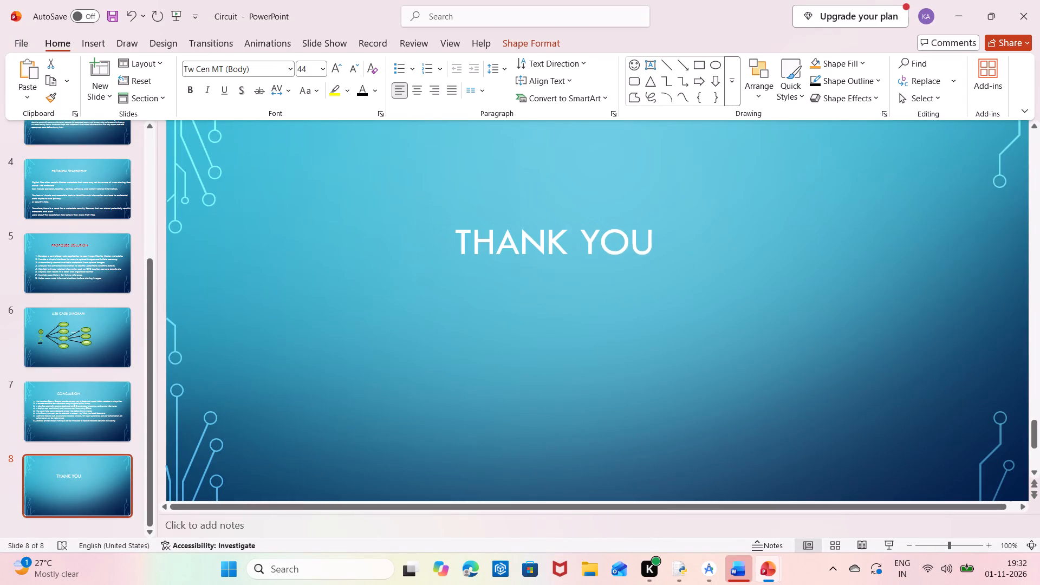
drag(668, 263, 665, 287)
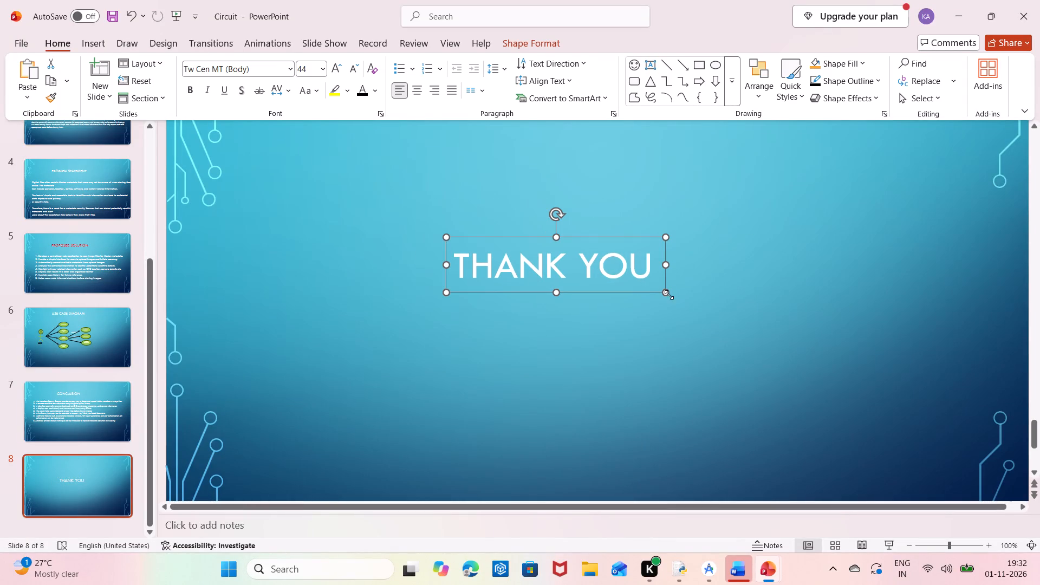
drag(667, 294, 731, 316)
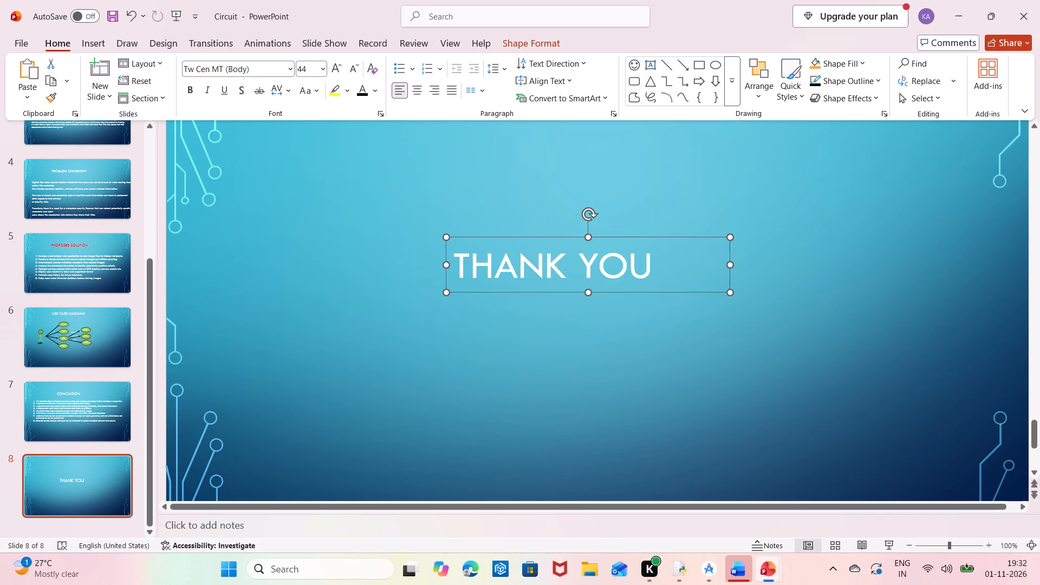
Set the whole "THANK YOU" text to font size 54.
drag(457, 270, 463, 270)
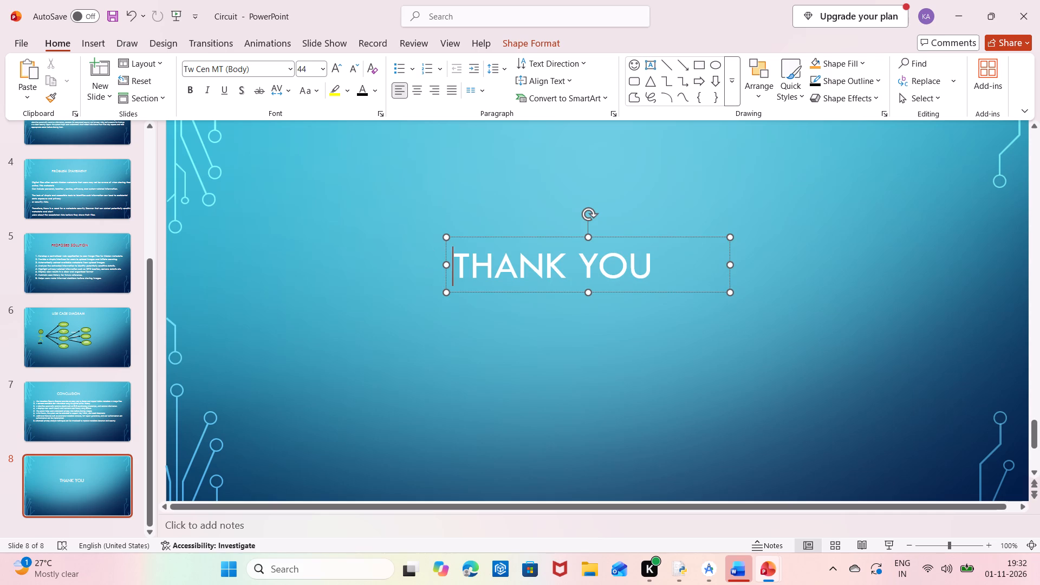
drag(463, 270, 644, 298)
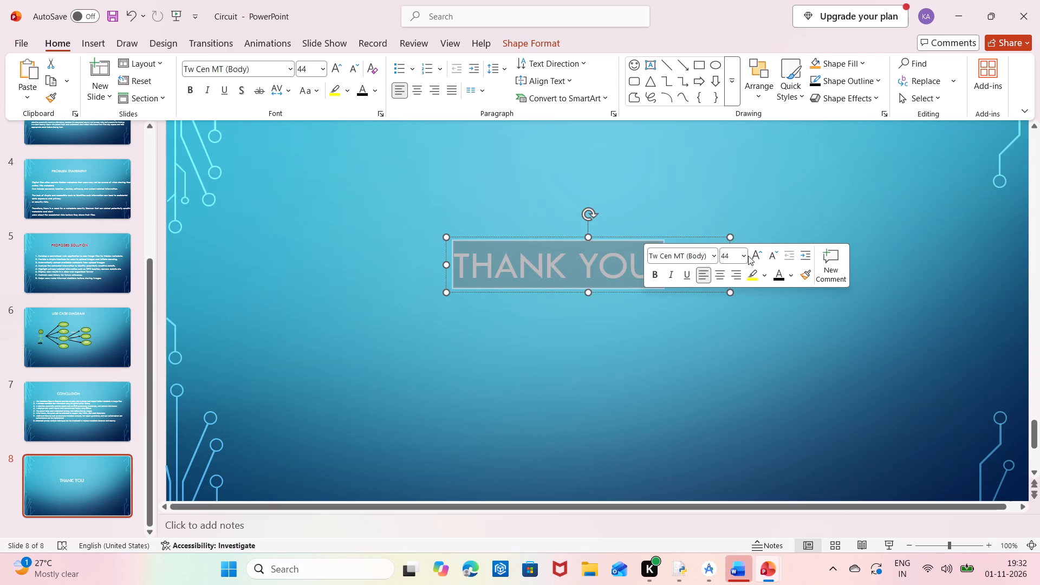
click(748, 256)
click(745, 258)
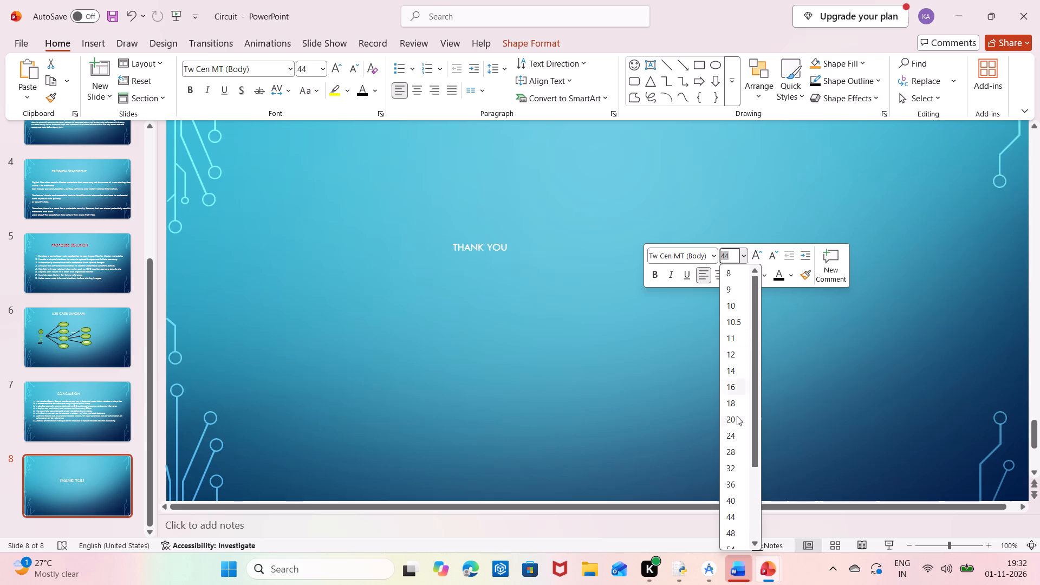
click(745, 546)
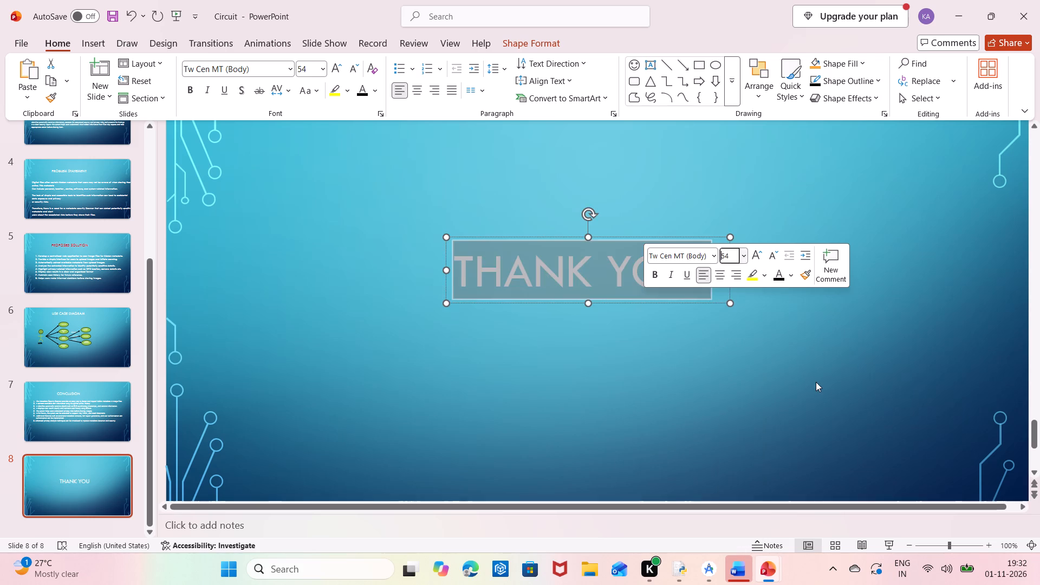
click(816, 381)
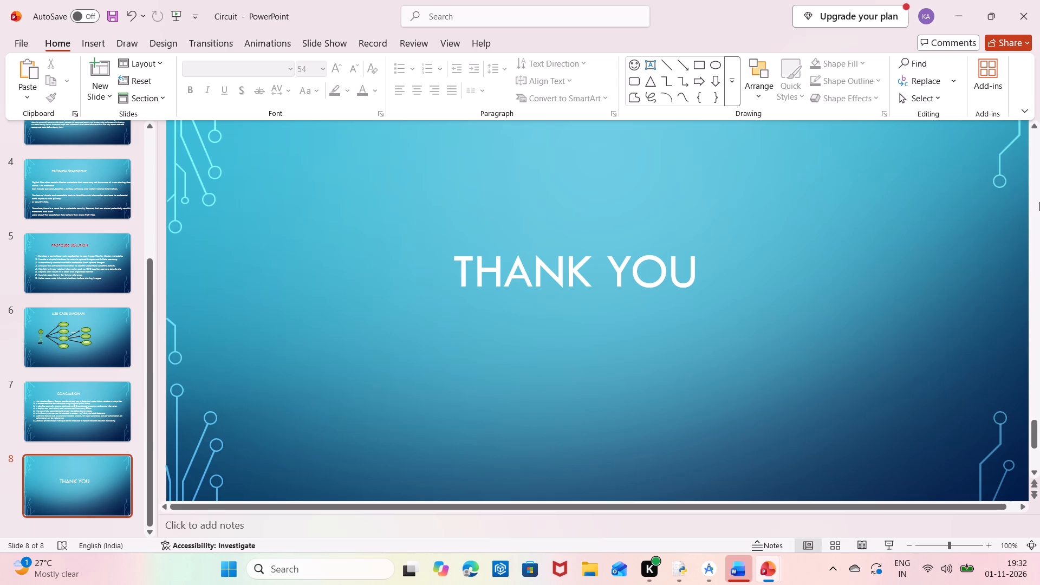
On the "Presented By" slide, shrink the empty content placeholder to a tiny box near the slide's lower-left corner.
scroll(245, 239, down, 1)
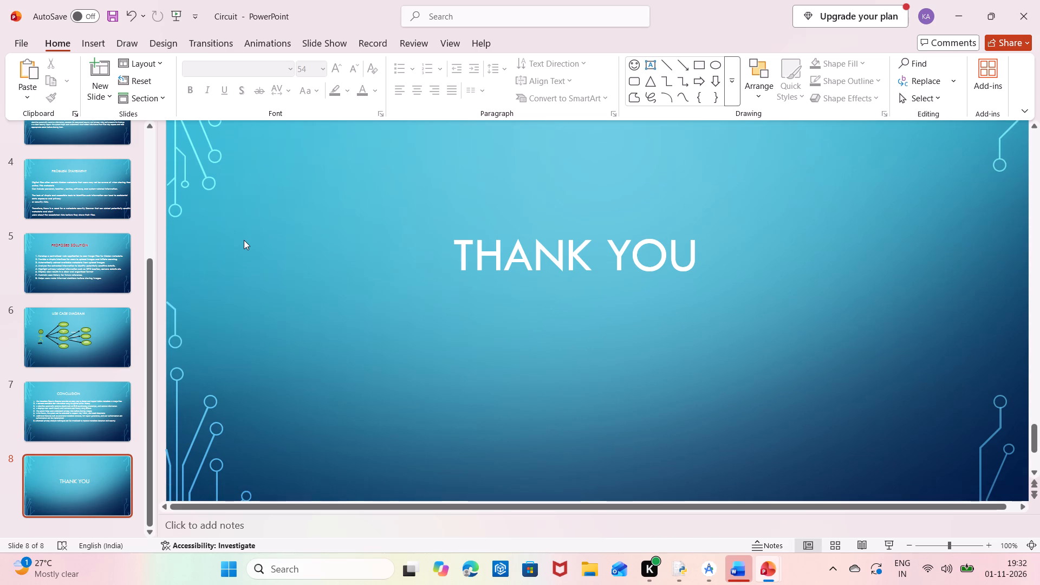
scroll(240, 249, down, 1)
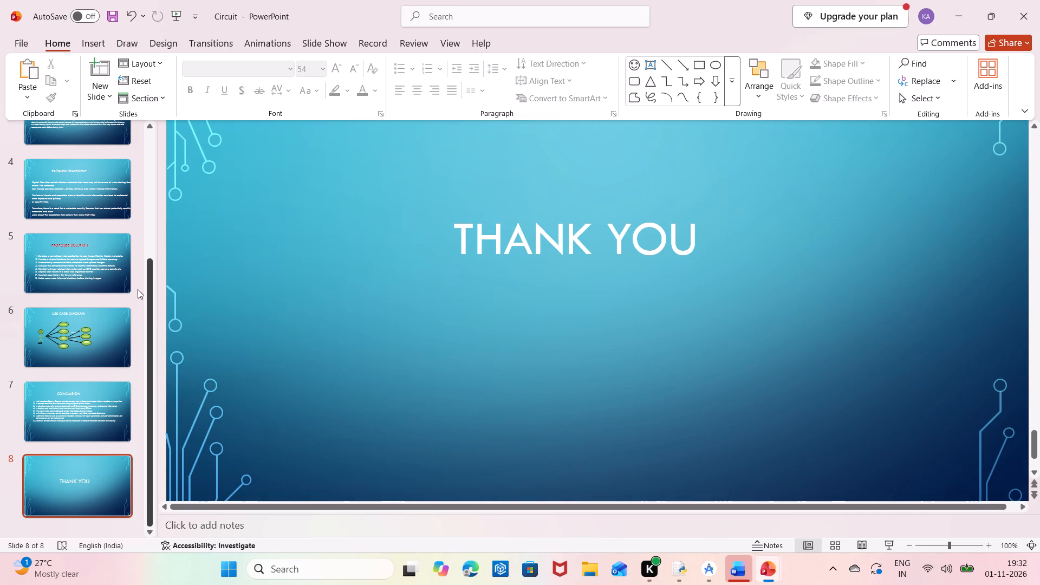
scroll(138, 289, up, 8)
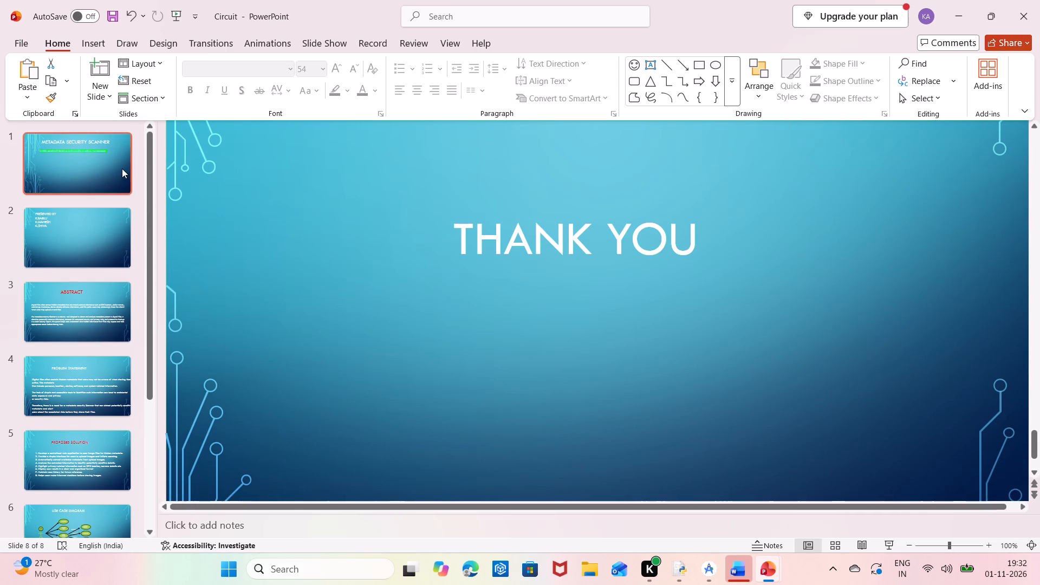
click(122, 168)
scroll(296, 328, up, 4)
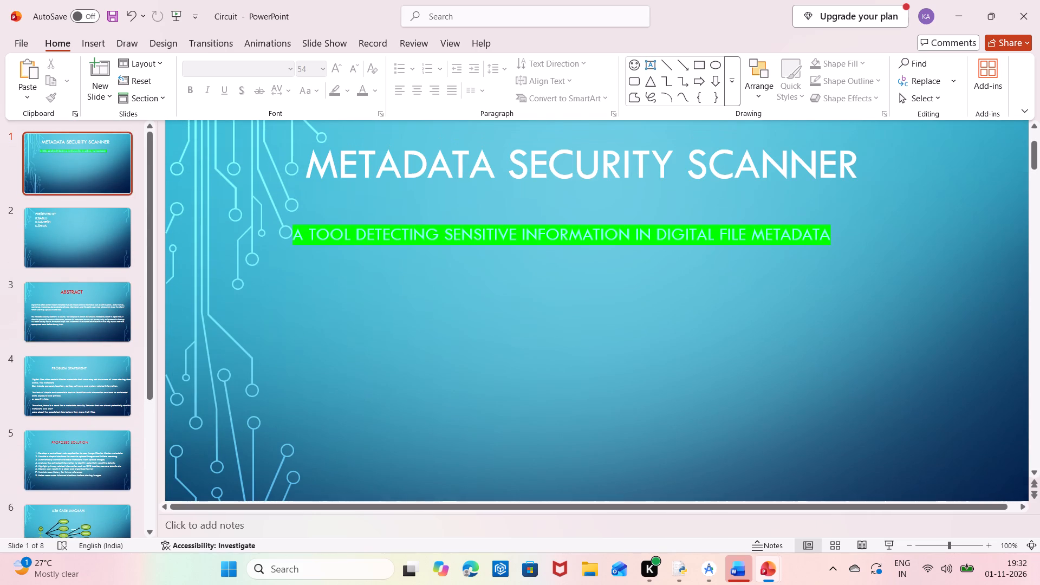
click(113, 230)
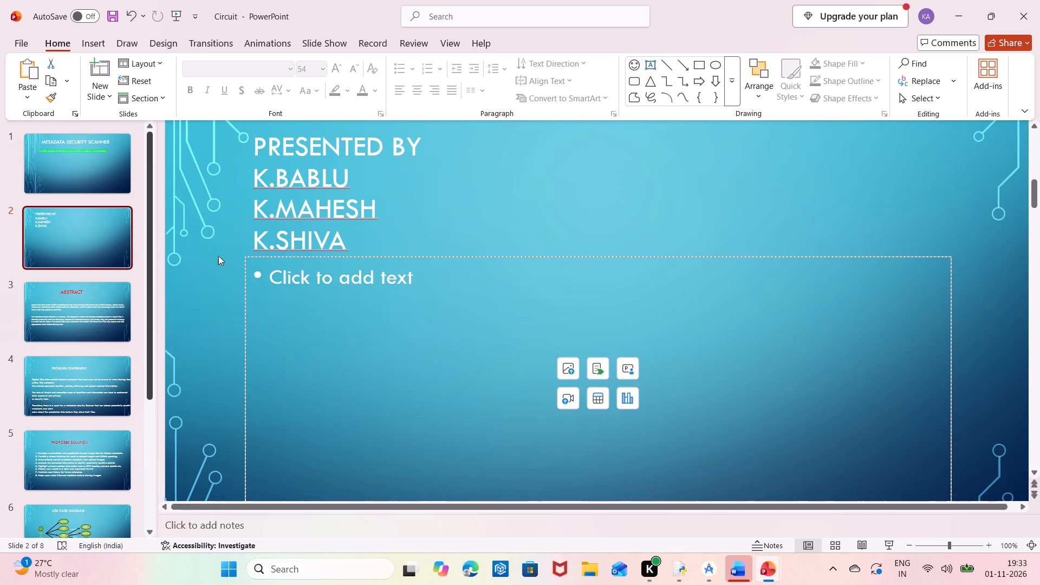
click(505, 302)
right_click(505, 302)
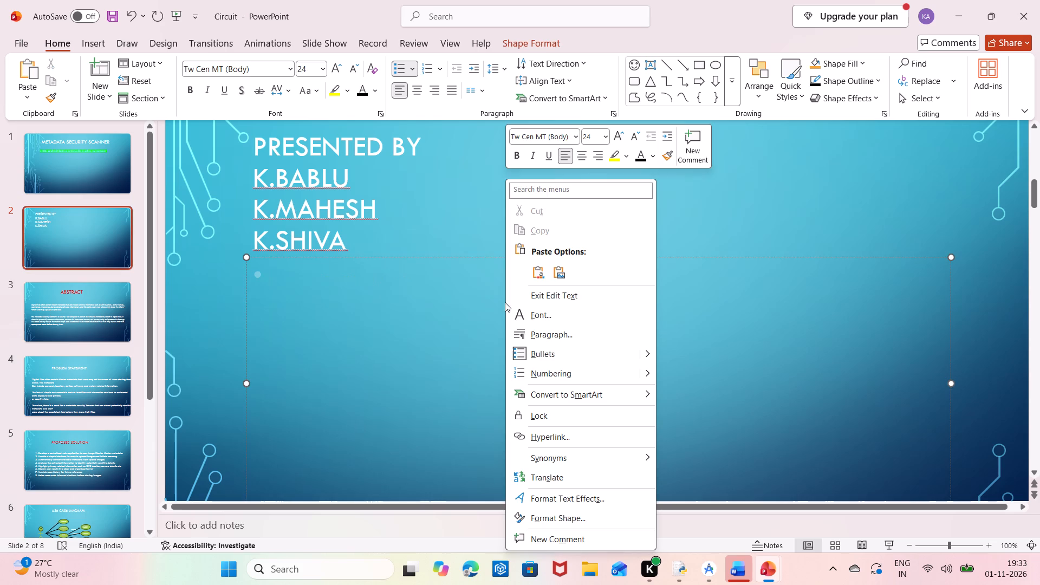
click(746, 329)
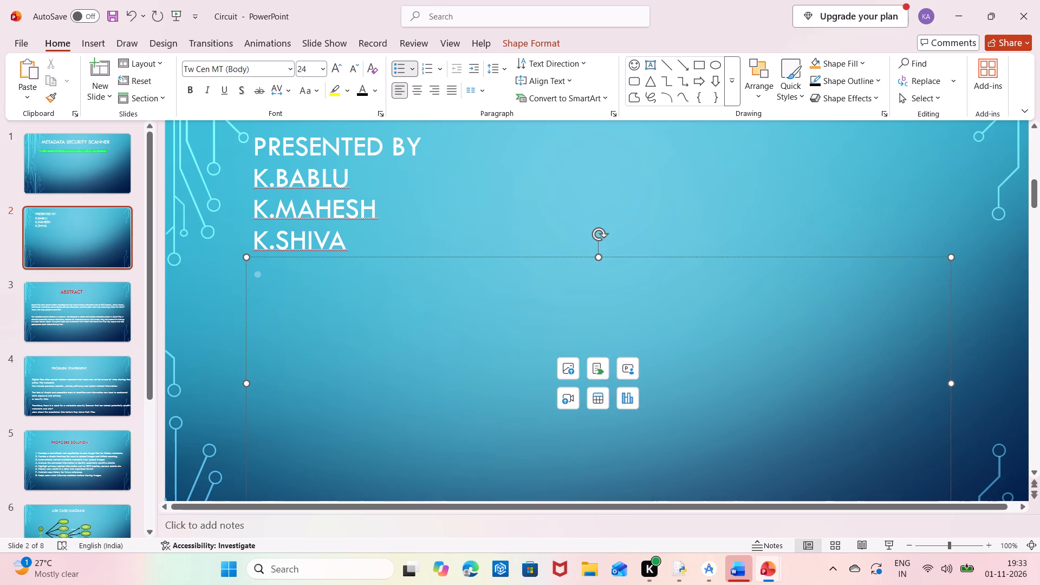
drag(949, 258, 297, 467)
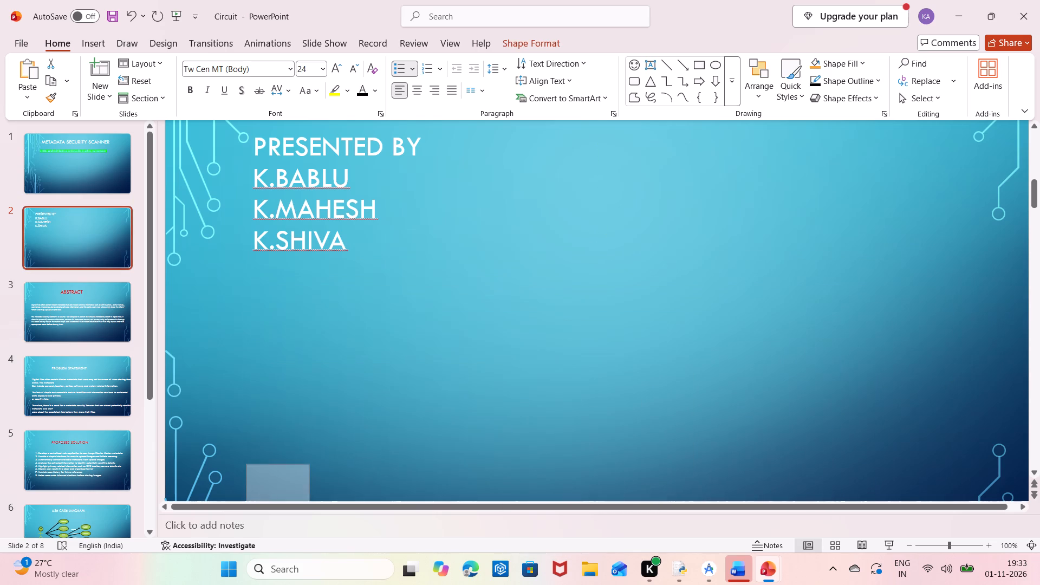
drag(297, 467, 253, 491)
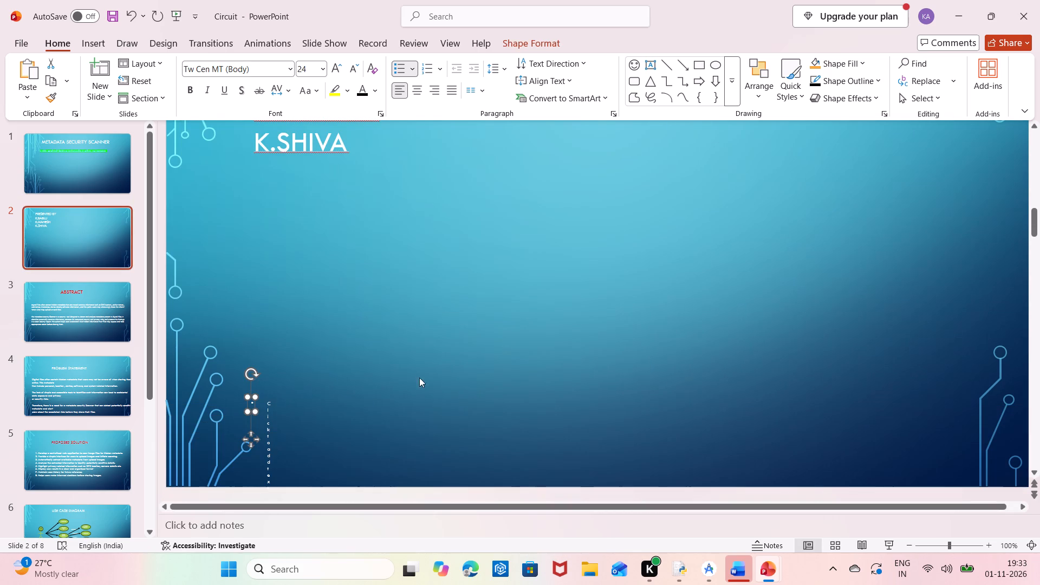
scroll(430, 346, down, 1)
scroll(430, 346, up, 1)
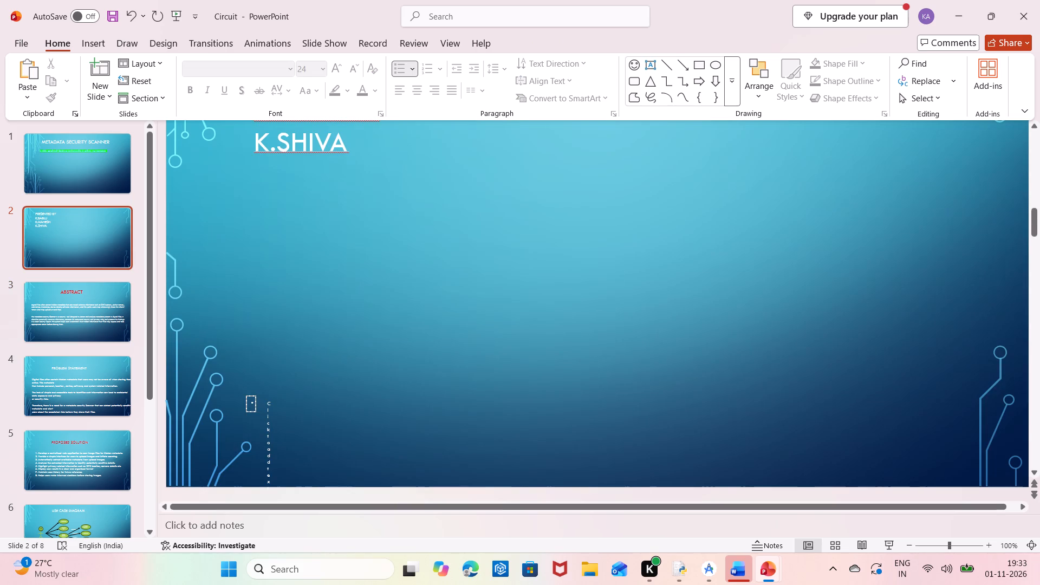
Review the Abstract, Problem Statement and Proposed Solution slides, returning to the Abstract slide.
click(62, 308)
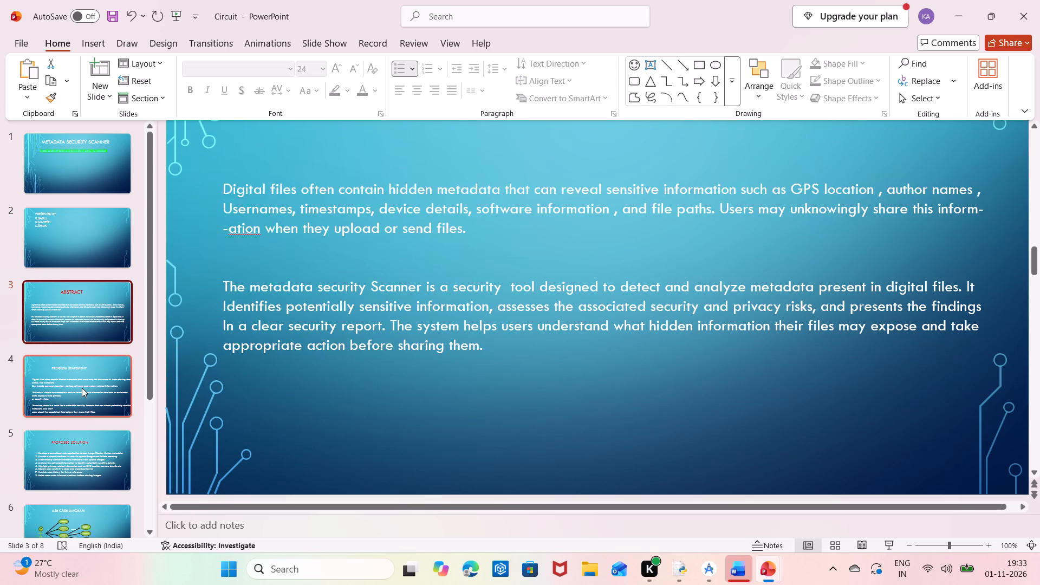
scroll(357, 373, up, 1)
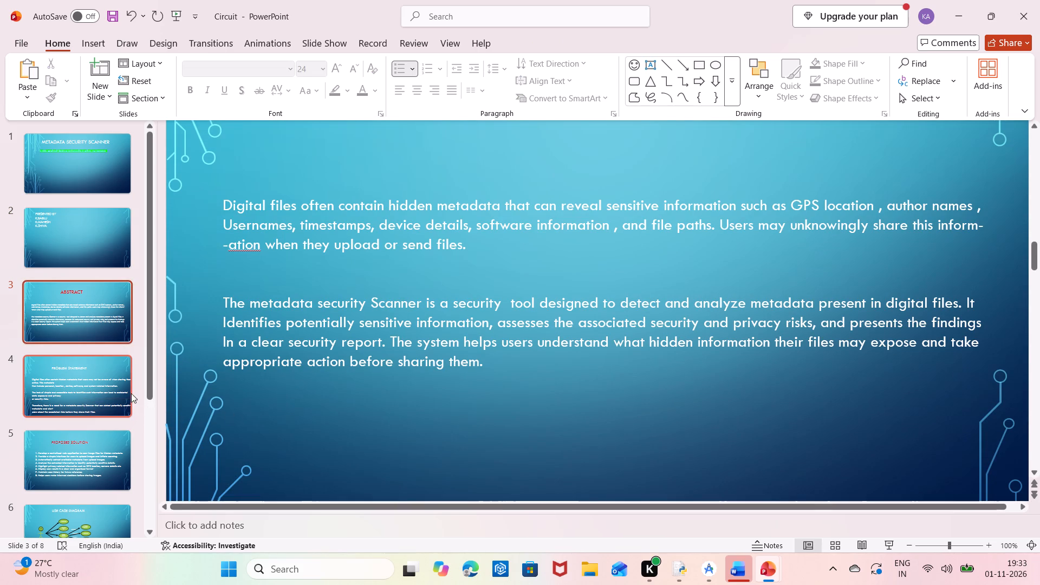
click(113, 383)
click(103, 326)
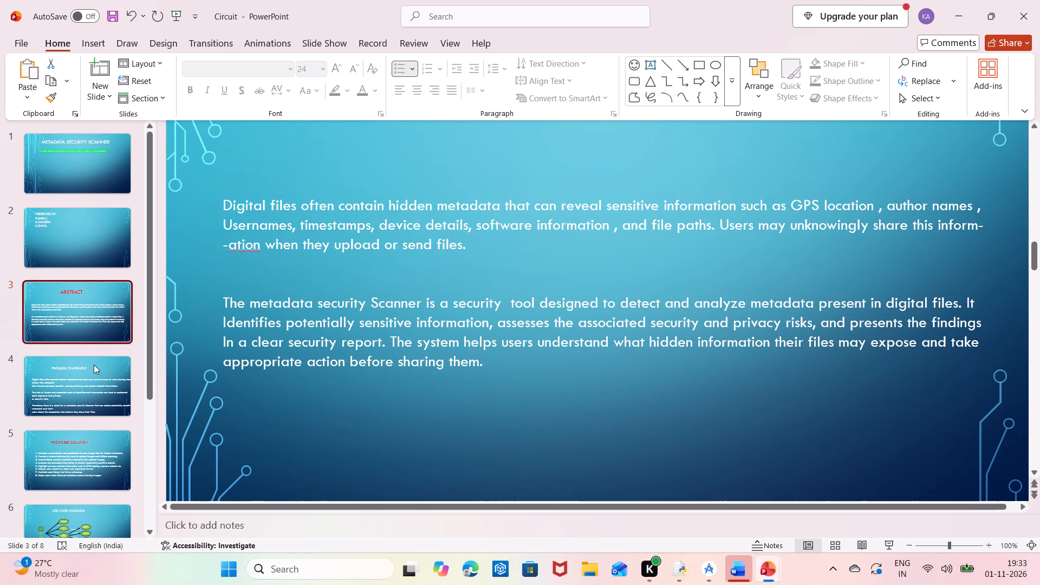
click(86, 392)
click(84, 476)
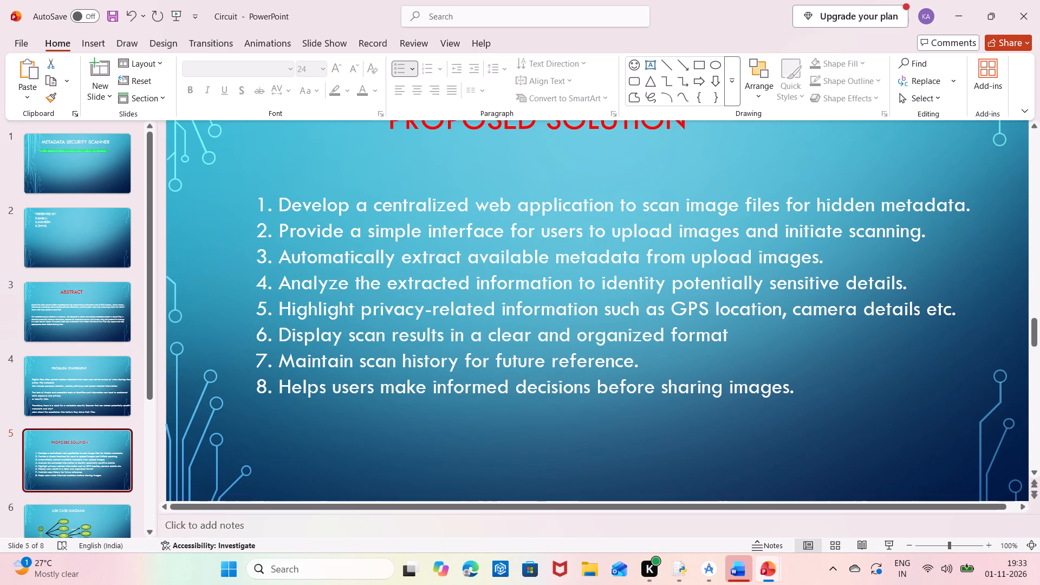
scroll(394, 365, up, 1)
scroll(503, 381, up, 17)
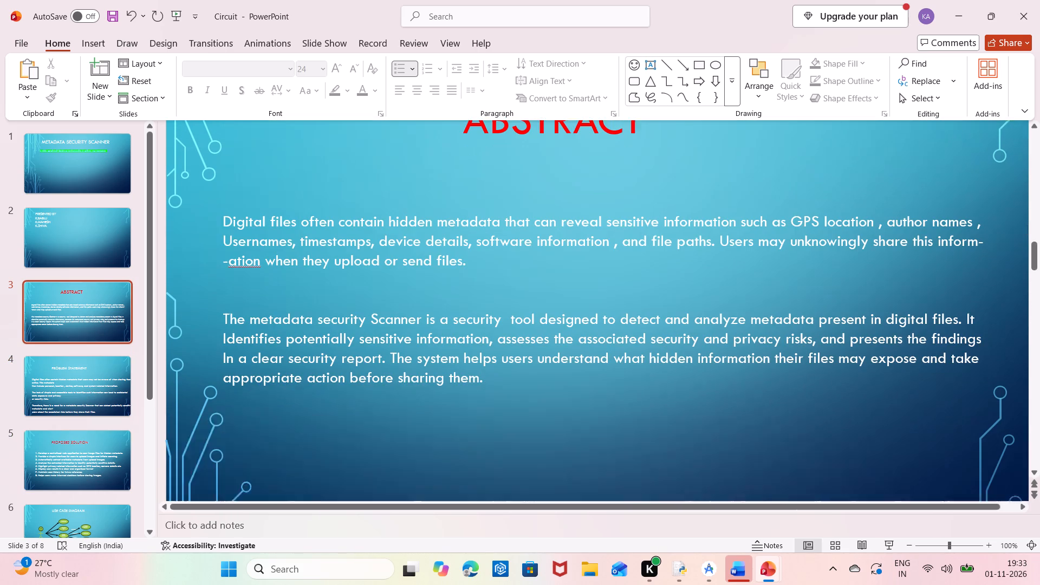
scroll(503, 380, up, 2)
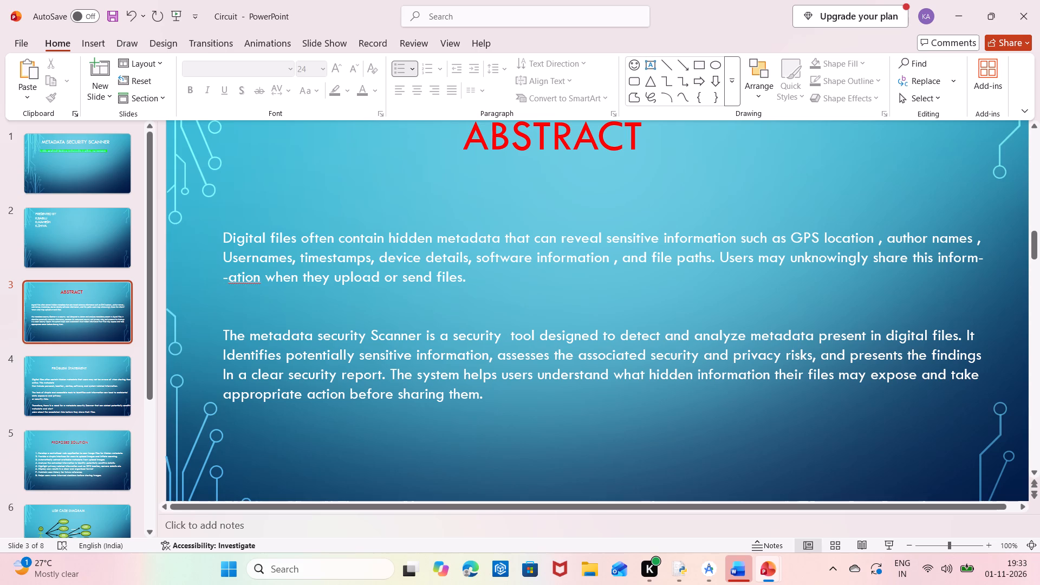
Set both body paragraphs on the Abstract slide to font size 20.
click(219, 233)
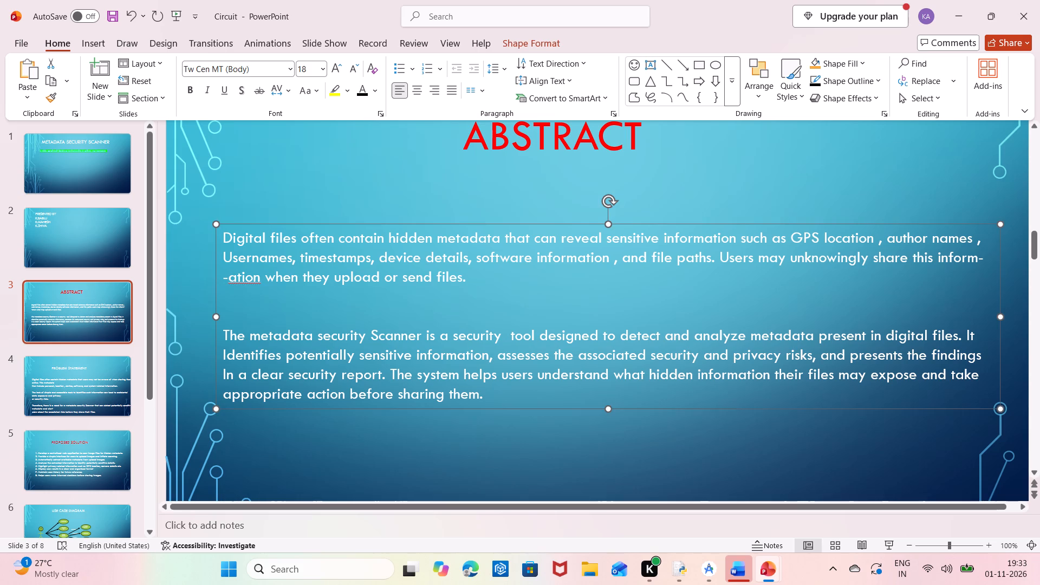
drag(223, 233, 721, 389)
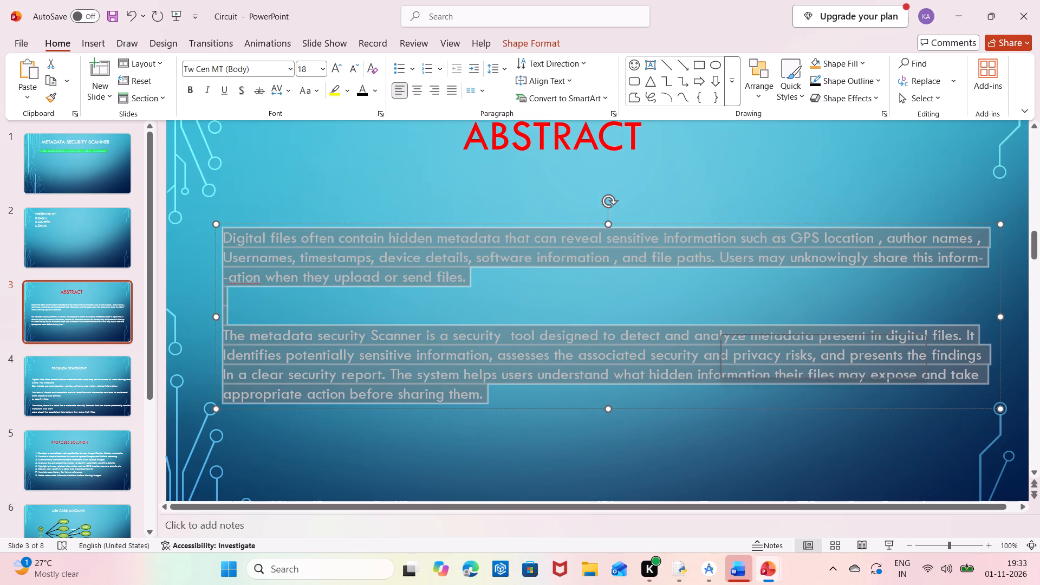
click(820, 347)
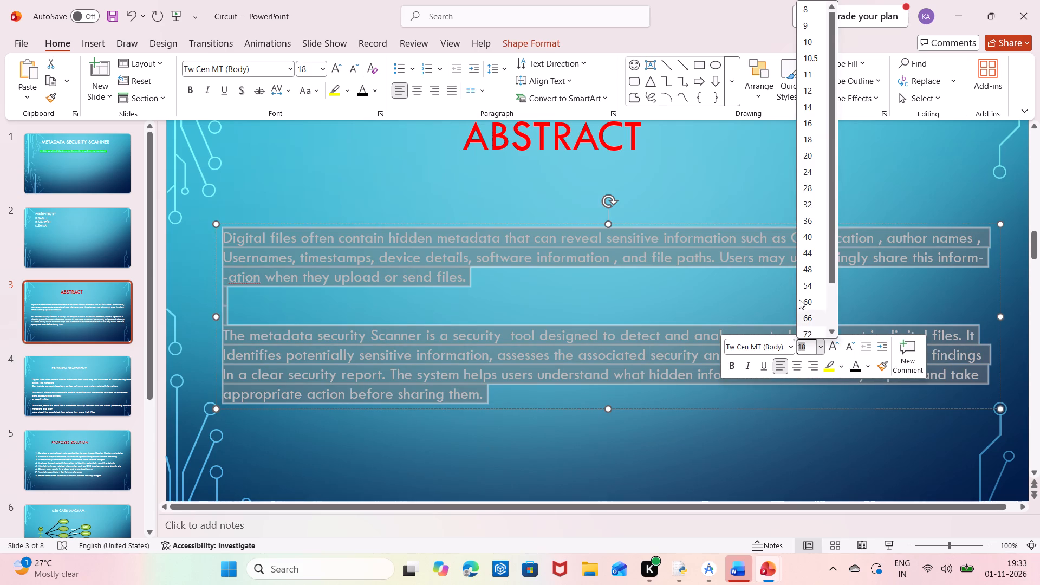
click(815, 158)
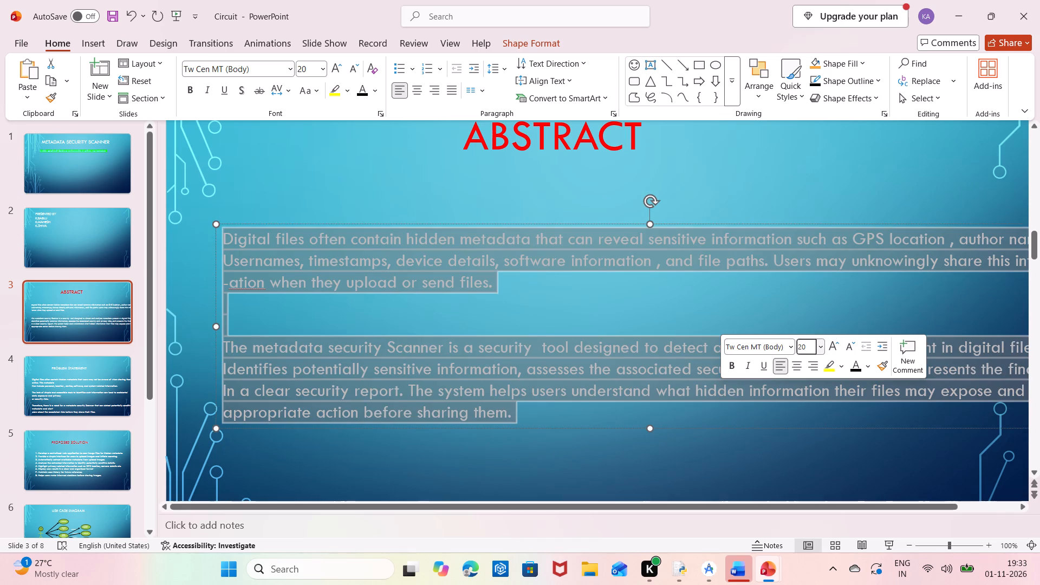
Move the Abstract slide's body text box toward the slide's upper-left so its lines fit within the slide width.
drag(820, 300, 775, 305)
drag(772, 305, 717, 316)
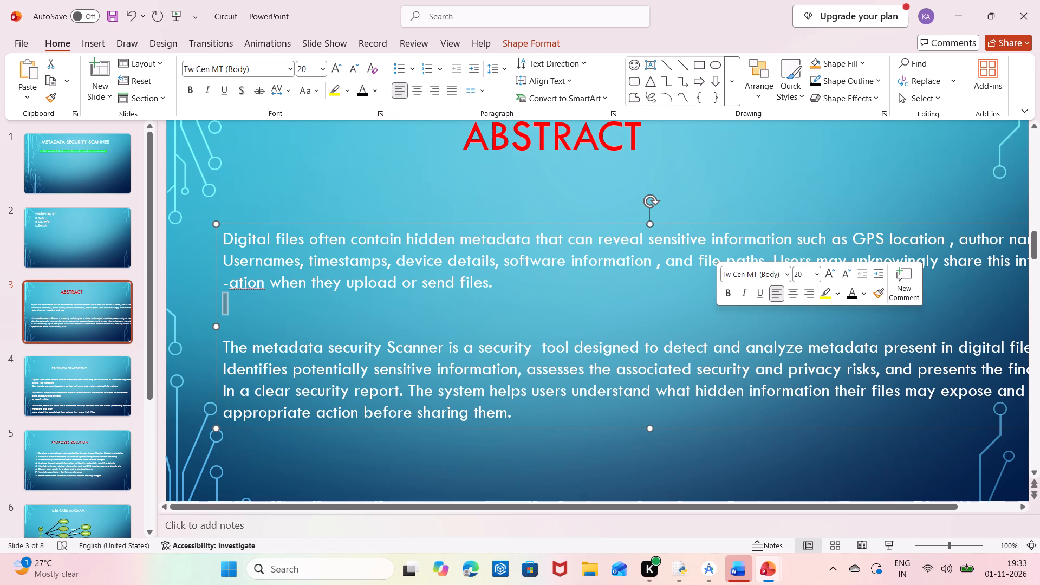
drag(223, 336, 225, 327)
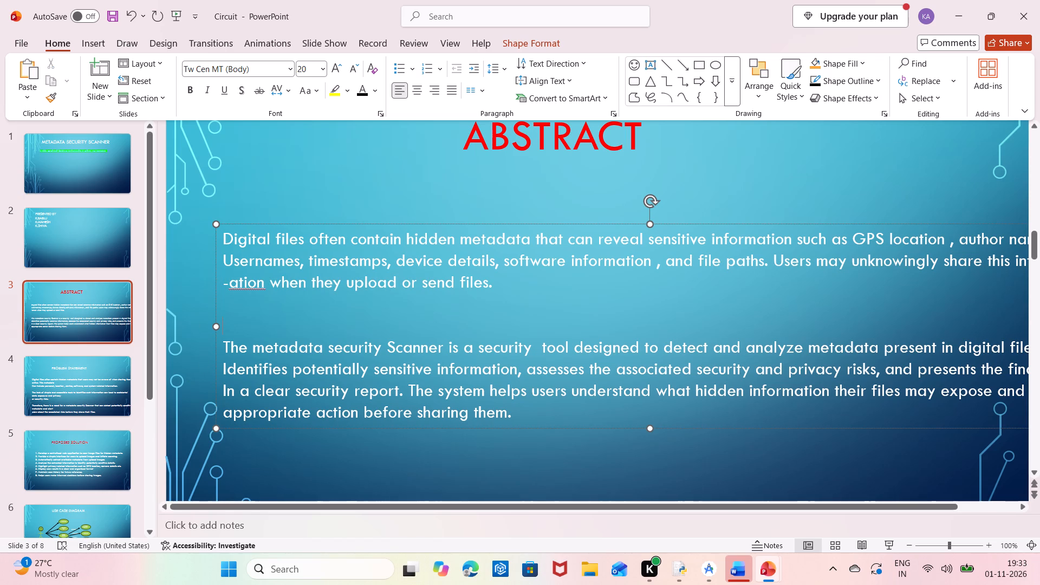
drag(217, 354, 196, 352)
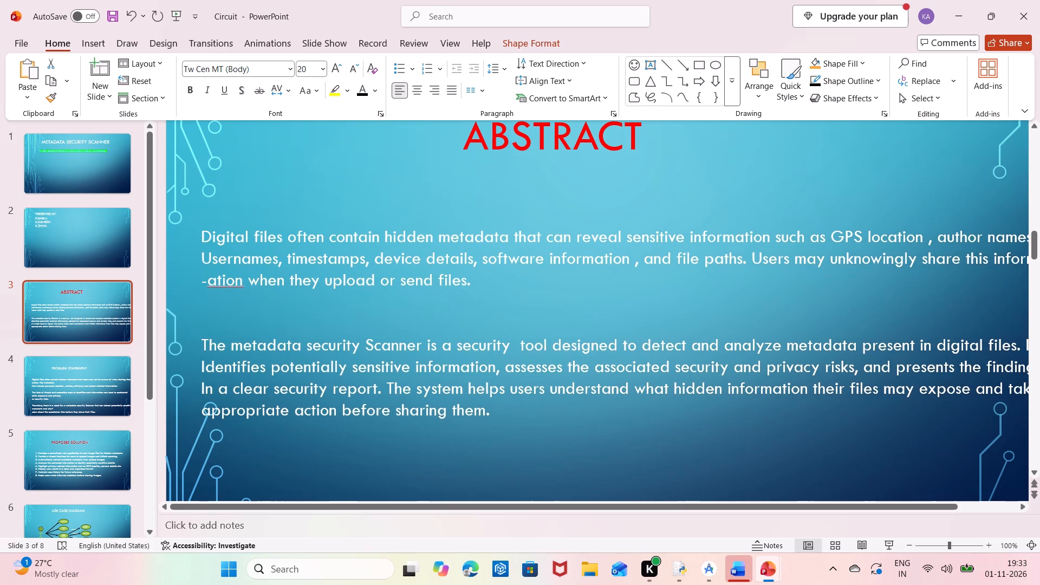
drag(196, 352, 187, 331)
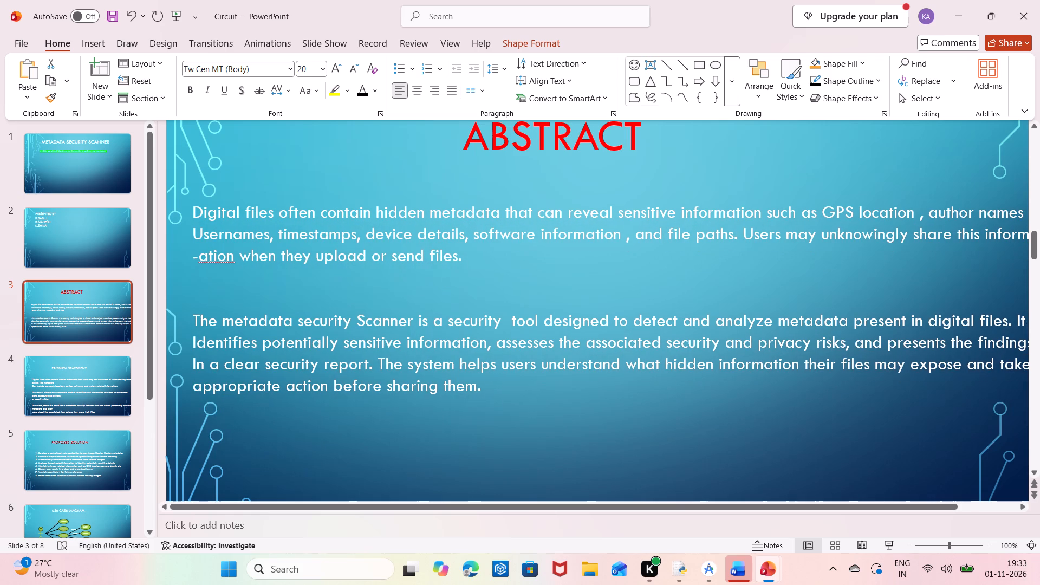
drag(187, 331, 181, 329)
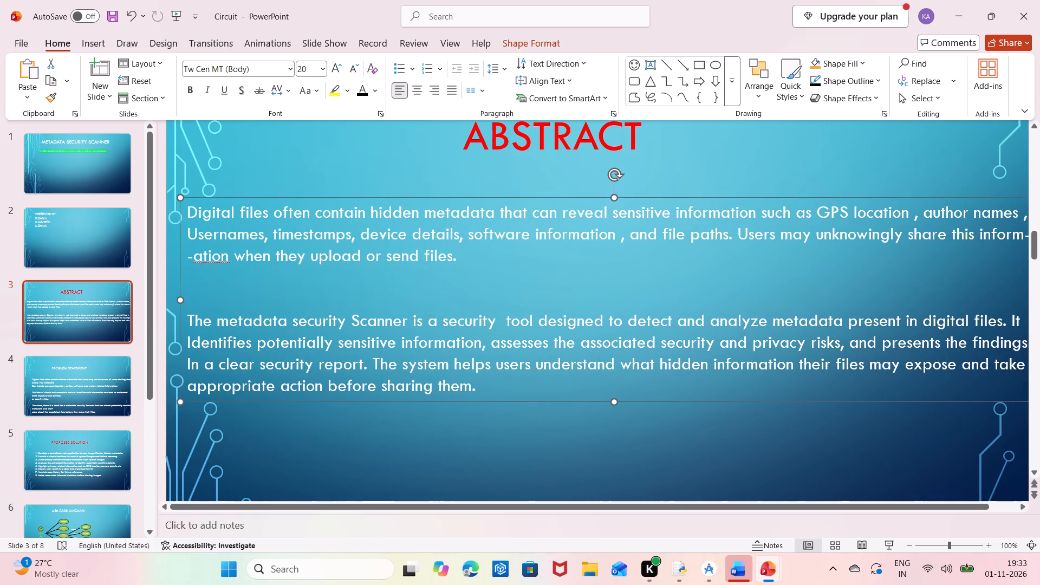
drag(963, 402, 961, 402)
drag(961, 402, 953, 403)
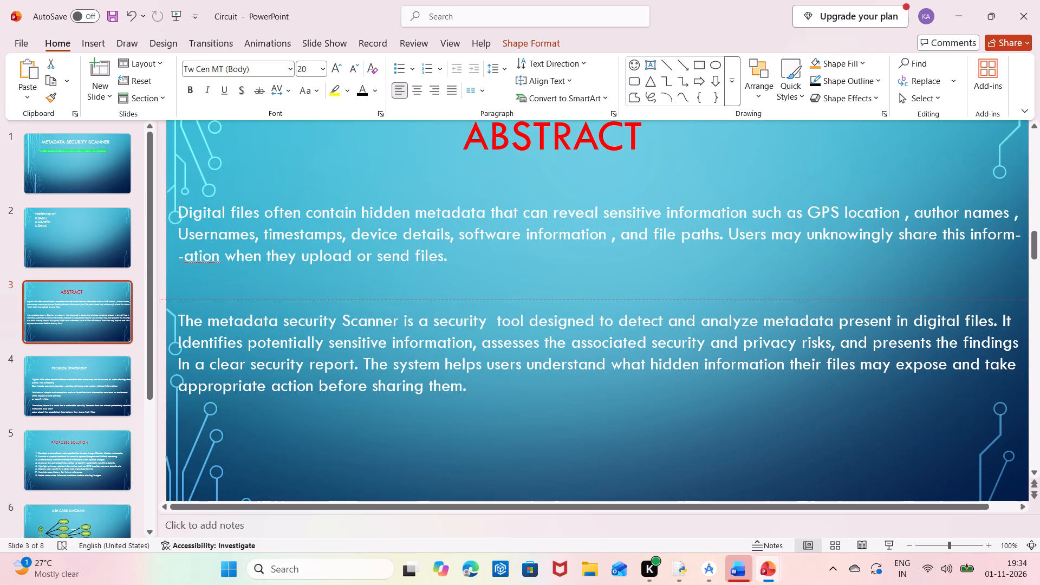
drag(953, 403, 958, 404)
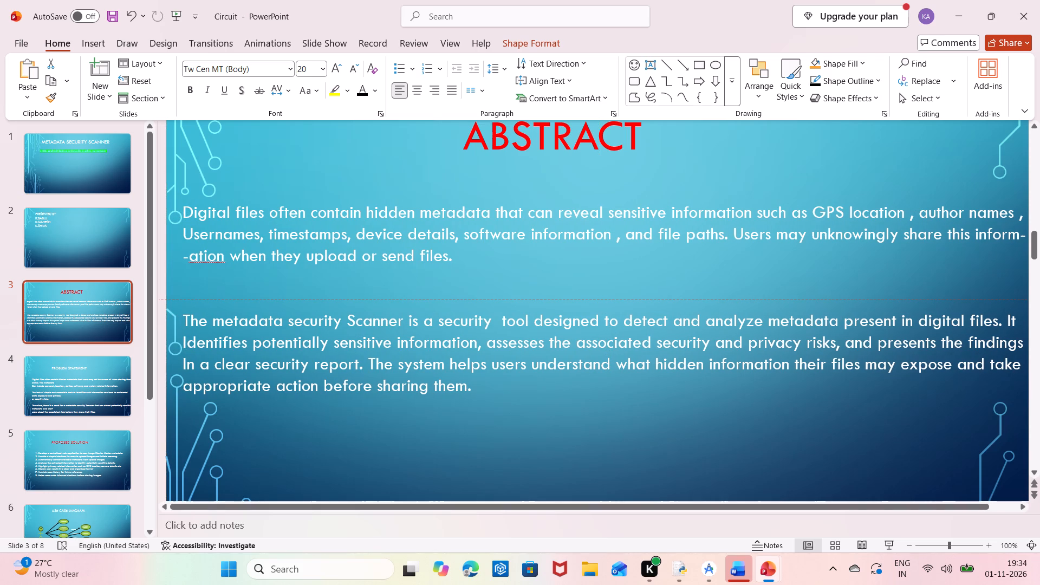
drag(958, 404, 955, 402)
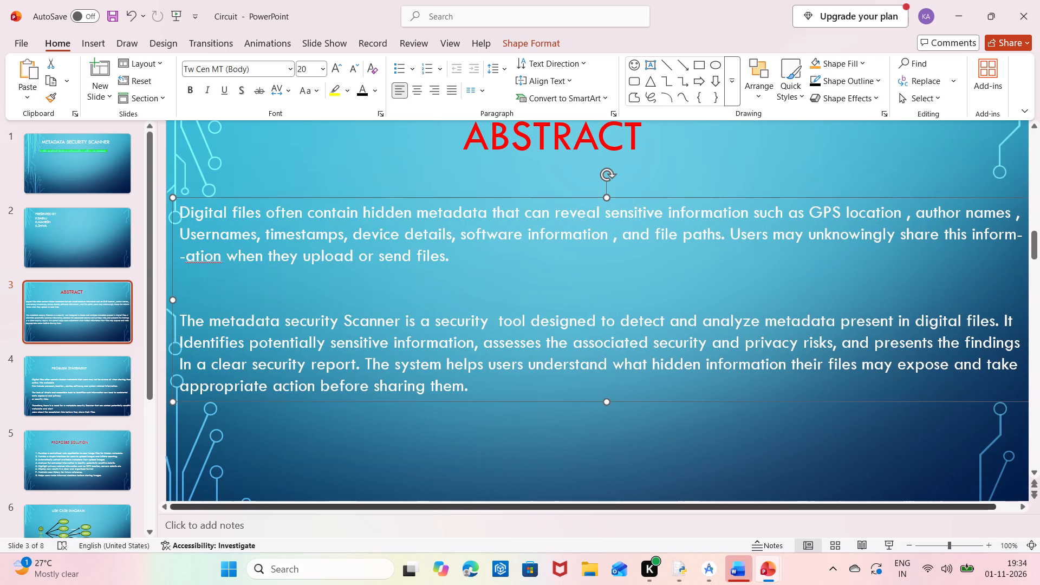
click(597, 453)
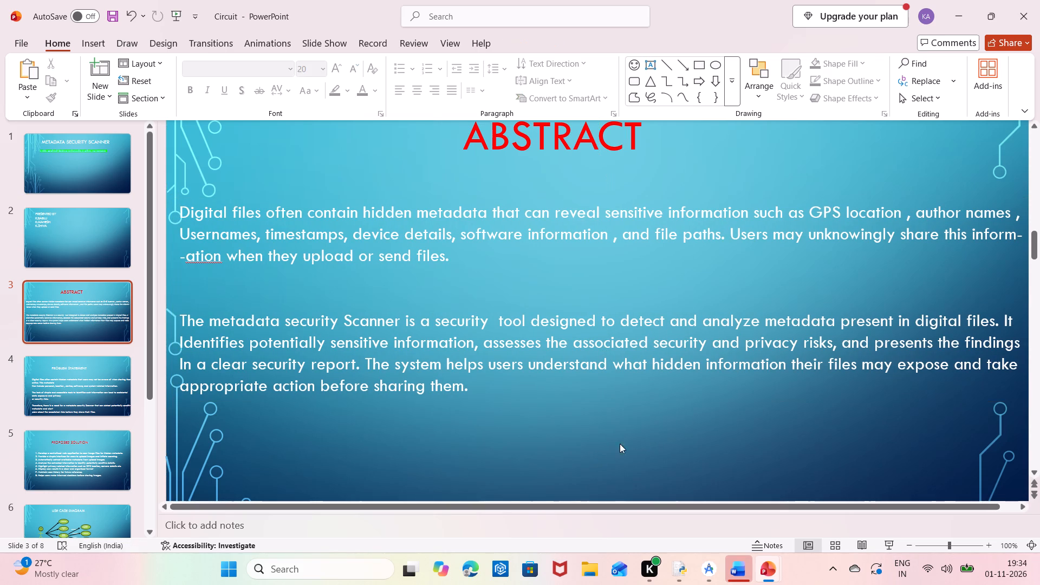
Review the remaining slides through the closing THANK YOU slide, returning to the "Presented By" slide.
scroll(535, 418, down, 1)
scroll(454, 343, down, 5)
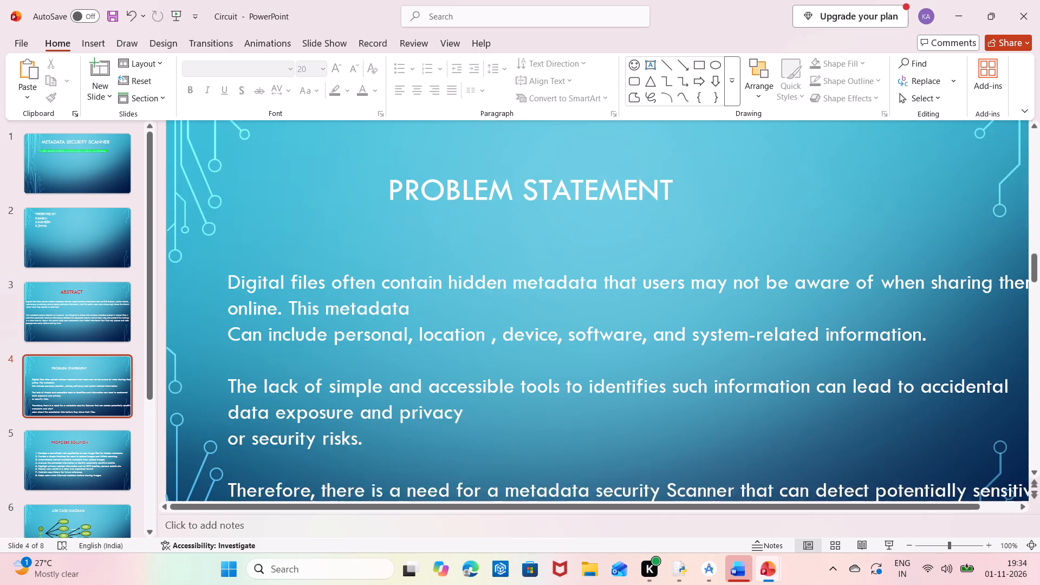
scroll(274, 299, down, 19)
scroll(281, 291, down, 2)
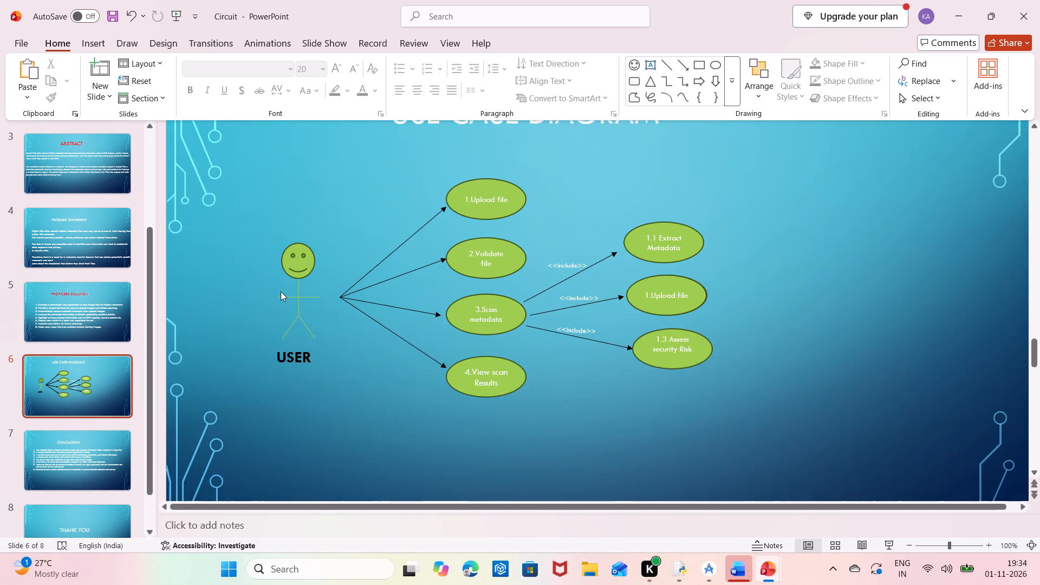
scroll(281, 291, down, 16)
scroll(290, 285, up, 3)
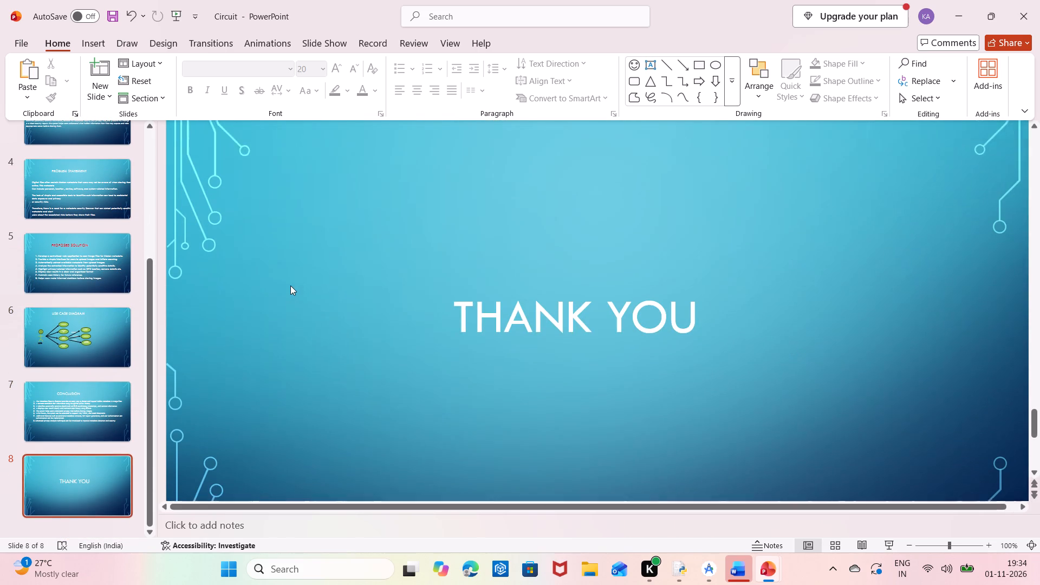
scroll(290, 285, up, 16)
scroll(290, 285, up, 6)
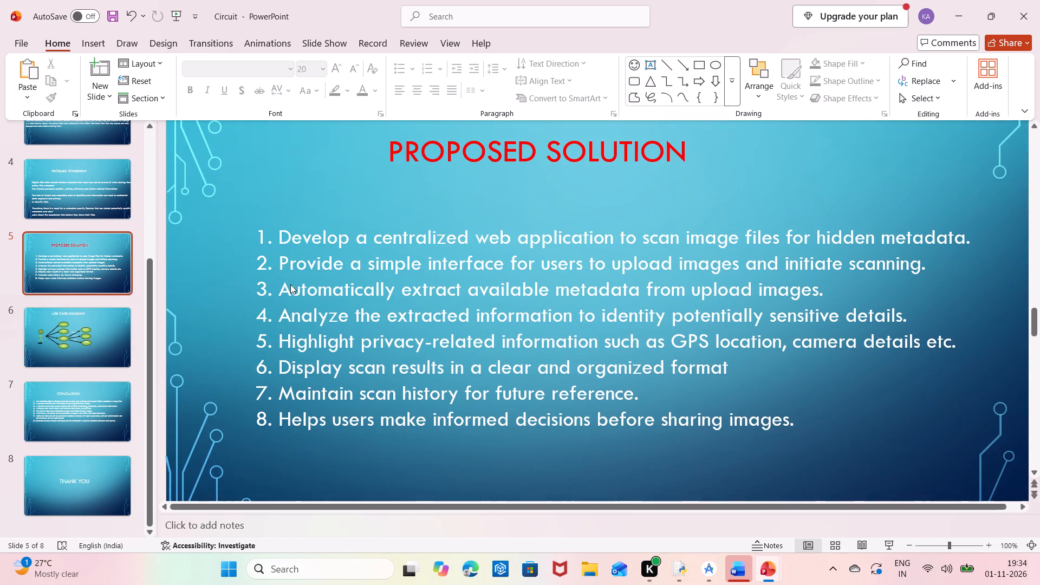
scroll(290, 284, up, 17)
scroll(298, 279, up, 13)
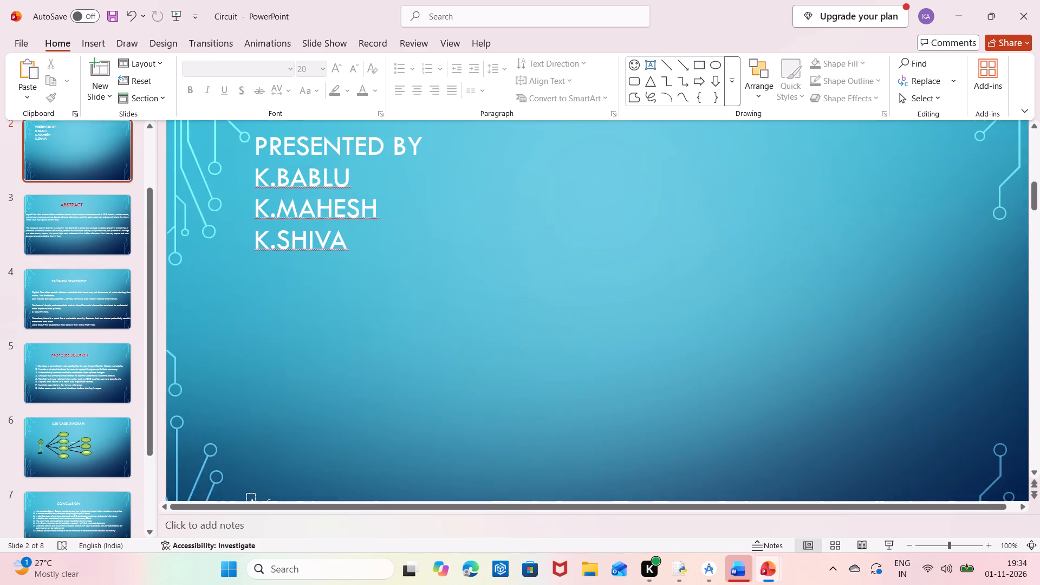
scroll(299, 278, up, 5)
scroll(299, 278, down, 3)
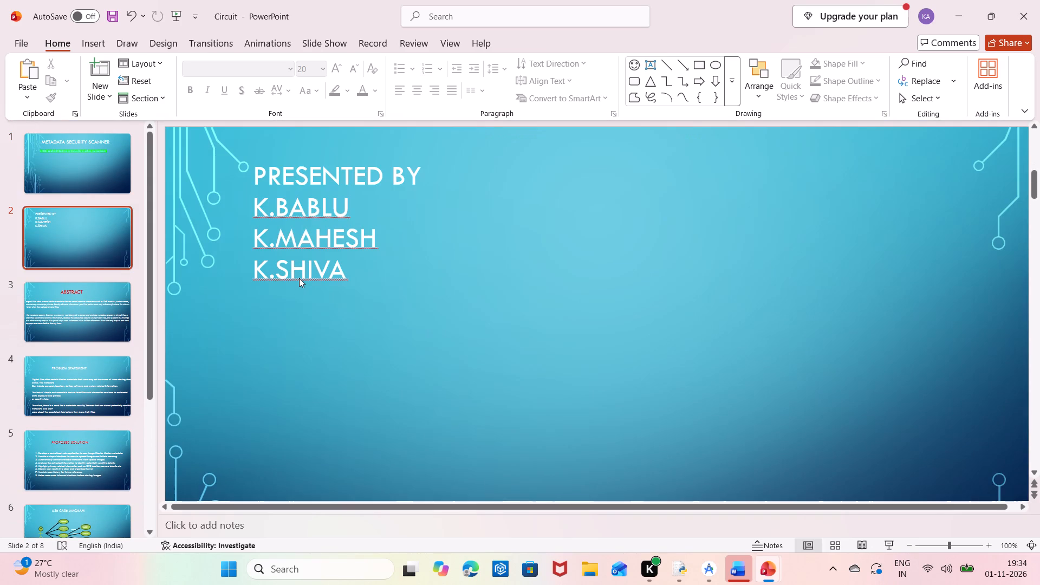
Add a space before and after the period following the initial in each of the three presenter names.
click(274, 200)
key(space)
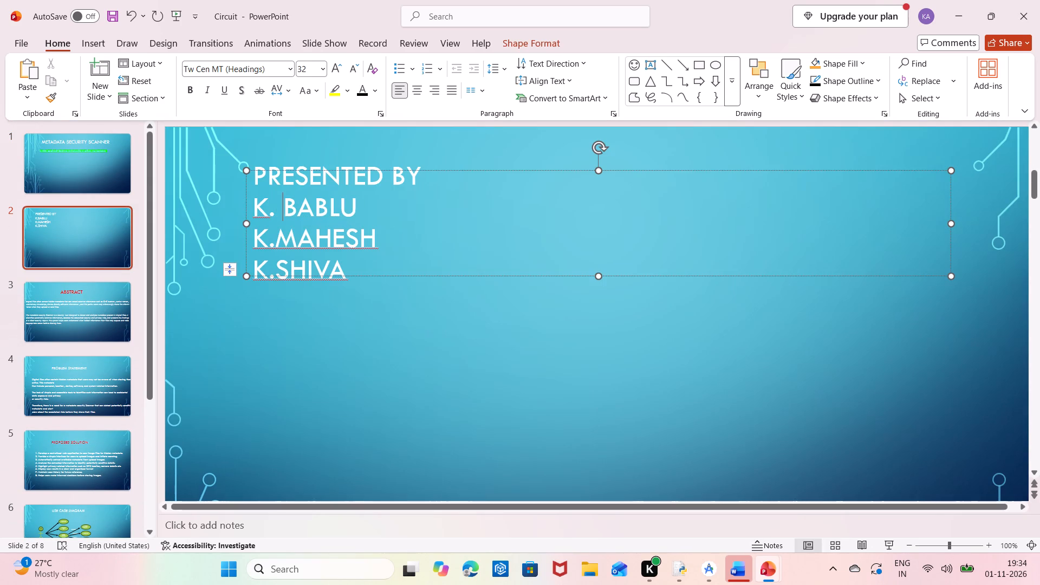
click(275, 240)
key(space)
click(277, 275)
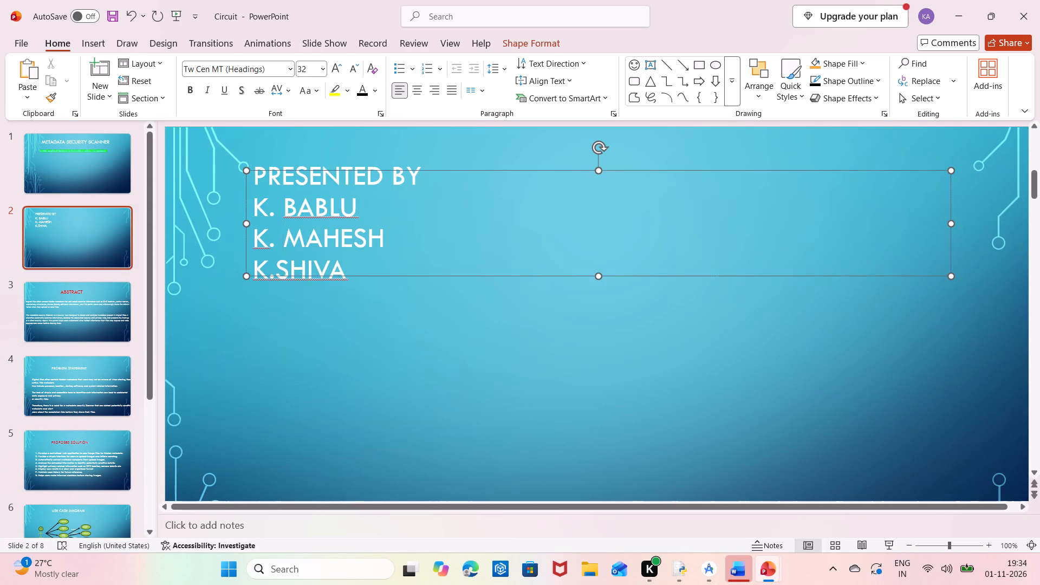
click(274, 266)
key(space)
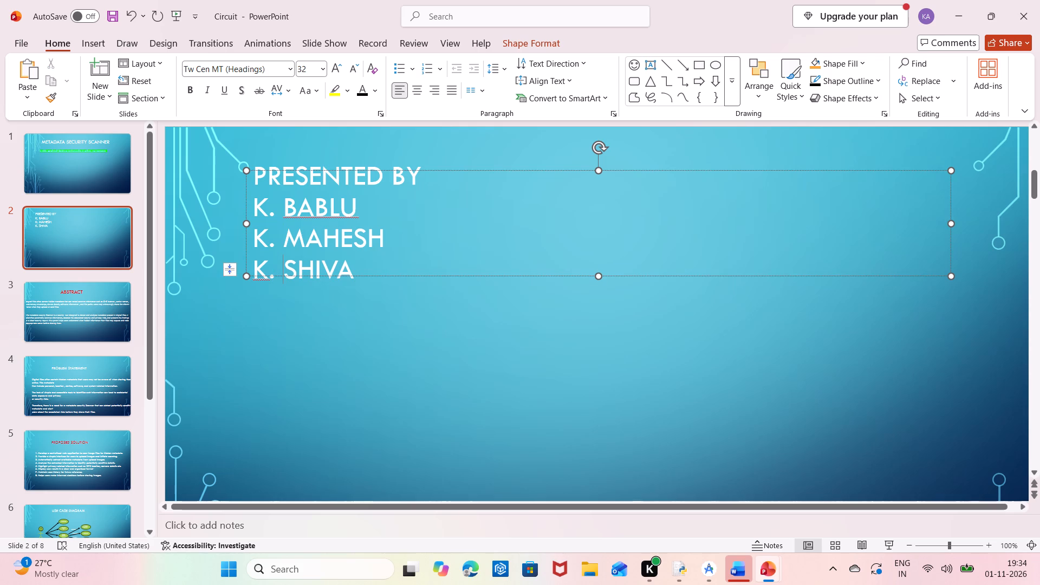
click(267, 271)
key(space)
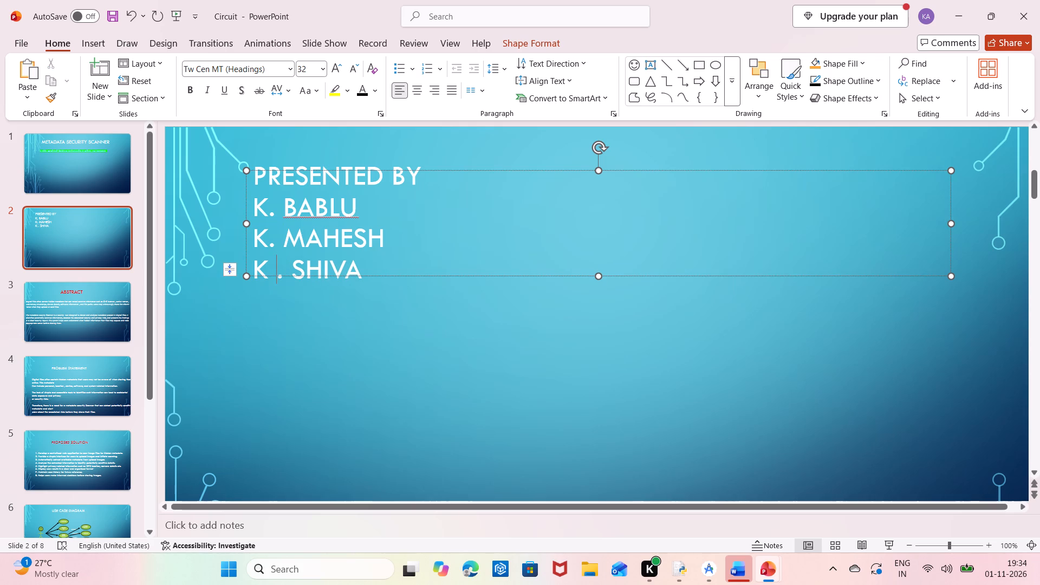
click(269, 242)
key(space)
click(269, 212)
key(space)
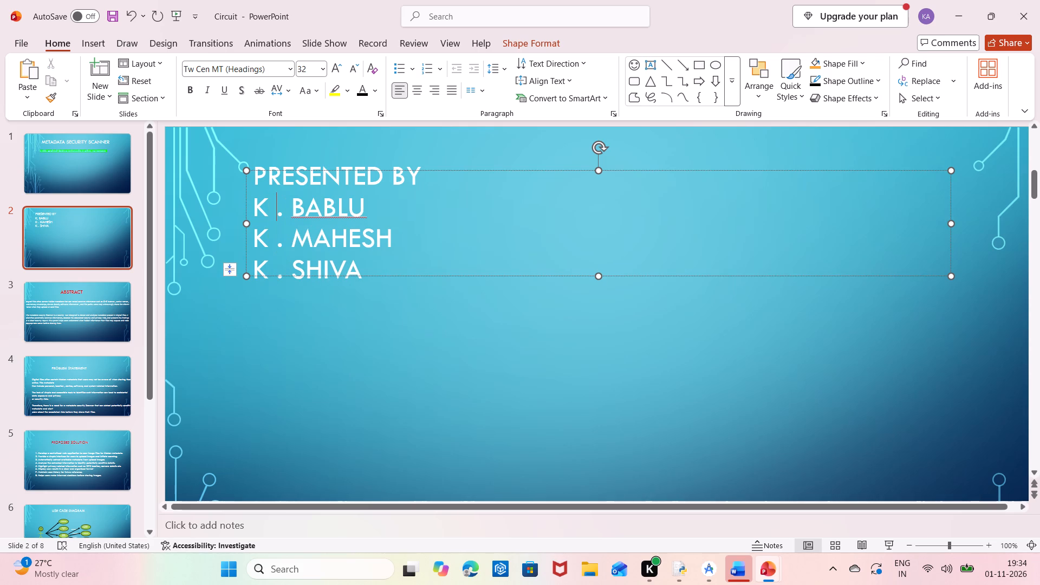
click(434, 348)
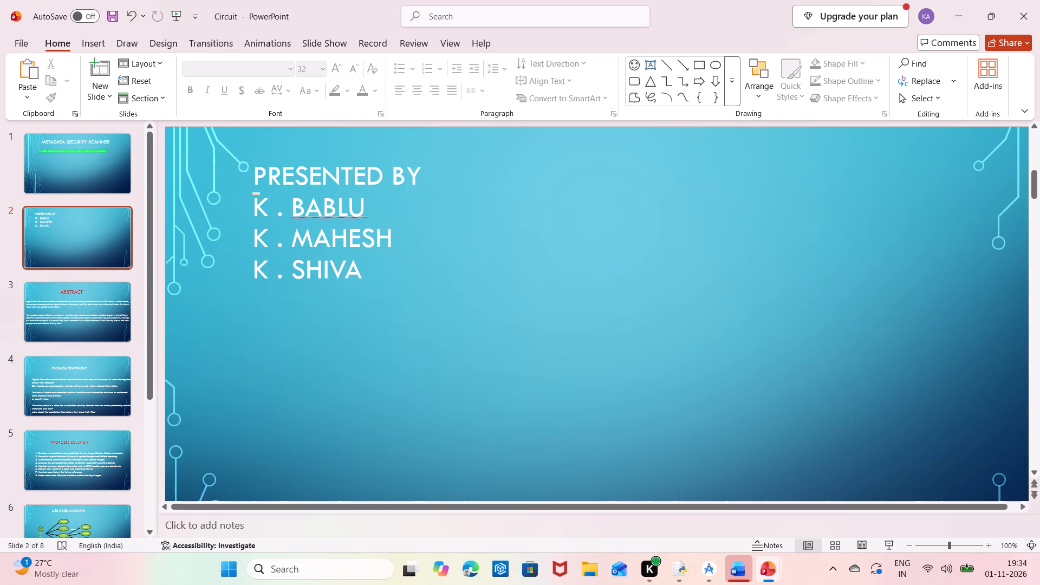
Colour the "PRESENTED BY" heading black and insert a blank line between it and the presenter names.
drag(256, 177, 446, 170)
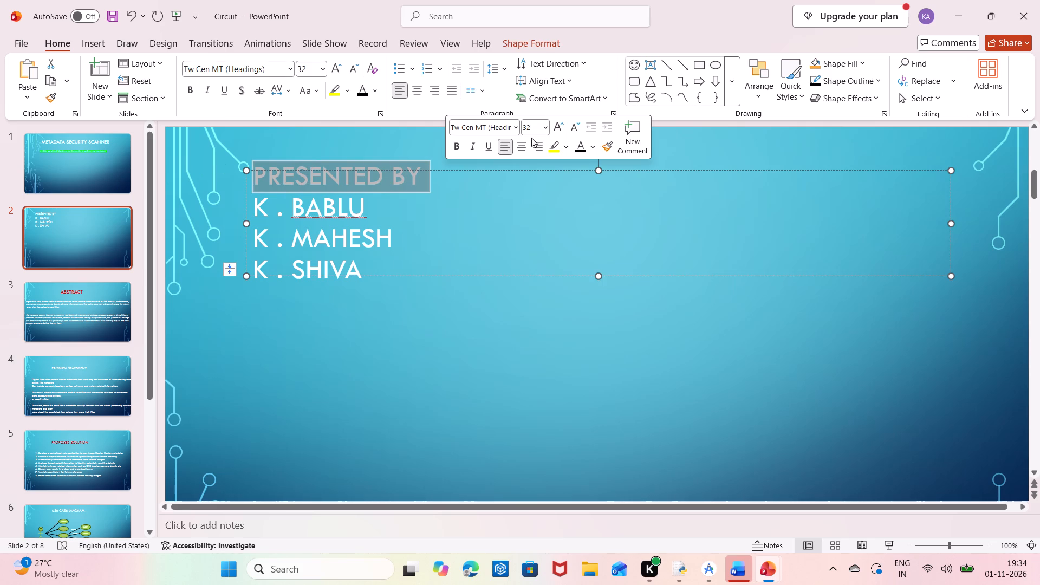
click(579, 148)
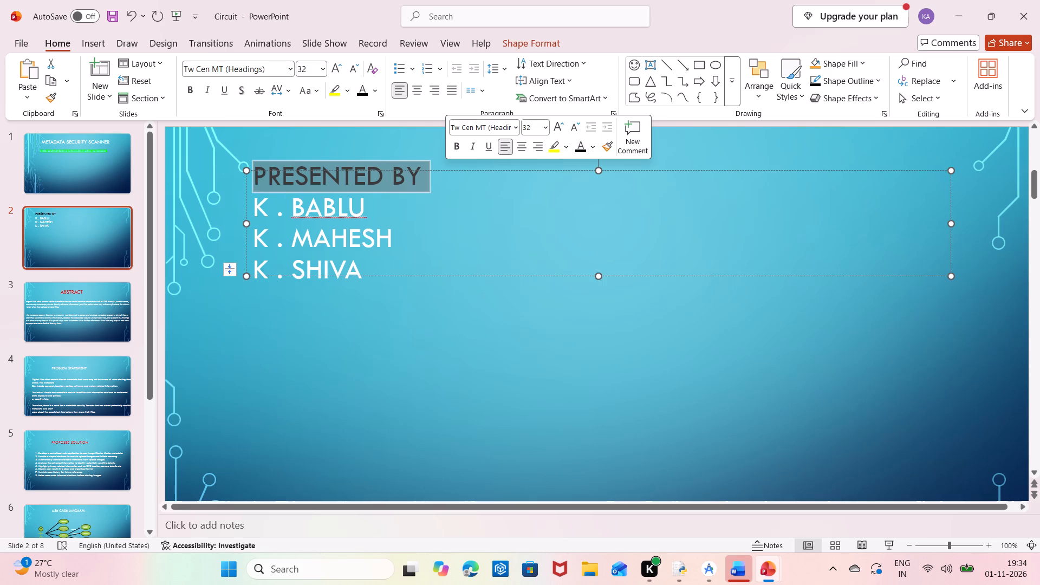
click(516, 208)
click(426, 181)
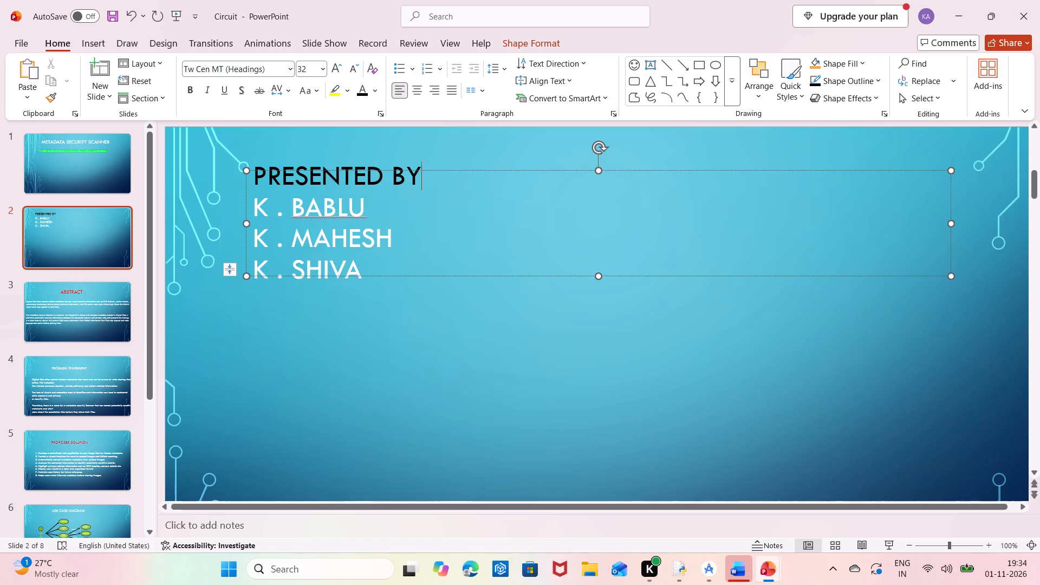
key(Return)
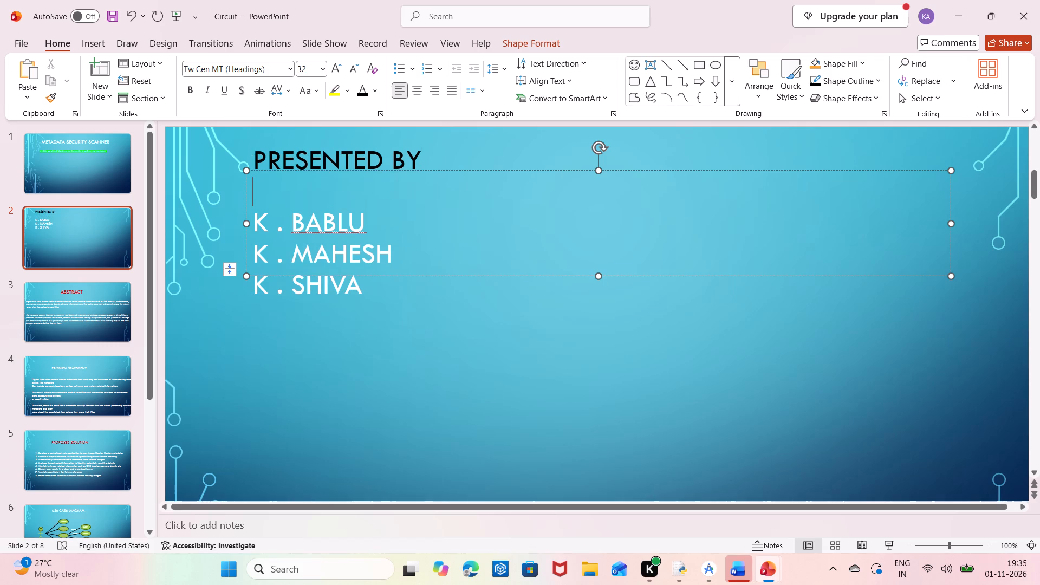
click(539, 371)
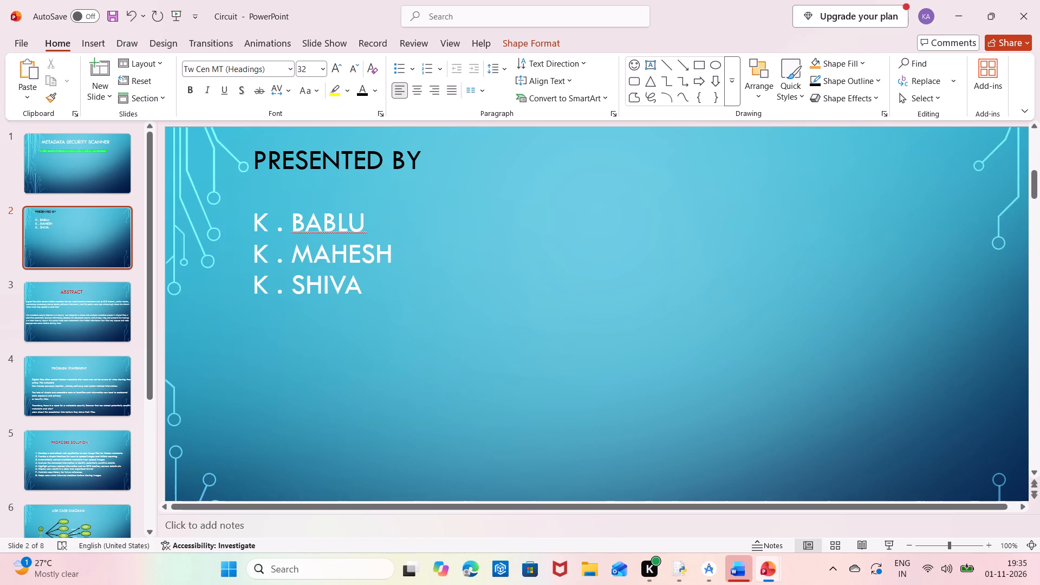
Colour the three presenter names with the orange theme colour.
drag(255, 219, 398, 282)
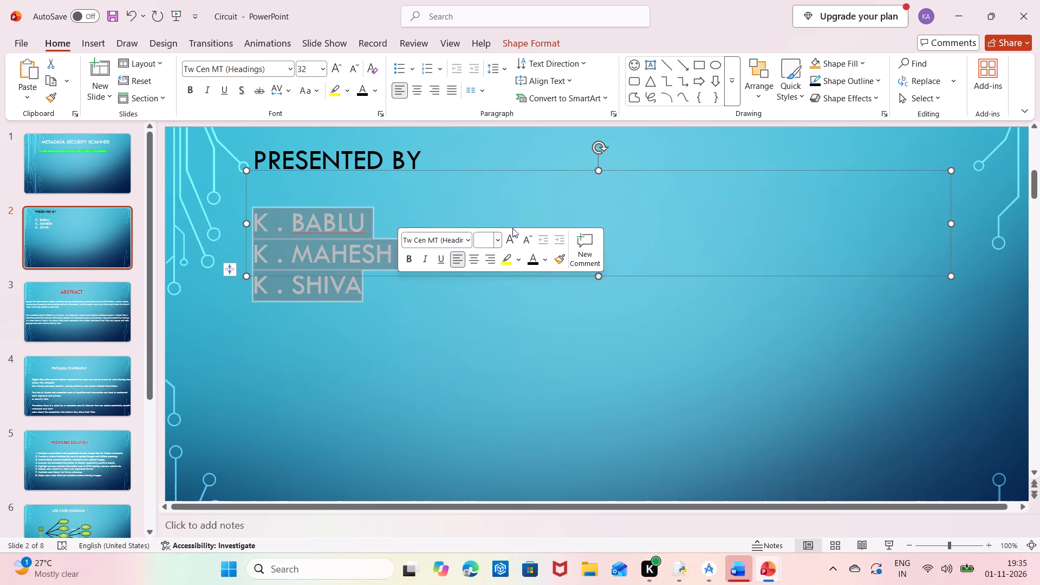
click(543, 257)
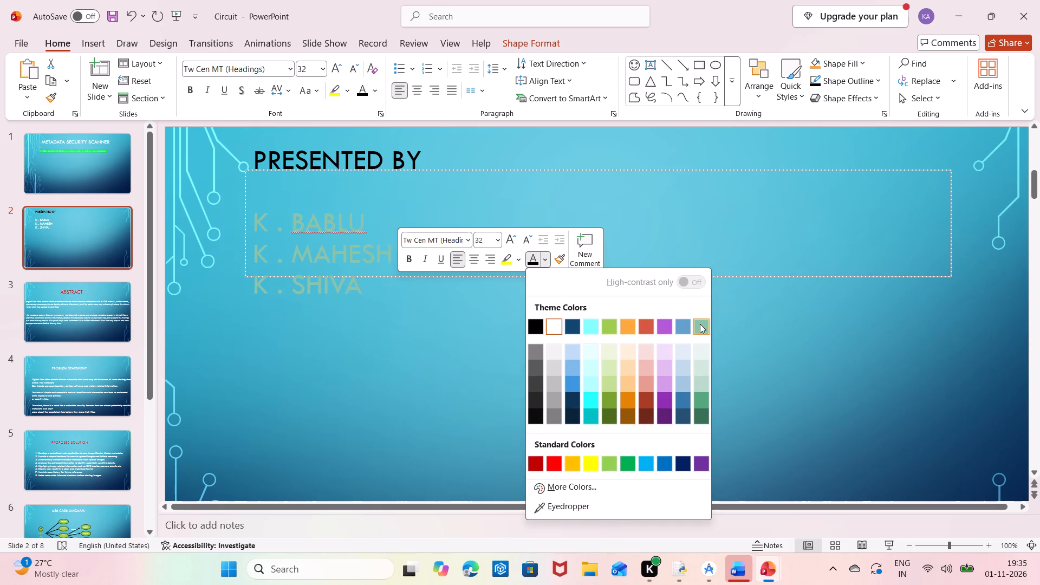
click(622, 327)
click(496, 387)
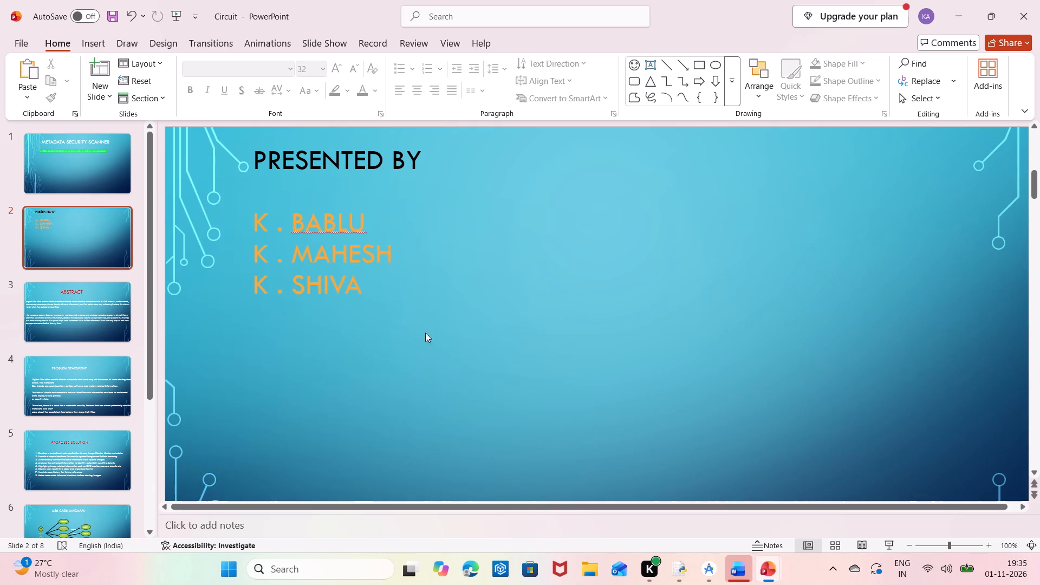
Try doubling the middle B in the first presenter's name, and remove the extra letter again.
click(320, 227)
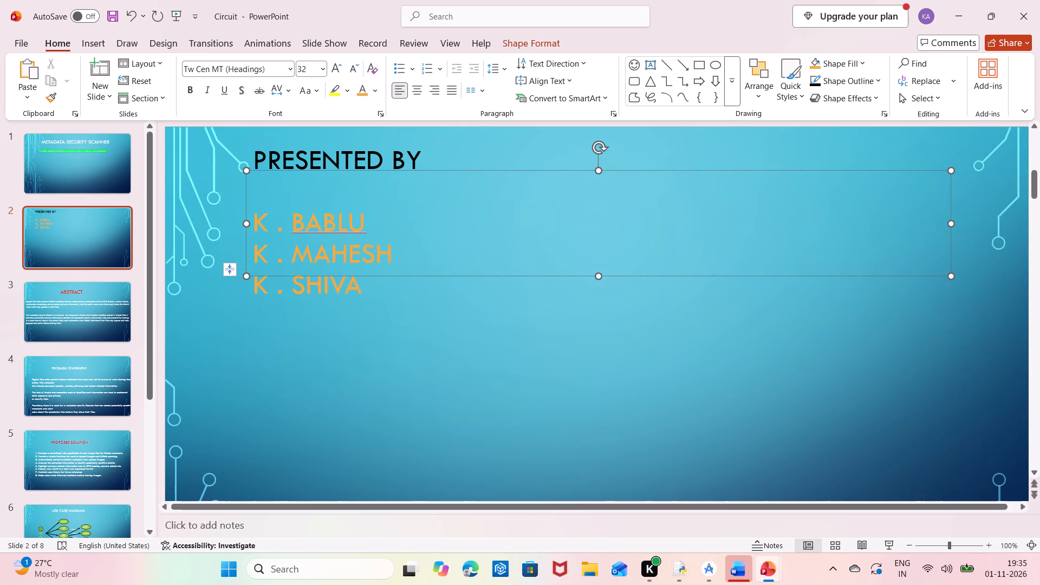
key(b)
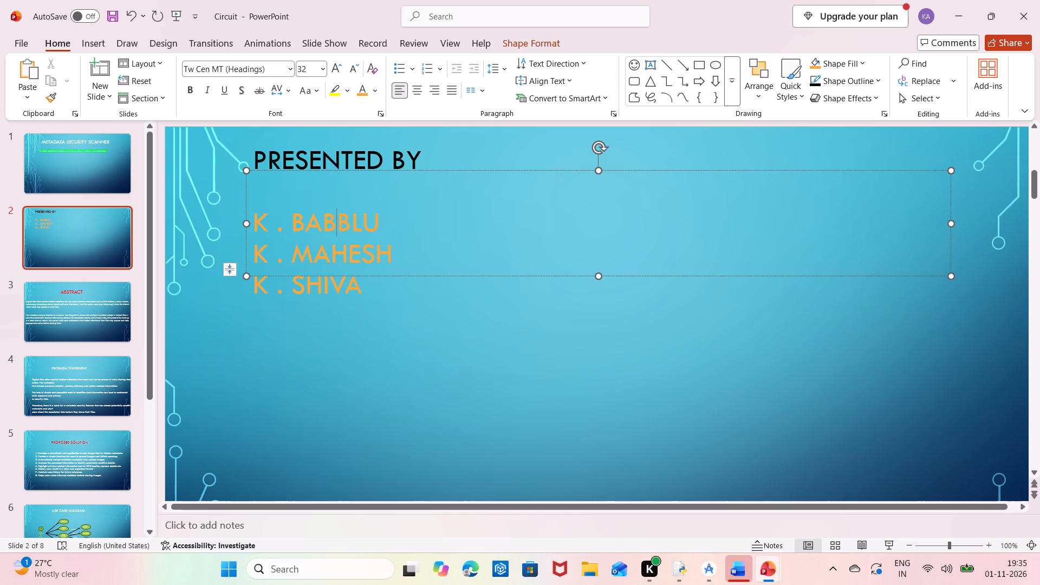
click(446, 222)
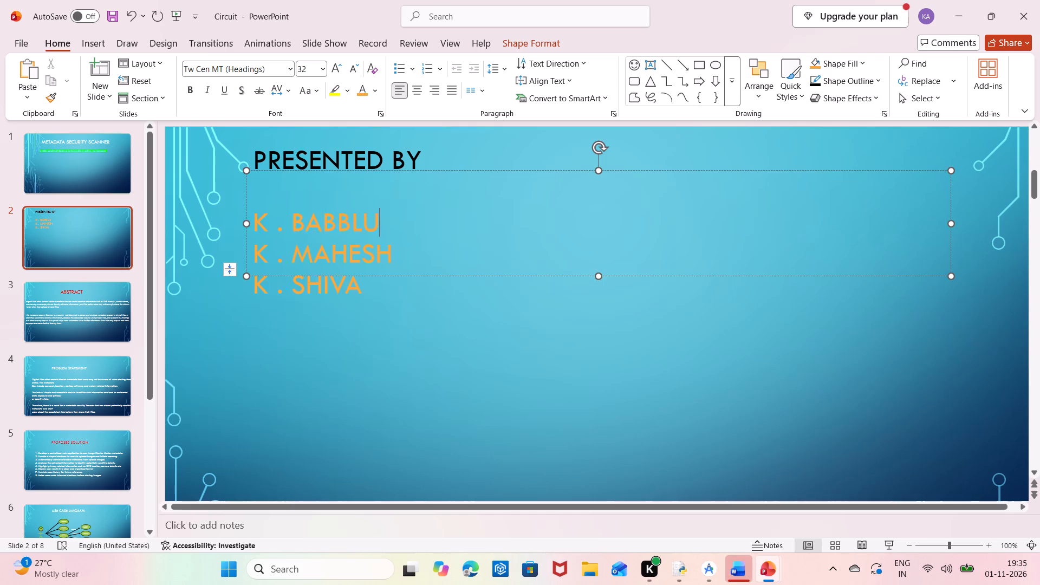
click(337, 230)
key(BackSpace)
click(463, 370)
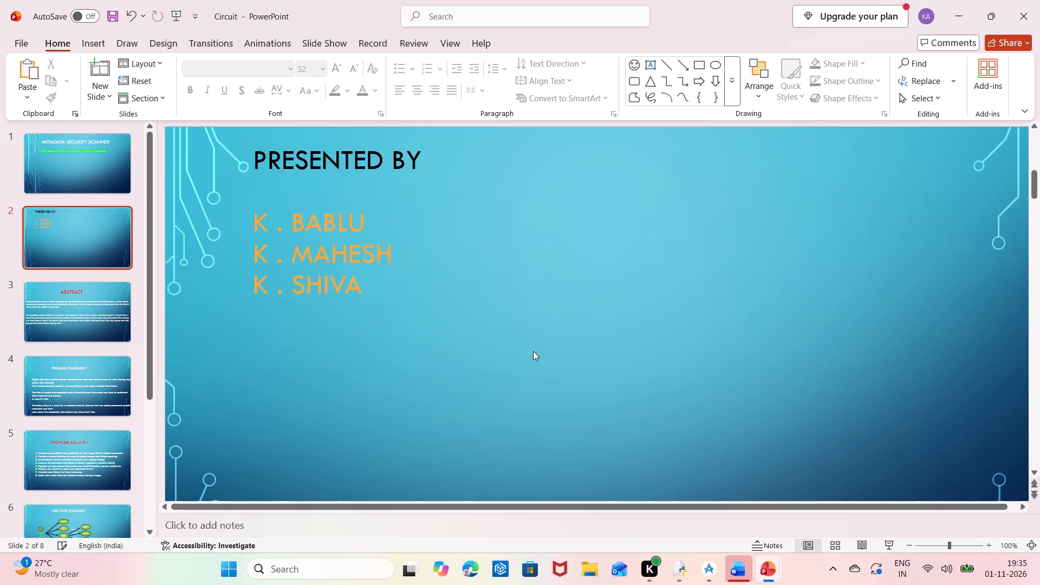
Review the slides from "Presented By" through the closing THANK YOU slide, checking text and heading colours.
scroll(535, 350, down, 20)
scroll(535, 350, down, 11)
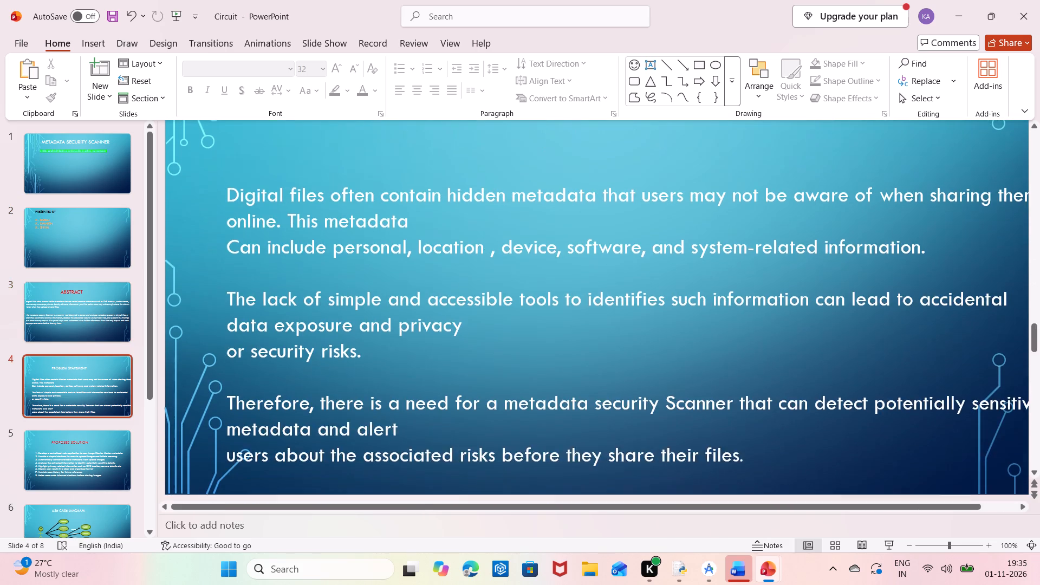
scroll(532, 352, down, 18)
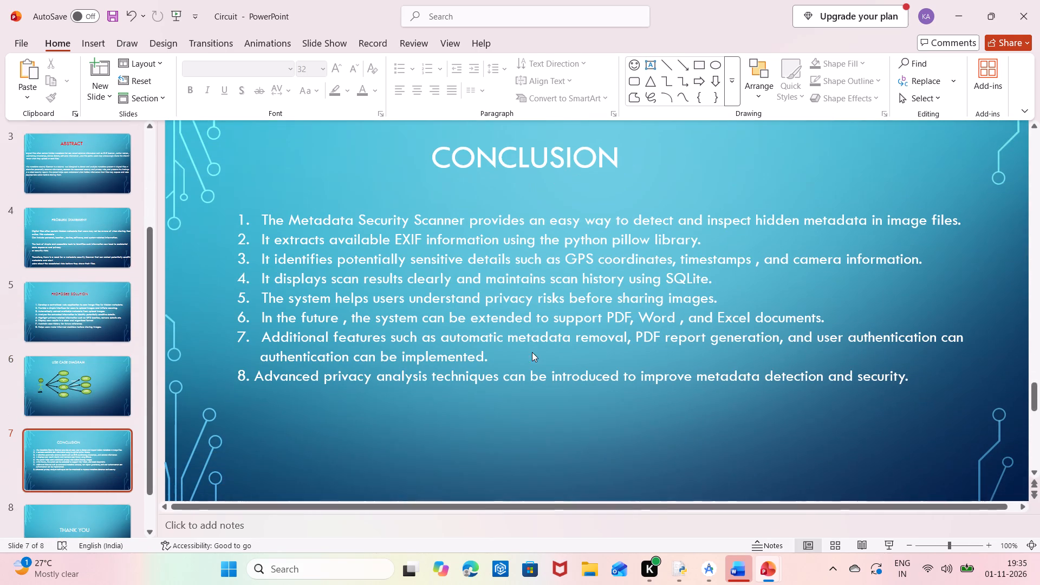
scroll(532, 352, down, 15)
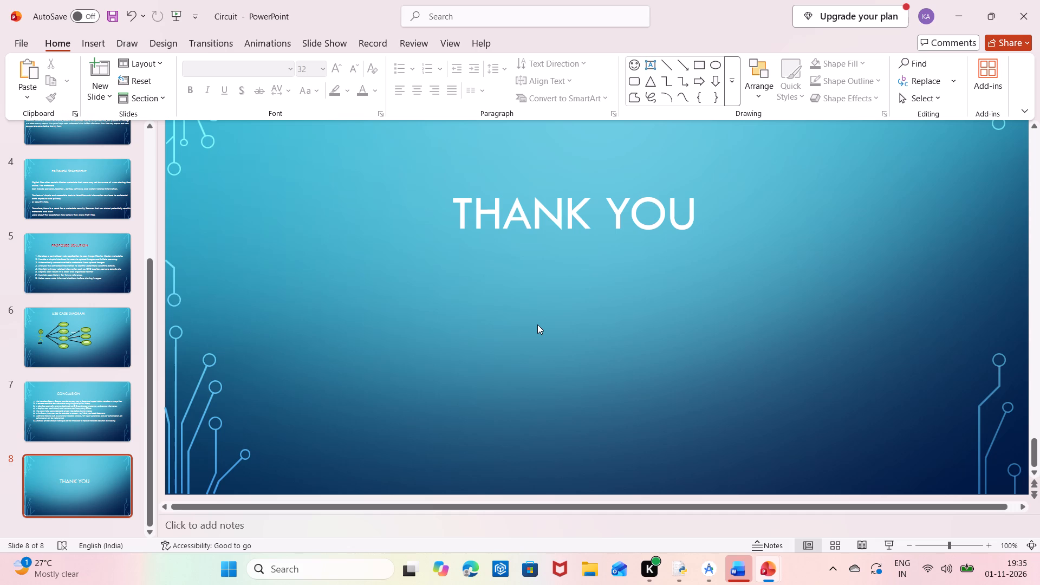
scroll(440, 351, down, 2)
scroll(440, 351, up, 3)
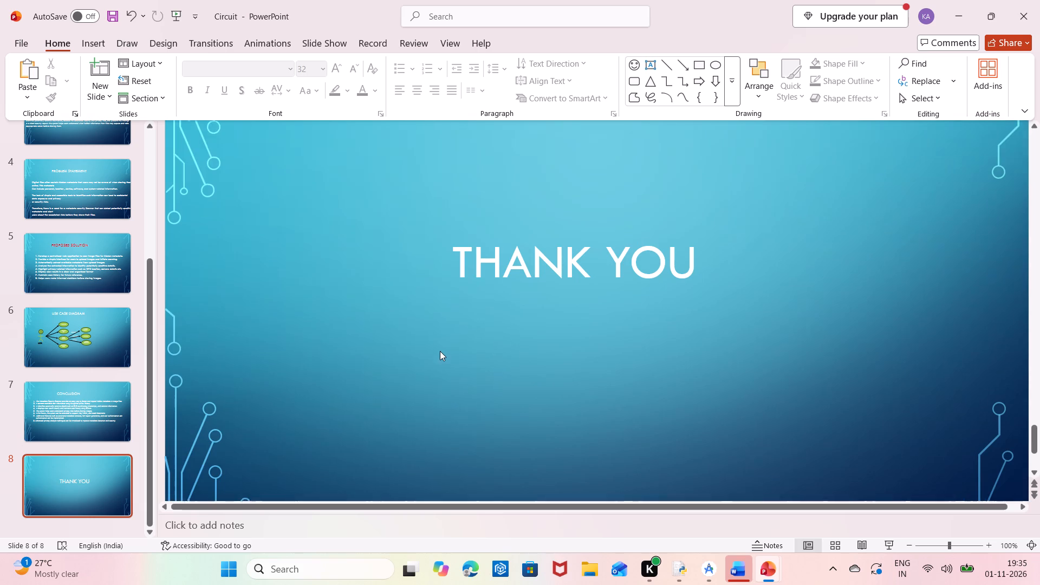
scroll(440, 351, up, 18)
Colour the "CONCLUSION" heading on slide 7 black.
scroll(441, 352, down, 2)
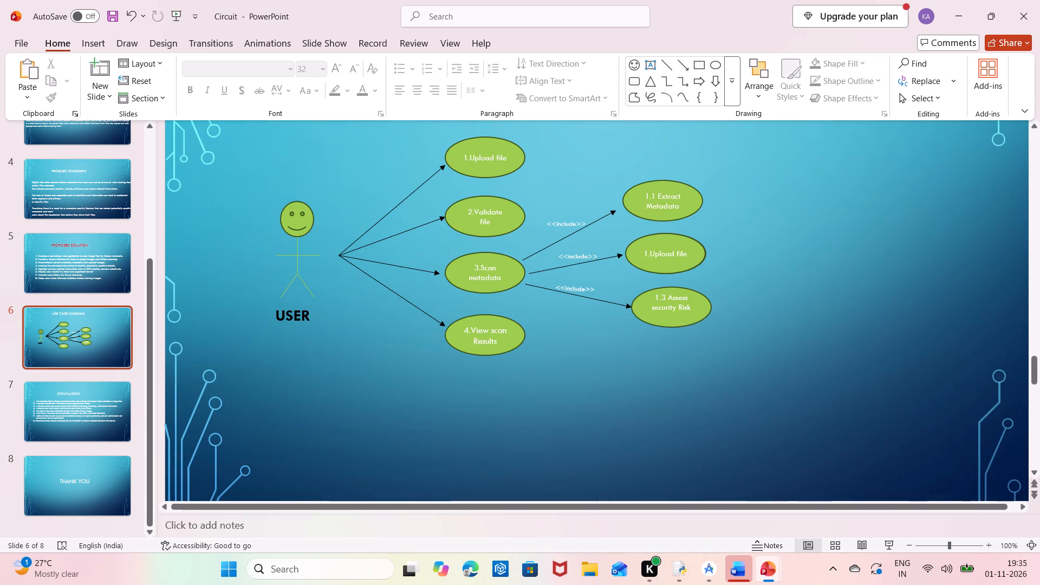
scroll(482, 344, down, 5)
drag(430, 174, 452, 170)
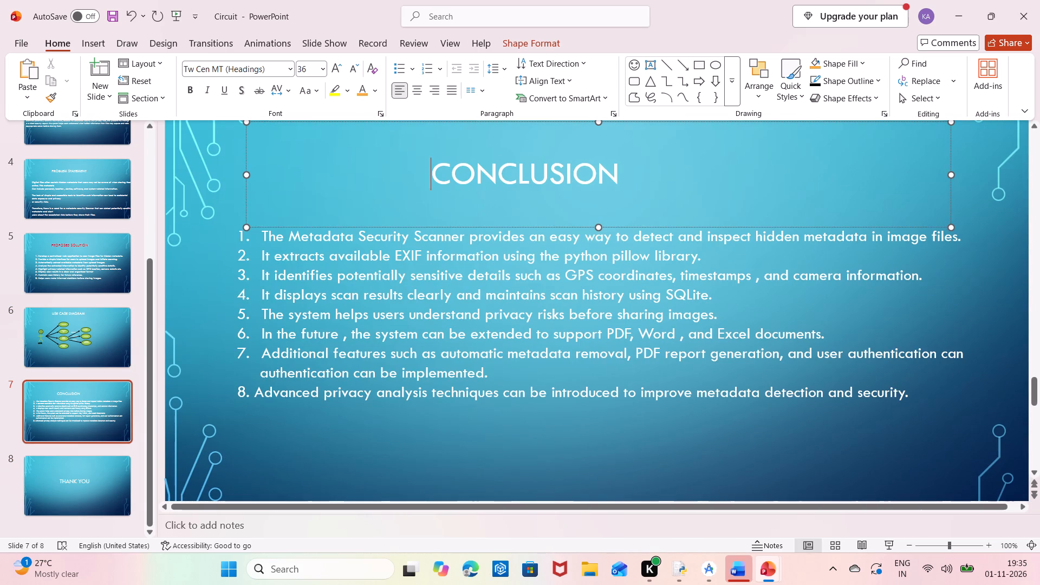
drag(452, 170, 654, 141)
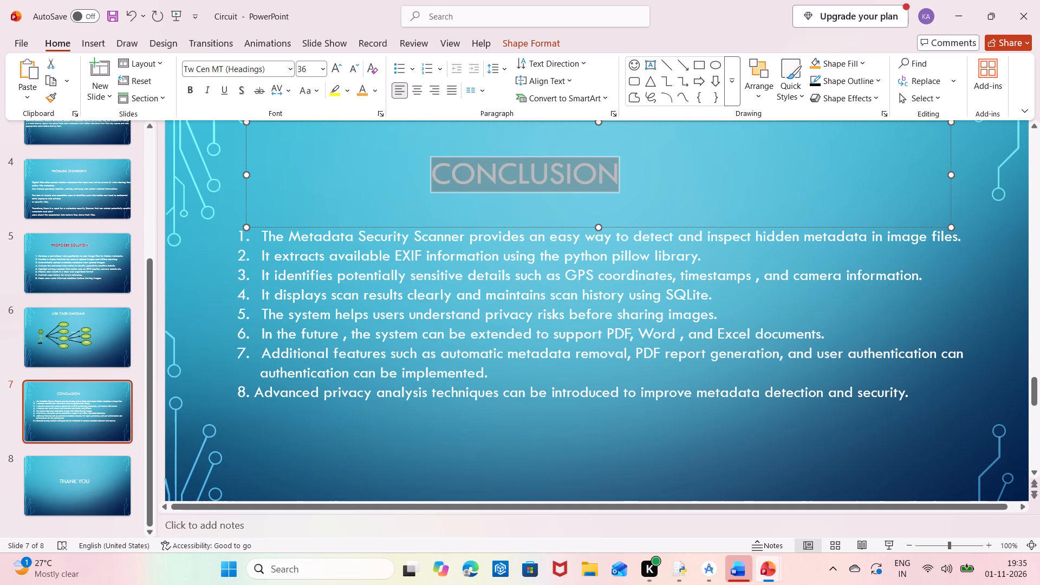
right_click(600, 197)
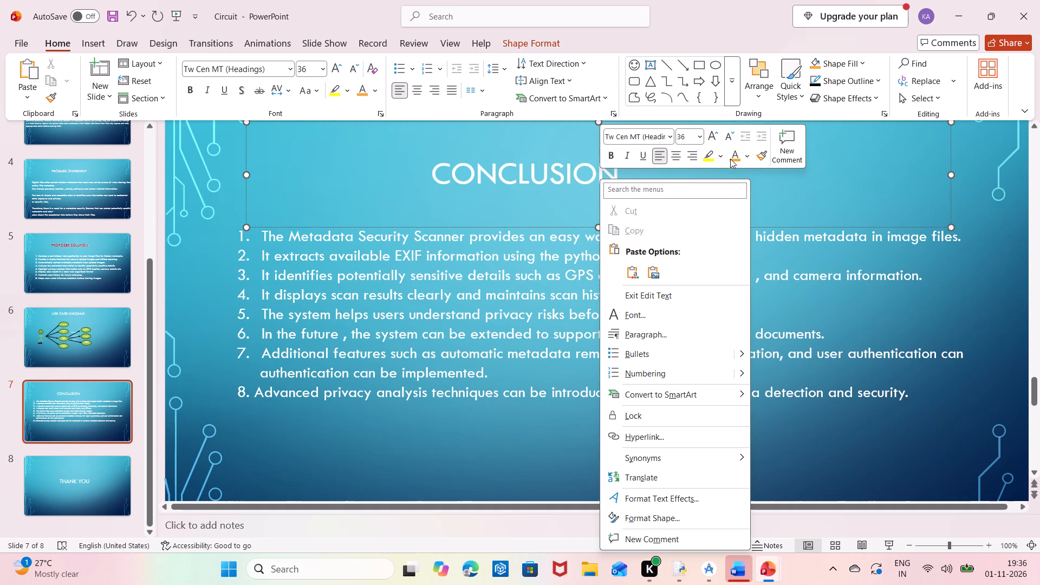
click(748, 159)
click(737, 220)
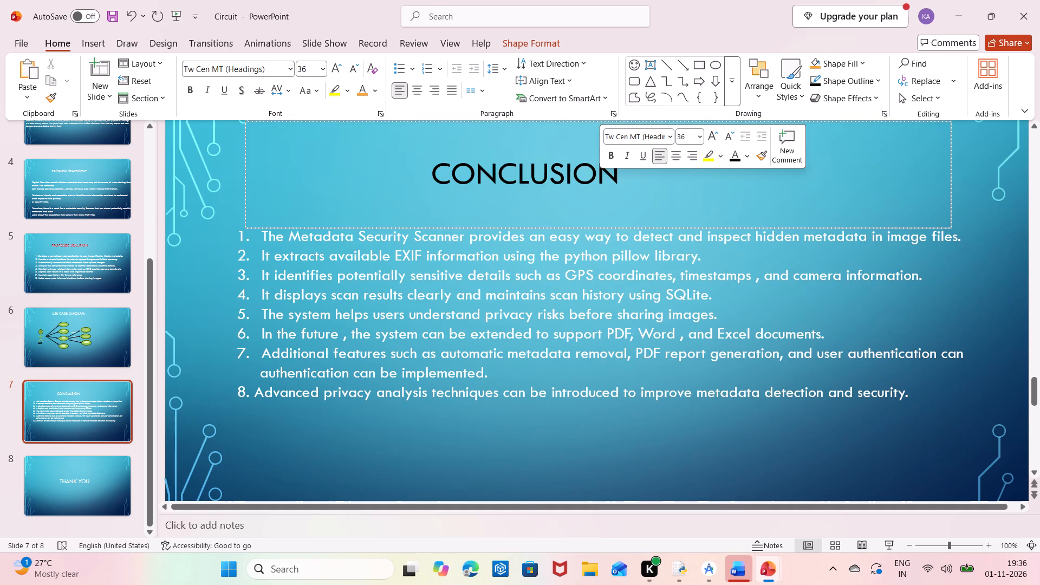
Colour the "USE CASE DIAGRAM" heading on slide 6 black.
scroll(591, 274, up, 7)
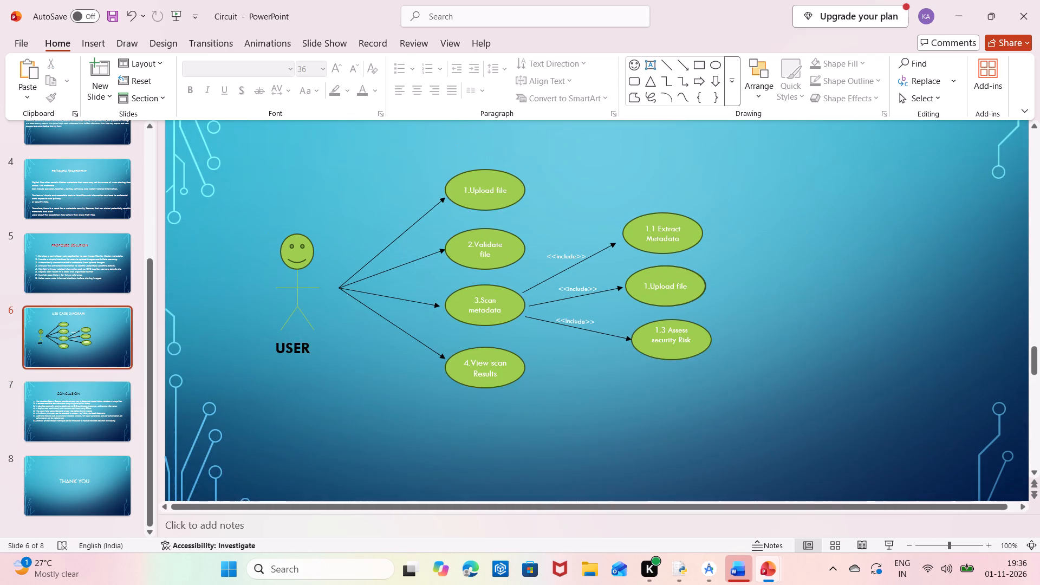
scroll(588, 277, up, 6)
scroll(527, 269, down, 1)
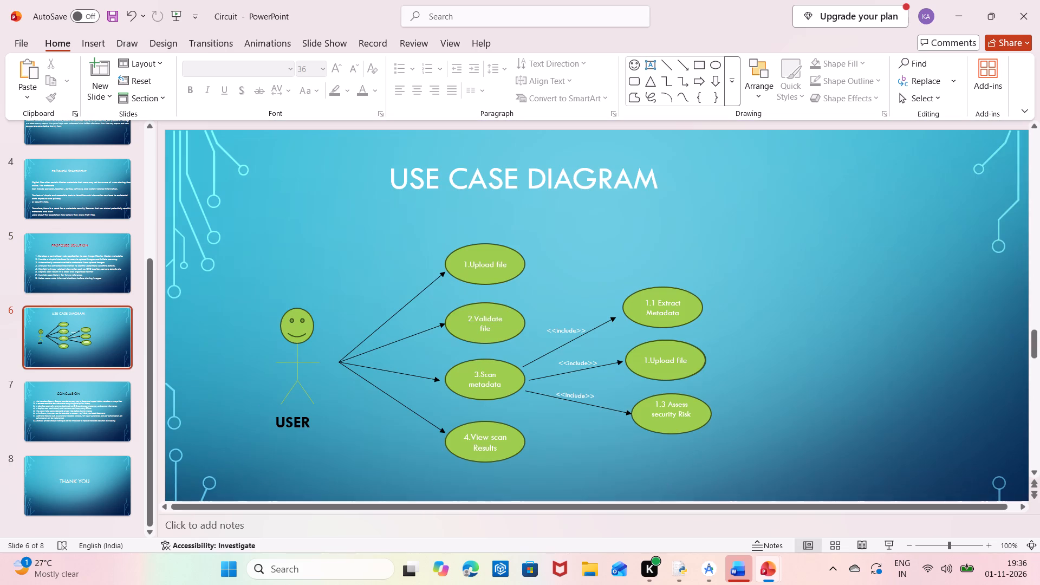
click(392, 180)
drag(392, 180, 424, 183)
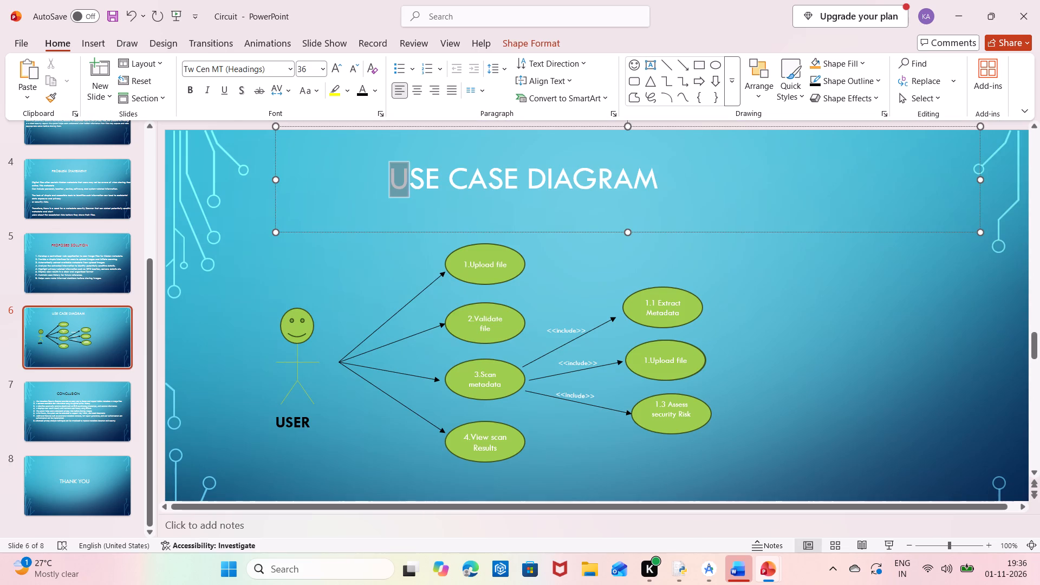
drag(424, 183, 623, 184)
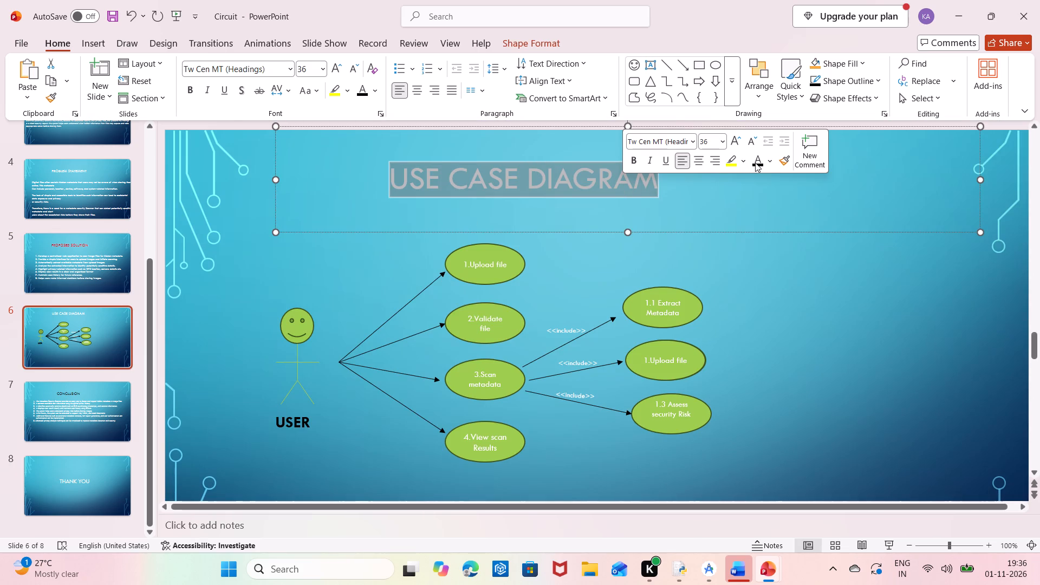
click(763, 162)
click(770, 262)
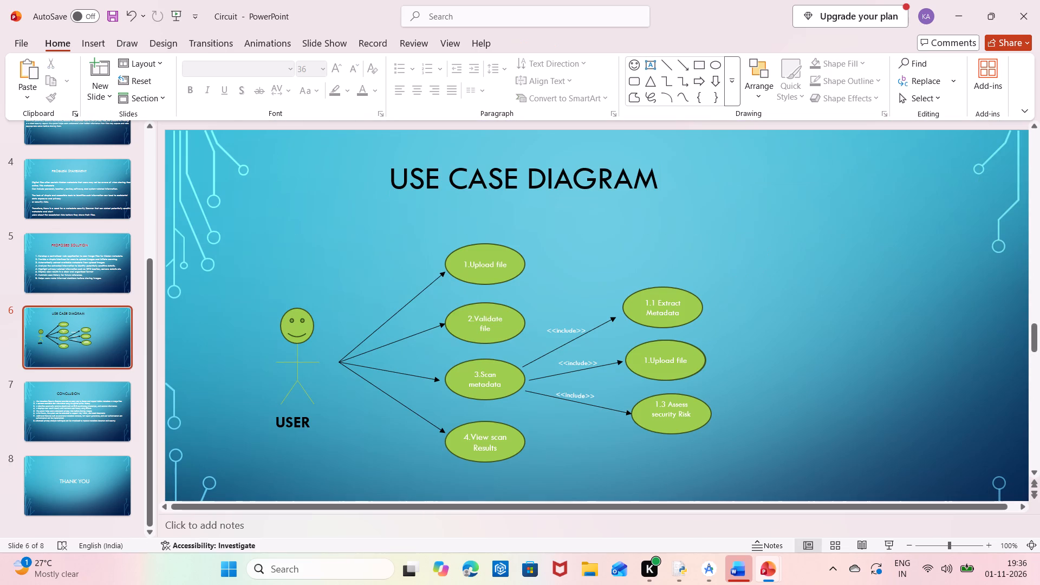
Examine the "PROPOSED SOLUTION" and "USE CASE DIAGRAM" slides, comparing their headings and content.
scroll(658, 294, up, 2)
scroll(700, 327, up, 2)
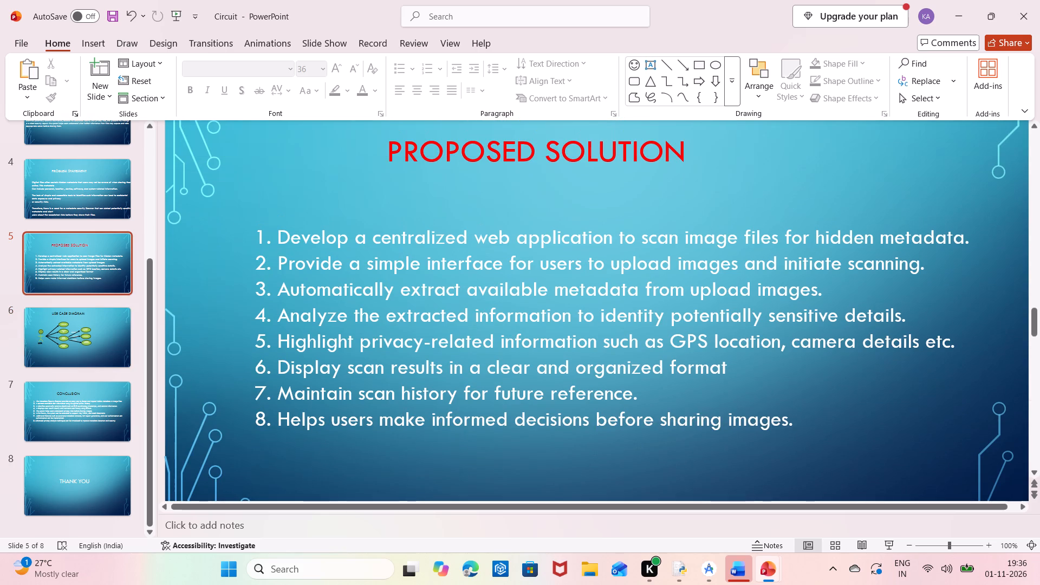
scroll(697, 330, up, 2)
scroll(696, 330, down, 2)
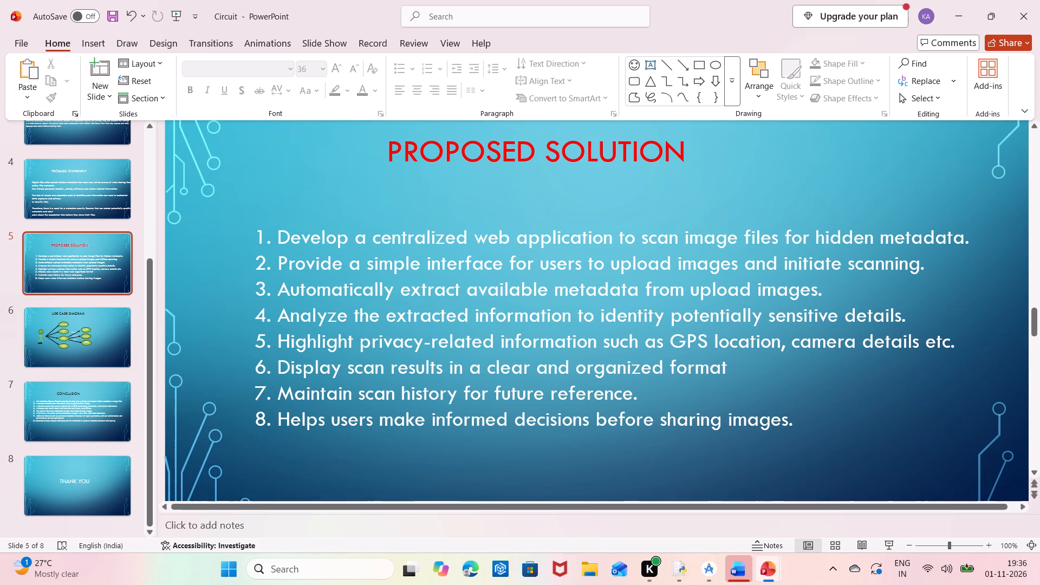
scroll(639, 302, down, 2)
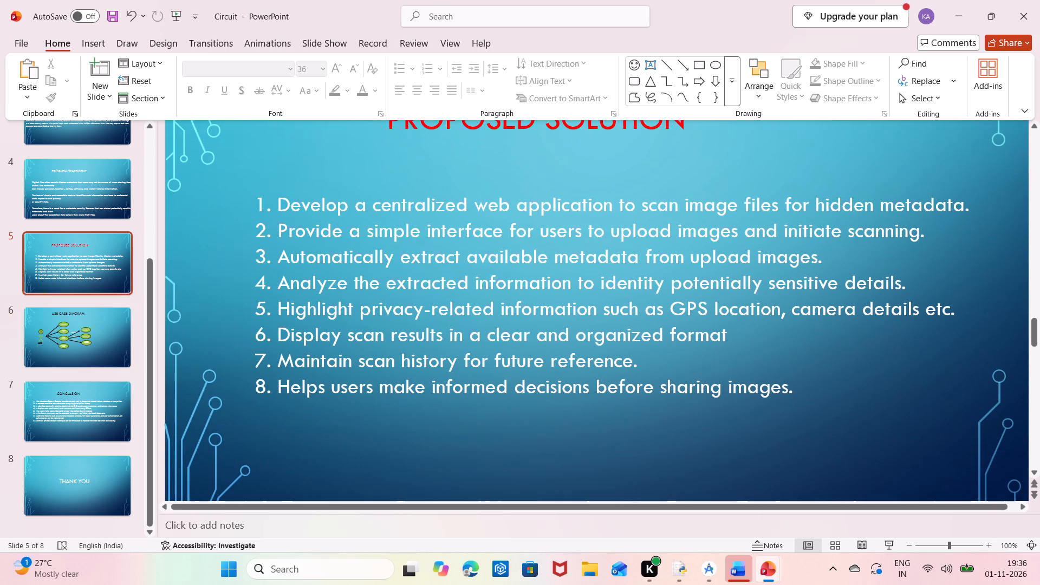
scroll(669, 322, down, 9)
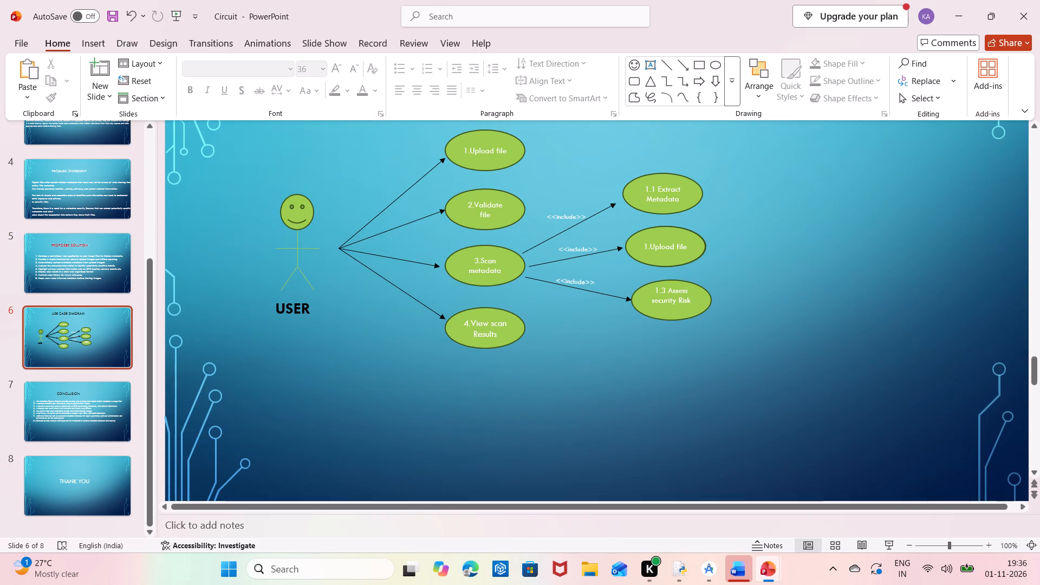
scroll(670, 323, up, 2)
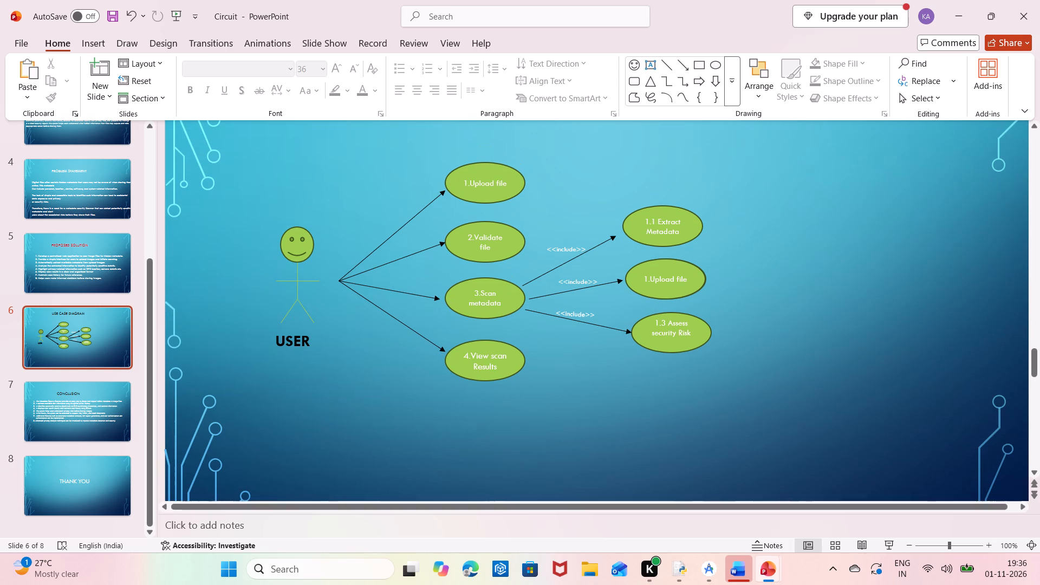
scroll(669, 323, up, 2)
scroll(730, 280, up, 3)
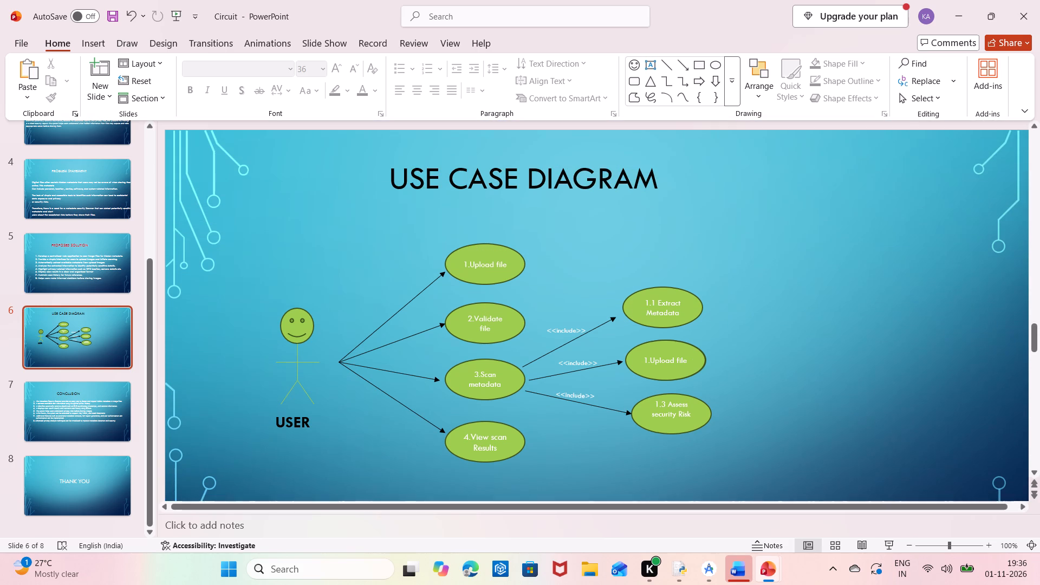
scroll(670, 322, down, 9)
scroll(677, 283, up, 7)
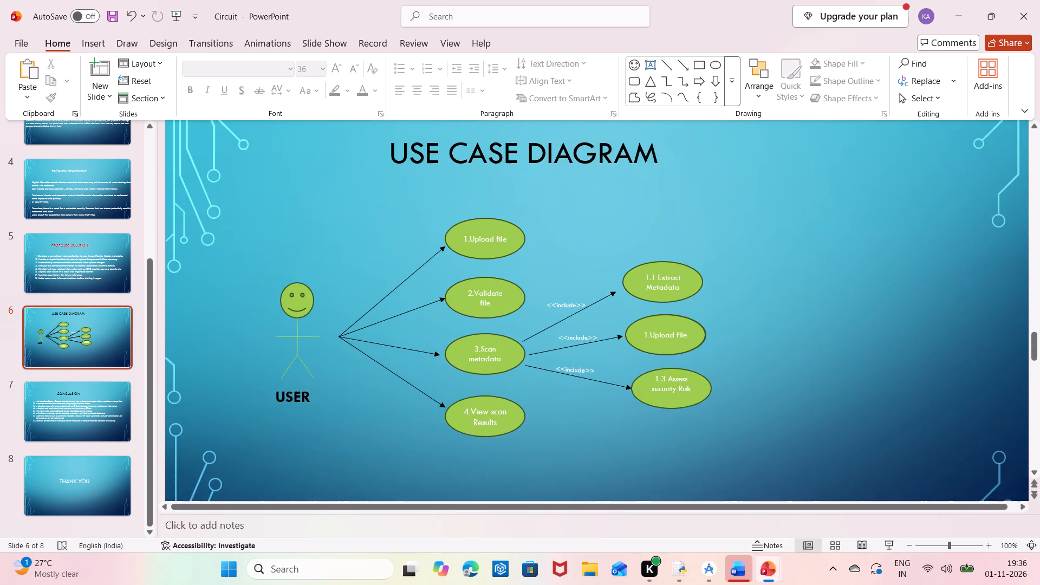
Colour the "PROBLEM STATEMENT" heading on slide 4 black.
scroll(627, 281, up, 16)
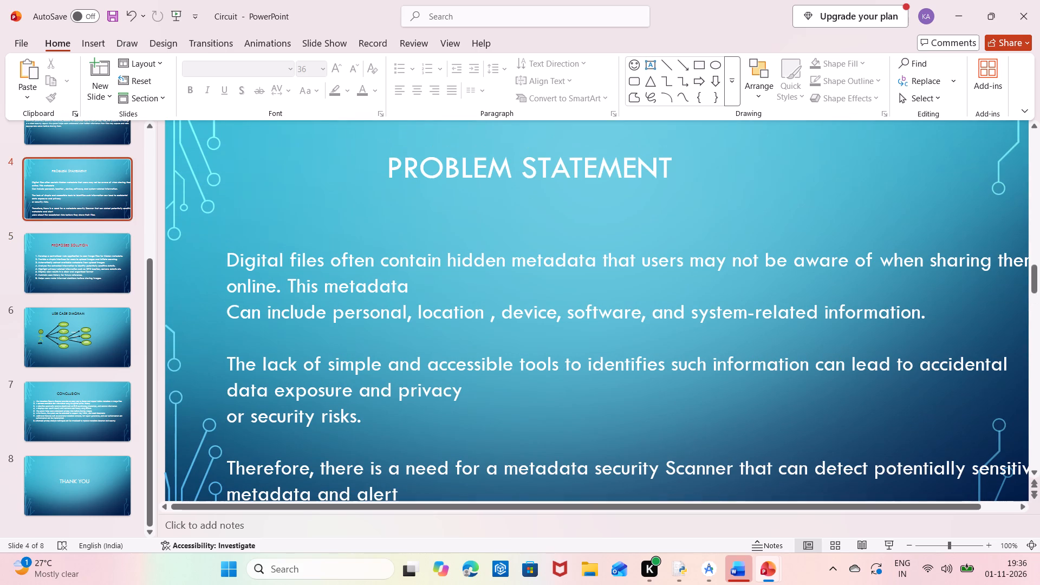
click(384, 171)
drag(384, 171, 435, 170)
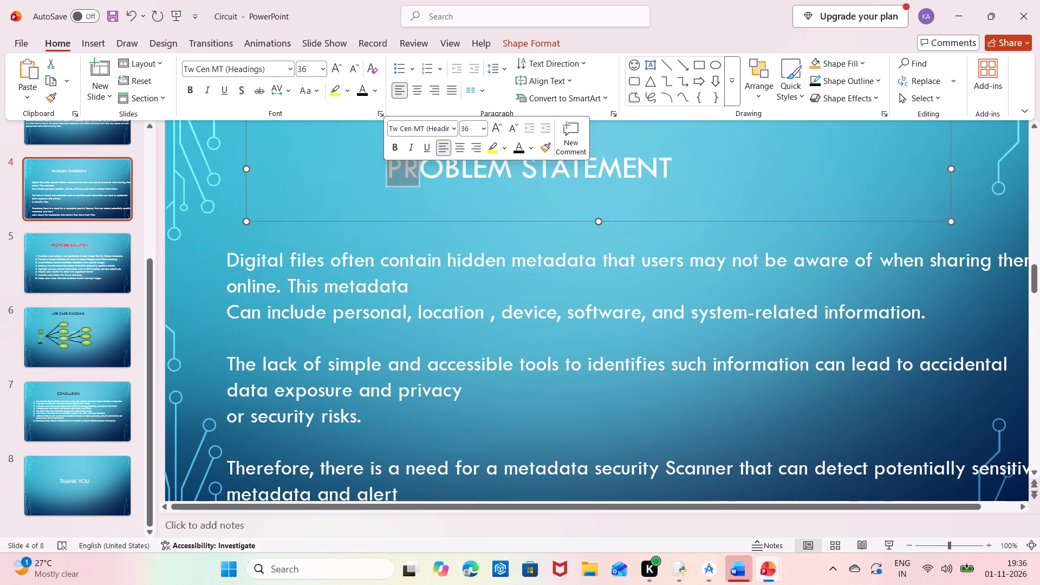
drag(435, 170, 675, 165)
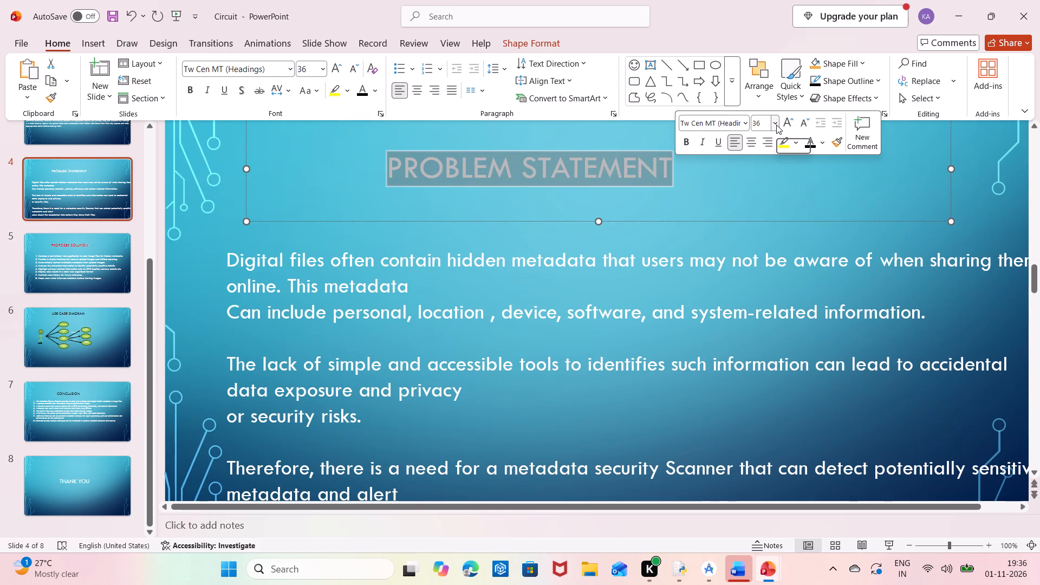
click(812, 145)
scroll(713, 216, up, 1)
double_click(713, 216)
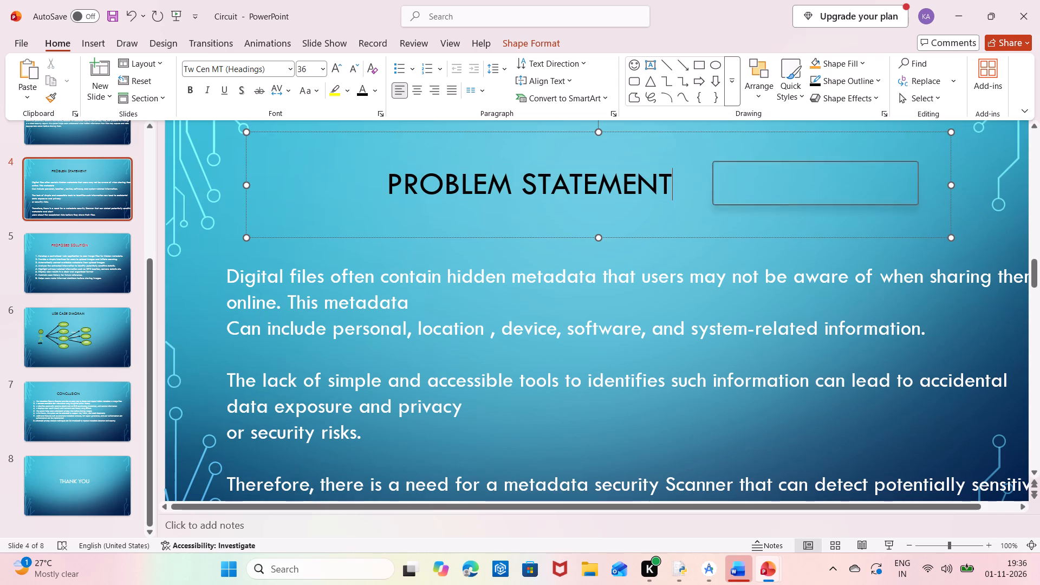
Check the headings from the "ABSTRACT" slide through to the closing THANK YOU slide.
scroll(575, 225, down, 2)
scroll(571, 224, up, 11)
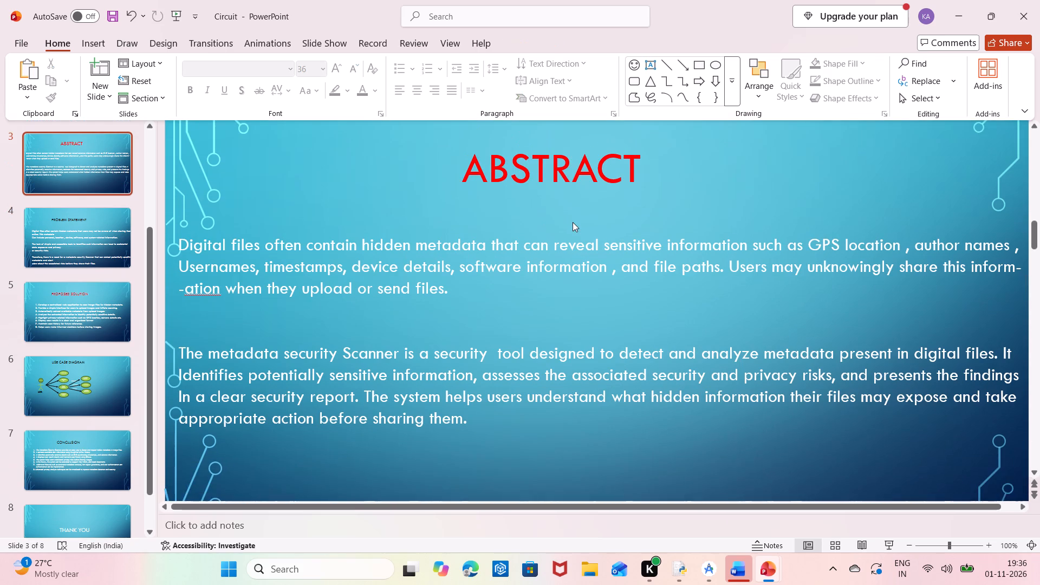
scroll(573, 222, up, 3)
scroll(573, 222, down, 19)
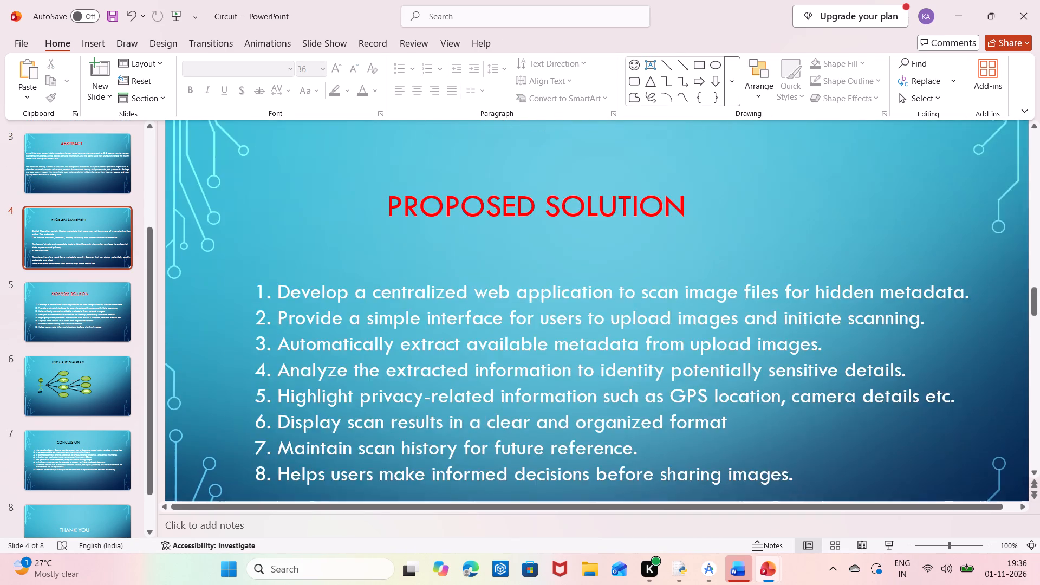
scroll(577, 206, down, 20)
scroll(577, 206, down, 18)
Nudge the "THANK YOU" text box slightly right and down on the closing slide, and colour its text black.
drag(447, 205, 476, 222)
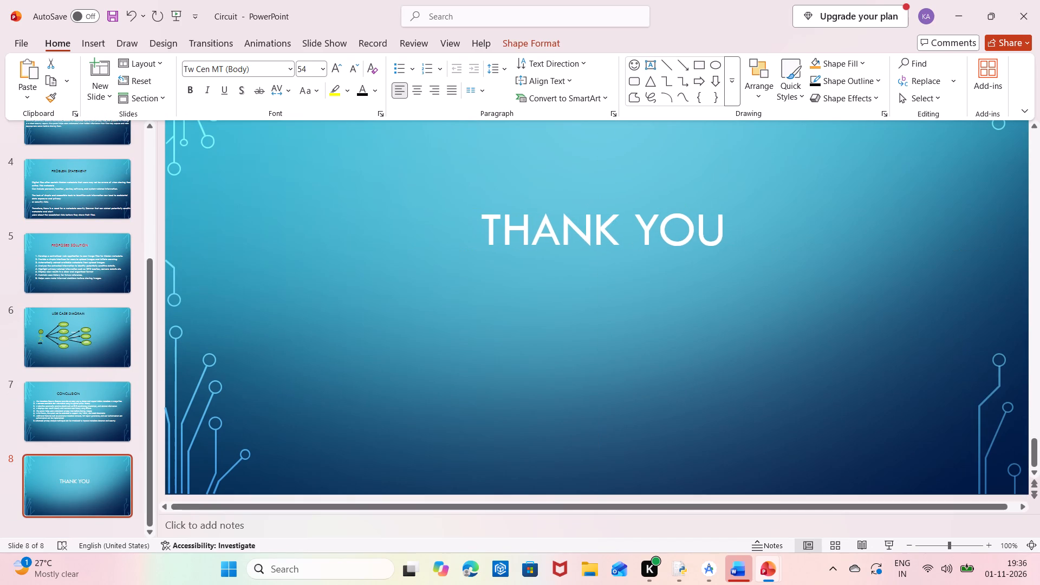
drag(476, 222, 460, 222)
drag(476, 227, 618, 235)
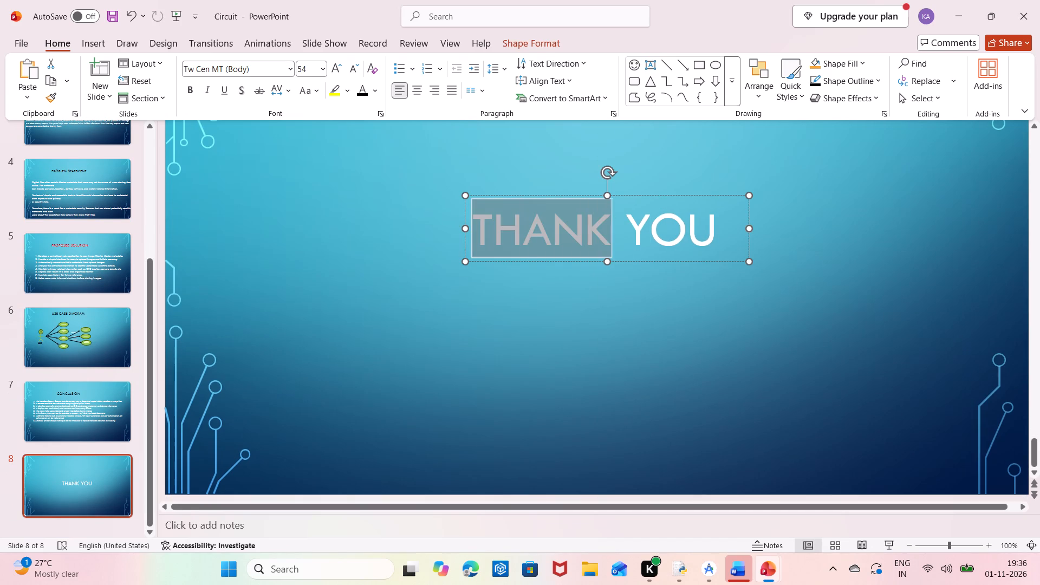
drag(618, 235, 730, 237)
click(870, 217)
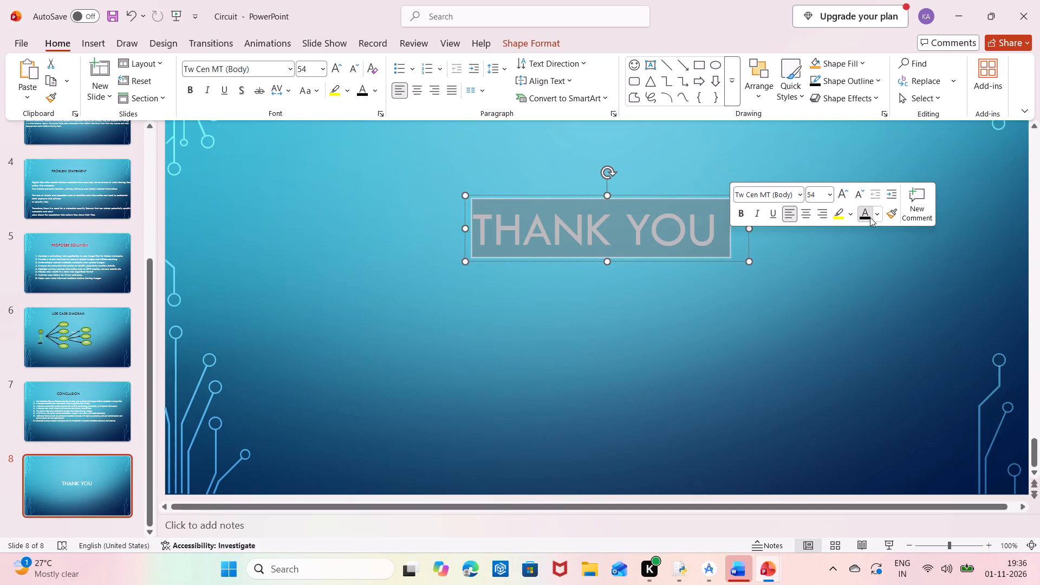
Colour the "METADATA SECURITY SCANNER" title on slide 1 black.
click(666, 348)
scroll(483, 344, down, 4)
scroll(481, 336, up, 9)
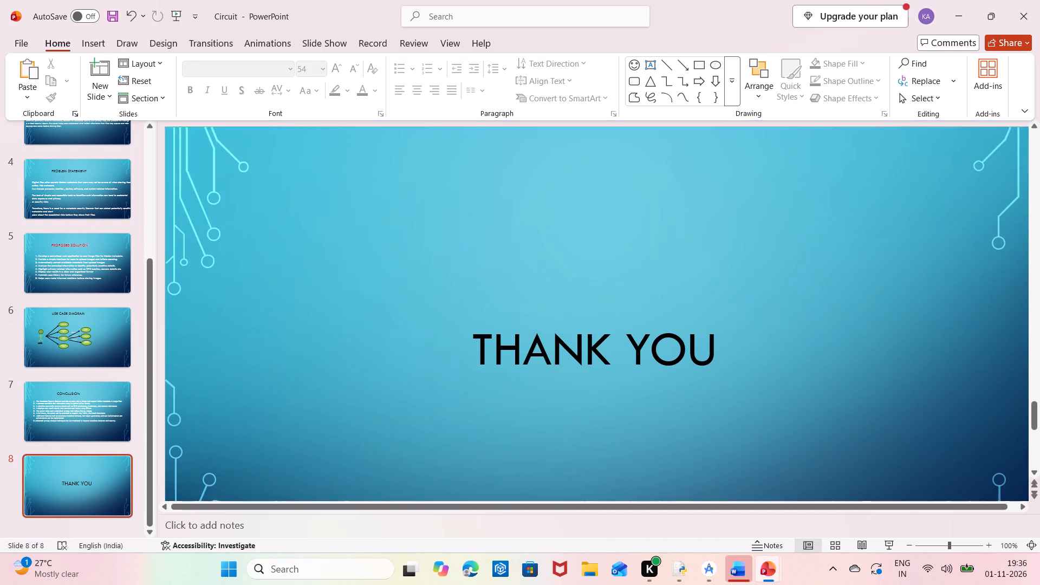
scroll(480, 332, up, 16)
scroll(479, 331, up, 14)
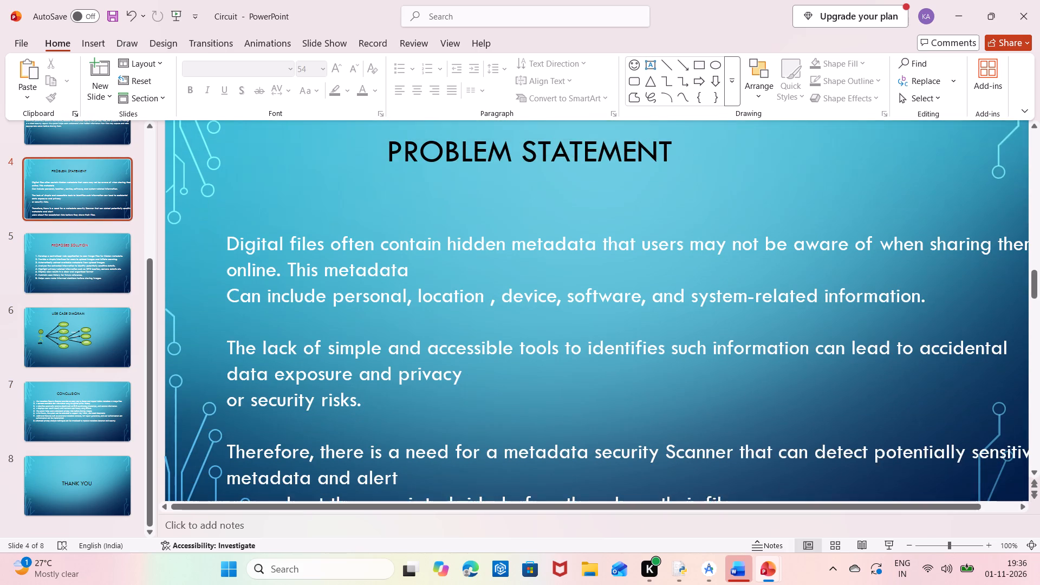
scroll(479, 331, up, 14)
scroll(479, 331, up, 10)
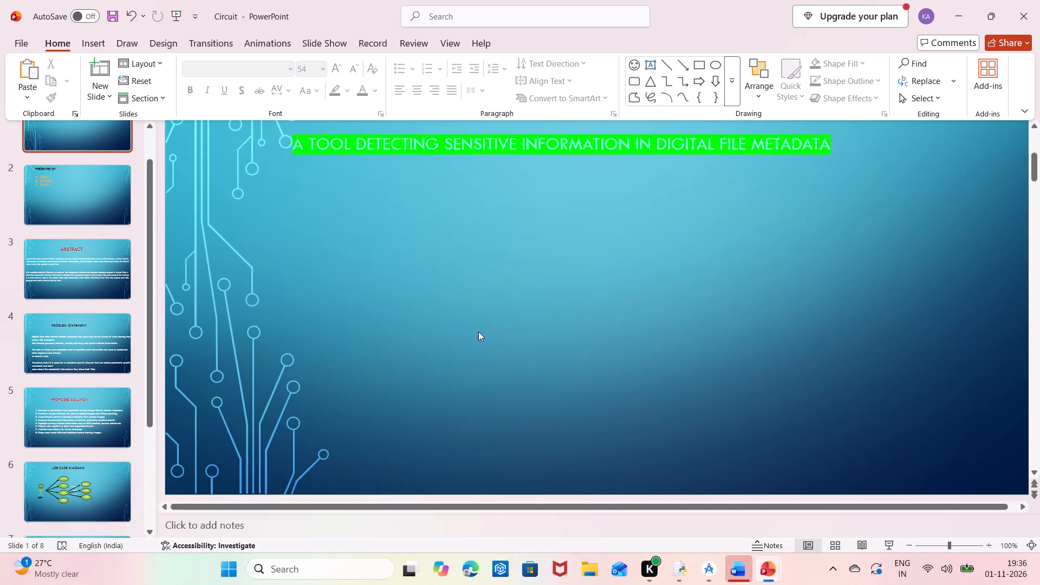
scroll(478, 331, up, 7)
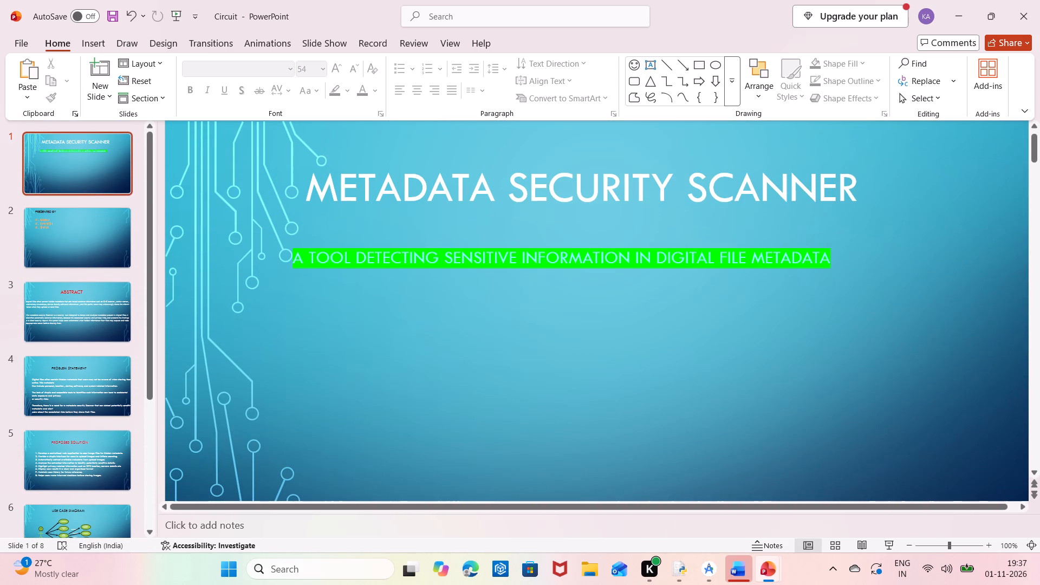
click(338, 218)
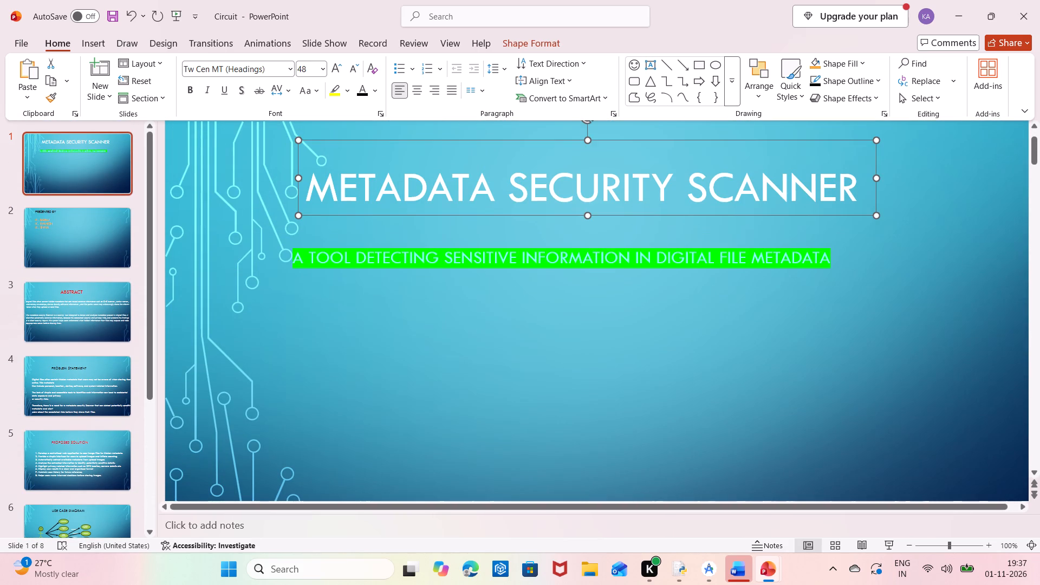
drag(309, 189, 815, 224)
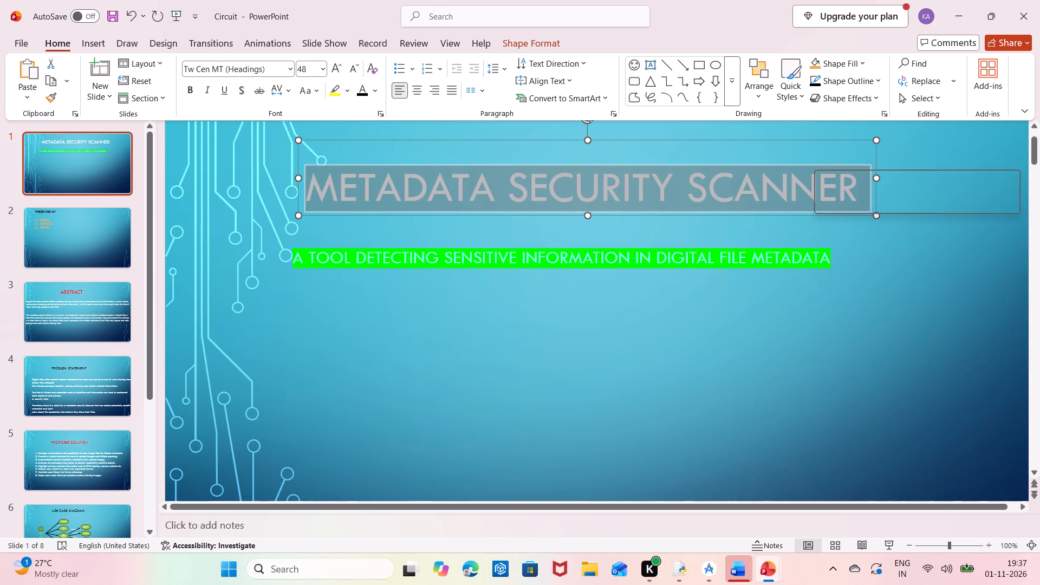
click(954, 204)
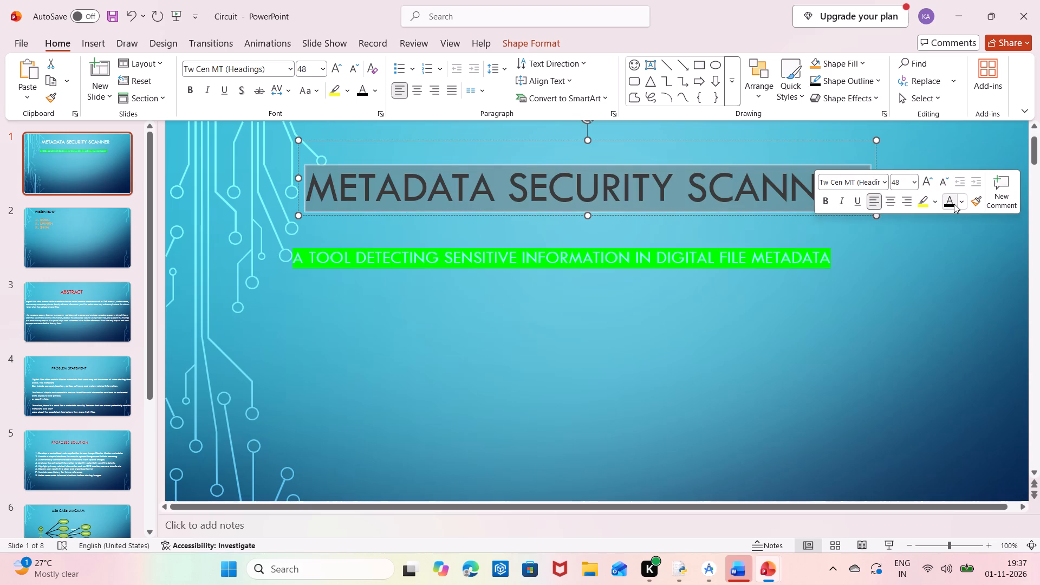
Remove the green highlight from the subtitle "A TOOL DETECTING SENSITIVE INFORMATION IN DIGITAL FILE METADATA" on slide 1.
click(731, 311)
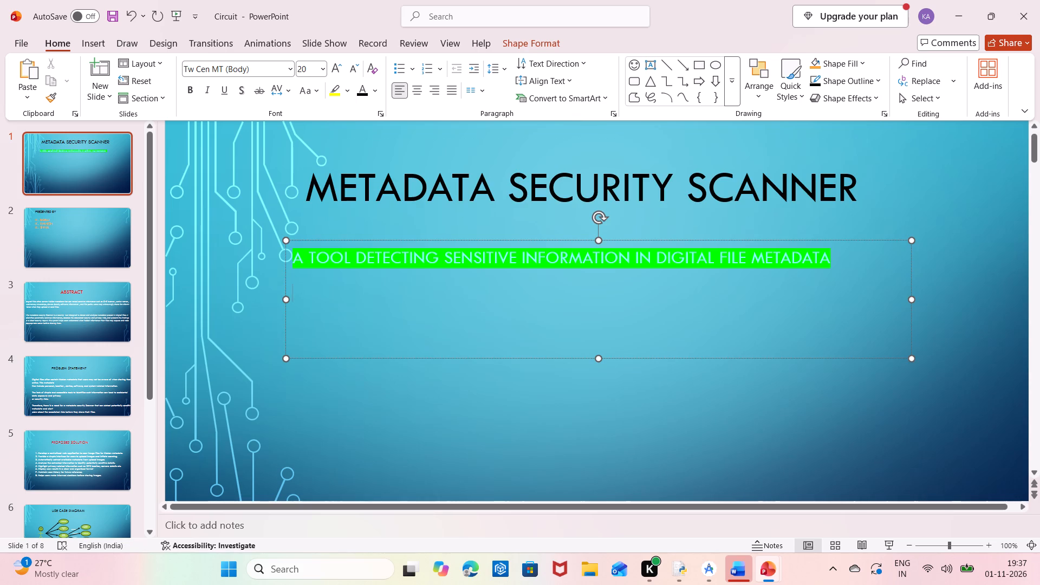
click(302, 264)
drag(292, 265, 809, 271)
click(933, 249)
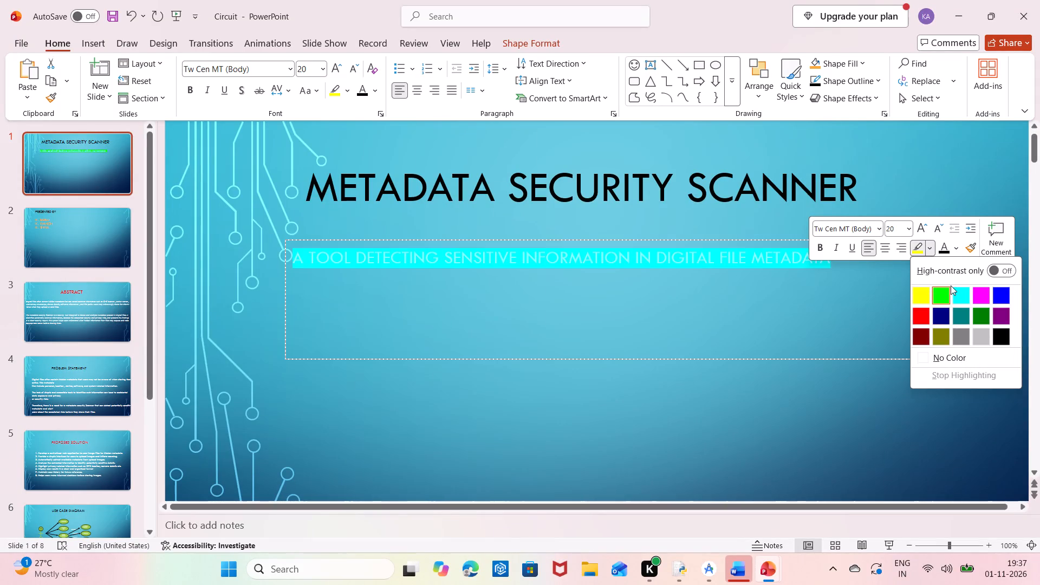
click(923, 358)
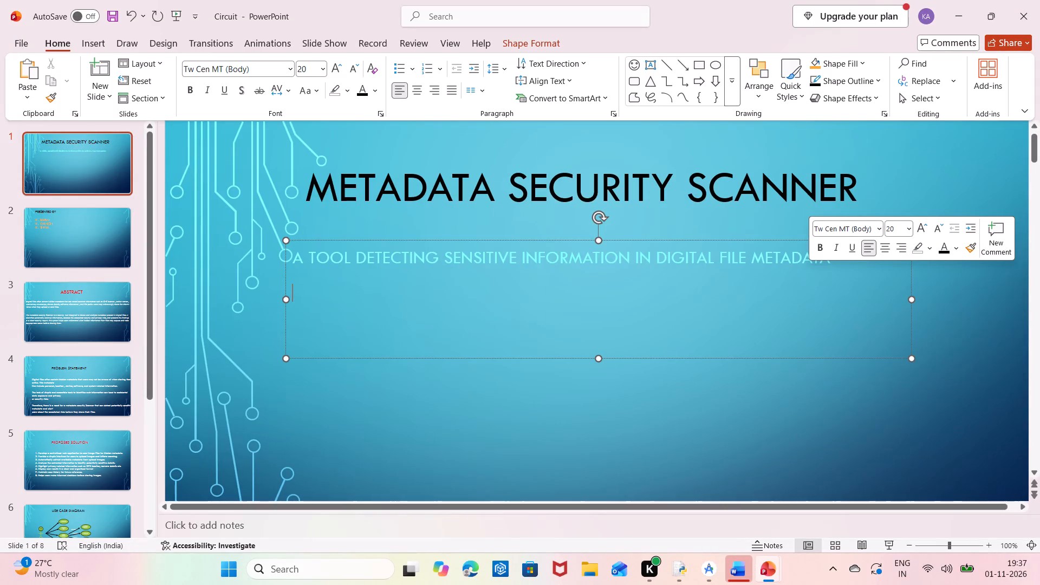
Format the whole subtitle on slide 1 in the theme's orange at font size 32.
drag(292, 262, 853, 245)
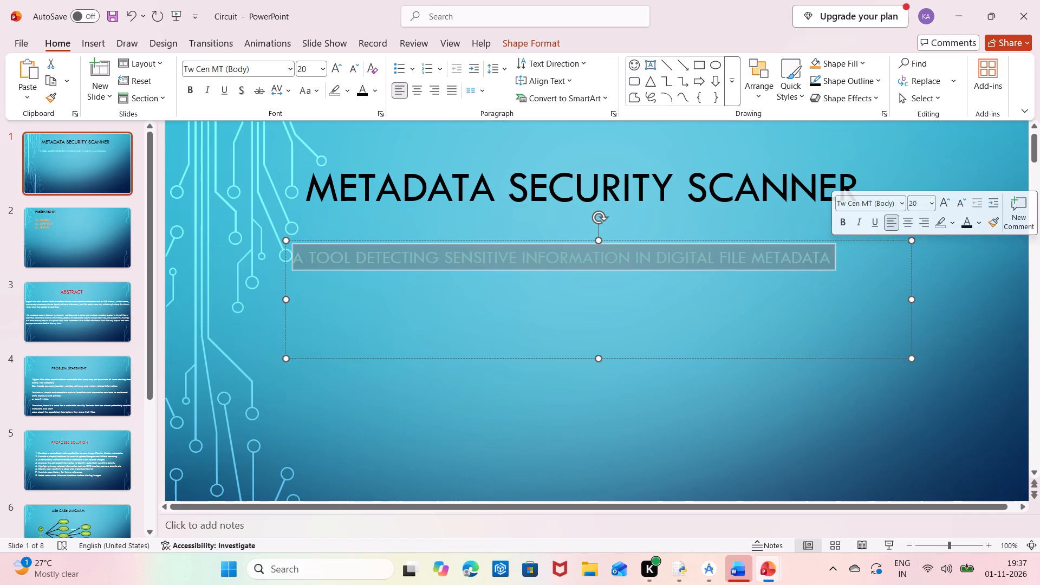
click(976, 222)
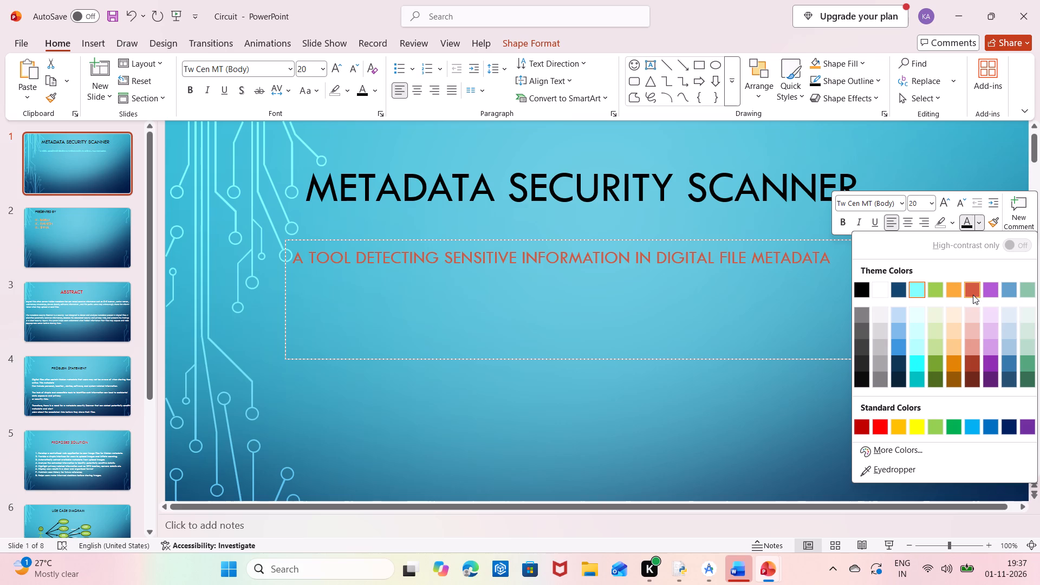
click(956, 290)
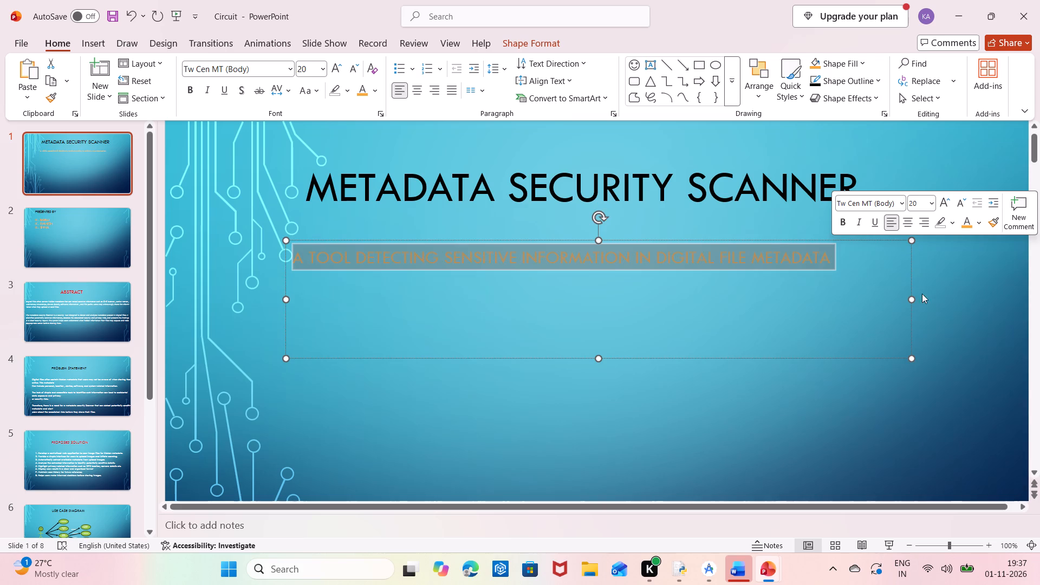
click(930, 207)
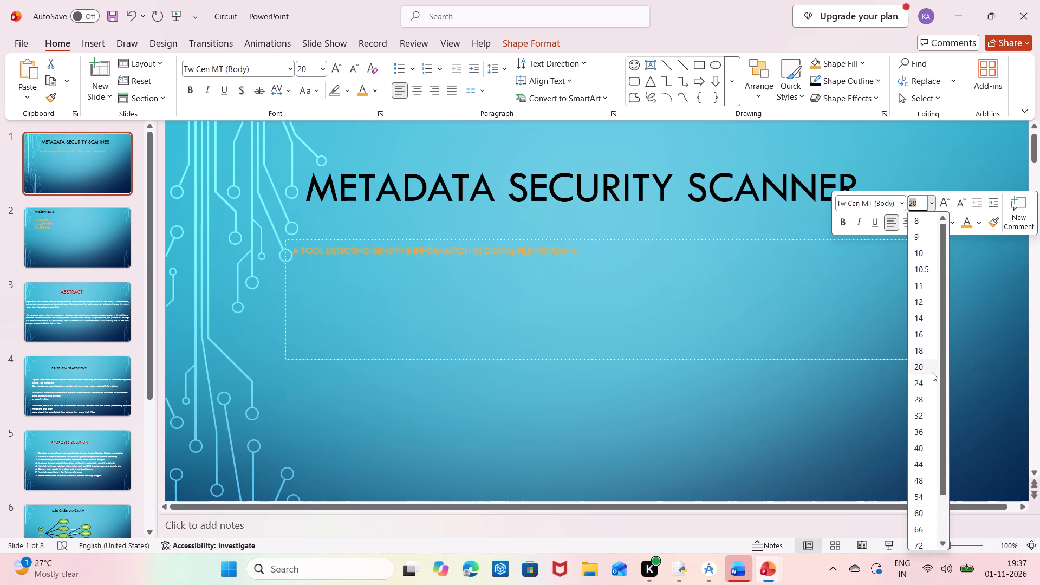
click(931, 416)
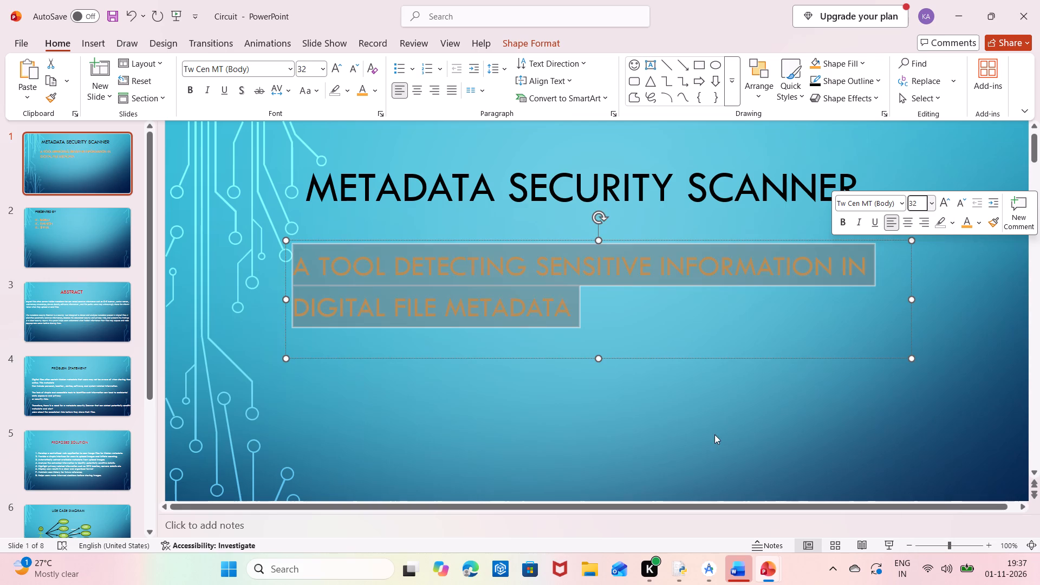
click(714, 434)
Review all the slides from the title through to the closing THANK YOU slide and back, checking their headings and formatting.
scroll(582, 316, down, 3)
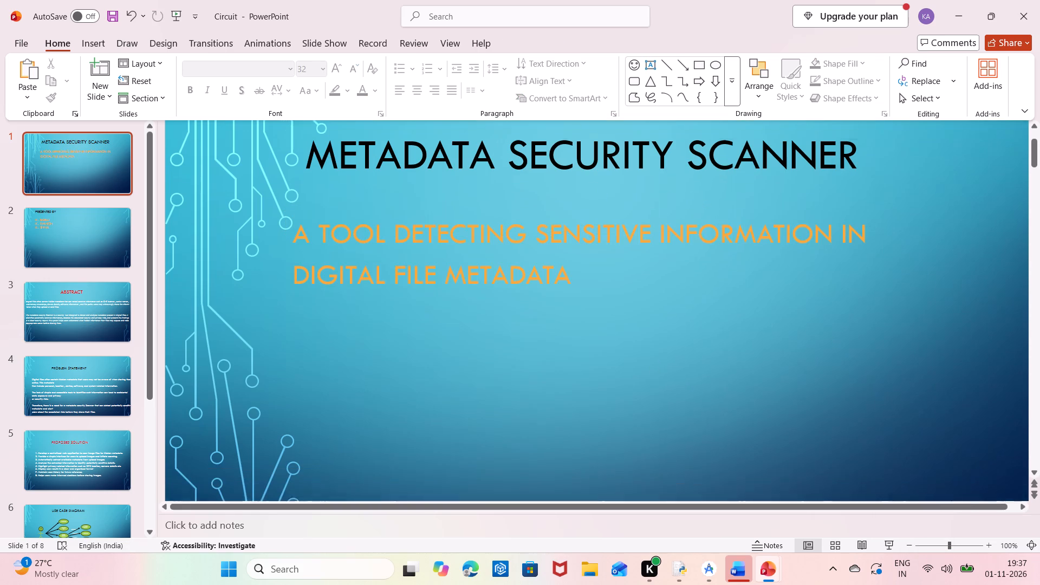
scroll(591, 308, down, 20)
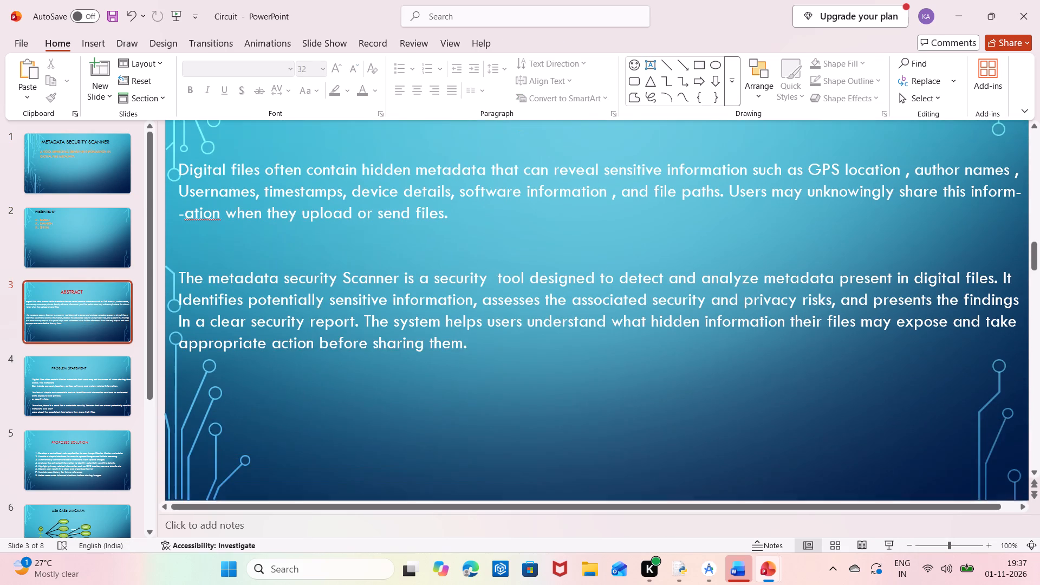
scroll(602, 275, down, 16)
scroll(603, 262, down, 7)
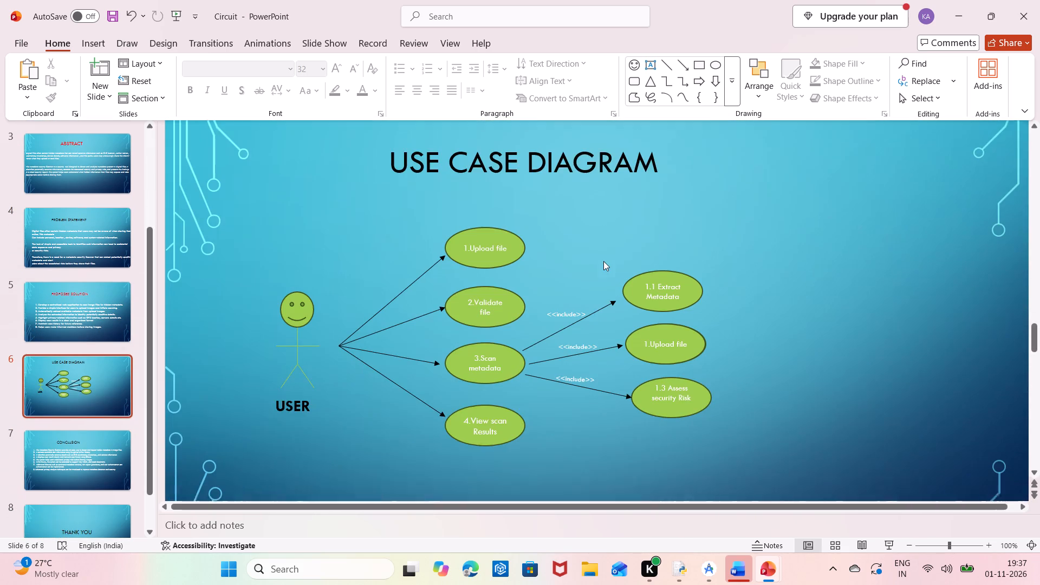
scroll(603, 261, down, 9)
scroll(603, 261, down, 12)
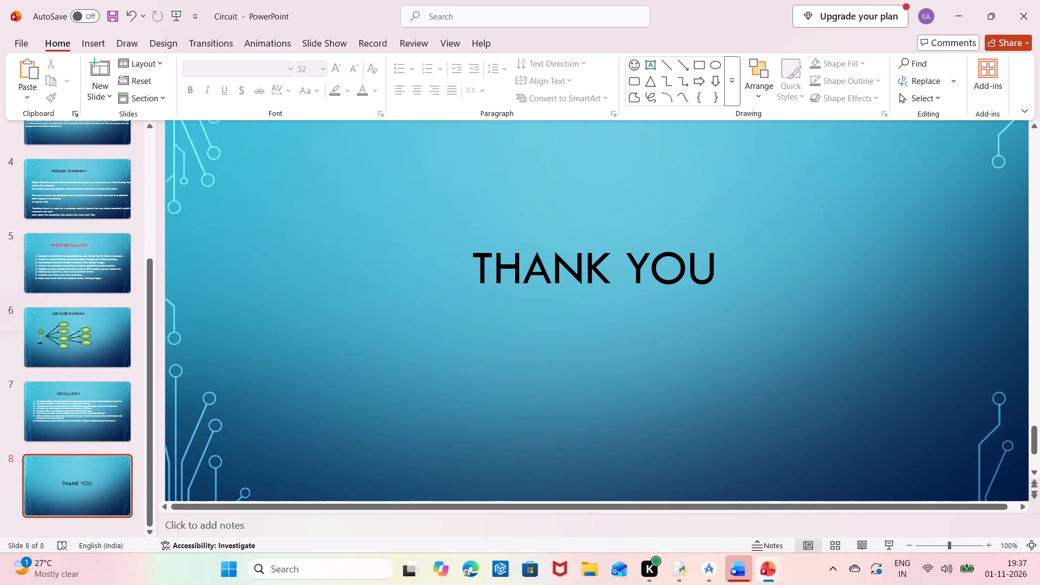
scroll(603, 261, up, 14)
scroll(603, 261, up, 9)
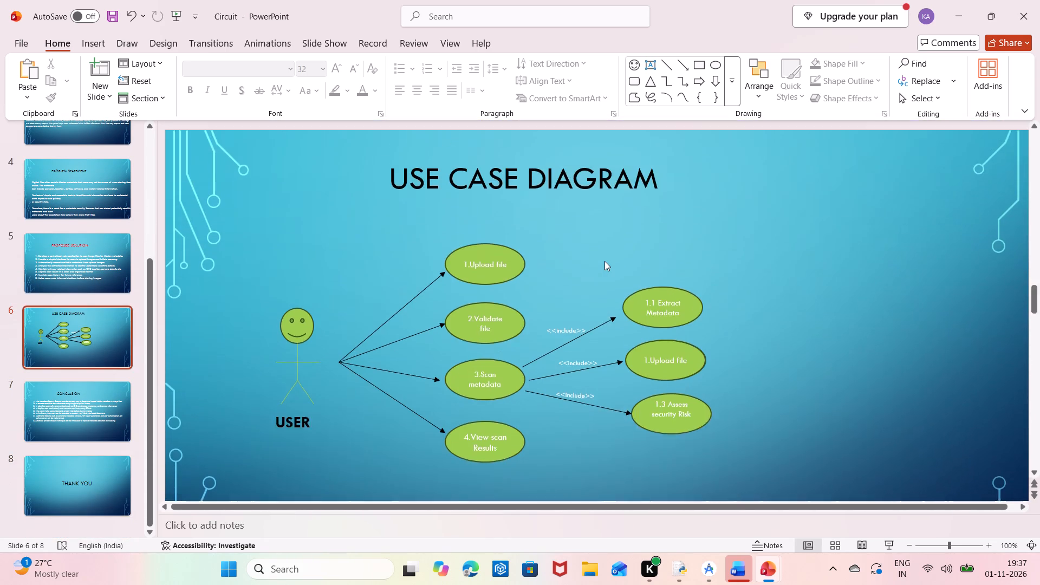
scroll(604, 261, up, 19)
scroll(605, 261, up, 13)
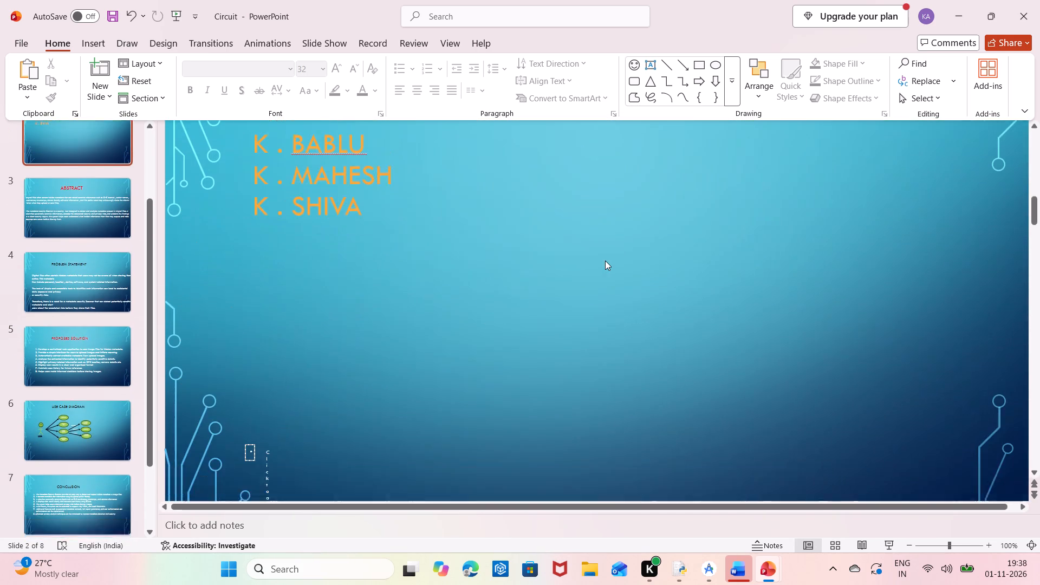
scroll(605, 261, up, 18)
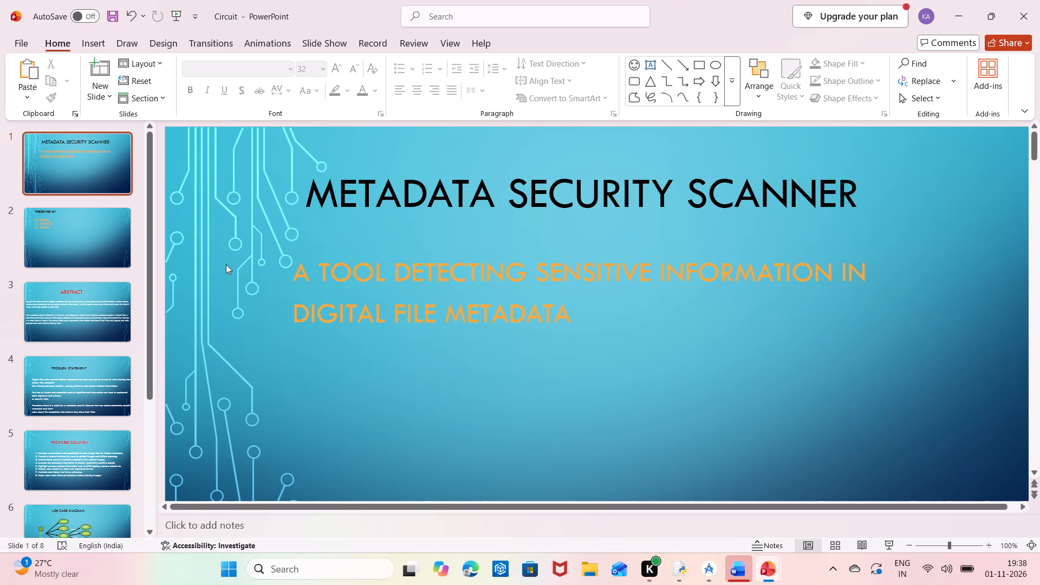
scroll(313, 307, down, 2)
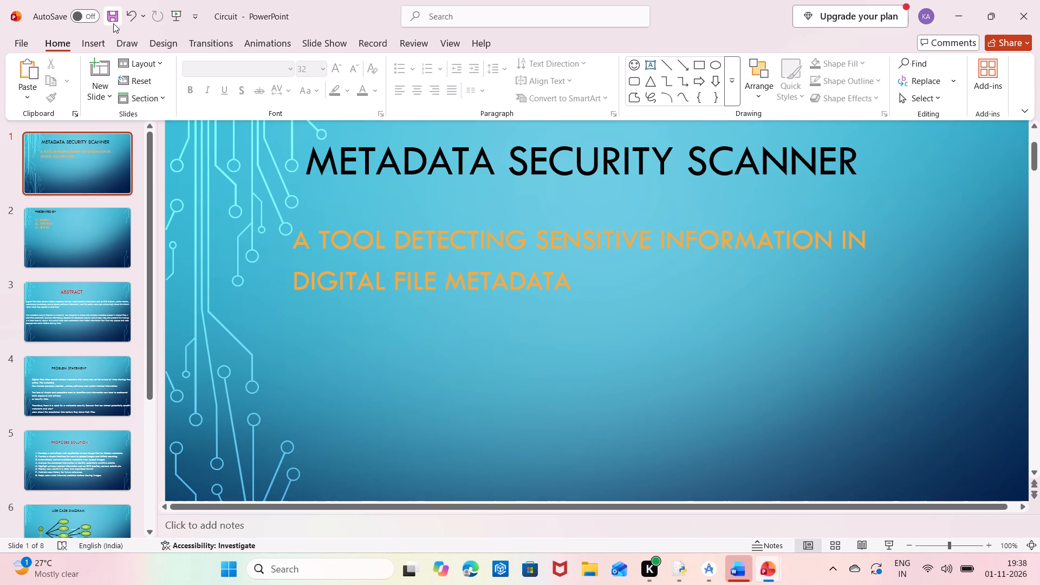
Save the presentation as "METADATA SECURITY SCANNER" in the personal OneDrive Documents folder and dismiss the version history tip.
click(113, 23)
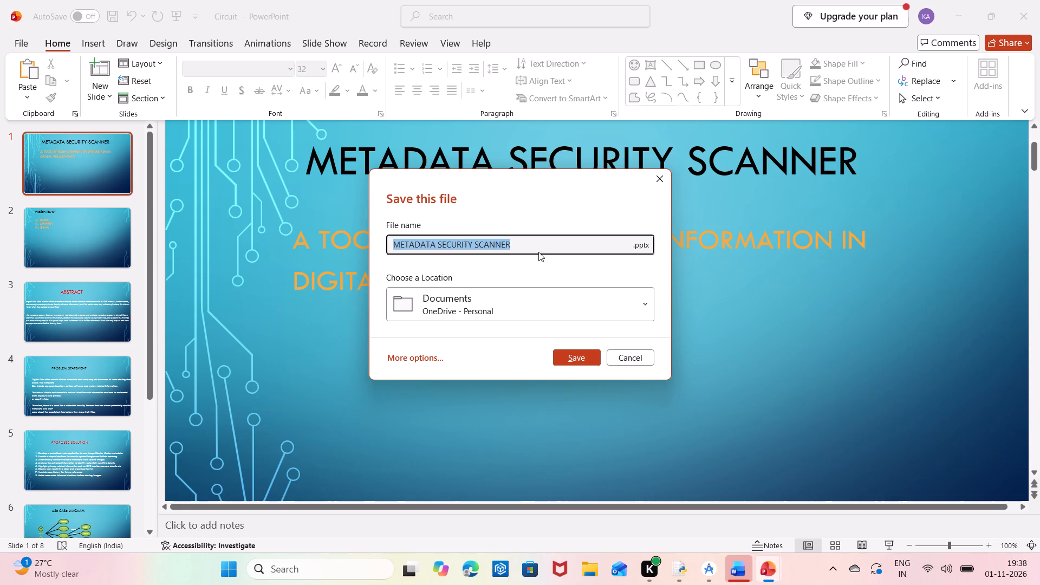
click(587, 363)
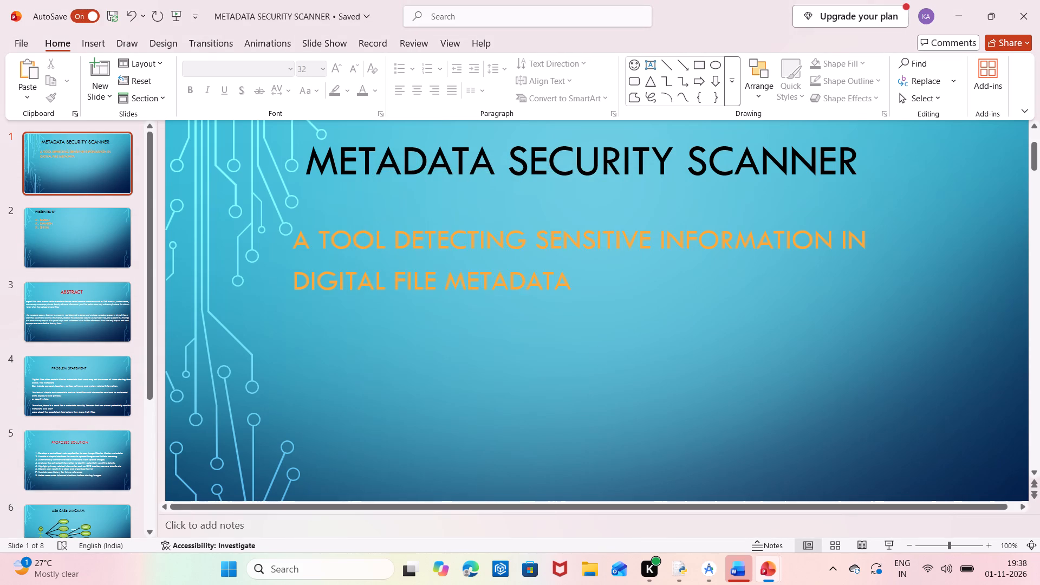
scroll(732, 294, down, 2)
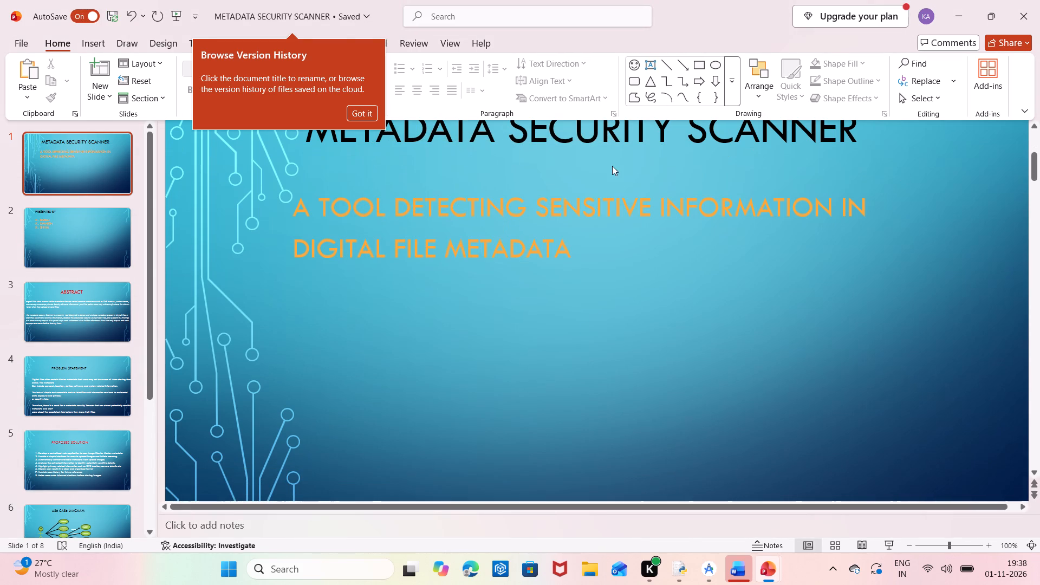
click(360, 116)
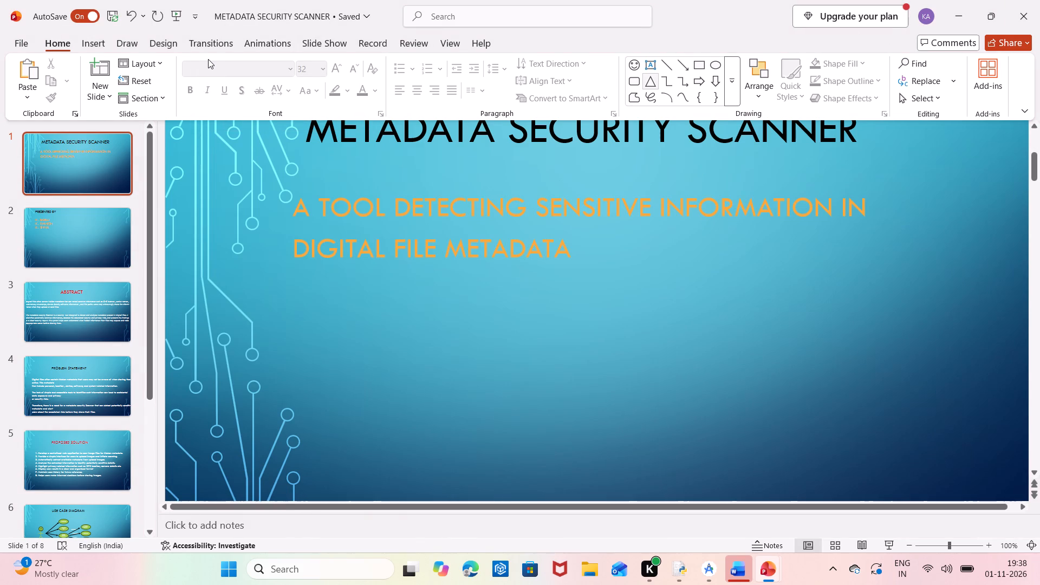
Look through the recent presentations and reopen "METADATA SECURITY SCANNER" from them.
click(15, 44)
scroll(278, 142, down, 2)
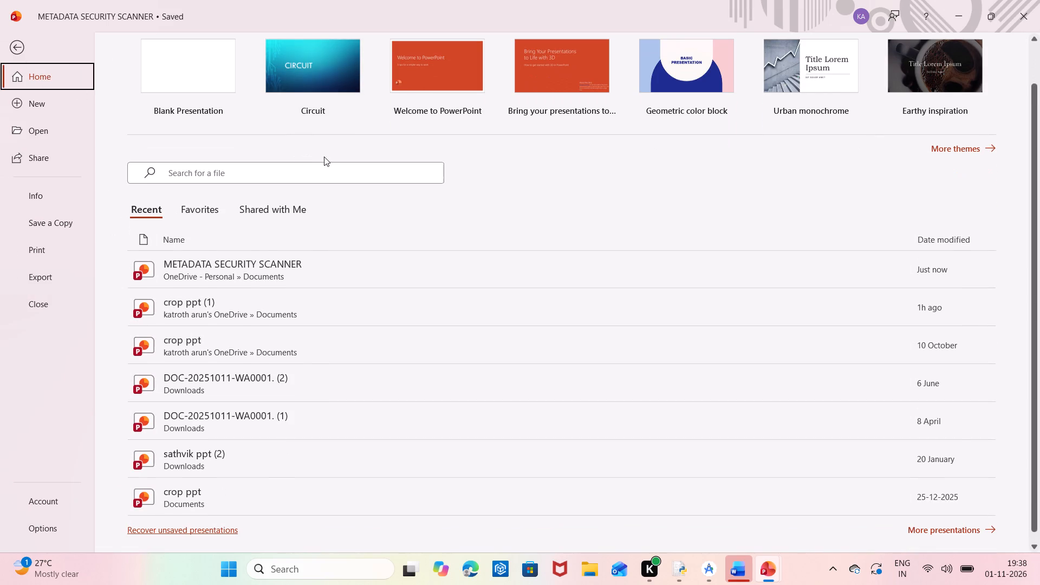
scroll(324, 157, down, 4)
scroll(372, 148, down, 3)
scroll(374, 147, up, 7)
scroll(375, 147, down, 7)
scroll(375, 147, up, 6)
scroll(375, 147, down, 7)
double_click(313, 268)
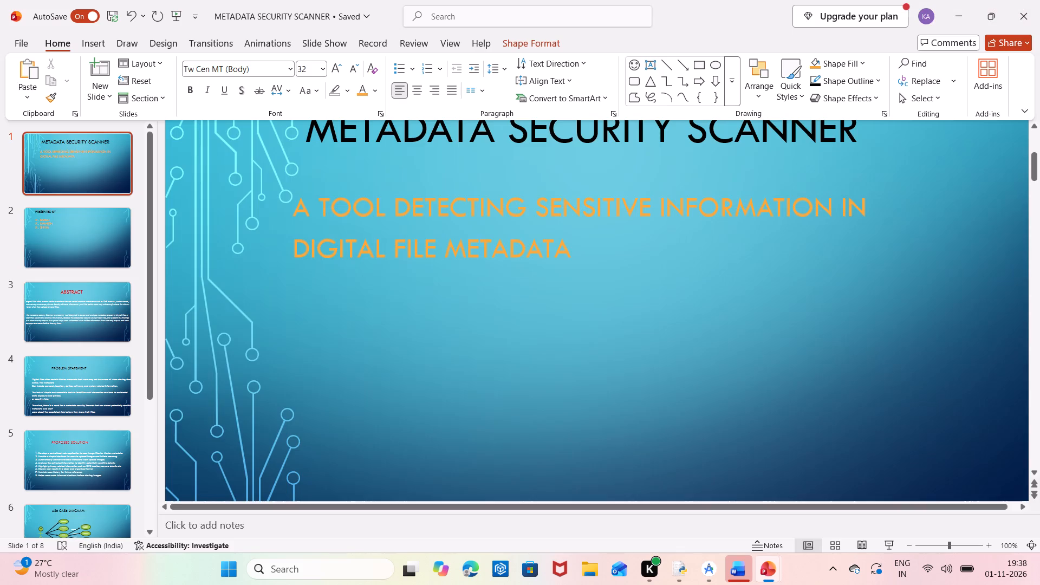
Recolour the ABSTRACT heading on slide 3 in the theme's black.
scroll(445, 242, down, 17)
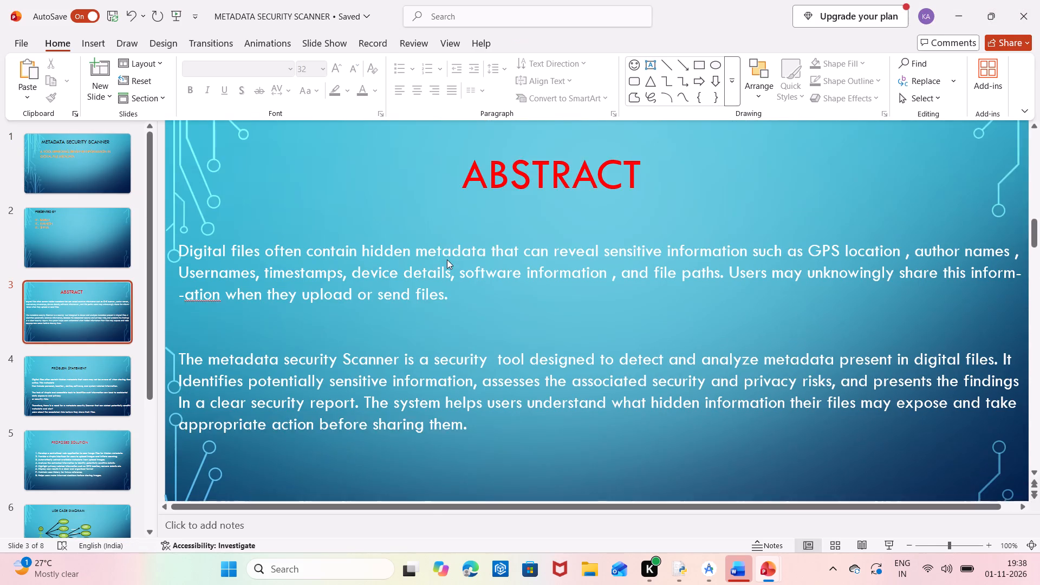
scroll(447, 259, down, 6)
scroll(448, 258, down, 15)
scroll(448, 258, up, 14)
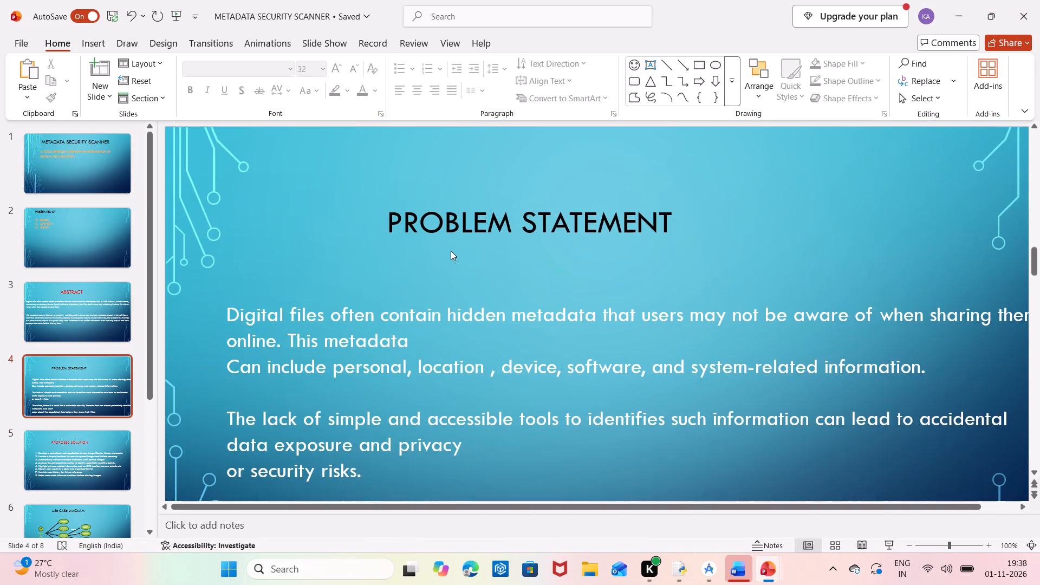
scroll(451, 251, up, 7)
click(477, 171)
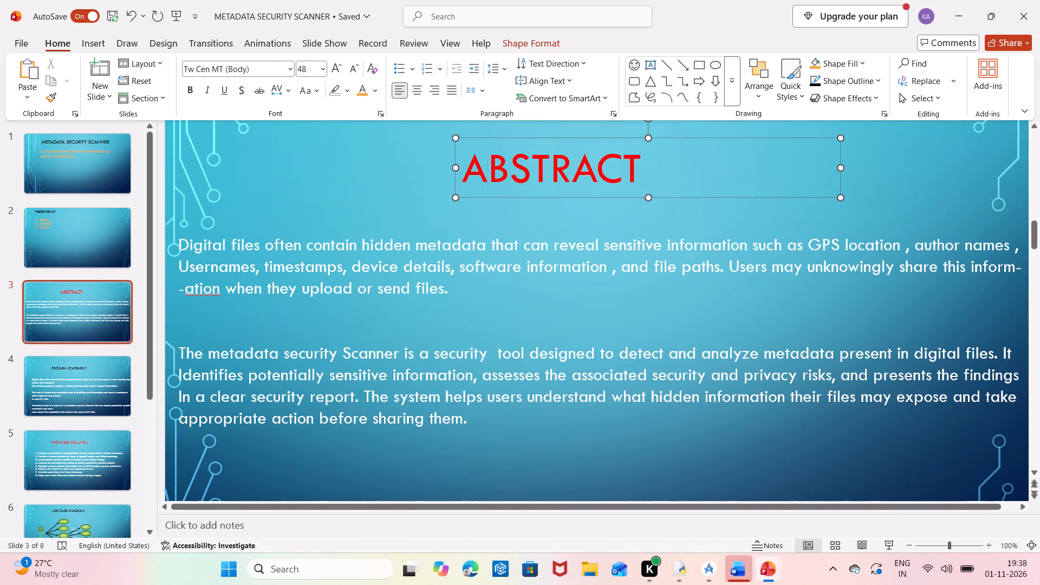
click(465, 175)
drag(465, 175, 656, 181)
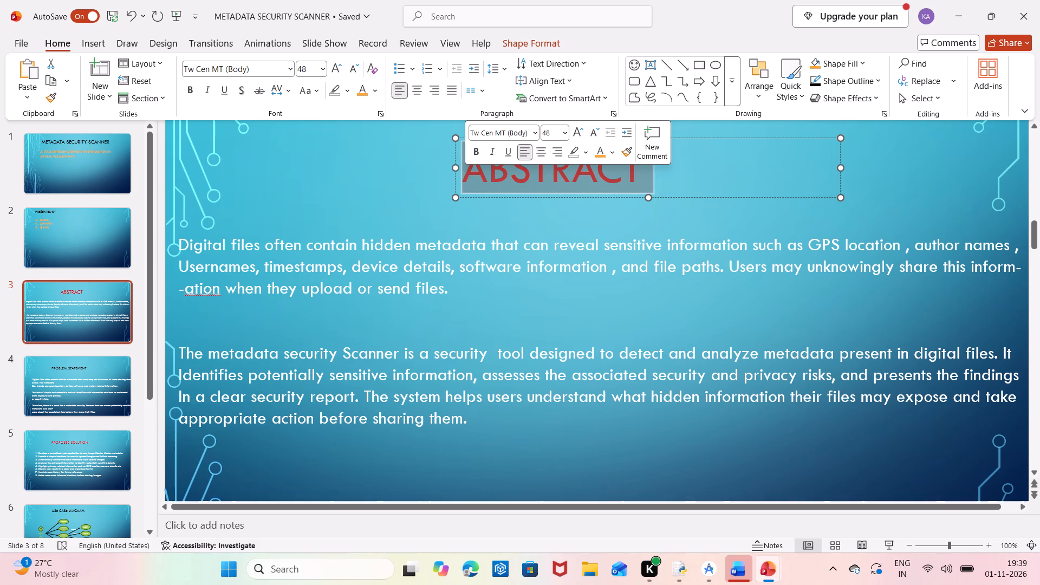
drag(656, 181, 656, 181)
click(806, 160)
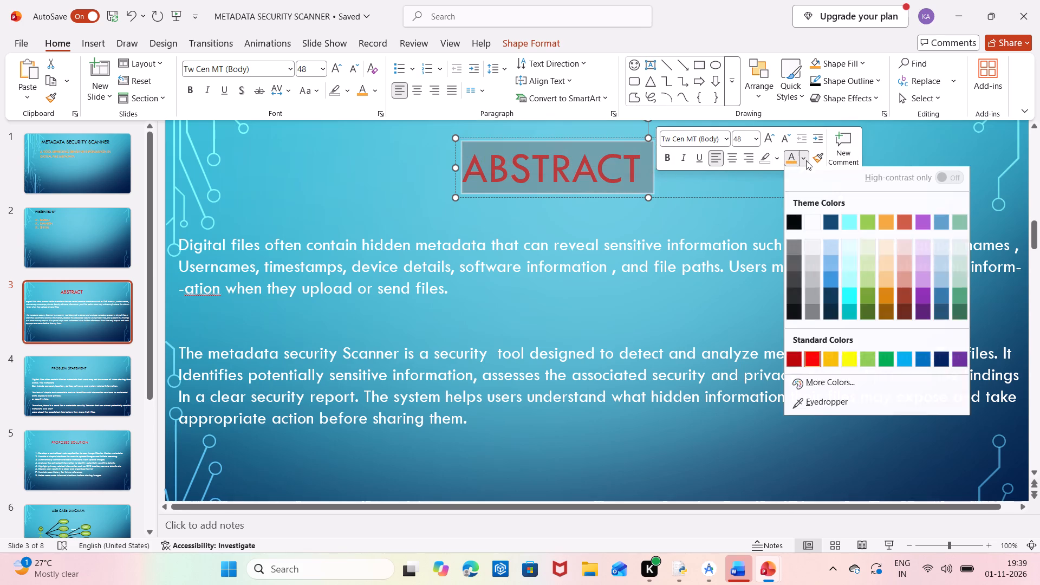
click(795, 223)
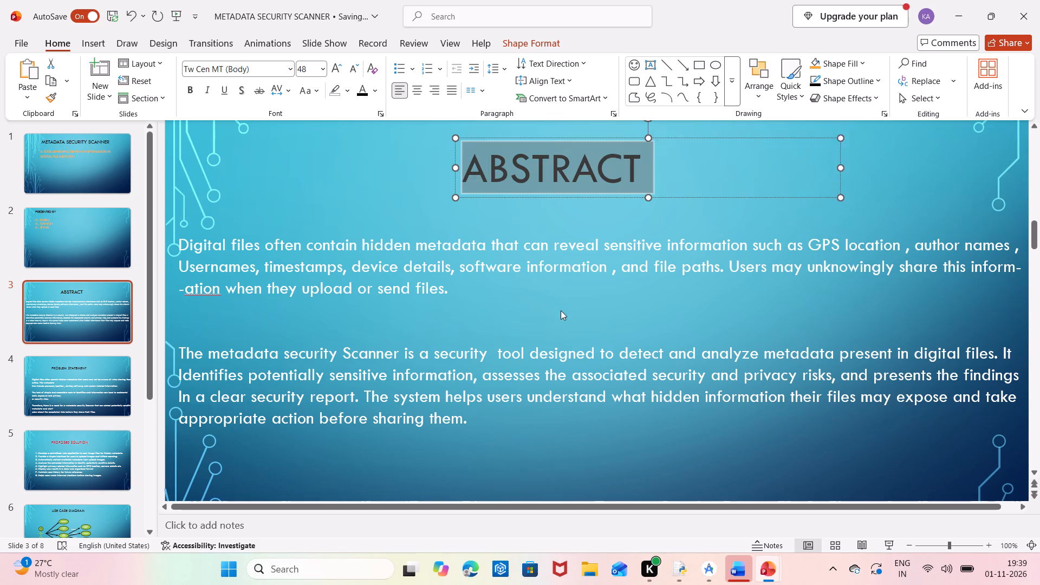
click(561, 310)
Format the PROPOSED SOLUTION heading on slide 5 in black at font size 40.
scroll(561, 310, down, 10)
scroll(460, 238, down, 4)
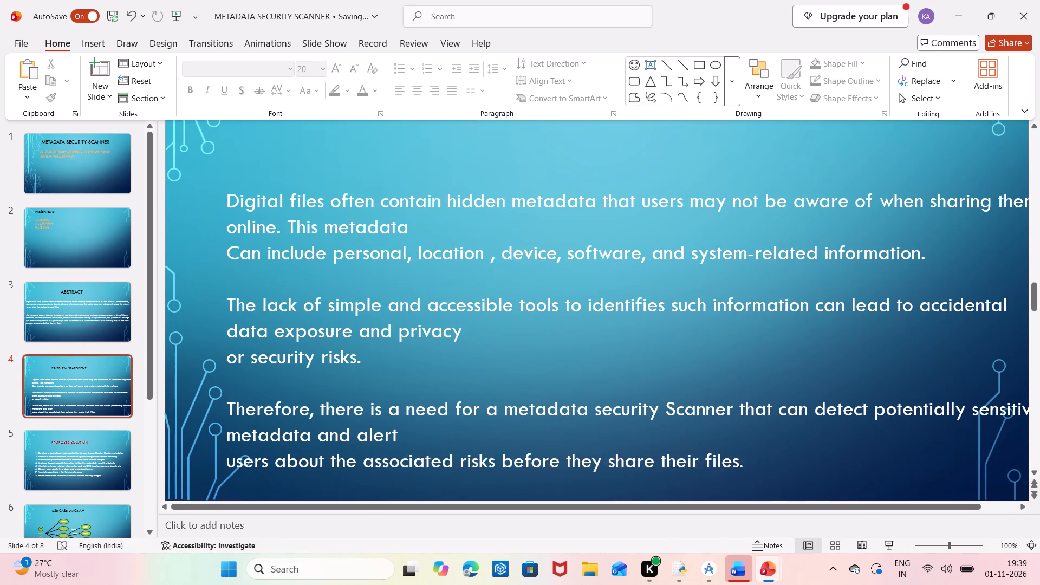
scroll(460, 237, down, 4)
click(376, 176)
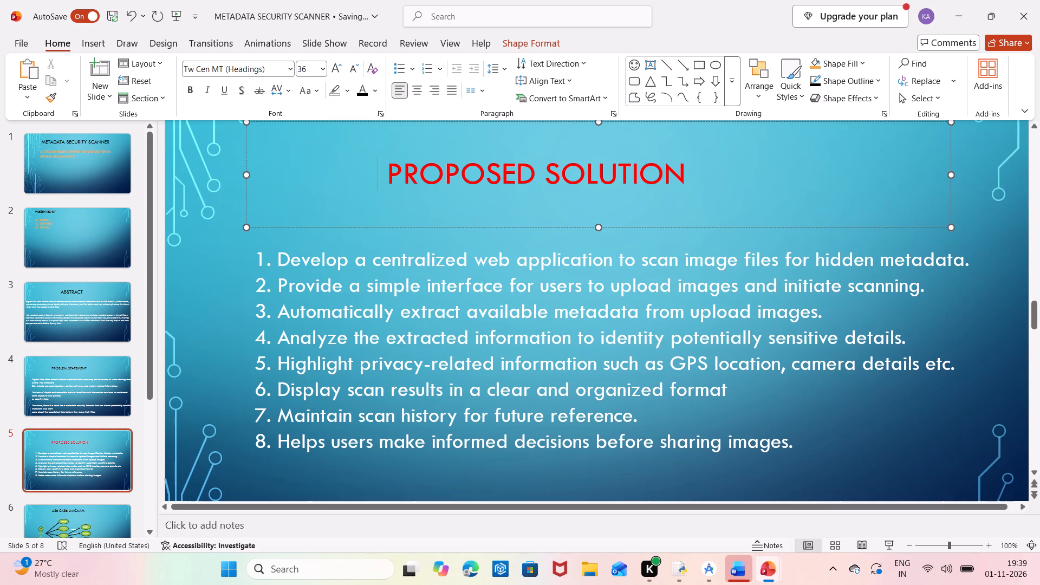
drag(387, 174, 658, 203)
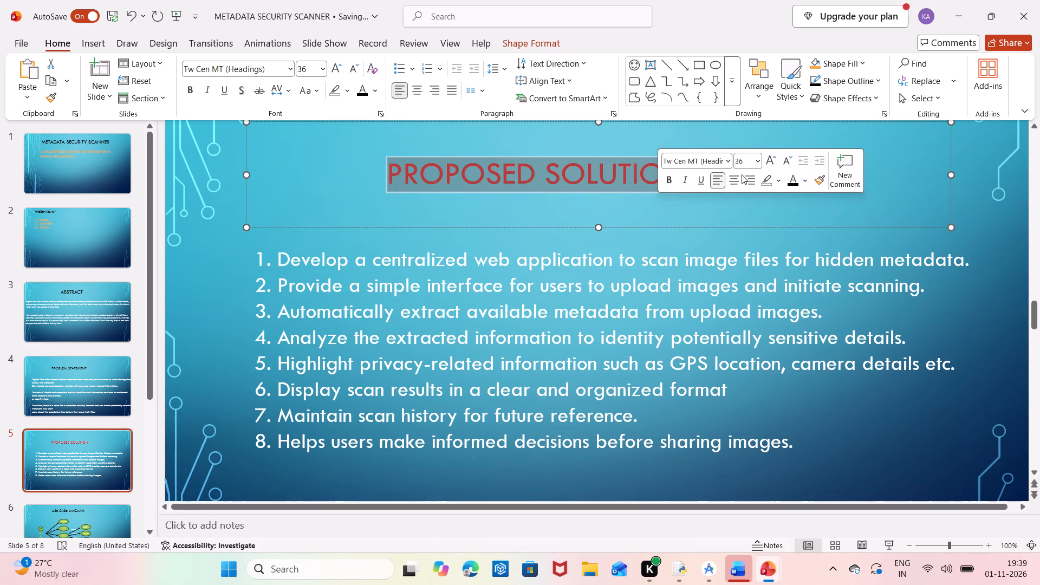
click(760, 161)
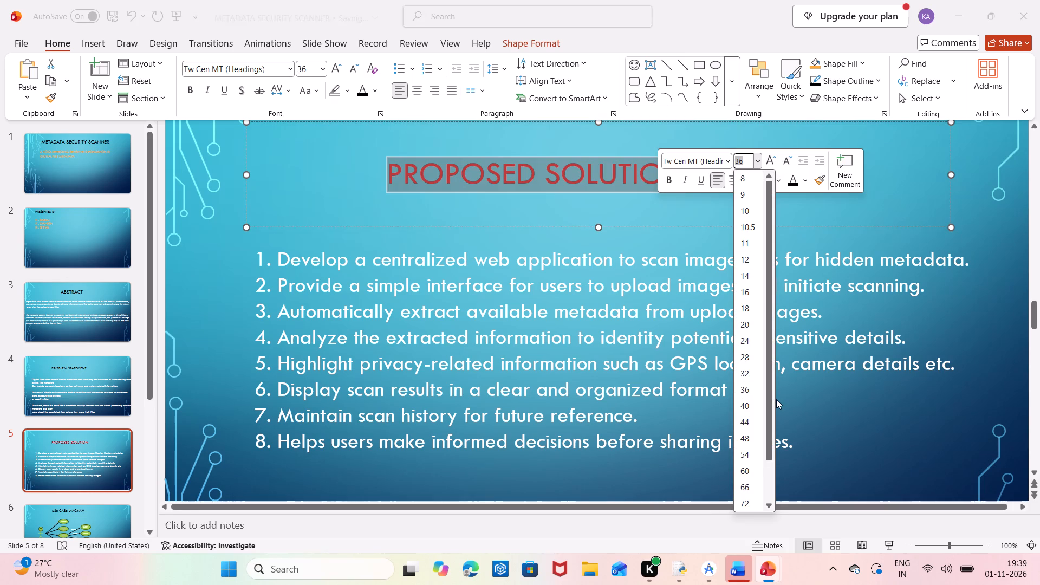
click(746, 404)
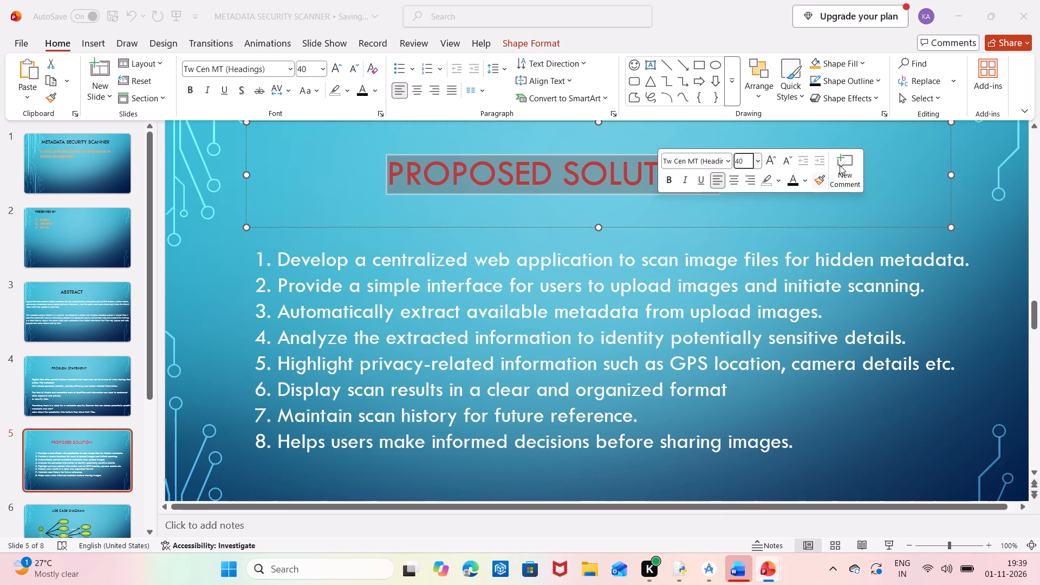
click(797, 181)
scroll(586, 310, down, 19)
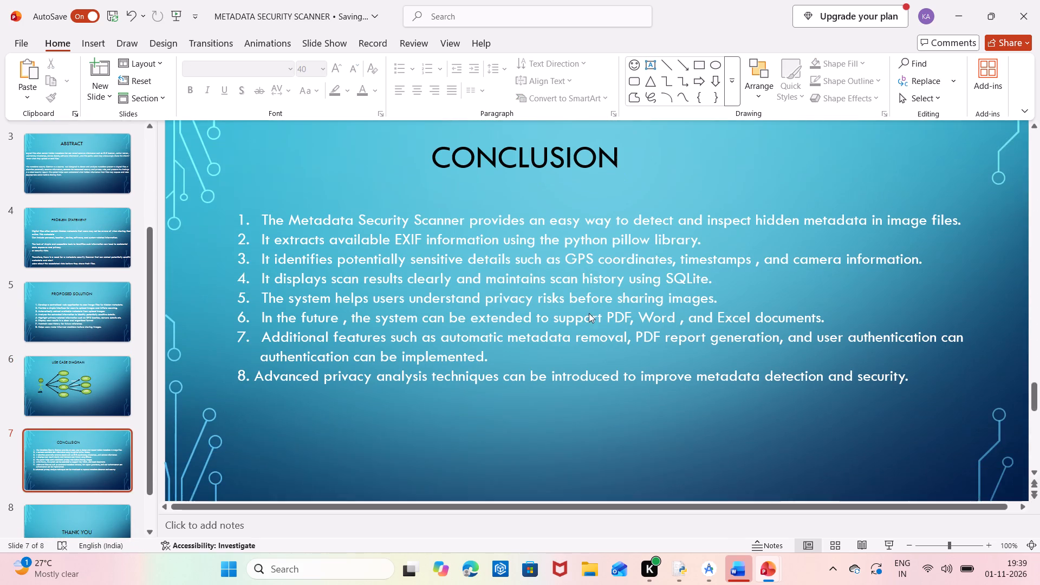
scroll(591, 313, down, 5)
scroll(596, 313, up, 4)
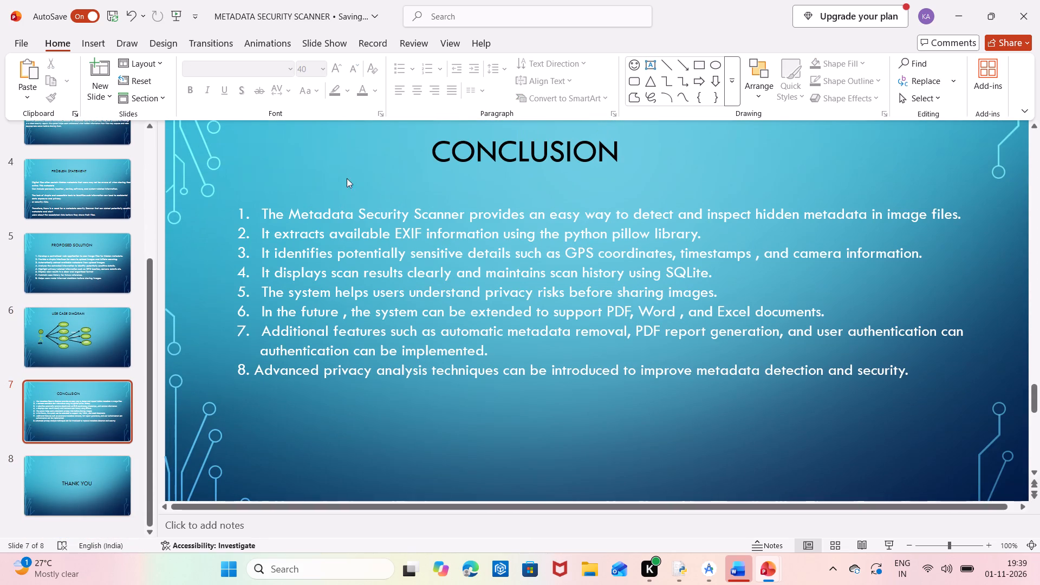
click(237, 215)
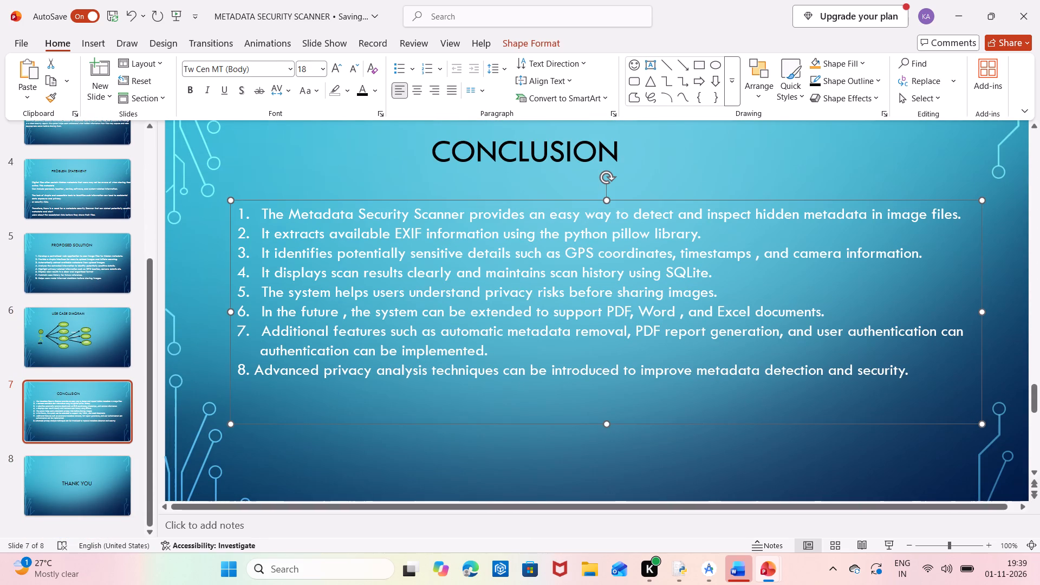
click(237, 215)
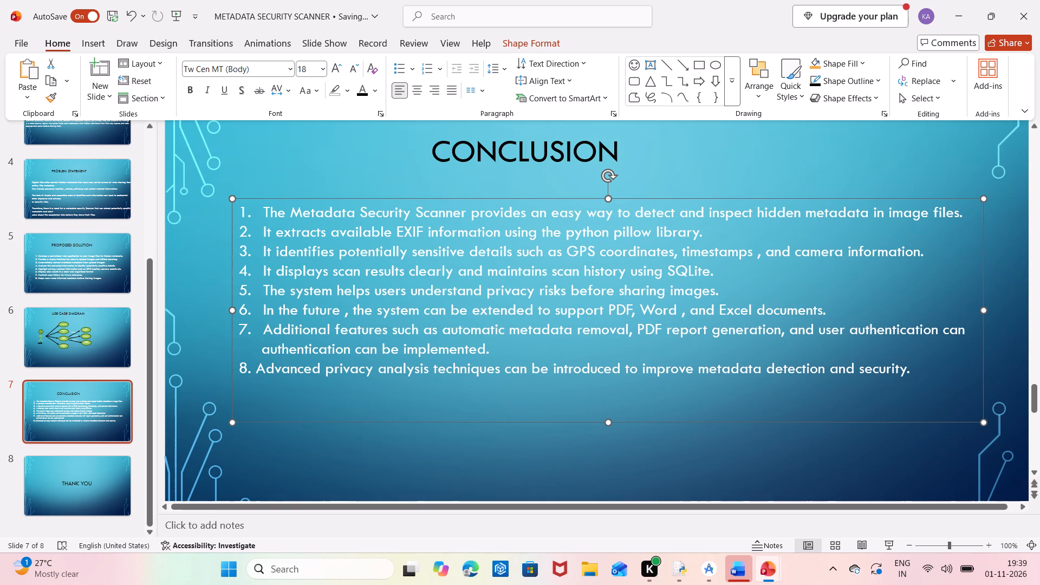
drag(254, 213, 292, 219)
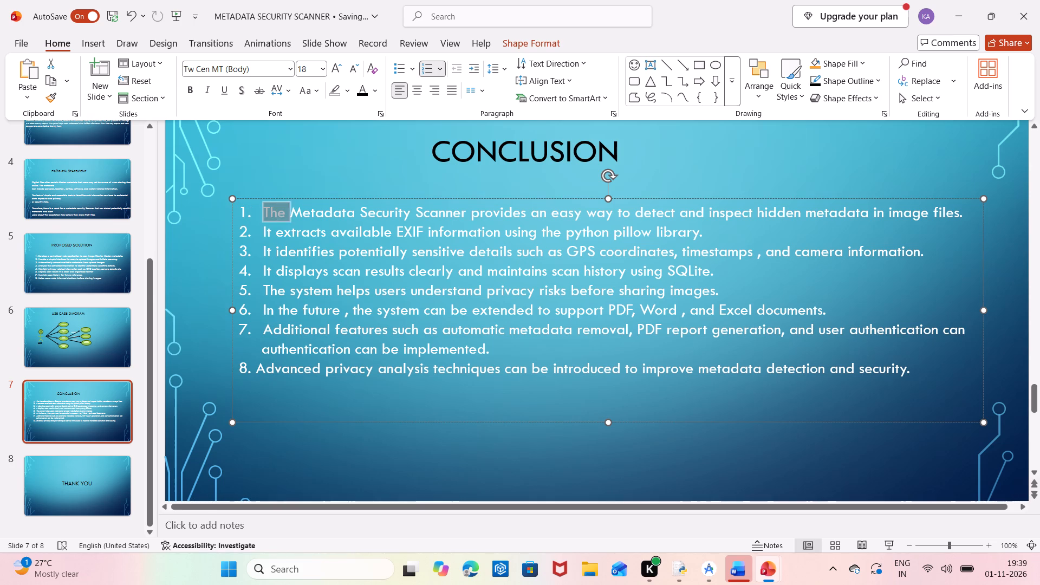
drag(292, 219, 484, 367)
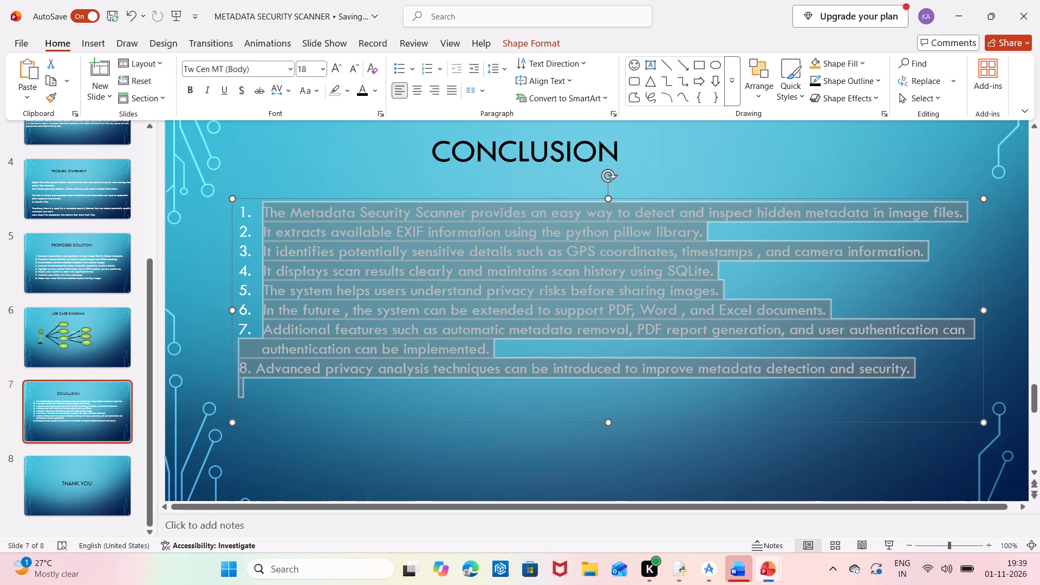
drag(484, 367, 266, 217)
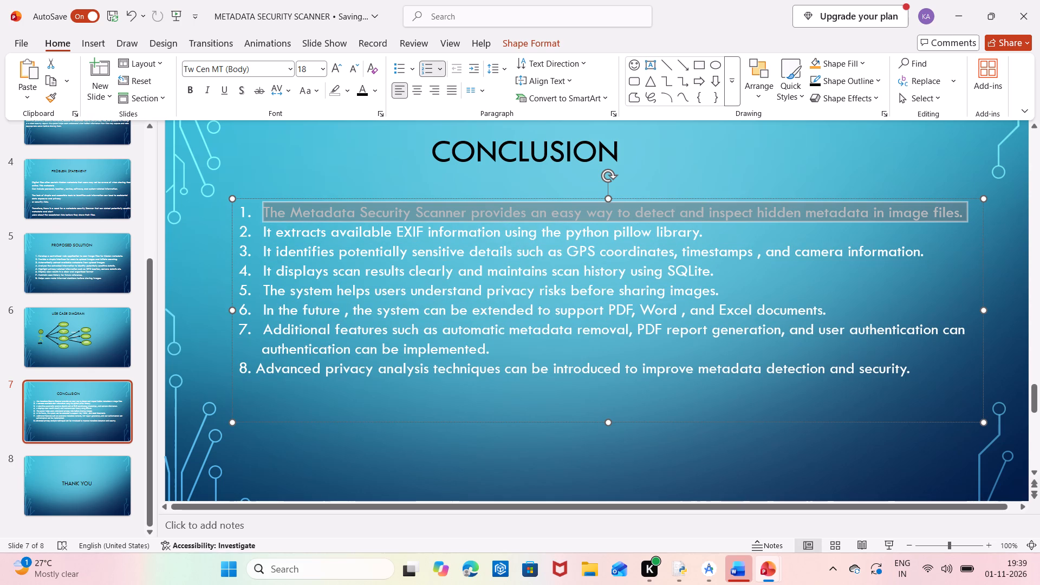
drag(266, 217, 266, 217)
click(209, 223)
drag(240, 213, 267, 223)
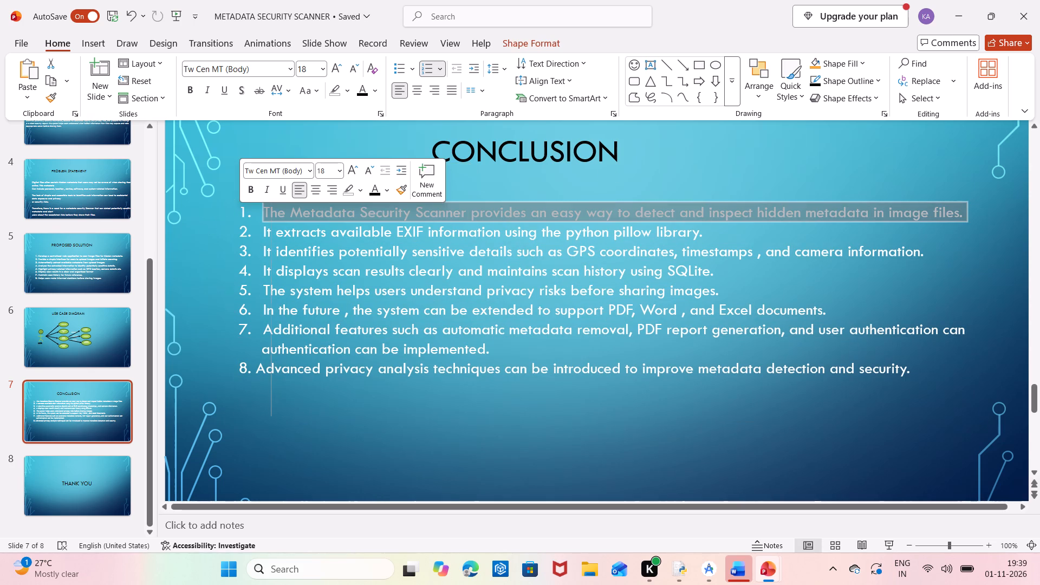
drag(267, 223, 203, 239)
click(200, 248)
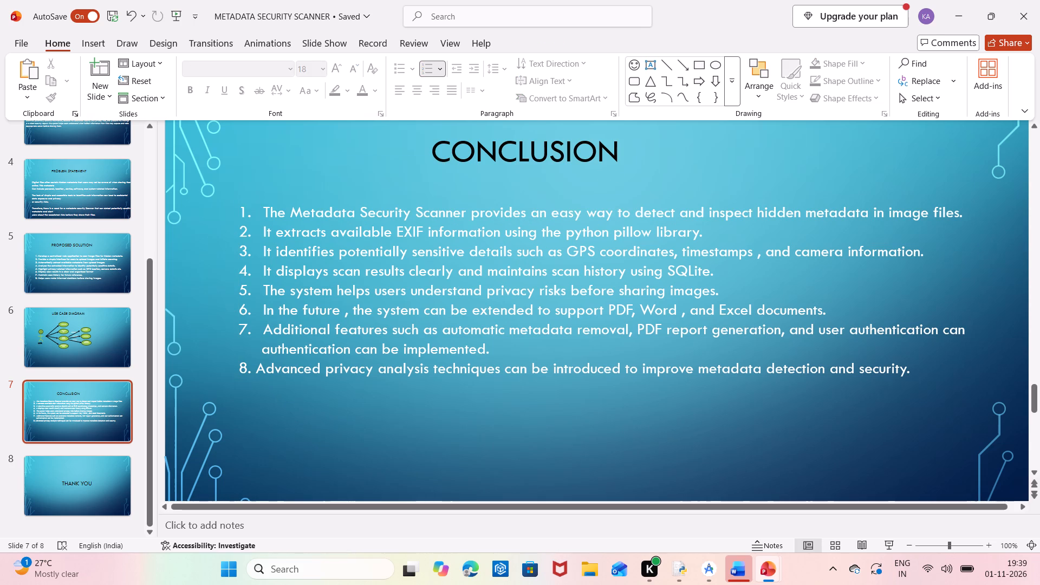
Insert an extra space after the number 8 in the last point of the CONCLUSION list on slide 7.
click(252, 366)
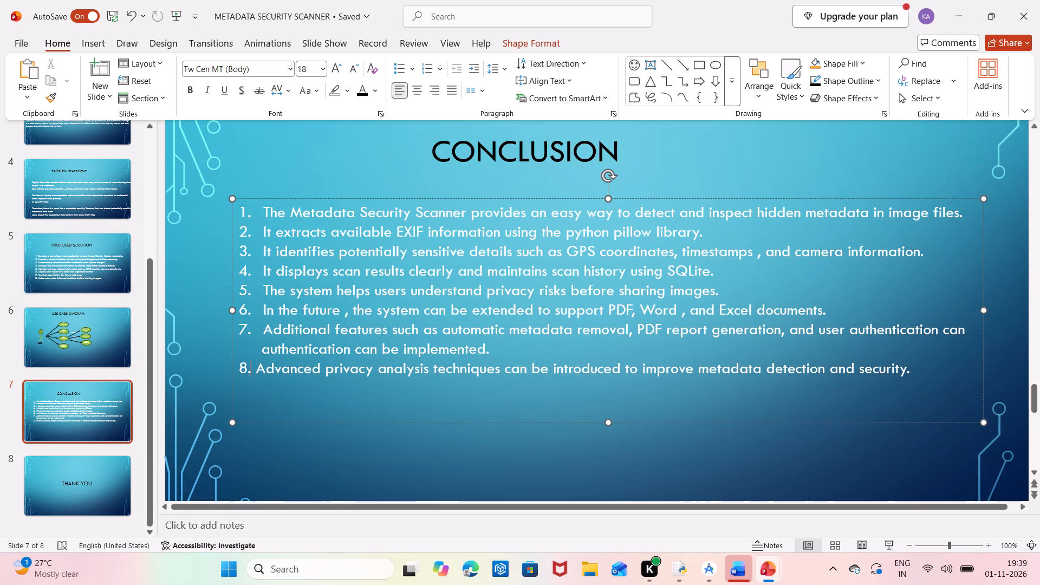
key(Right)
key(space)
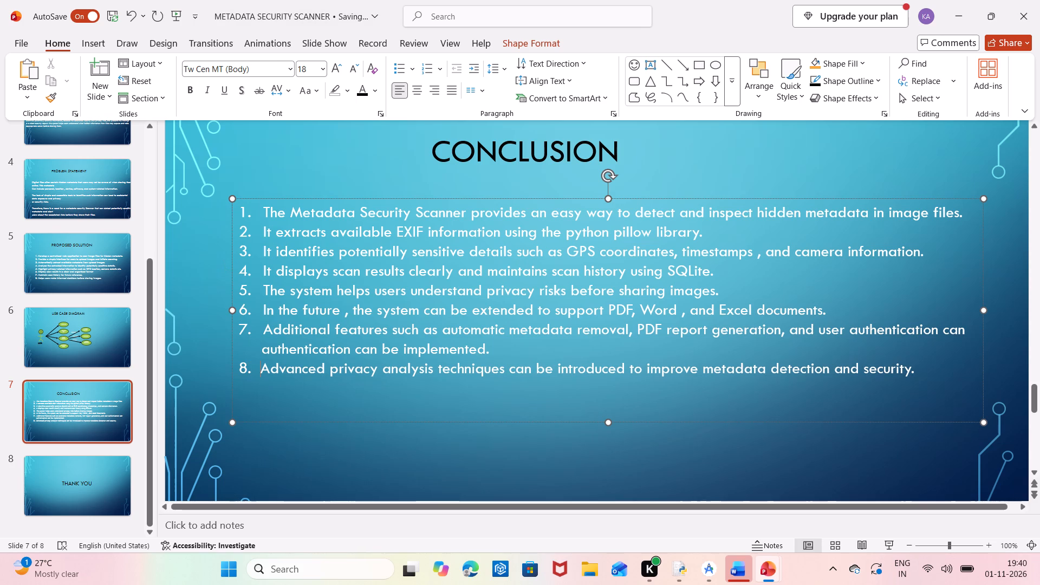
Set the whole numbered list on the CONCLUSION slide to font size 20.
click(242, 210)
drag(242, 210, 250, 218)
click(211, 217)
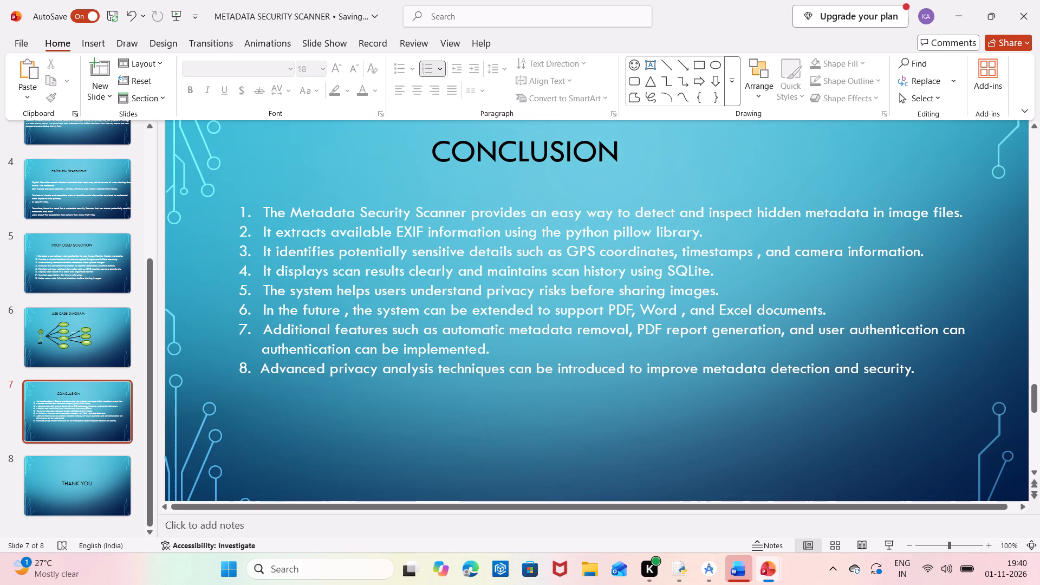
drag(262, 216, 614, 400)
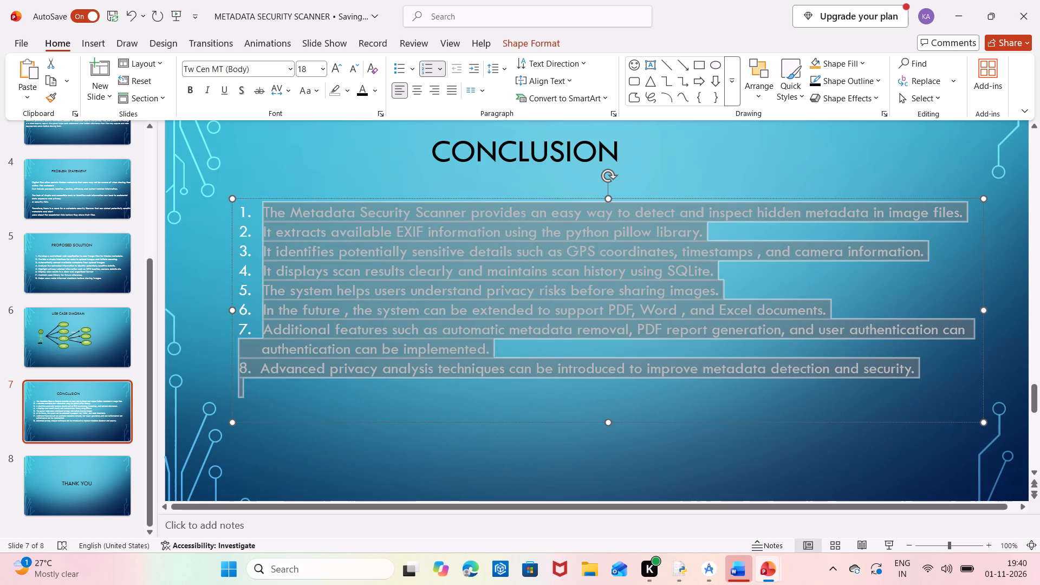
drag(614, 400, 662, 389)
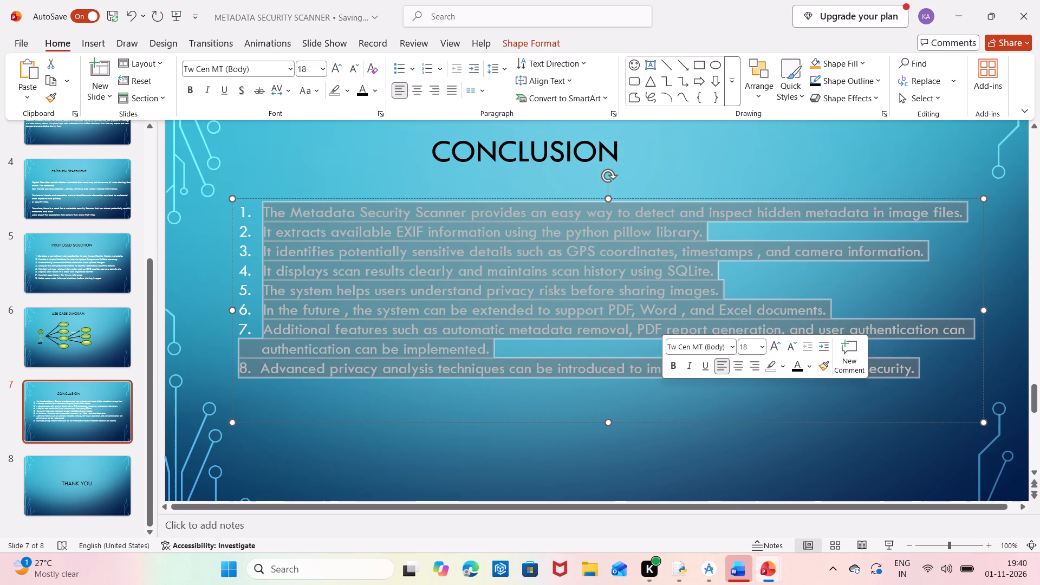
click(760, 347)
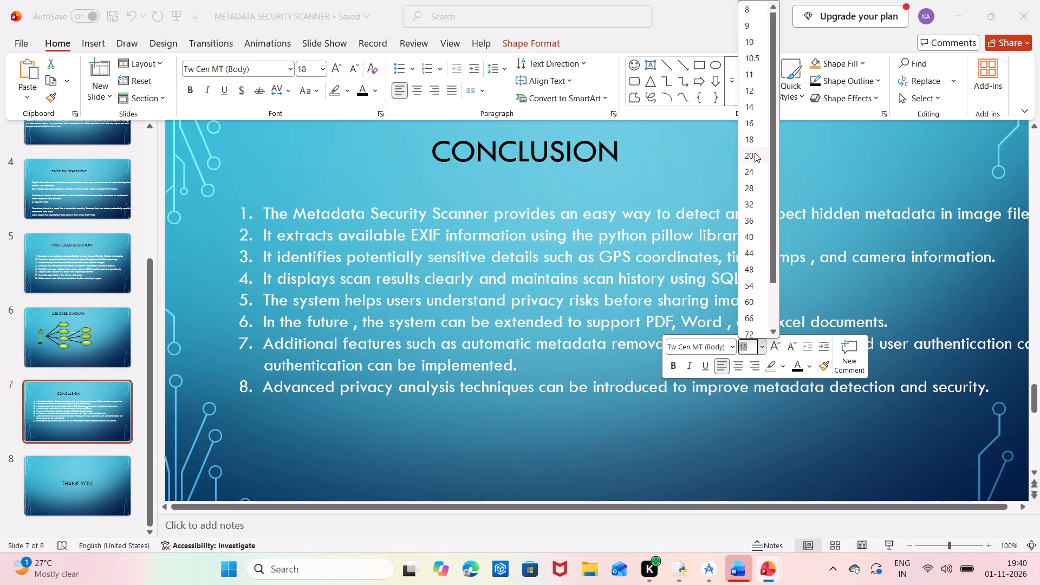
click(755, 153)
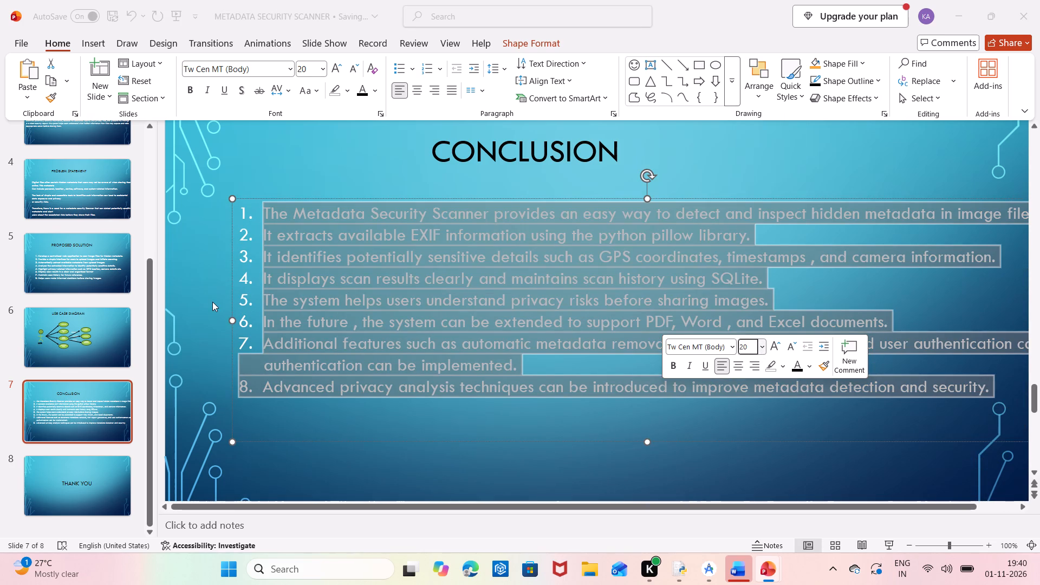
click(211, 302)
Move the numbered list's text box on the CONCLUSION slide leftward and slightly down, centring it beneath the heading.
click(321, 297)
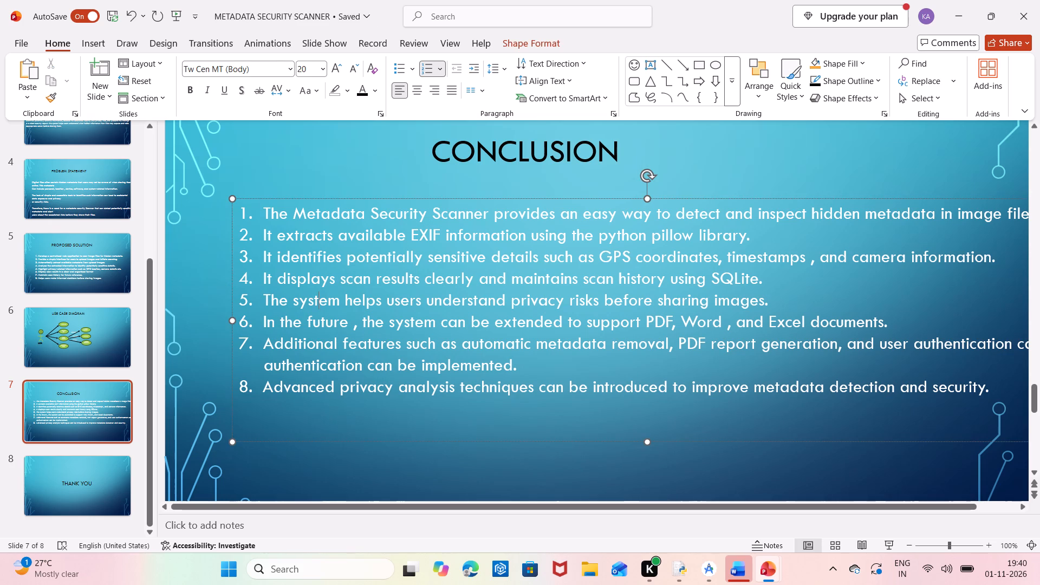
drag(233, 320, 203, 303)
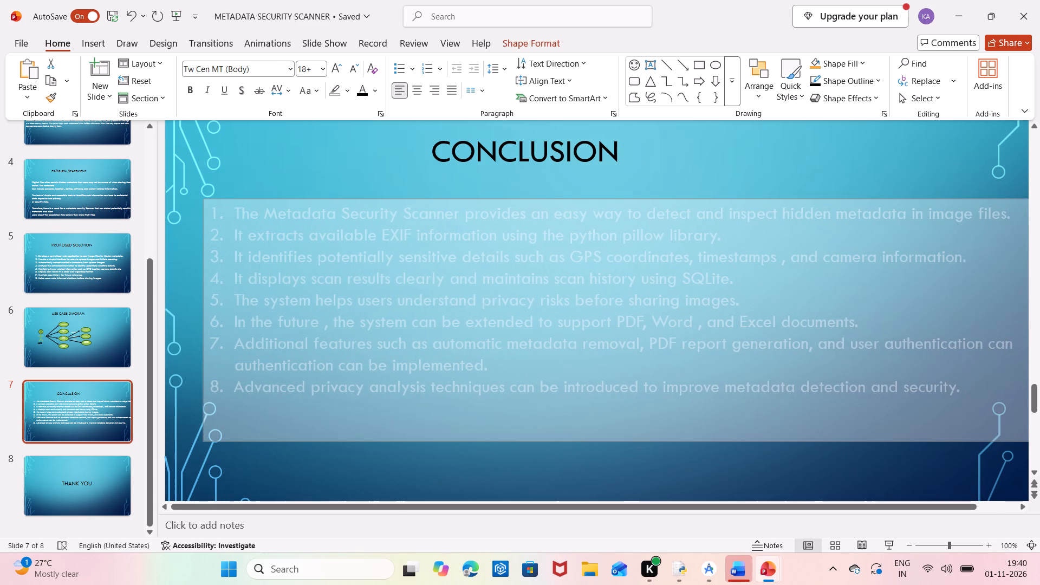
drag(203, 303, 193, 289)
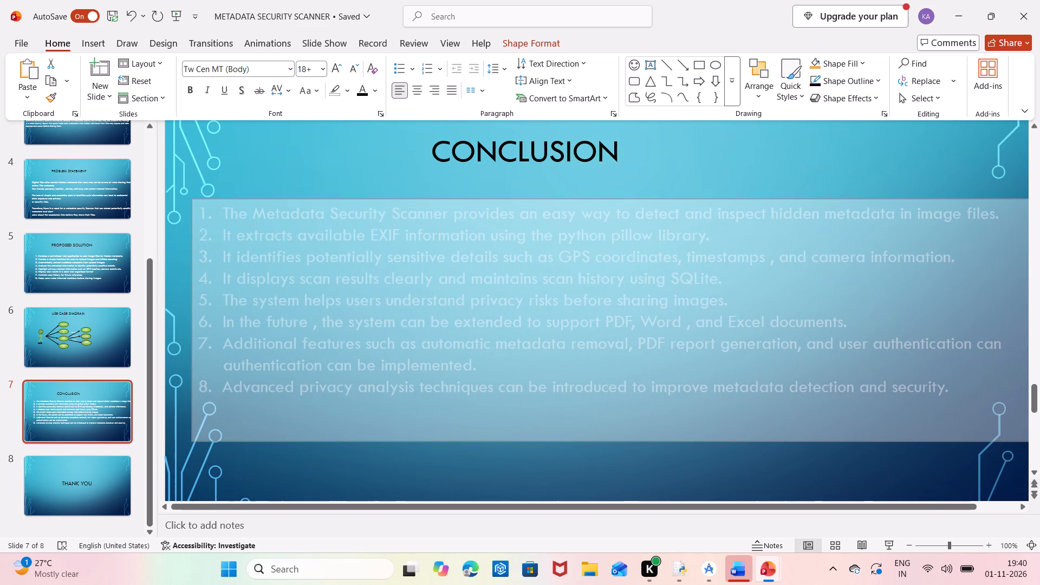
drag(193, 289, 204, 292)
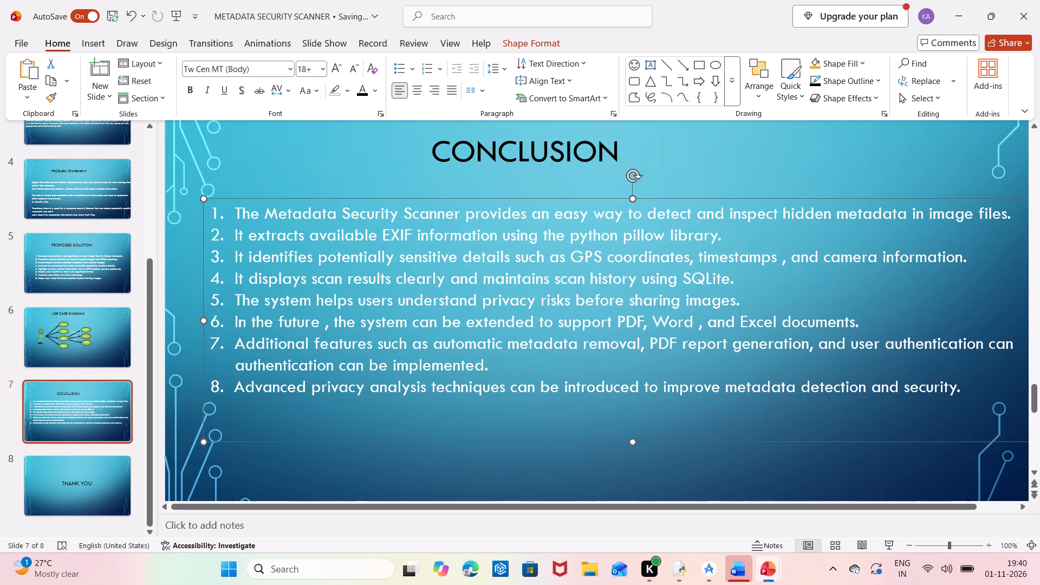
drag(558, 439, 567, 463)
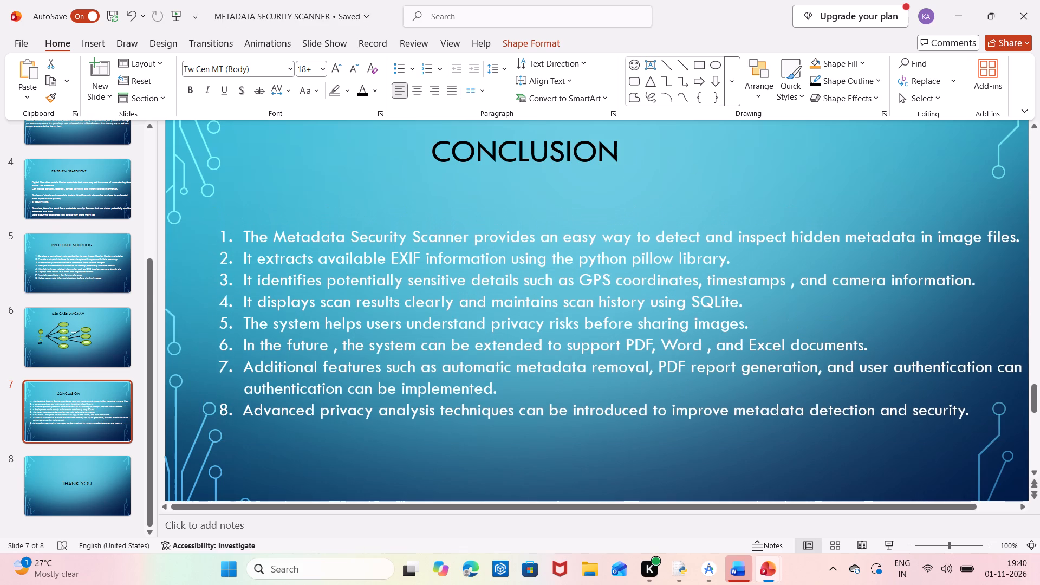
drag(567, 463, 558, 456)
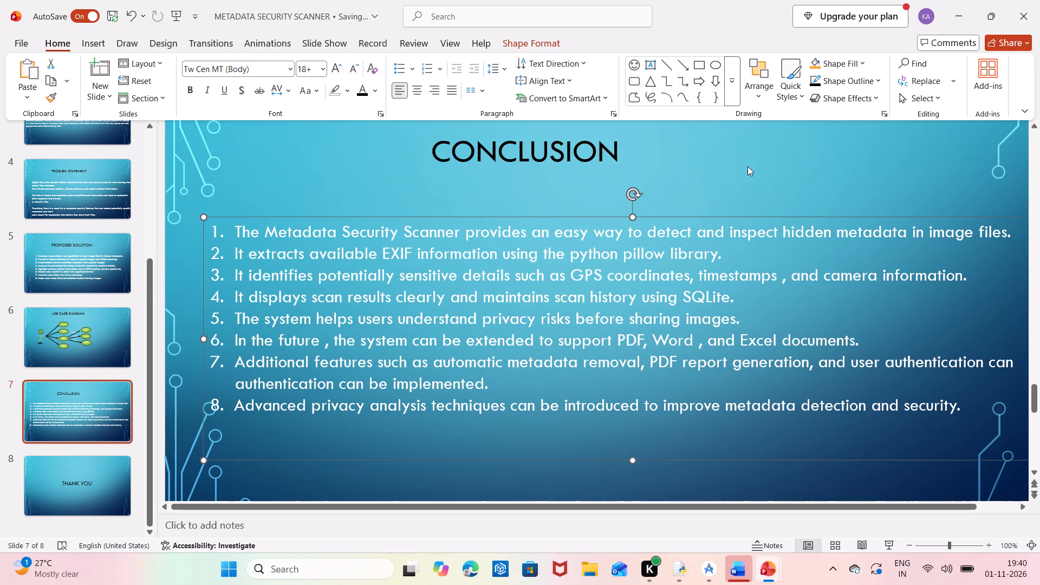
click(747, 166)
scroll(535, 271, down, 3)
scroll(479, 221, up, 5)
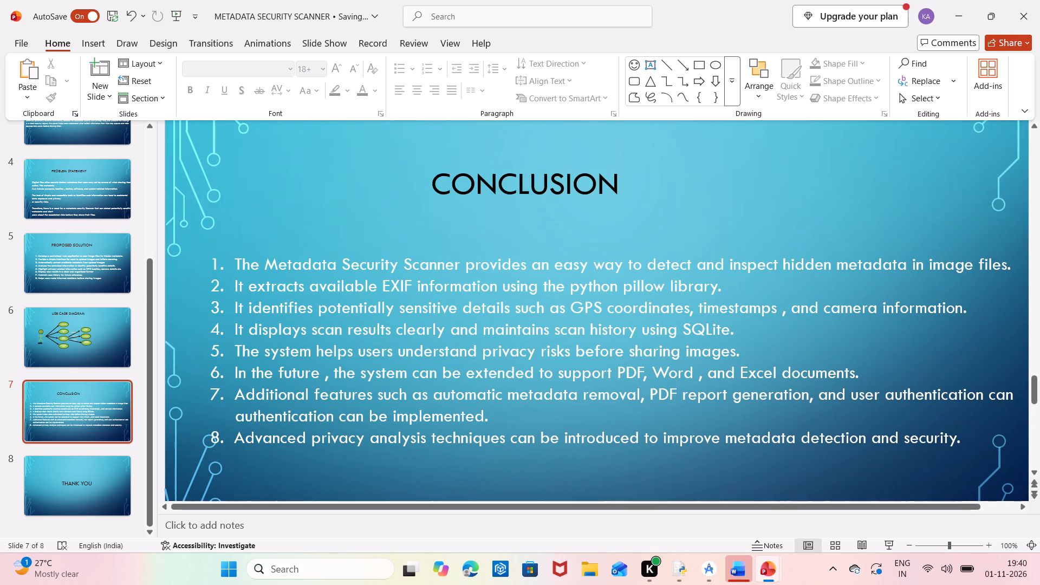
Save the METADATA SECURITY SCANNER presentation with the repositioned CONCLUSION list.
scroll(450, 139, up, 1)
click(111, 14)
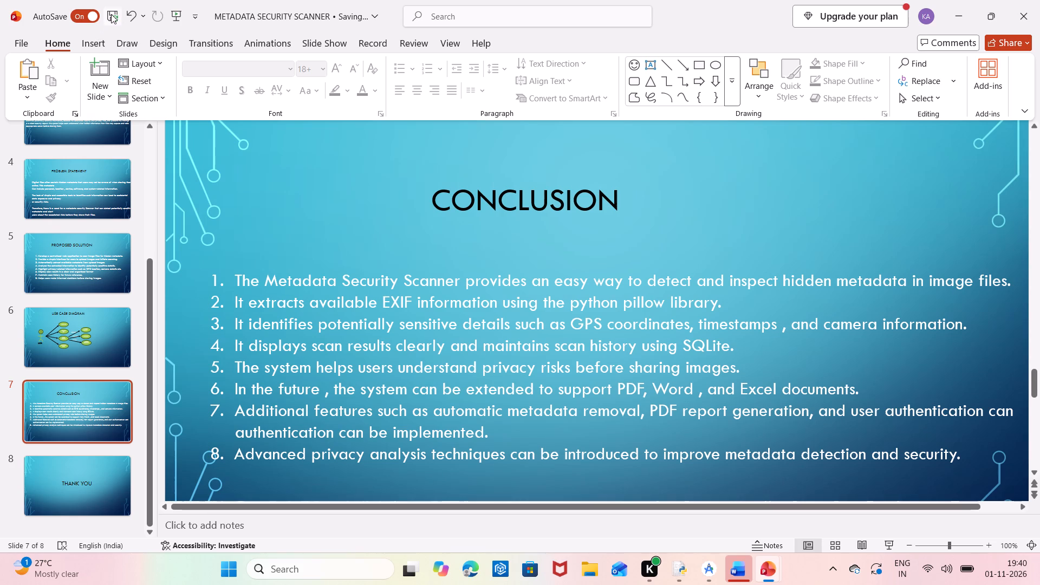
click(114, 24)
key(ctrl+s)
key(ctrl+s)
key(ctrl+s)
key(ctrl+s)
key(ctrl+s)
key(ctrl+s)
key(ctrl+s)
key(ctrl+s)
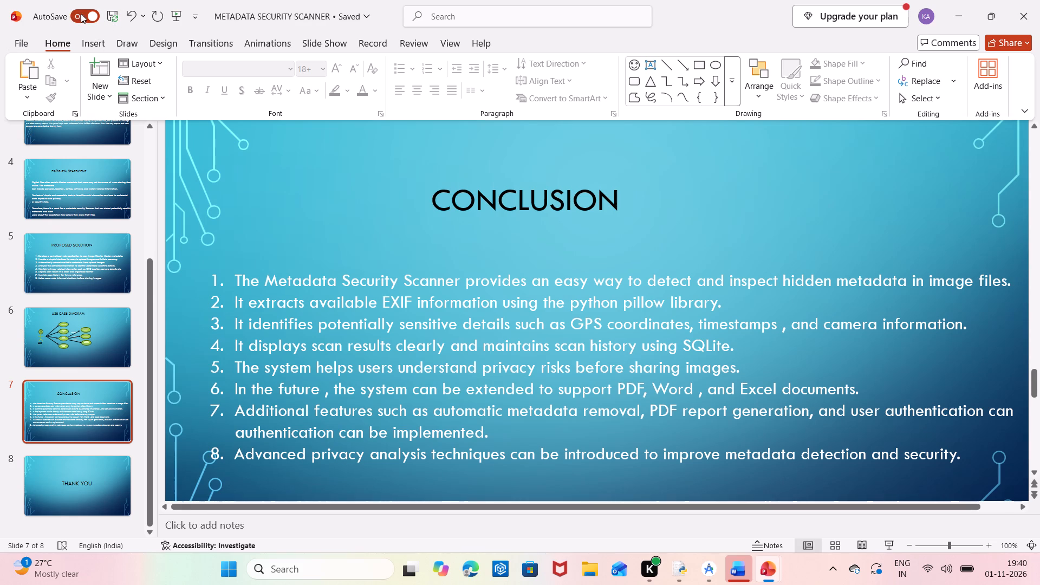
Toggle AutoSave off and back on, and save the METADATA SECURITY SCANNER presentation again.
click(81, 14)
click(93, 15)
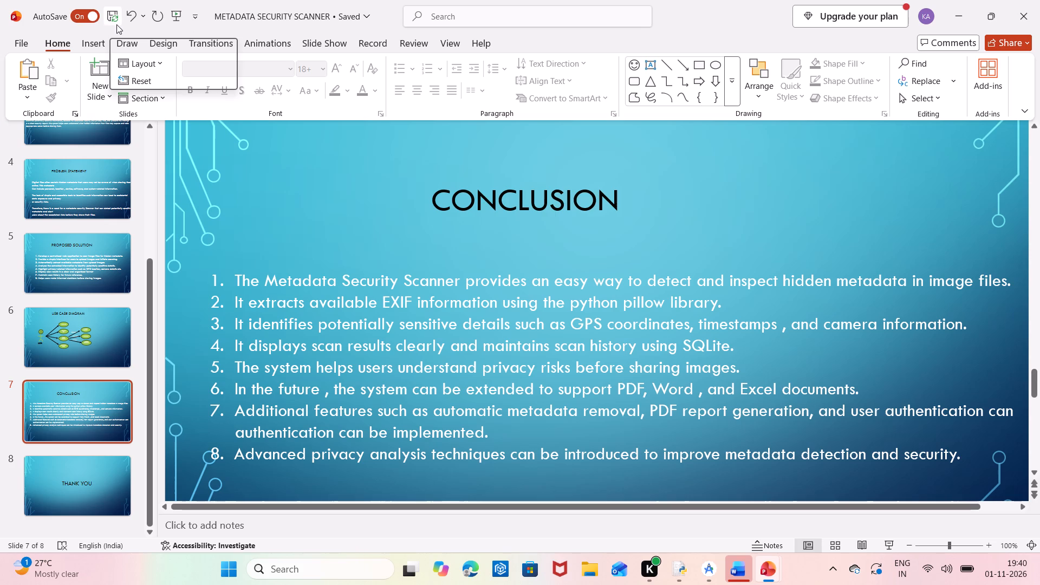
key(ctrl+s)
key(ctrl+s)
key(ctrl+s)
key(ctrl+s)
key(ctrl+s)
key(ctrl+s)
key(ctrl+s)
key(ctrl+s)
key(ctrl+s)
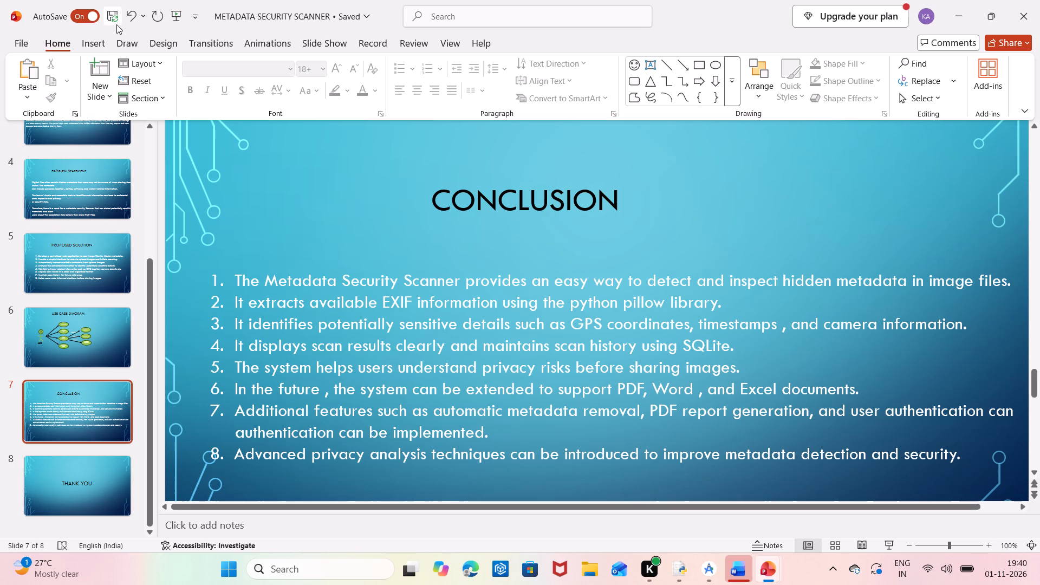
key(ctrl+s)
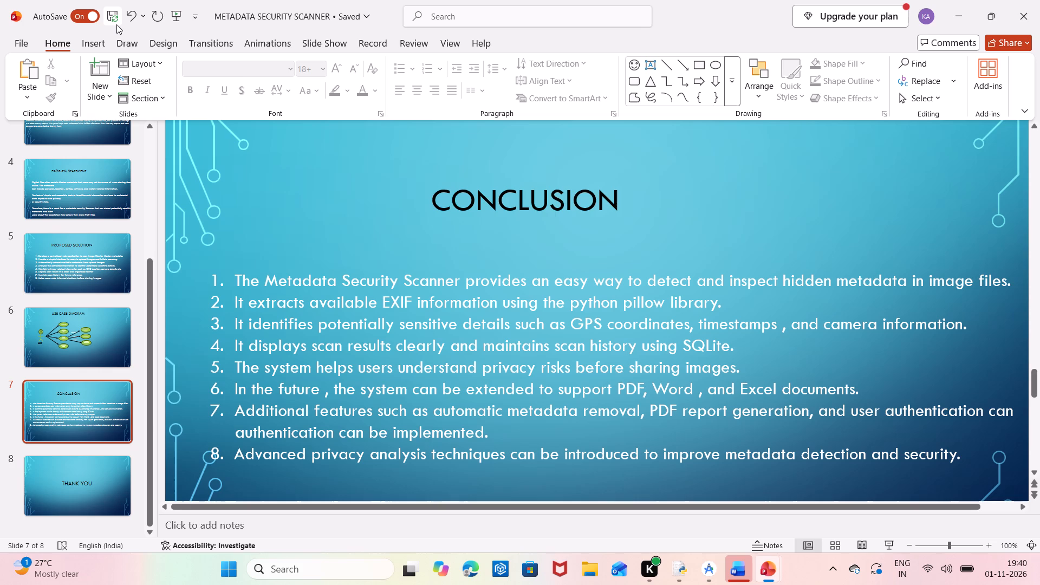